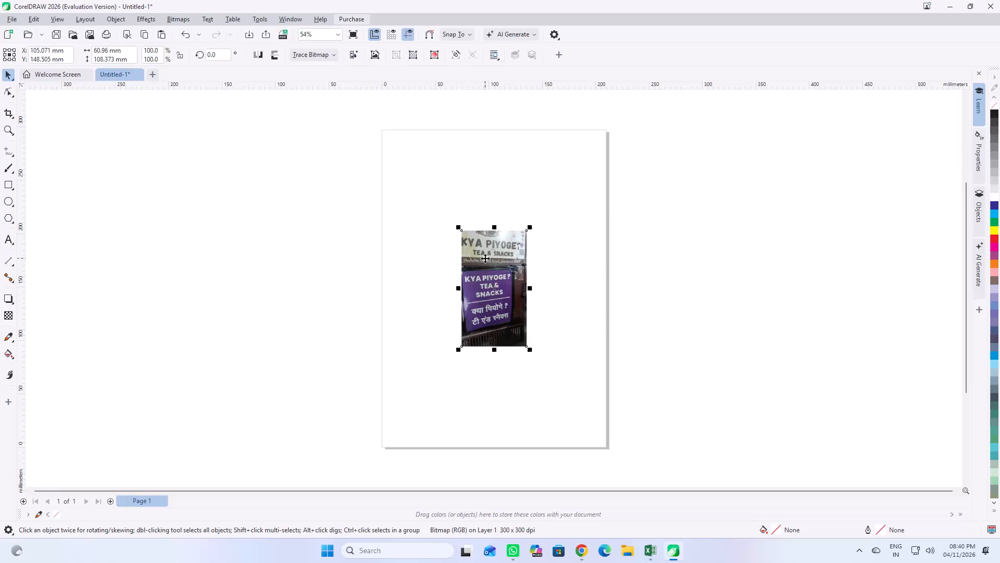
Move the tea and snacks sign photo off the page, beyond its left edge, to about X -50 mm, Y 196 mm.
left_click_drag(503, 288, 337, 237)
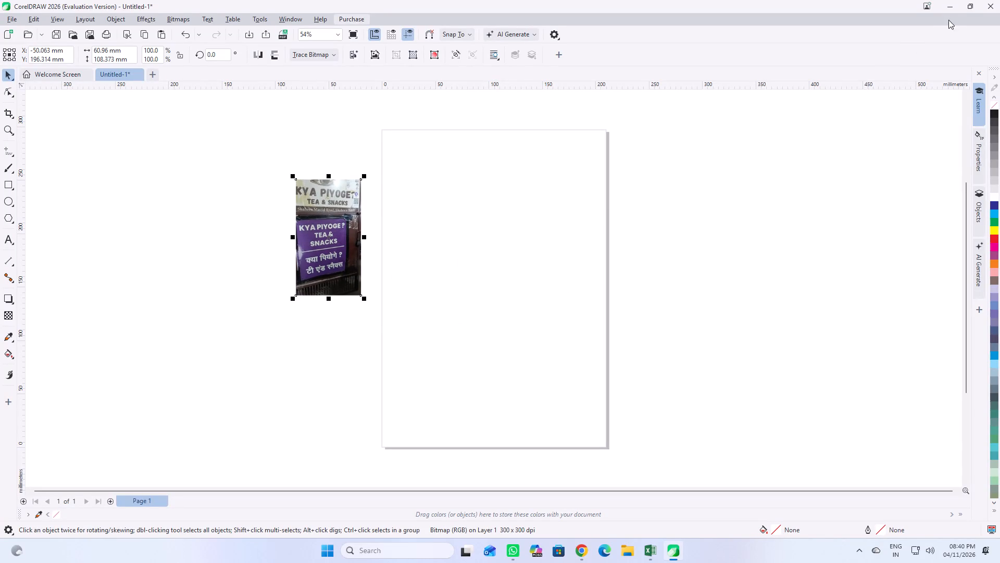
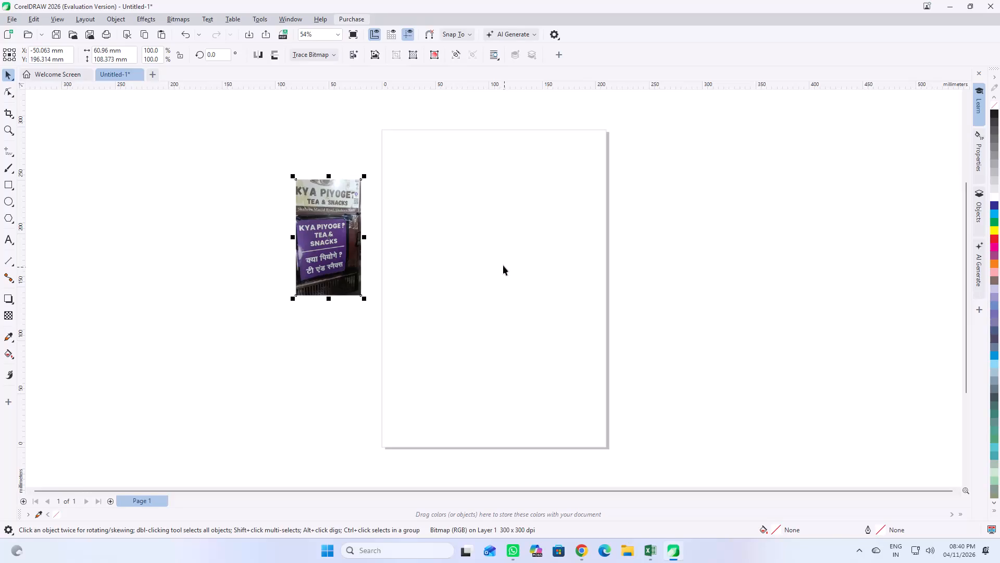
Paste the heart and coffee cup photo and place it on the page, enlarged to about 102 × 181 mm, near X 118 mm, Y 114 mm.
key("ctrl+v")
left_click_drag(518, 300, 435, 280)
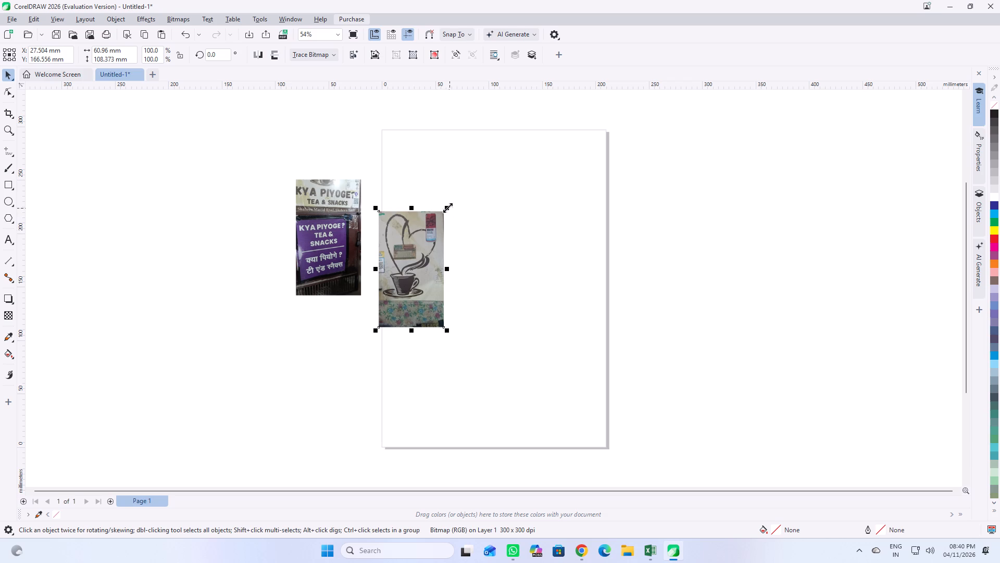
left_click_drag(447, 207, 685, 130)
left_click_drag(414, 225, 489, 320)
Enlarge the tea and snacks sign photo to about 143 × 254 mm and shift it to about X -42 mm, Y 148 mm.
scroll(486, 315, "up", 5)
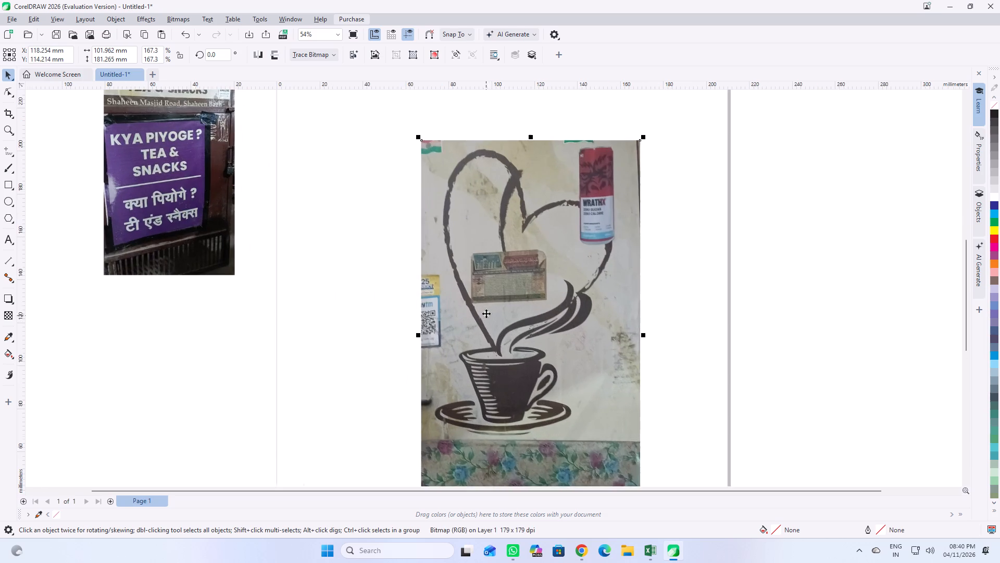
scroll(514, 298, "up", 3)
scroll(449, 291, "up", 1)
scroll(448, 291, "down", 4)
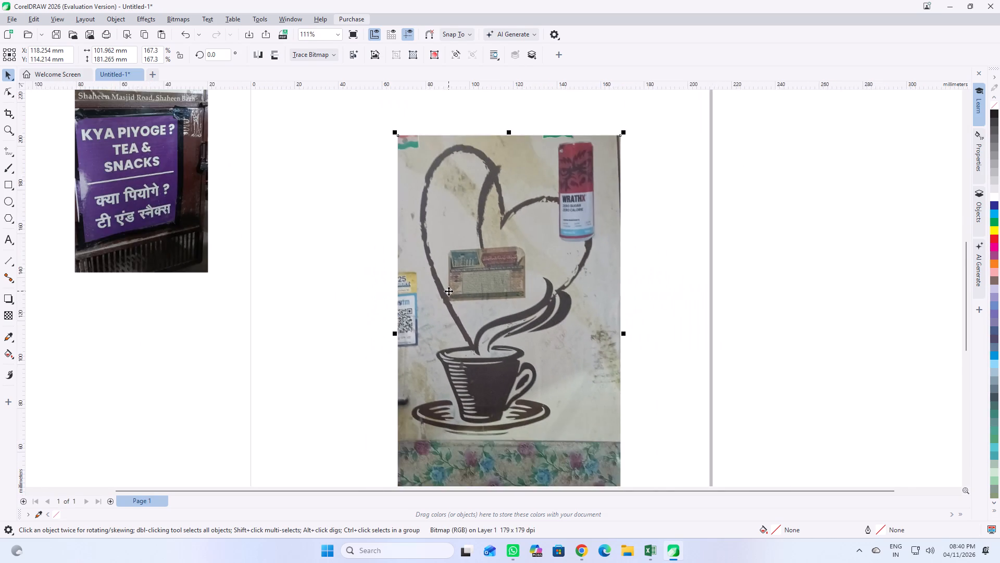
scroll(448, 291, "down", 2)
scroll(453, 376, "up", 5)
scroll(444, 363, "down", 7)
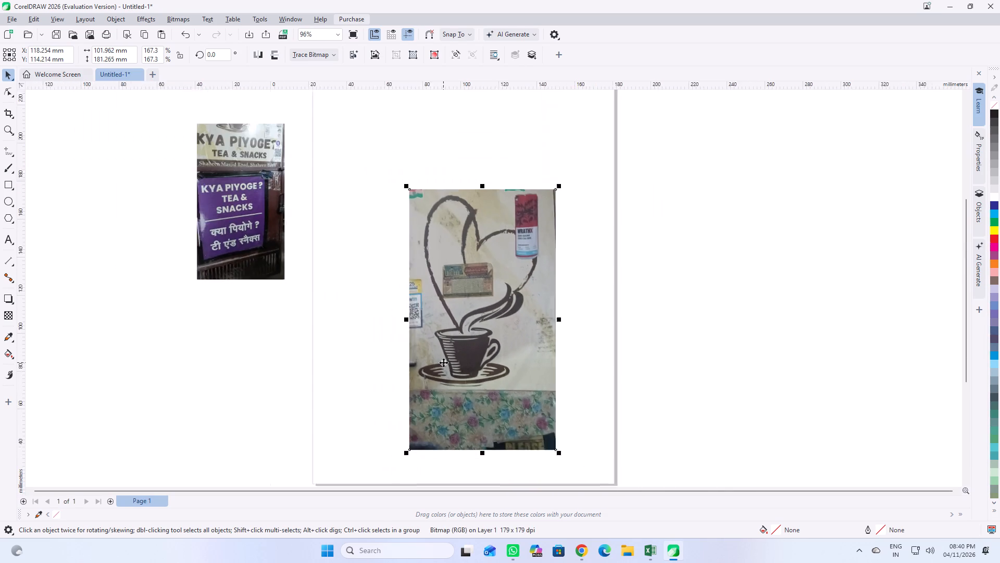
left_click(284, 257)
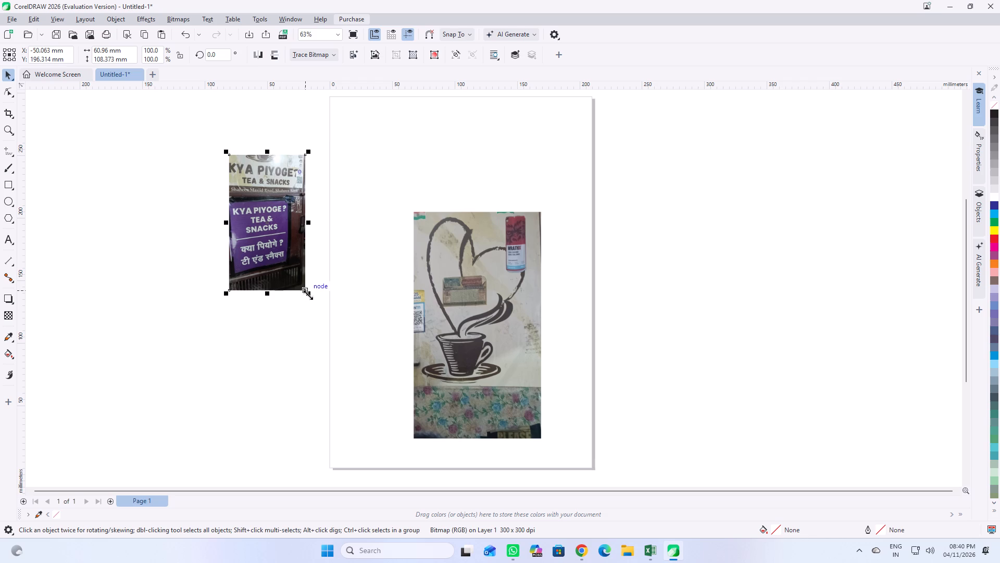
left_click_drag(310, 295, 421, 478)
left_click_drag(366, 336, 324, 305)
Examine the sign lettering and the heart and coffee cup artwork in the two photos side by side.
scroll(464, 299, "up", 1)
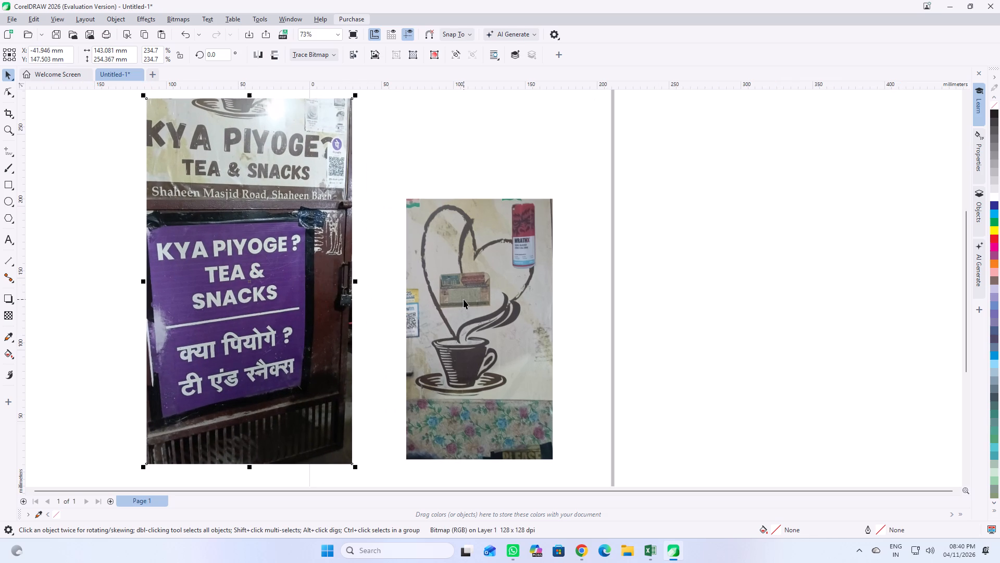
scroll(464, 299, "up", 2)
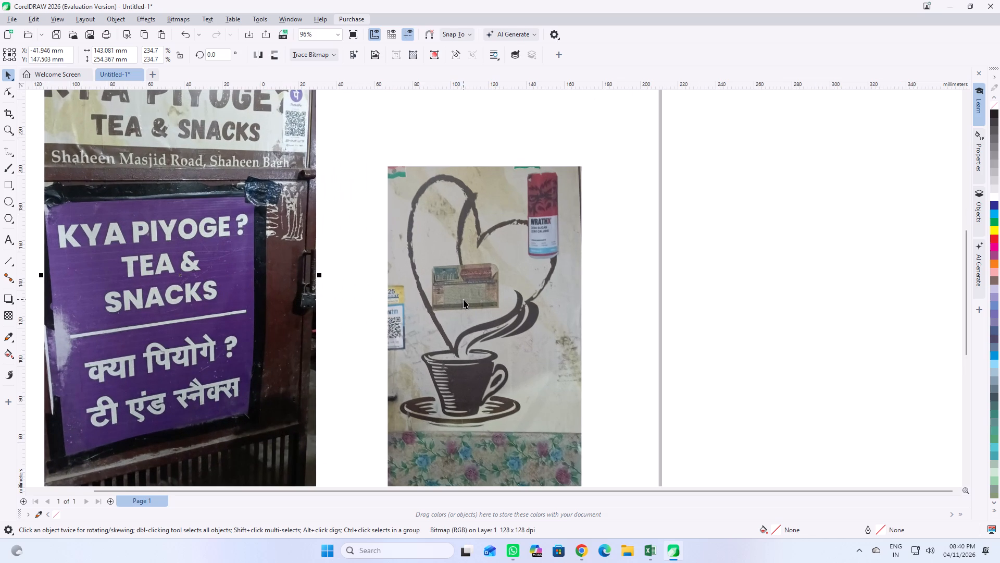
scroll(464, 299, "down", 3)
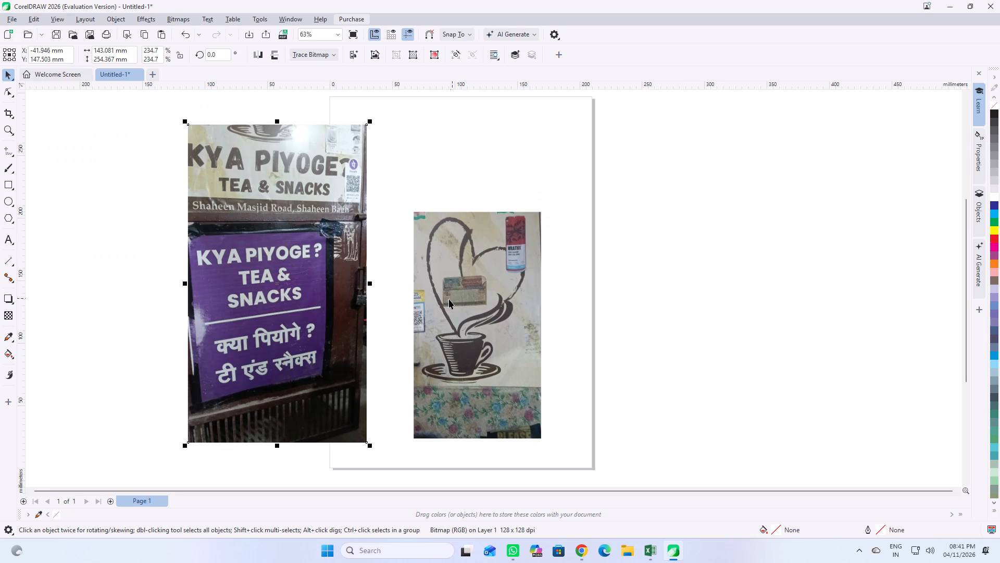
scroll(434, 299, "down", 3)
scroll(412, 344, "down", 1)
scroll(412, 344, "up", 4)
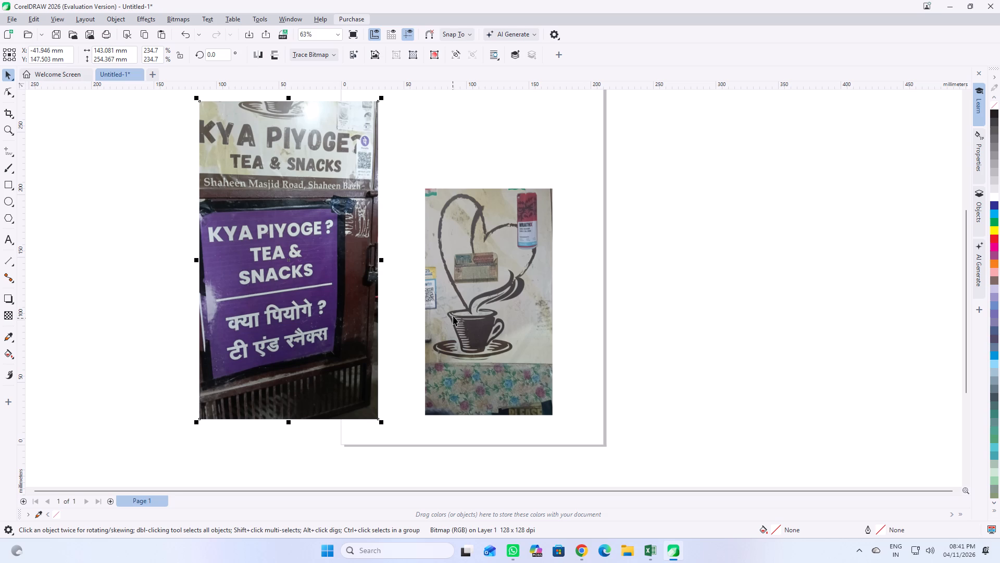
scroll(477, 260, "up", 5)
scroll(491, 267, "down", 3)
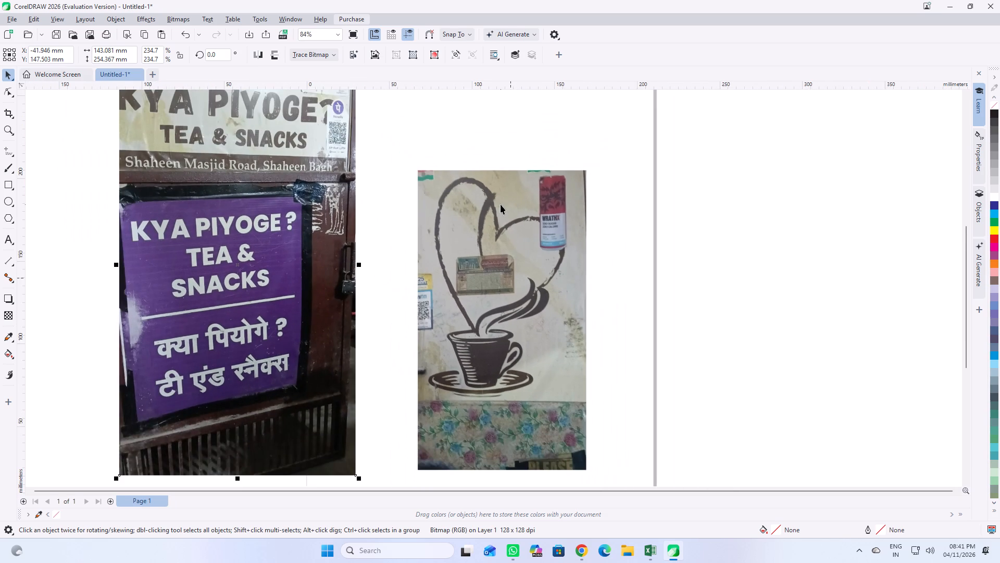
Examine the heart outline, steam and cup artwork in the coffee cup photo up close and as a whole.
scroll(501, 204, "up", 2)
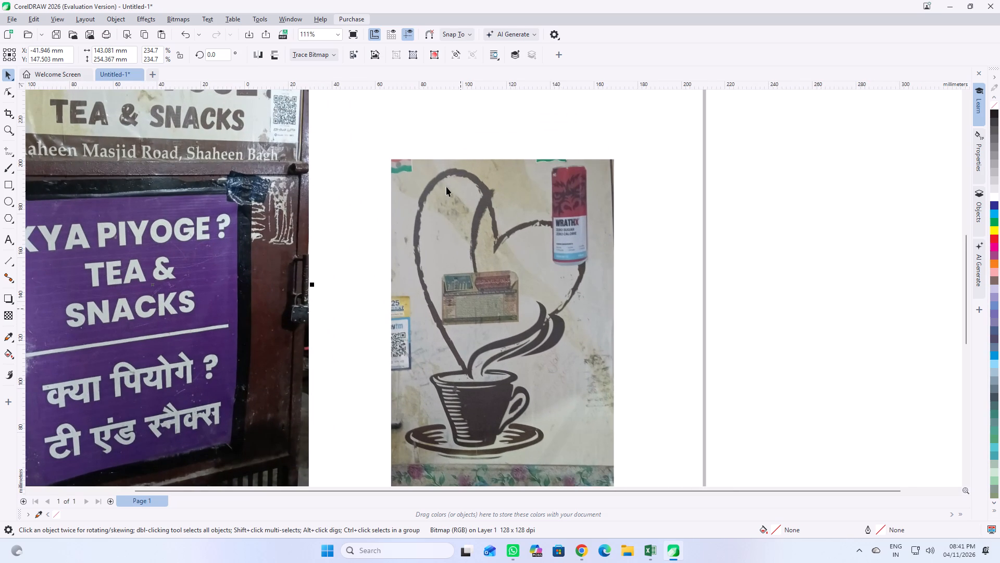
scroll(470, 303, "up", 5)
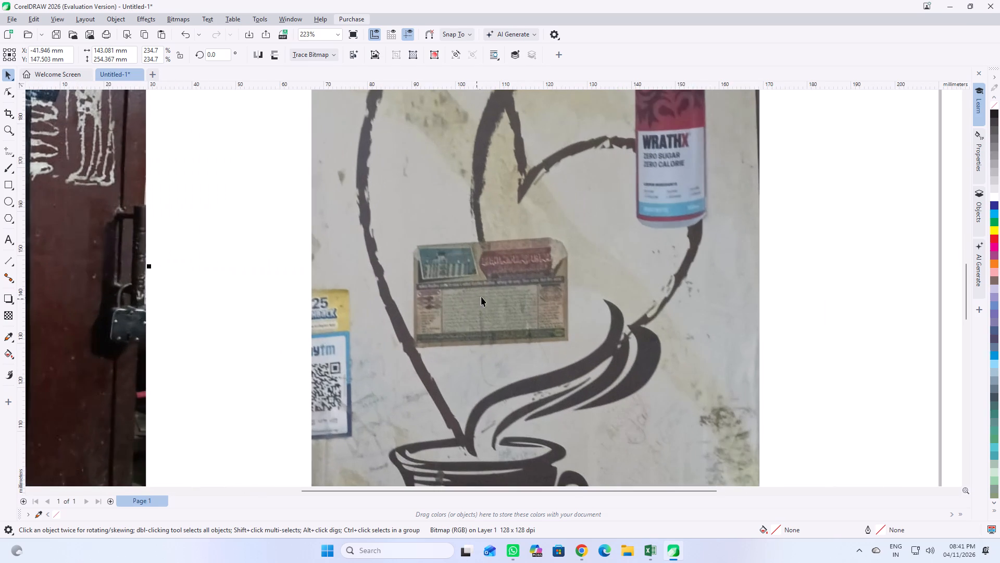
scroll(486, 292, "down", 6)
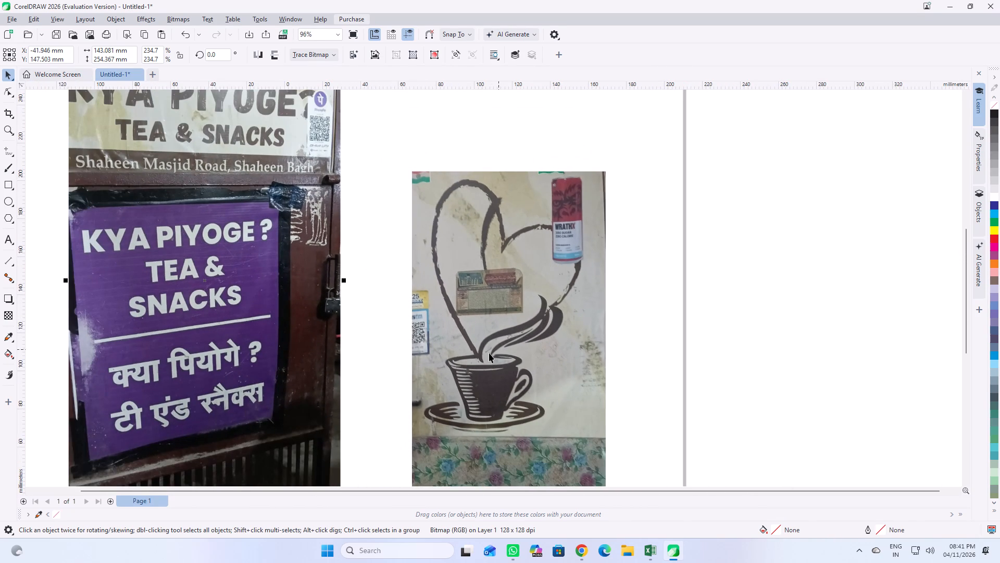
scroll(473, 396, "up", 2)
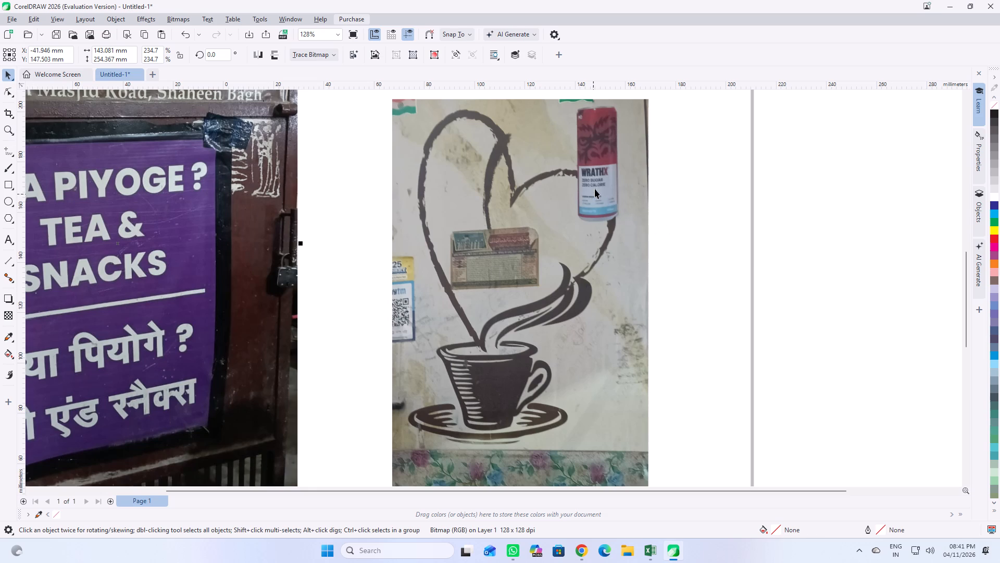
scroll(564, 305, "down", 7)
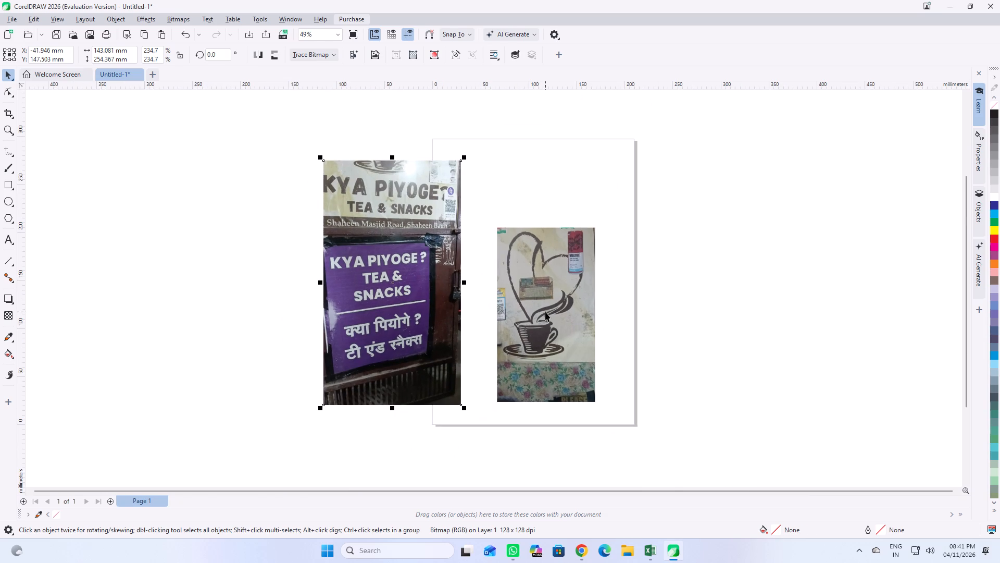
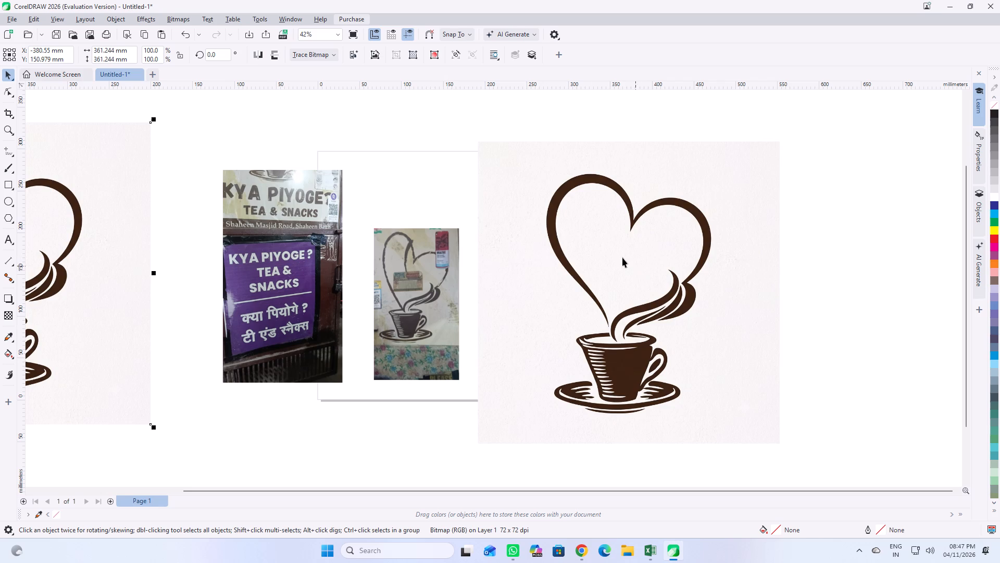
Select the clean brown heart and coffee cup image overlapping the page's right edge and bring up its available commands.
scroll(618, 254, "up", 9)
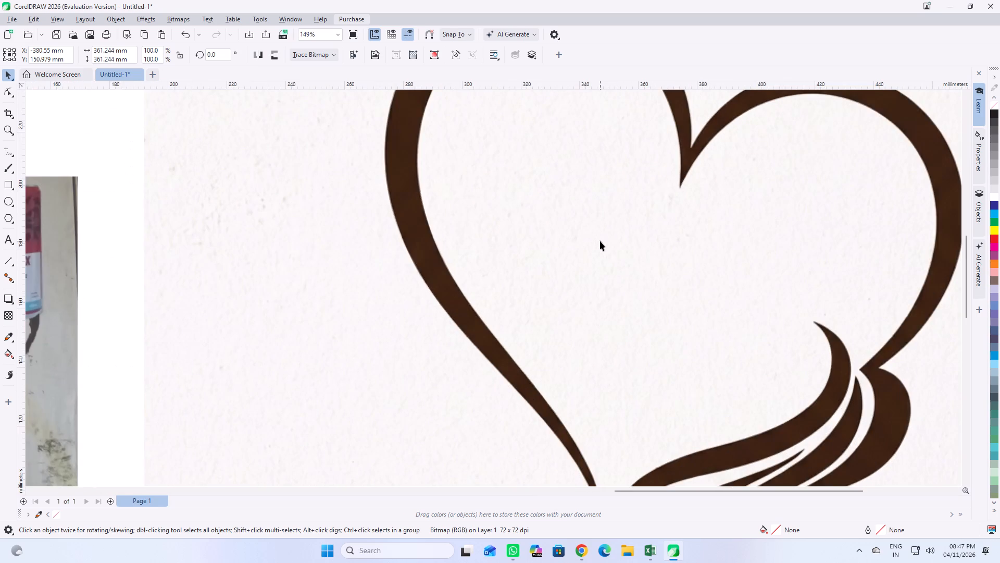
scroll(600, 241, "up", 3)
scroll(503, 262, "down", 14)
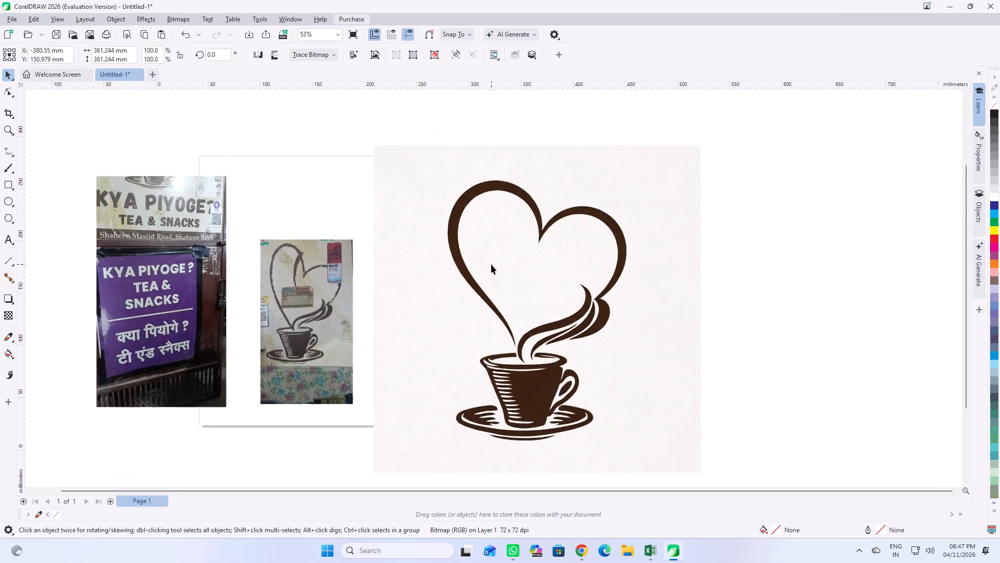
scroll(491, 264, "down", 1)
right_click(538, 272)
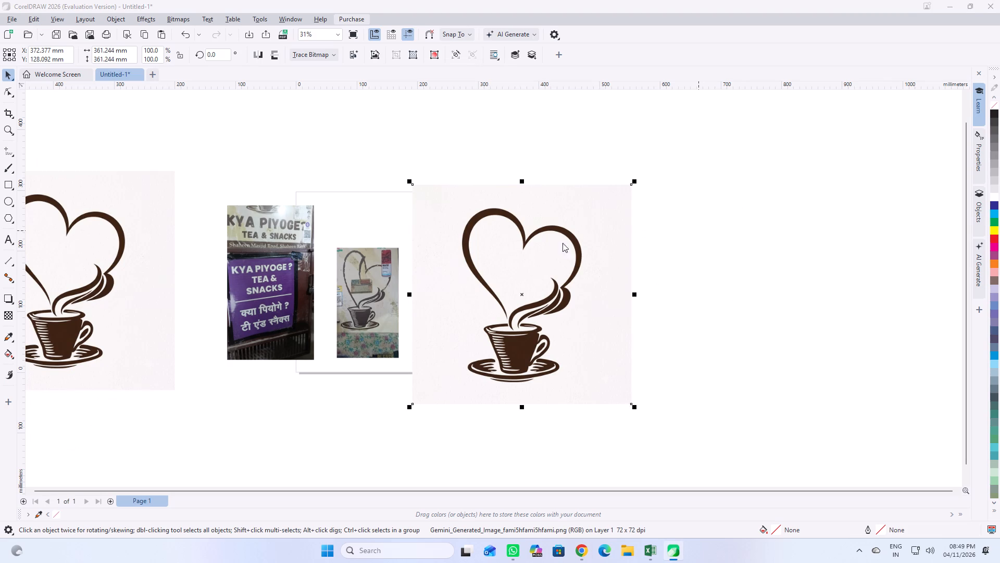
double_click(505, 222)
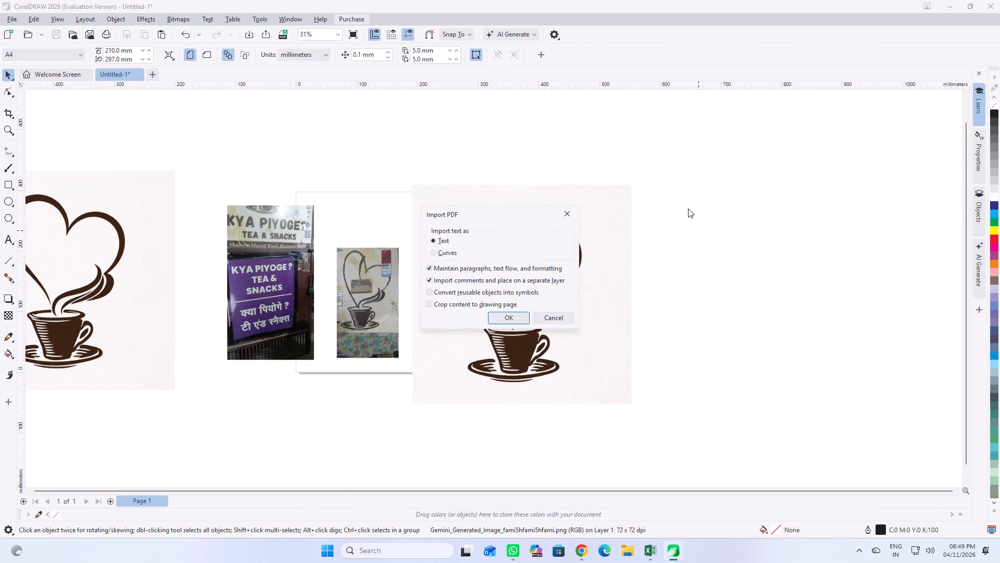
left_click(512, 318)
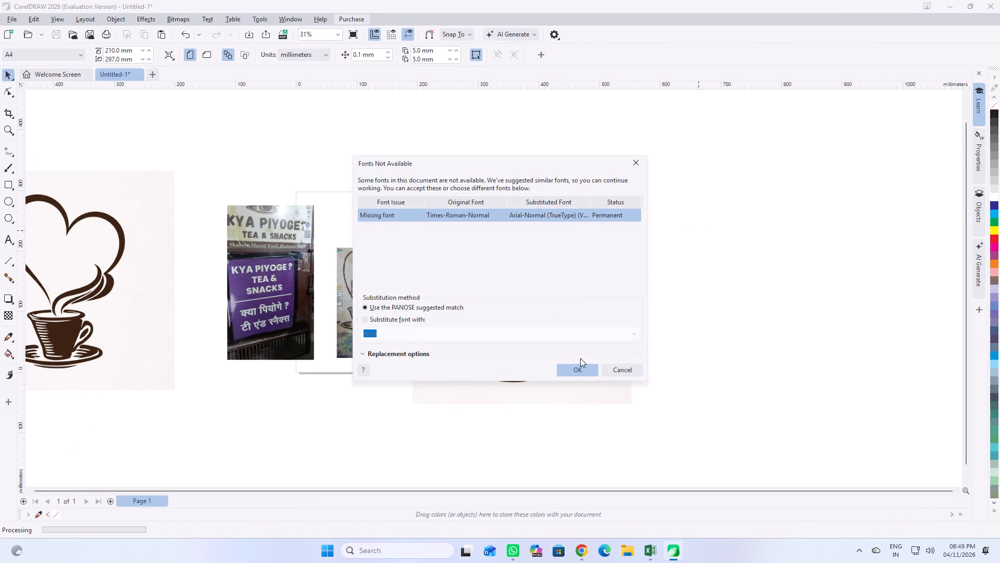
left_click(578, 371)
left_click(703, 195)
Ungroup all objects of the imported PDF and move its heart and cup bitmap to about X 661 mm, Y 147 mm.
scroll(775, 284, "up", 2)
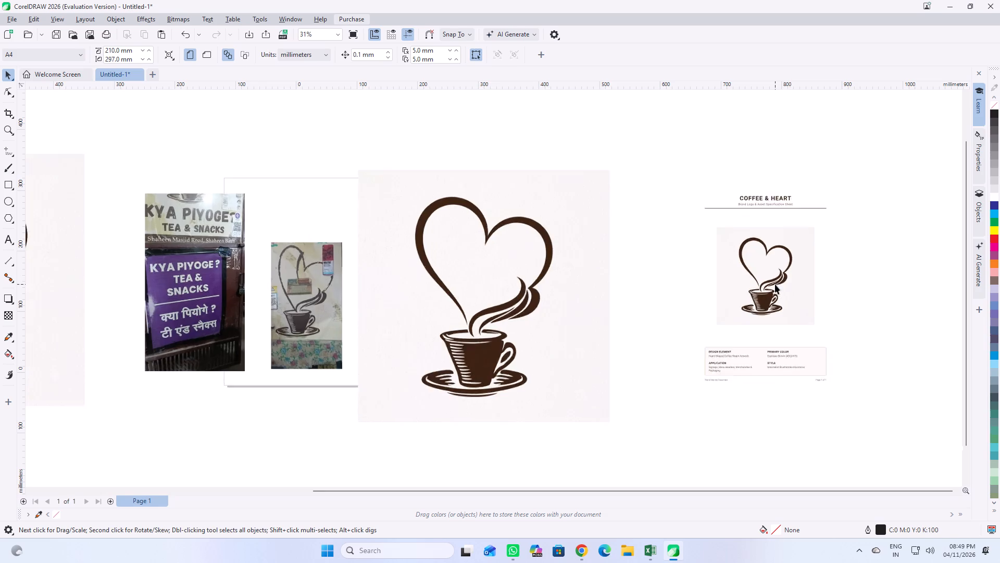
scroll(775, 284, "up", 3)
left_click(775, 284)
right_click(771, 293)
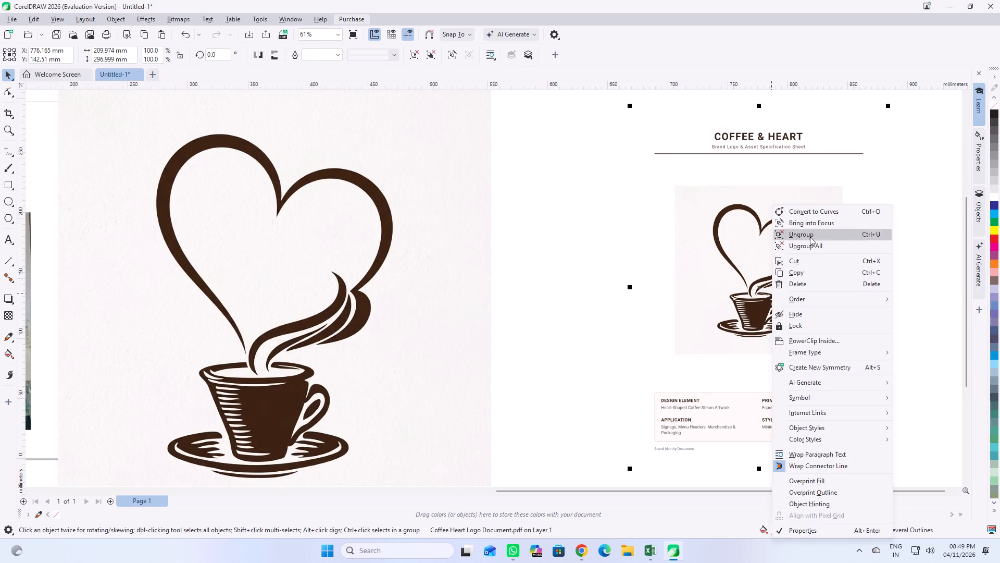
left_click(804, 248)
left_click(583, 258)
left_click(699, 283)
left_click_drag(692, 283, 677, 290)
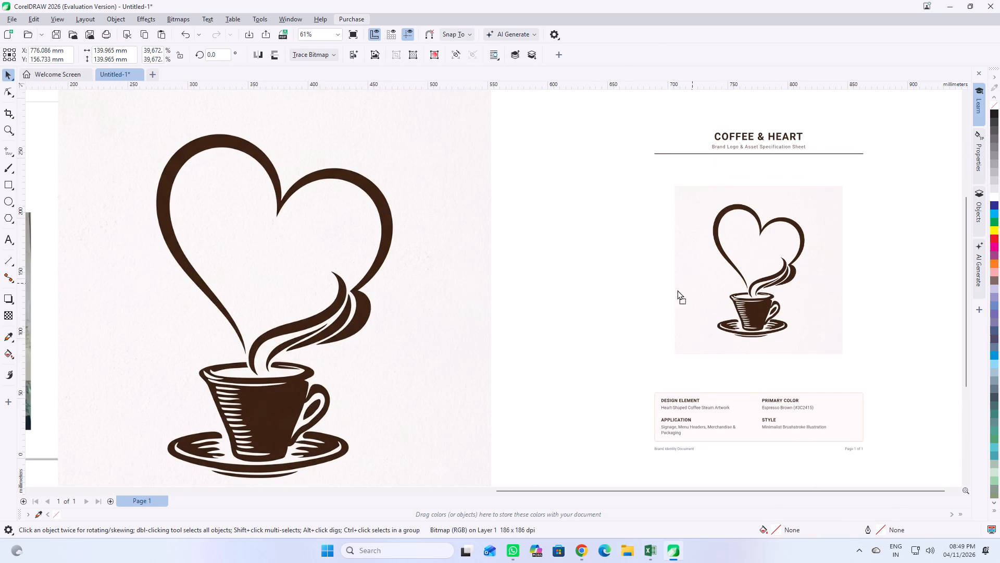
left_click_drag(677, 290, 555, 295)
Outline-trace the PDF's heart and cup bitmap with the Logo profile, detail 91 and node density 75, keeping the original image.
scroll(653, 288, "up", 5)
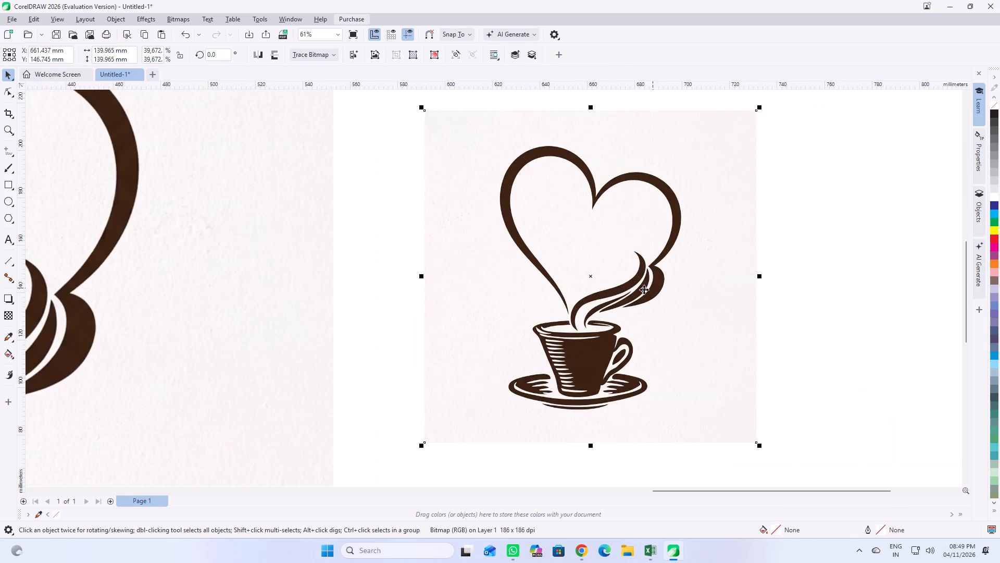
left_click(644, 289)
right_click(644, 289)
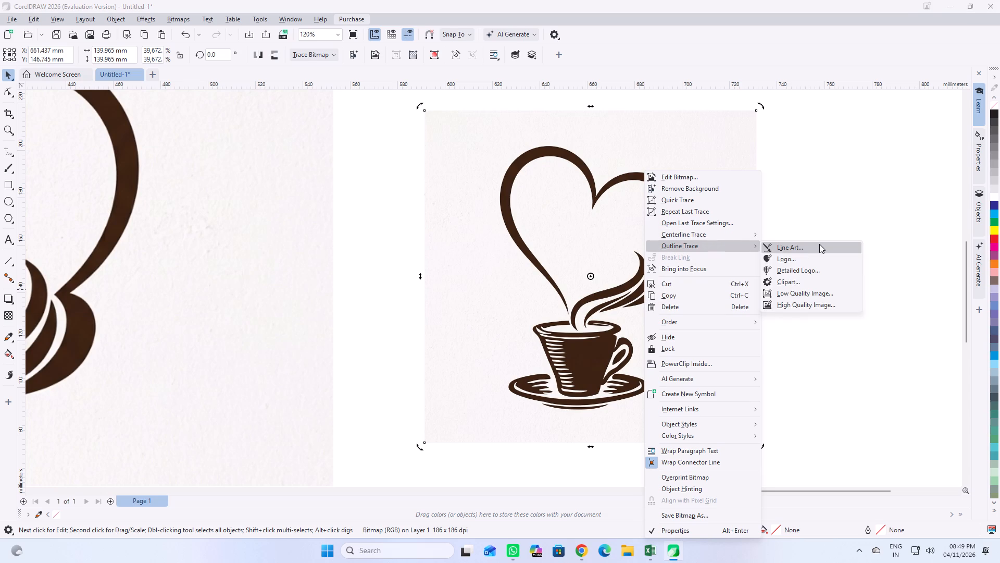
left_click(801, 262)
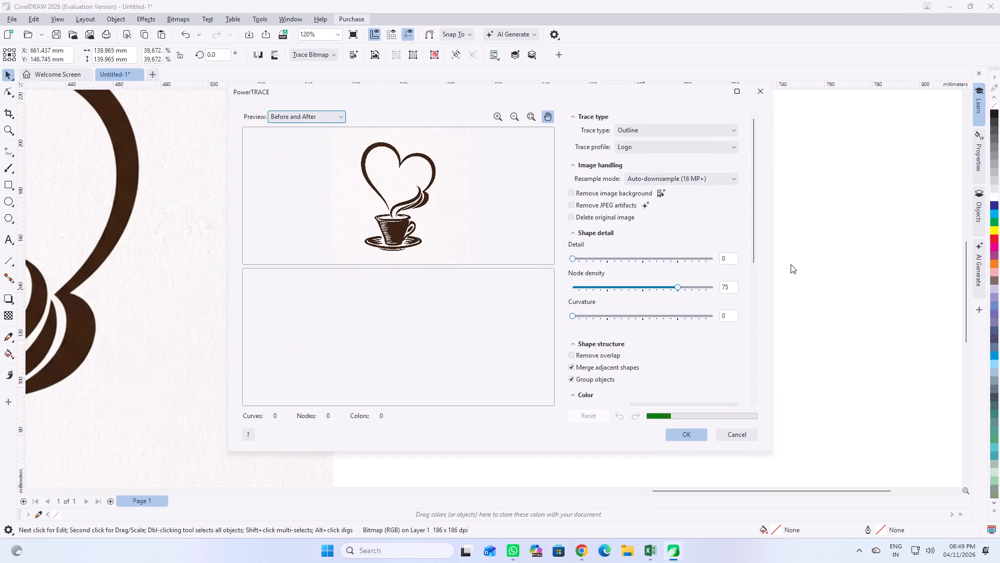
left_click(686, 436)
Separate the trace from its source bitmap, shifting the bitmap aside and placing the trace at about X 711 mm, Y 150 mm.
left_click_drag(576, 352, 914, 348)
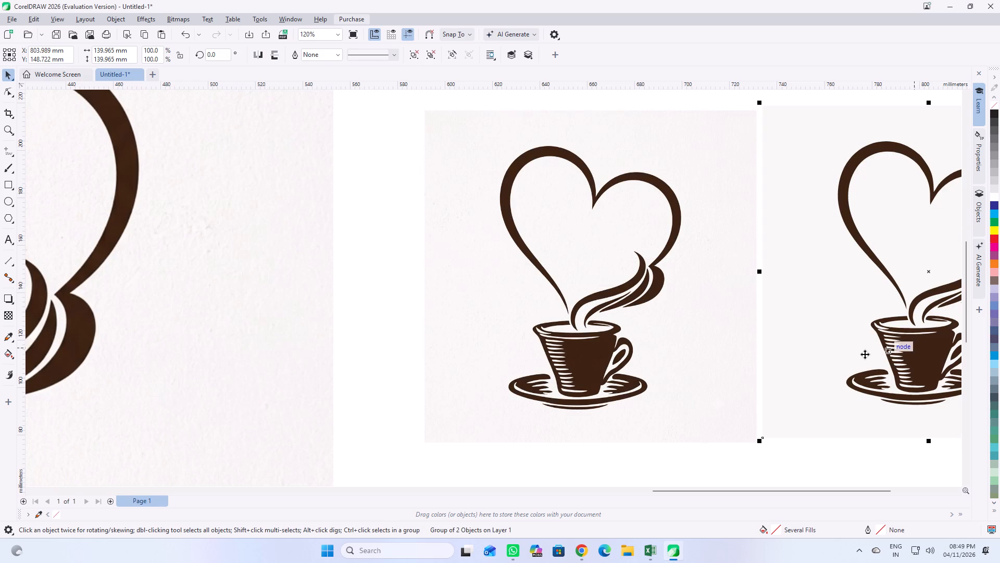
left_click_drag(716, 330, 594, 331)
left_click_drag(948, 353, 728, 349)
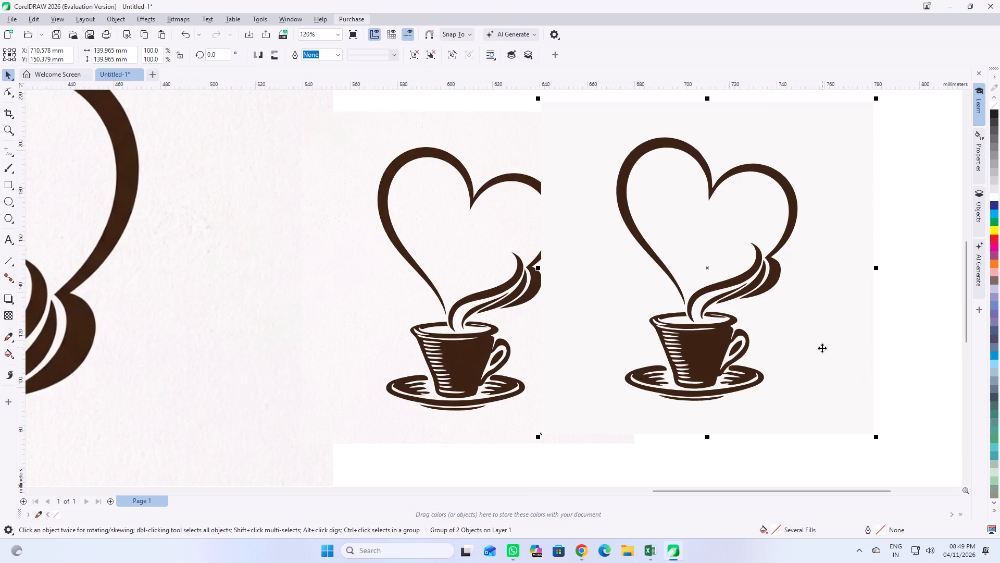
Ungroup all objects of the traced artwork and delete its pale background shape.
right_click(809, 343)
left_click(846, 53)
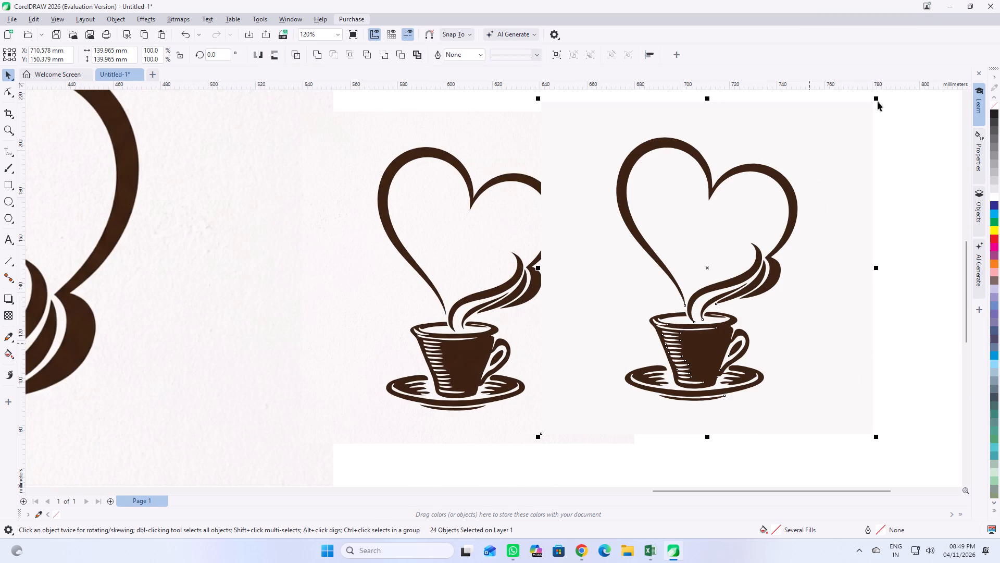
left_click(936, 280)
left_click_drag(843, 319, 610, 376)
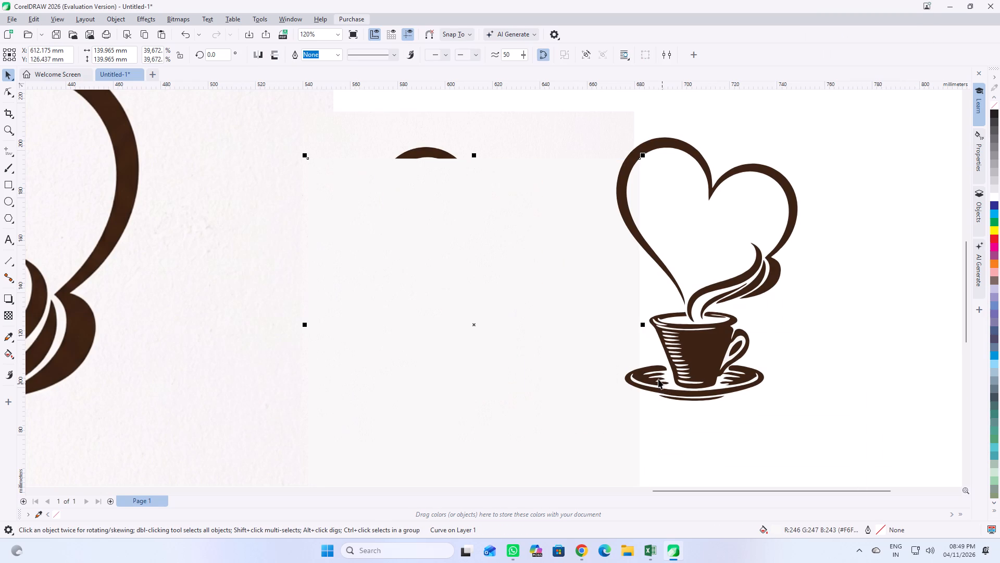
key("Delete")
Move the large heart and cup image beyond the specification sheet, to about X 1026 mm, Y 219 mm.
scroll(559, 299, "down", 4)
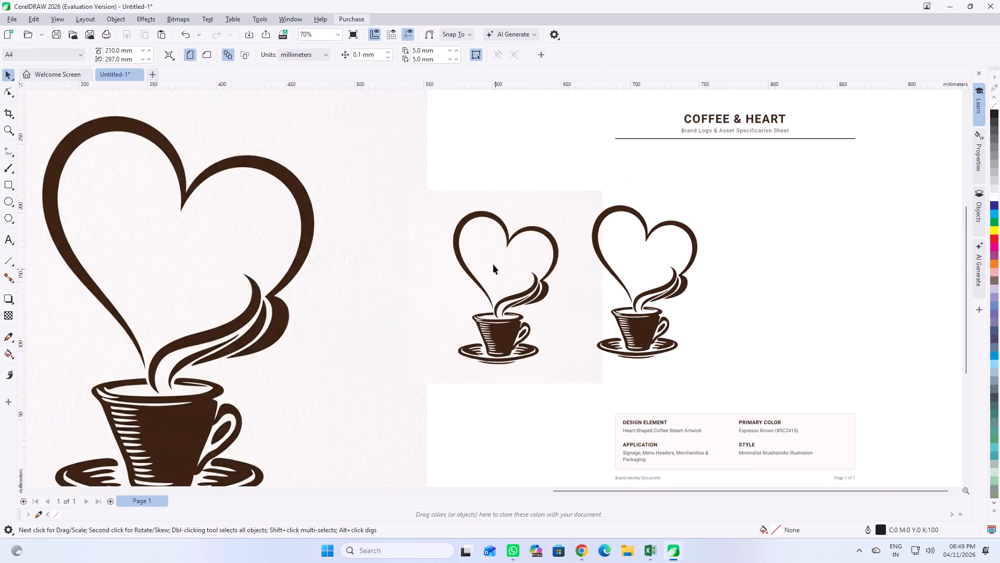
scroll(493, 264, "up", 4)
scroll(651, 290, "down", 6)
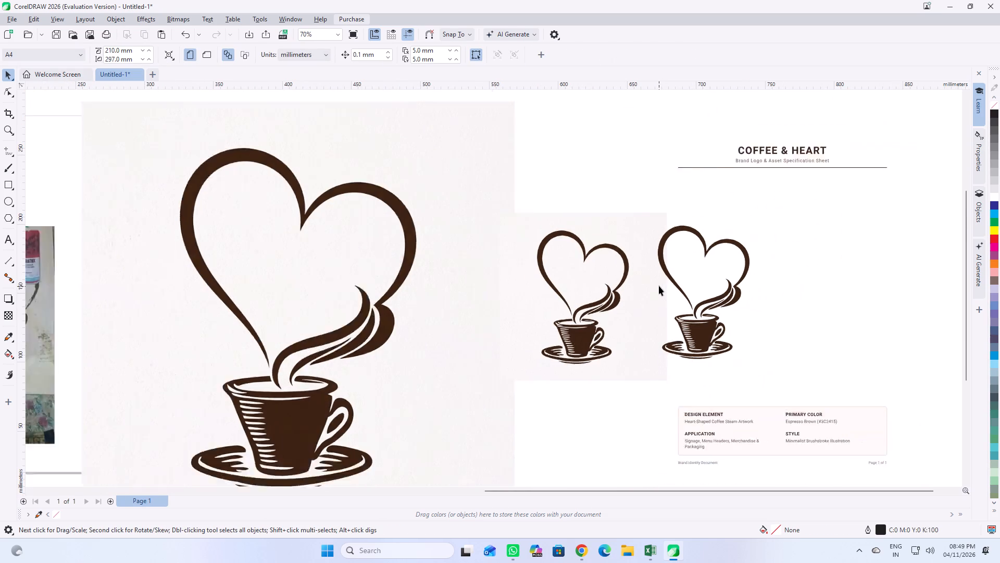
scroll(659, 286, "down", 4)
left_click_drag(560, 338, 949, 284)
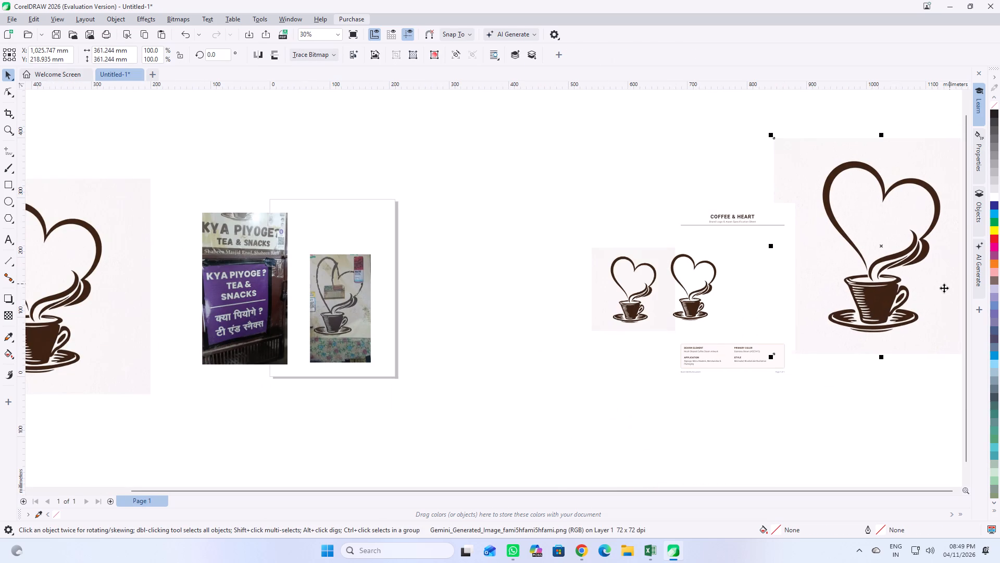
Move the small heart and cup source bitmap away from its trace and onto the large heart and cup image beyond the specification sheet.
left_click_drag(551, 196, 695, 383)
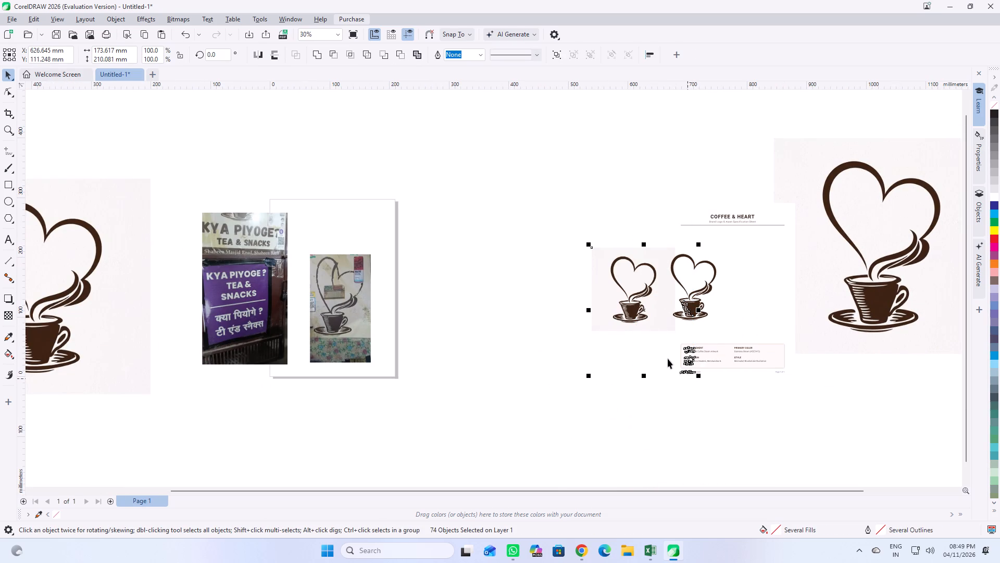
left_click(613, 368)
left_click(779, 292)
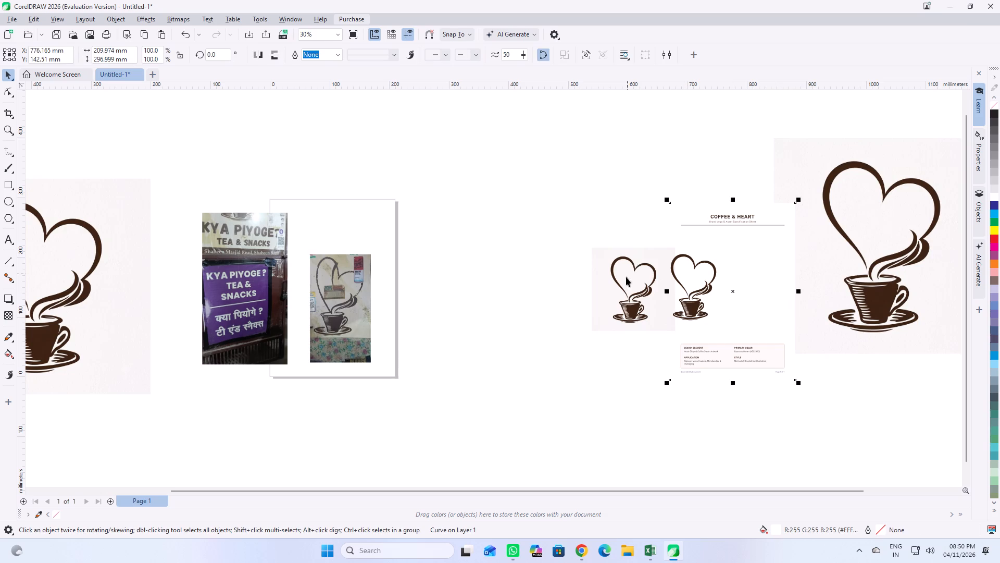
left_click(627, 286)
left_click_drag(627, 287, 870, 191)
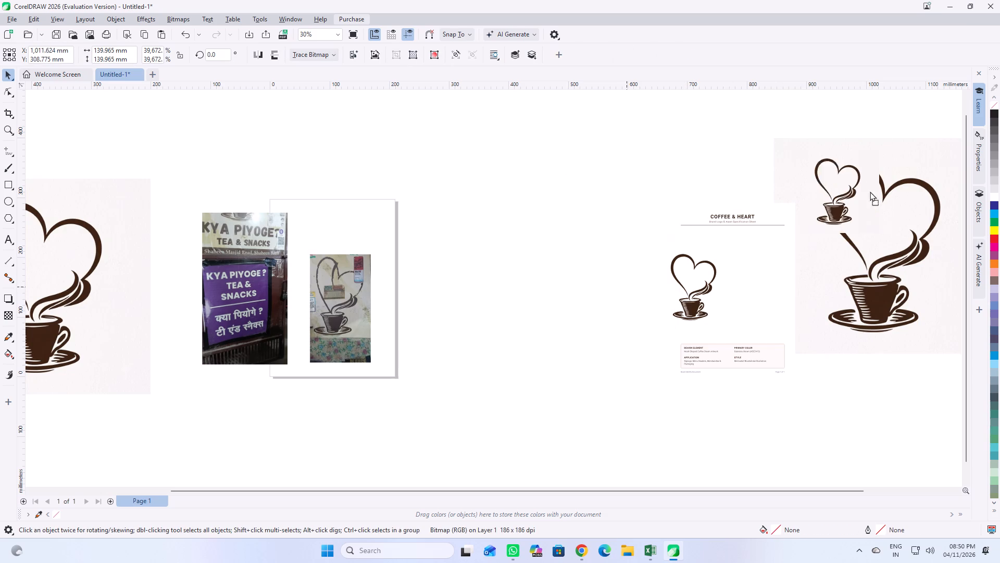
left_click_drag(870, 191, 839, 161)
Move all the traced heart and cup curves clear of the specification sheet to about X 515 mm, Y 163 mm and group them.
left_click_drag(633, 243, 766, 335)
left_click_drag(695, 296, 579, 288)
scroll(621, 284, "up", 4)
scroll(532, 319, "up", 5)
scroll(574, 244, "up", 4)
scroll(565, 331, "down", 6)
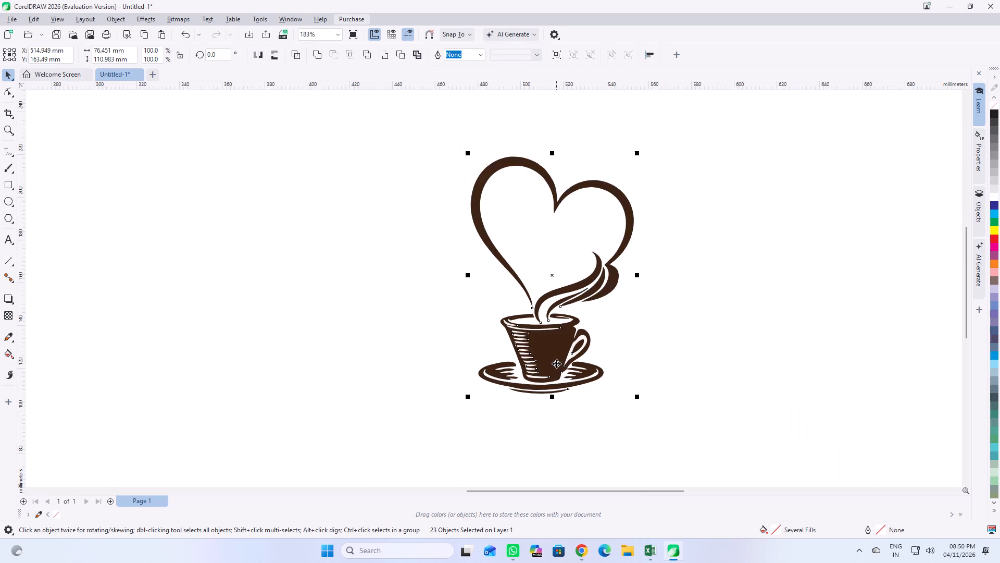
scroll(556, 363, "down", 1)
scroll(712, 332, "down", 1)
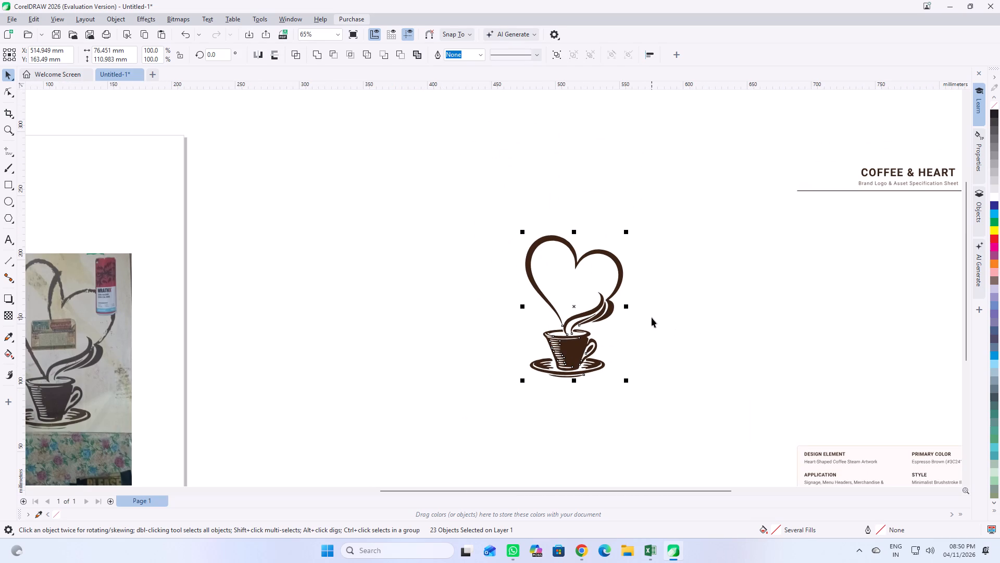
key("ctrl+g")
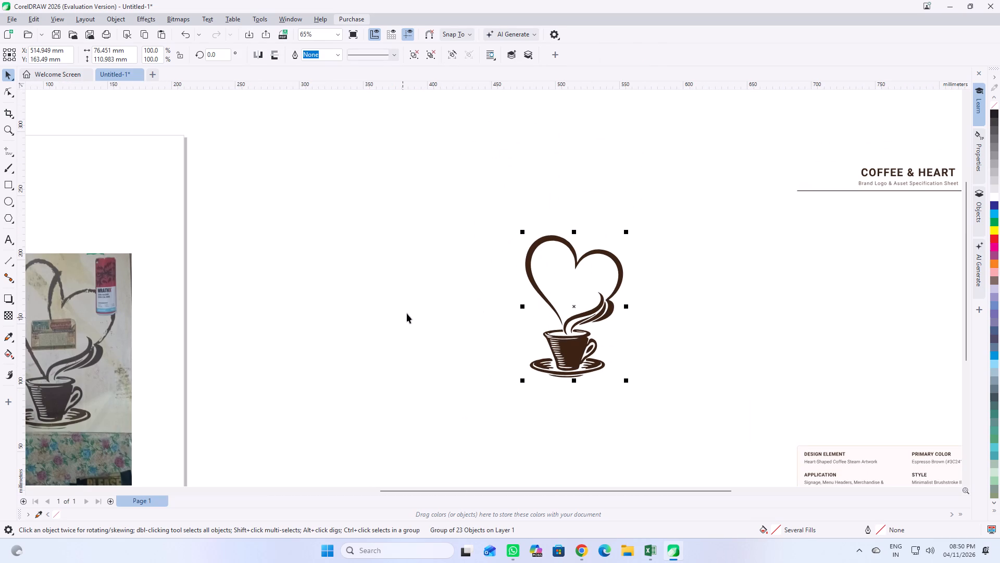
Clear the reference photos off the page, placing the wall logo photo below it and the shop sign photo at about X -134 mm, Y 68 mm.
scroll(580, 263, "down", 6)
left_click_drag(358, 308, 427, 434)
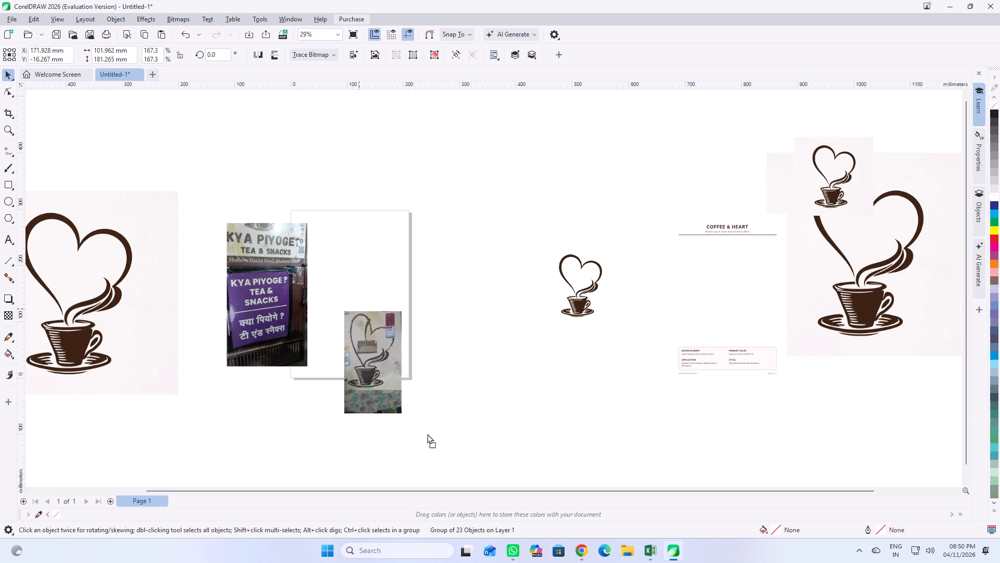
left_click_drag(427, 434, 452, 442)
left_click_drag(252, 313, 199, 358)
Move the grouped heart and cup logo onto the page at about X 146 mm, Y 79 mm.
left_click_drag(543, 238, 540, 271)
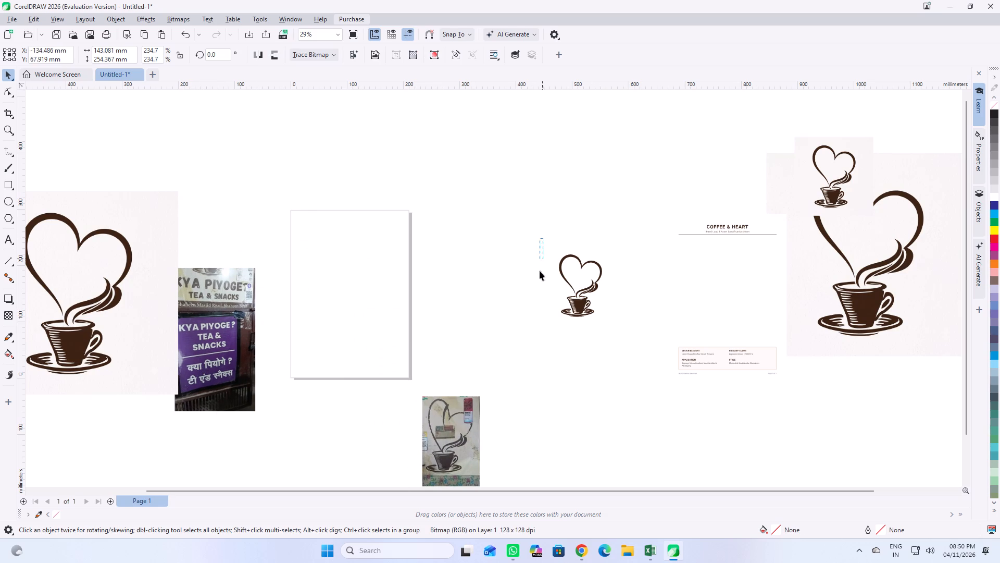
left_click_drag(540, 271, 624, 330)
left_click_drag(576, 278, 436, 303)
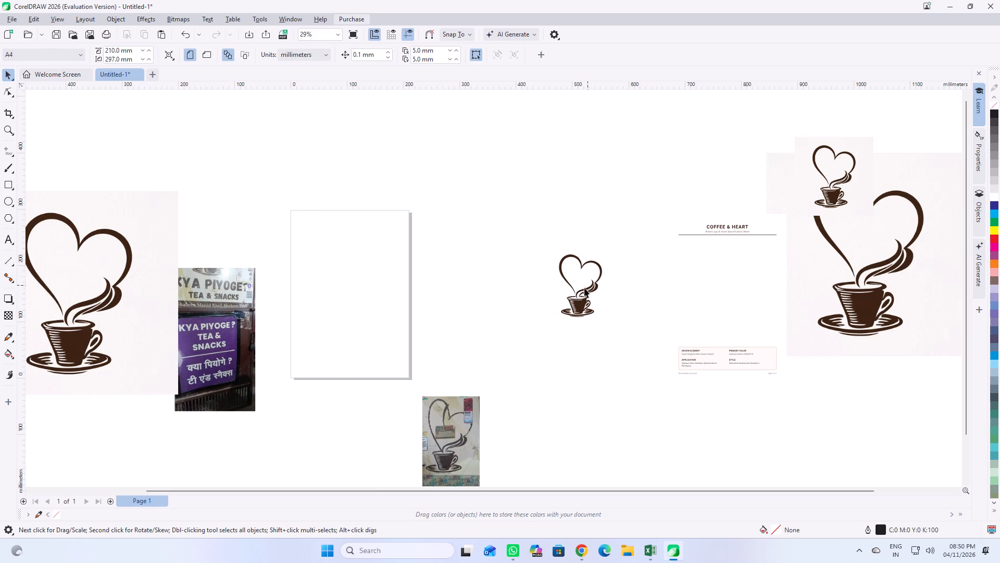
left_click(581, 290)
left_click_drag(582, 287, 373, 329)
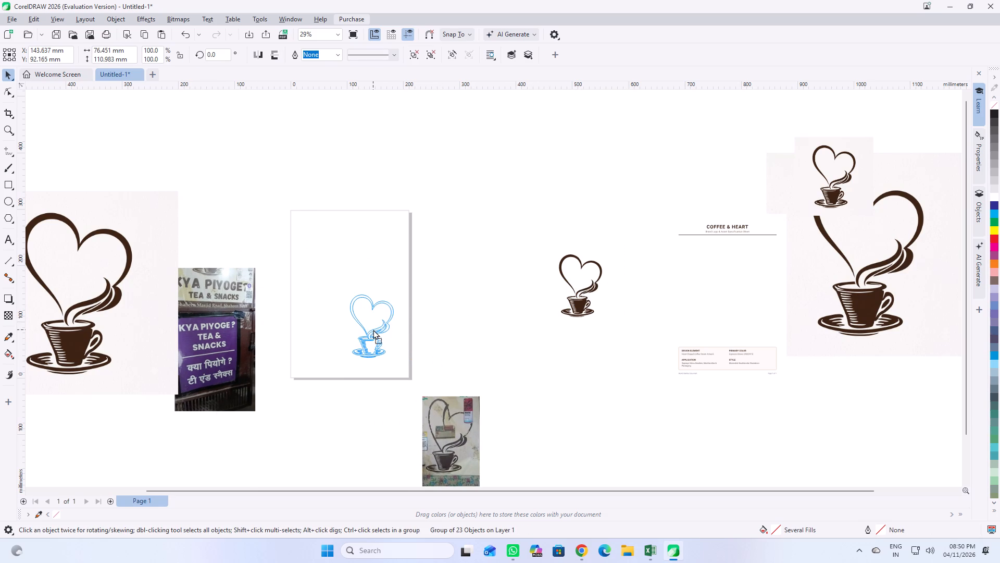
left_click_drag(373, 329, 374, 337)
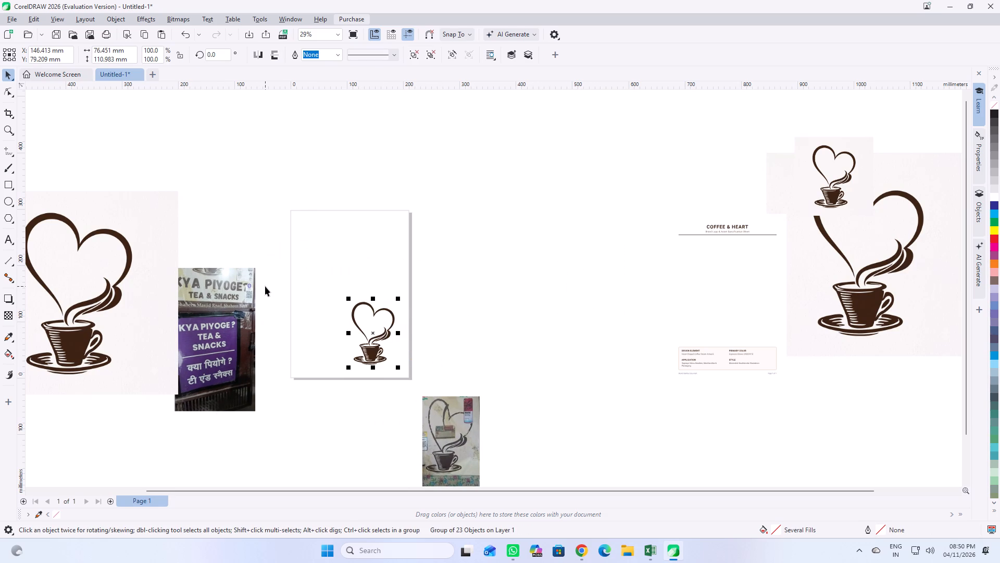
Add artistic text reading "KYA PIYOGE?" on the page above the logo, matching the wording on the shop sign photo.
scroll(183, 320, "up", 3)
scroll(228, 340, "up", 1)
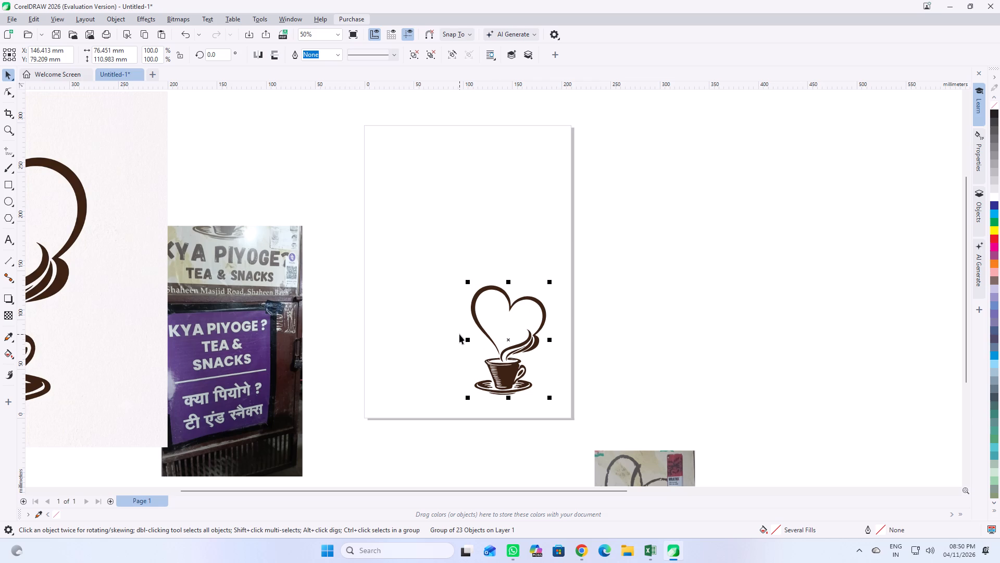
scroll(493, 259, "up", 1)
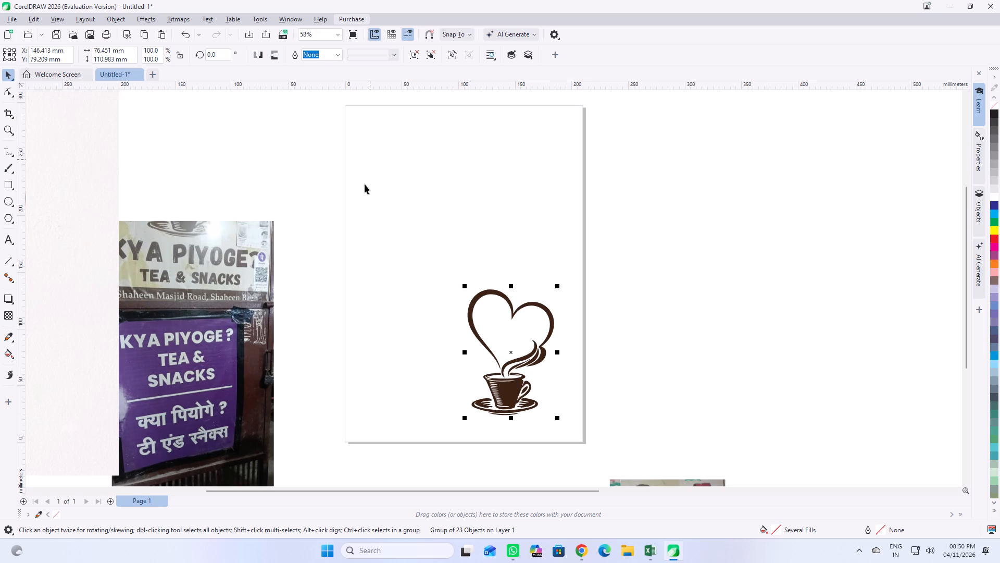
left_click(222, 270)
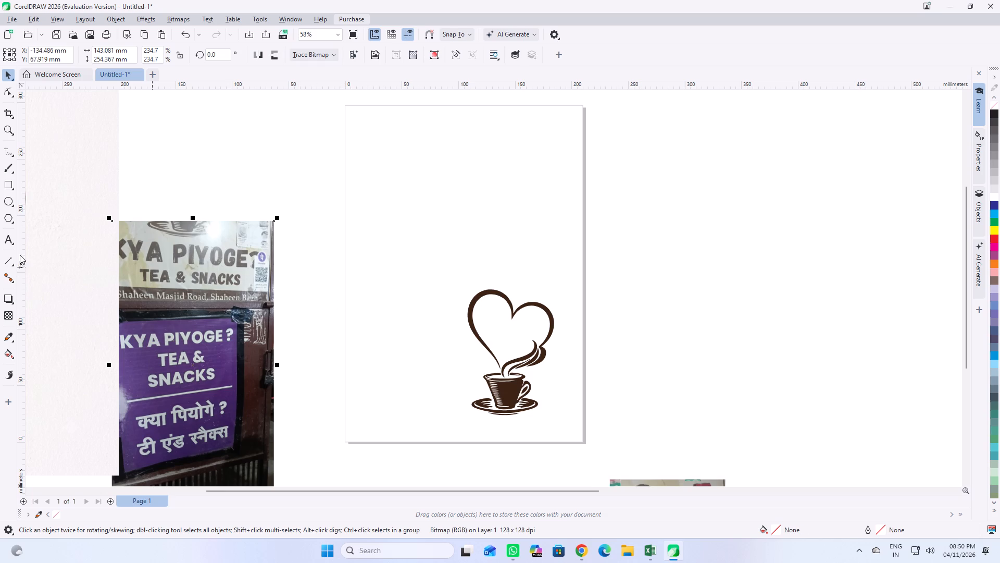
left_click(6, 236)
left_click(412, 172)
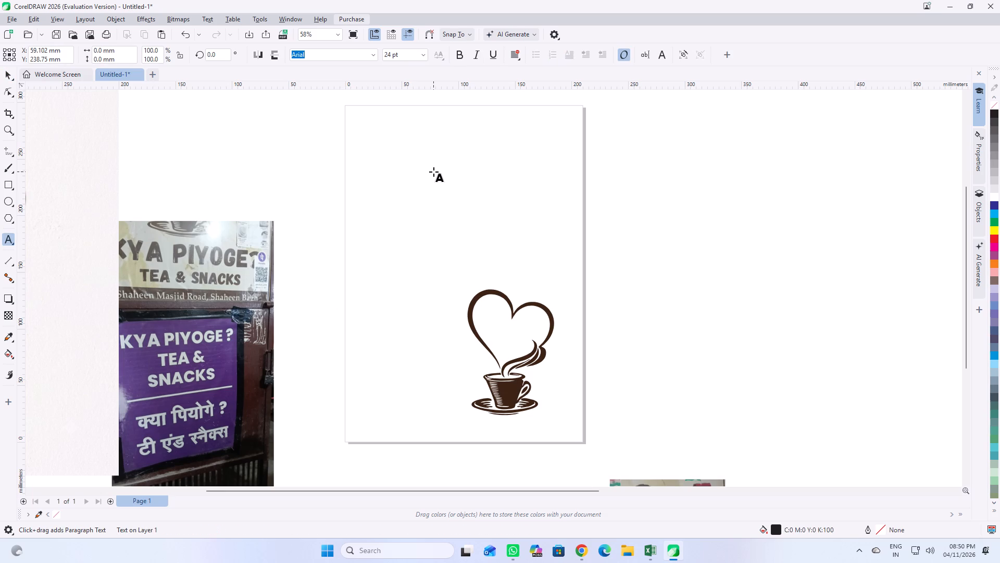
type("Kiya")
key("space")
key("BackSpace")
key("BackSpace")
key("BackSpace")
key("BackSpace")
key("BackSpace")
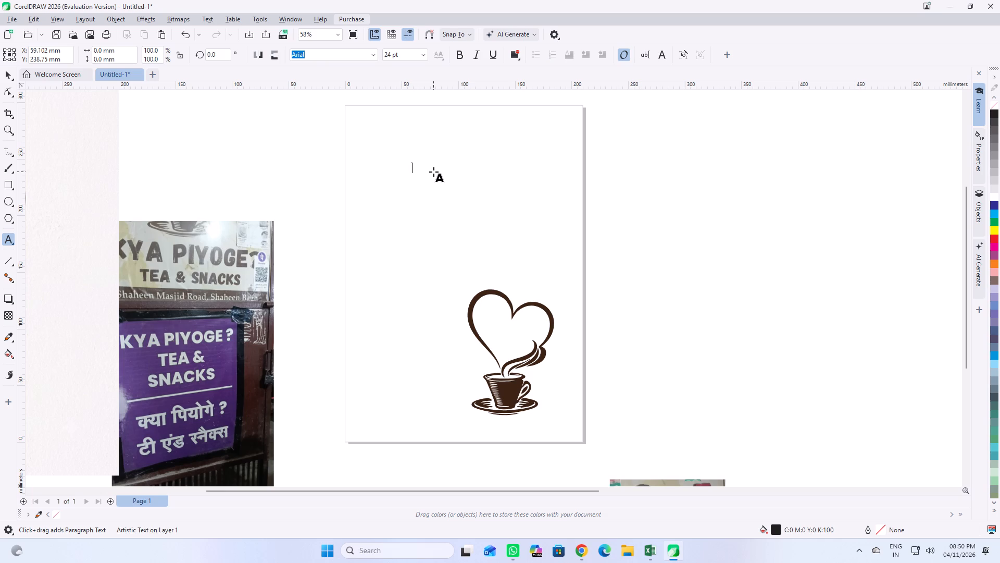
key("k")
key("i")
key("BackSpace")
type("YA")
key("space")
type("PIY")
key("o")
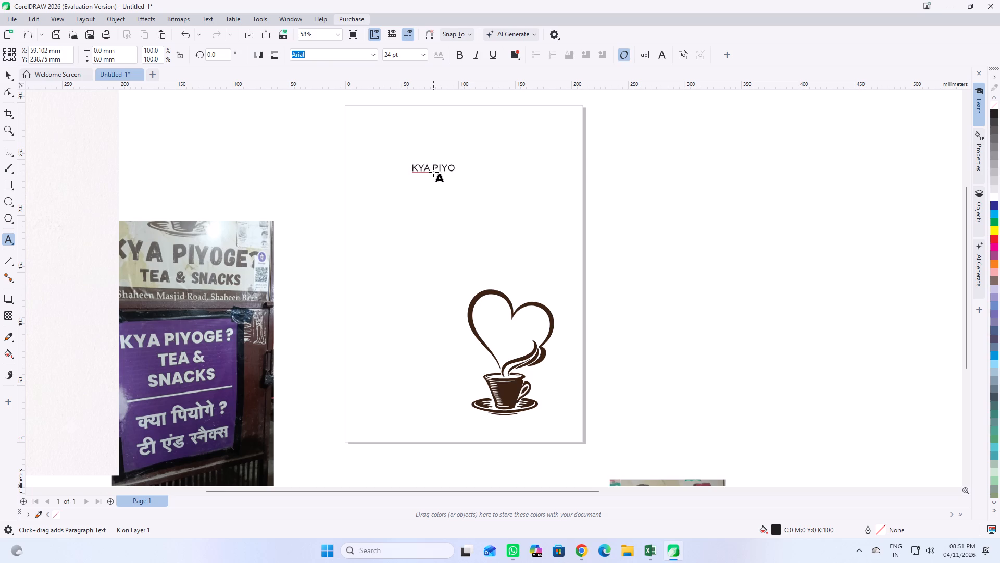
type("GE")
key("shift+question")
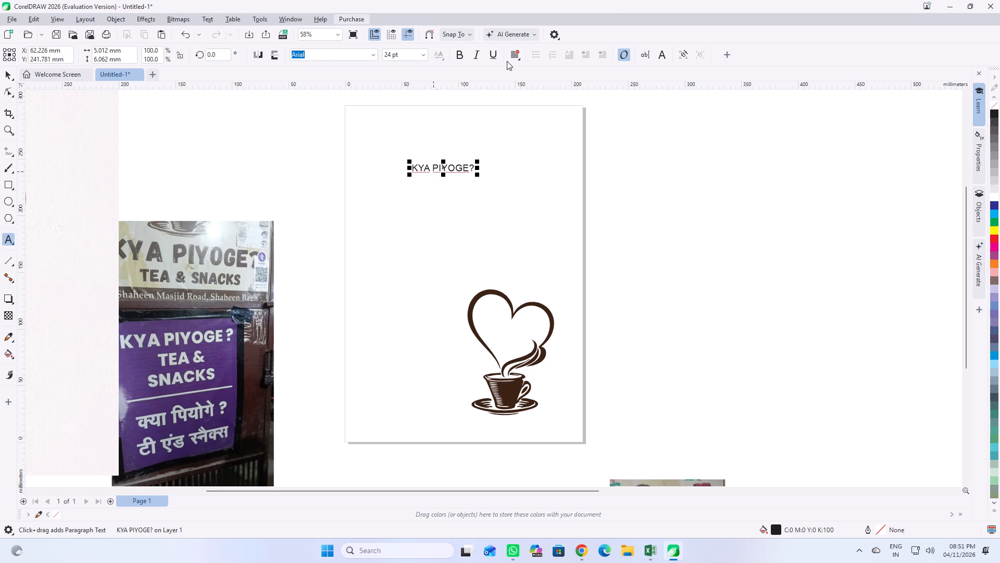
Enlarge the "KYA PIYOGE?" text proportionally to about 107 pt, roughly 242 mm wide.
left_click_drag(477, 175, 666, 266)
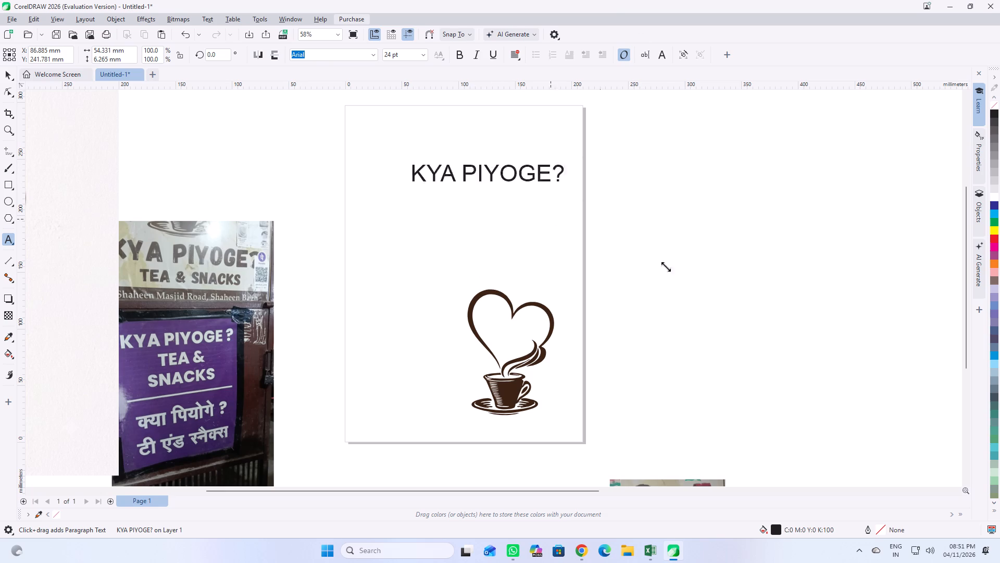
left_click_drag(666, 266, 690, 278)
Deselect the text and set the document's drawing units to feet.
scroll(529, 205, "up", 5)
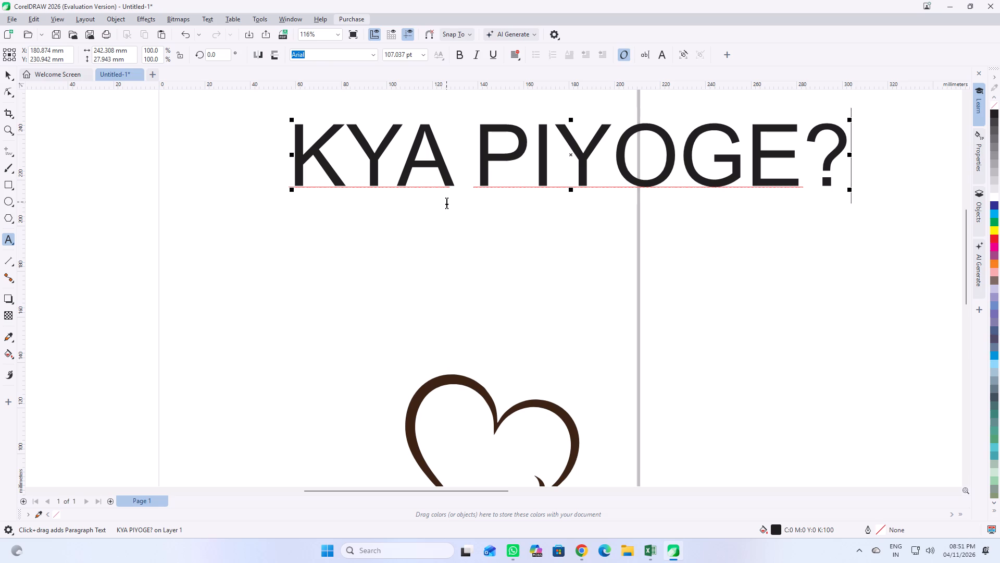
scroll(529, 193, "down", 10)
scroll(550, 226, "up", 2)
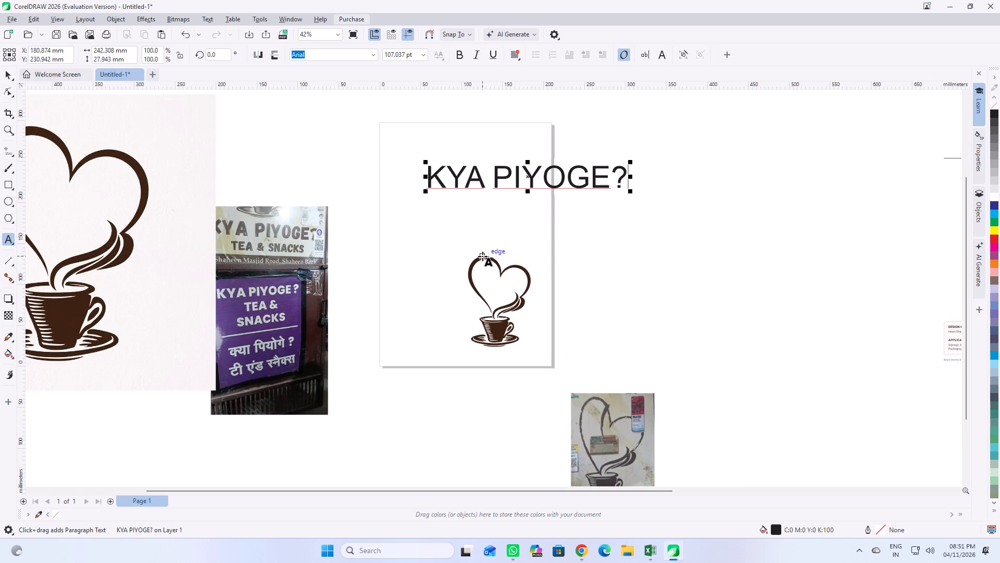
scroll(379, 220, "down", 4)
scroll(423, 237, "down", 2)
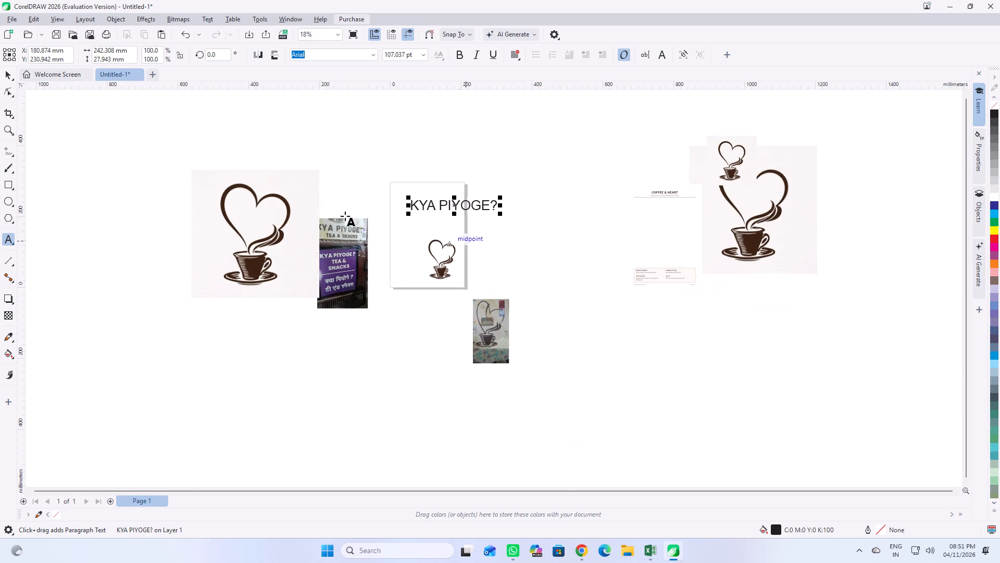
left_click(12, 75)
left_click(421, 228)
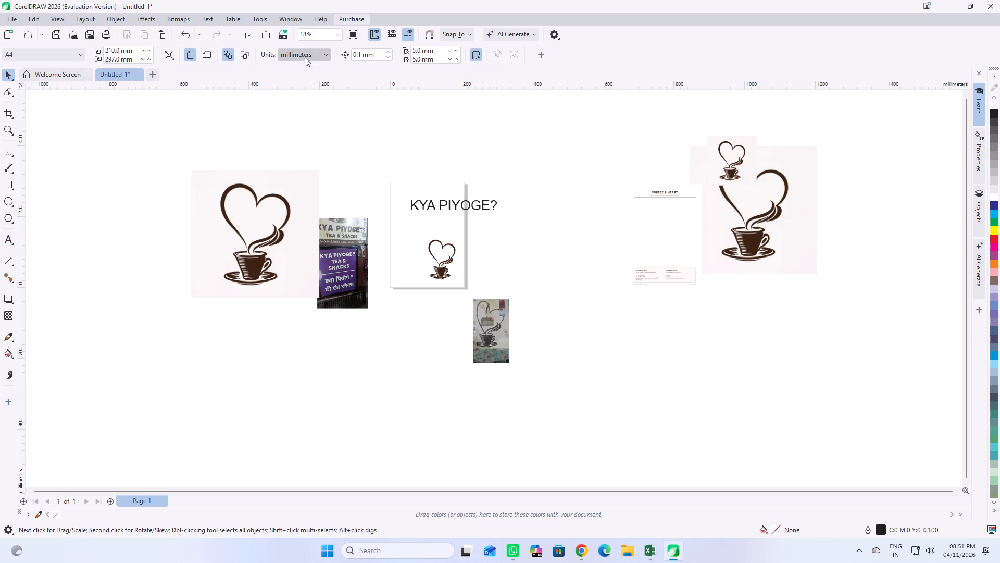
left_click(327, 55)
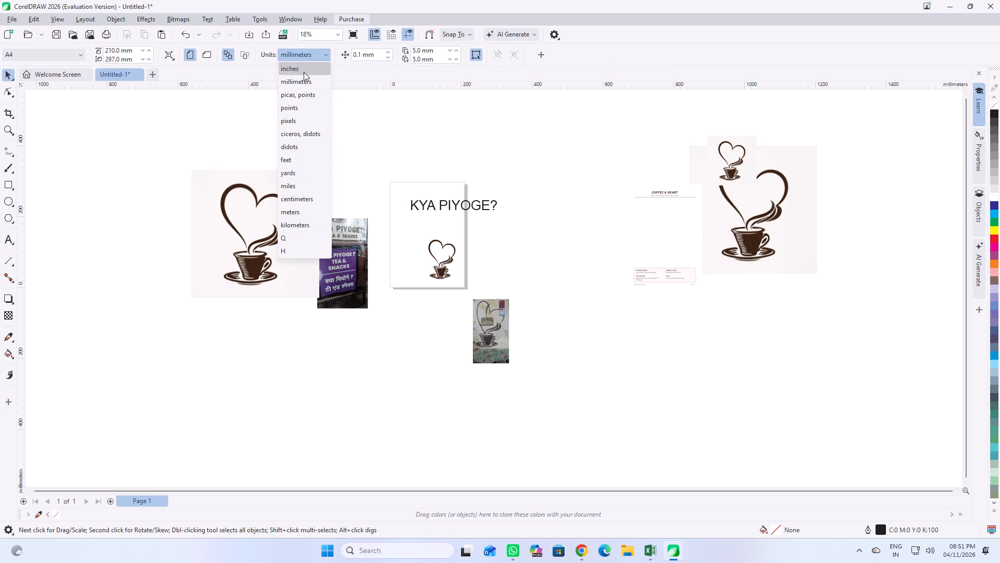
left_click(298, 164)
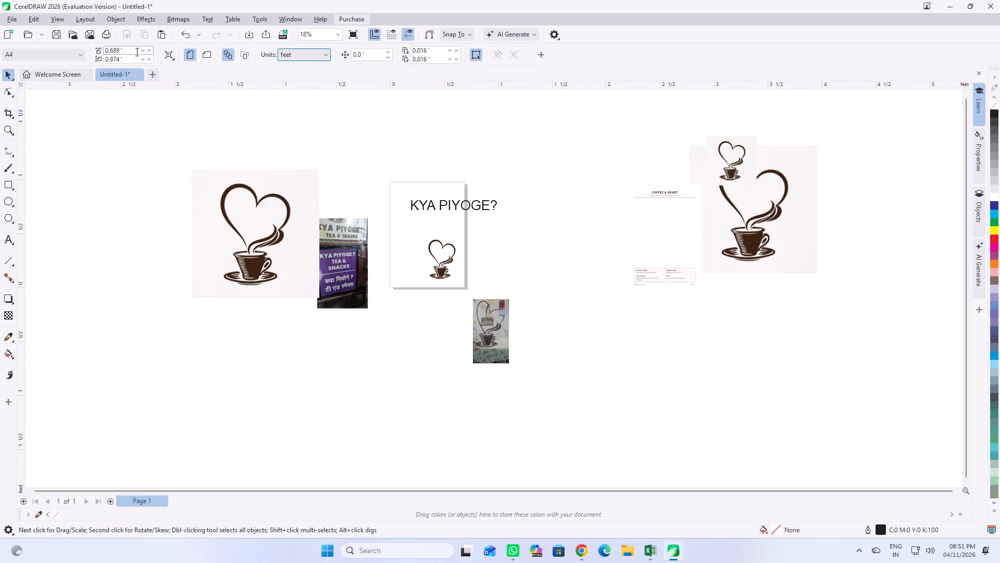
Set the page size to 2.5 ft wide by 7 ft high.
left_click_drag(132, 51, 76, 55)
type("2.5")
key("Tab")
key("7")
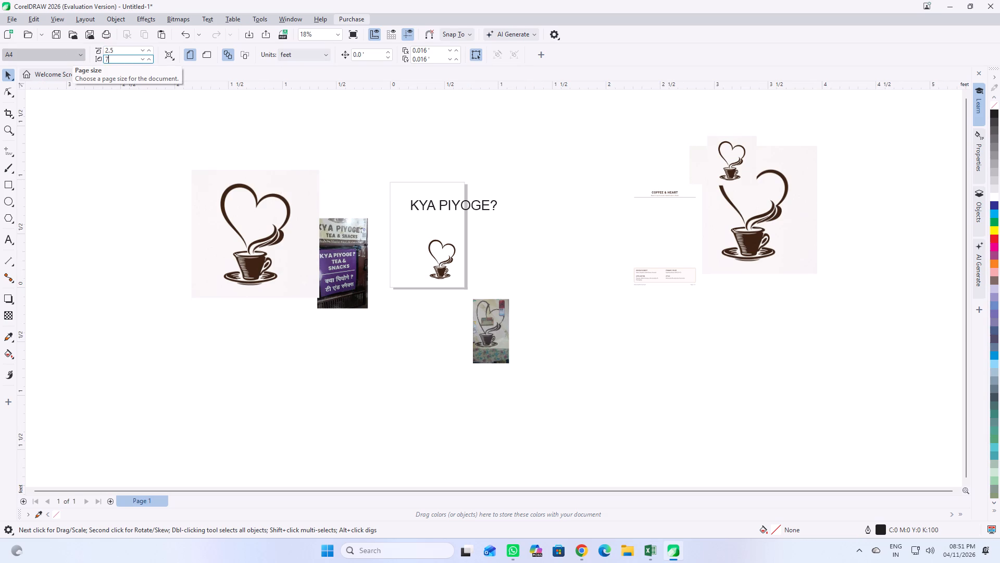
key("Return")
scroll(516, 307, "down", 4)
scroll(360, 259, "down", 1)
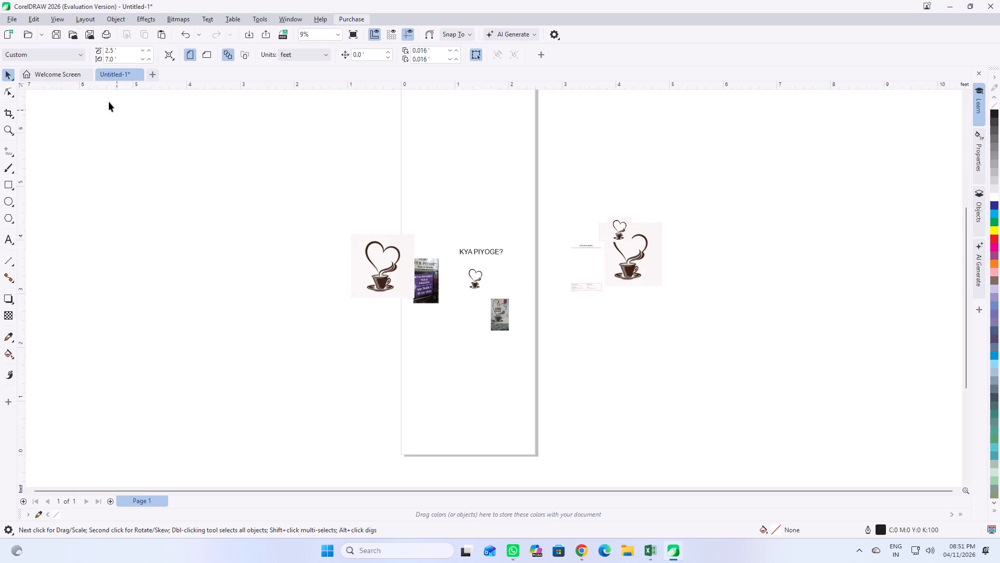
Set the page size to 7 ft wide by 2.5 ft high.
left_click_drag(128, 53, 59, 52)
key("7")
key("Tab")
type("2.5")
key("Return")
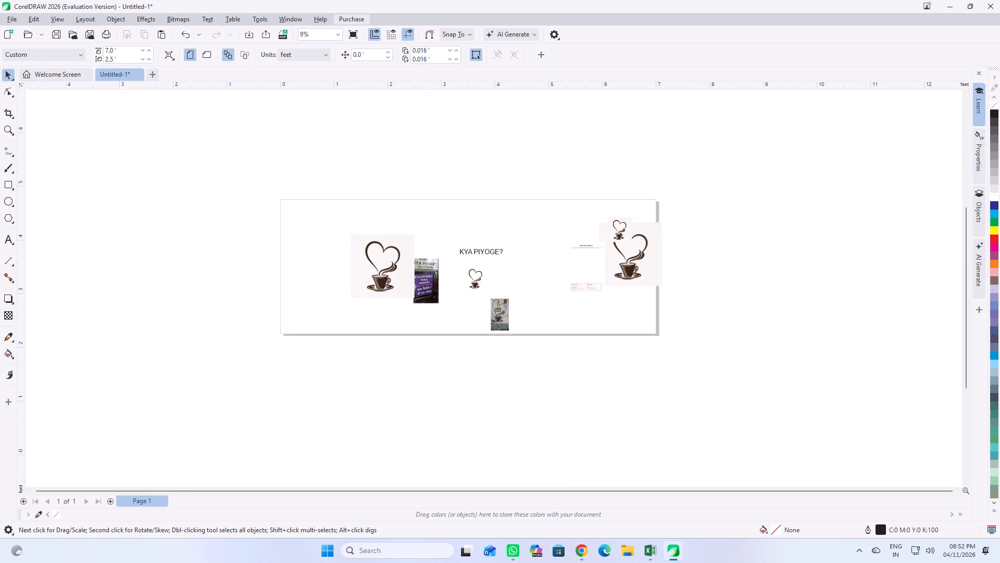
Move the large heart-and-cup image from the page's left half out onto the pasteboard left of the page.
scroll(505, 325, "up", 5)
scroll(726, 354, "down", 3)
scroll(375, 277, "up", 4)
left_click(470, 278)
left_click_drag(476, 284, 103, 254)
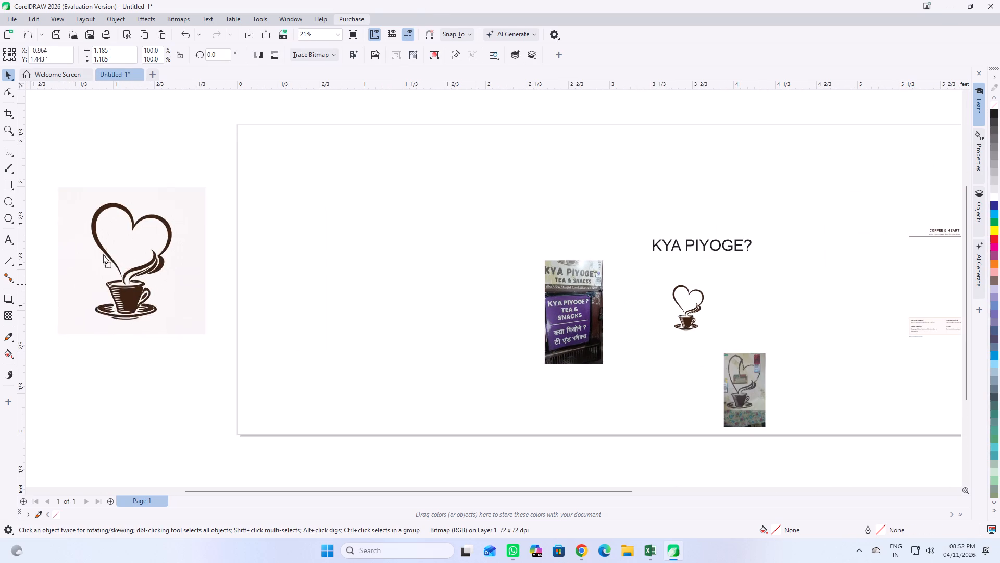
left_click_drag(103, 254, 95, 250)
Enlarge the "KYA PIYOGE?" text proportionally to about 455.5 pt, roughly 3.38 ft wide, and place it near the page's top centre.
scroll(610, 255, "up", 2)
scroll(596, 259, "down", 7)
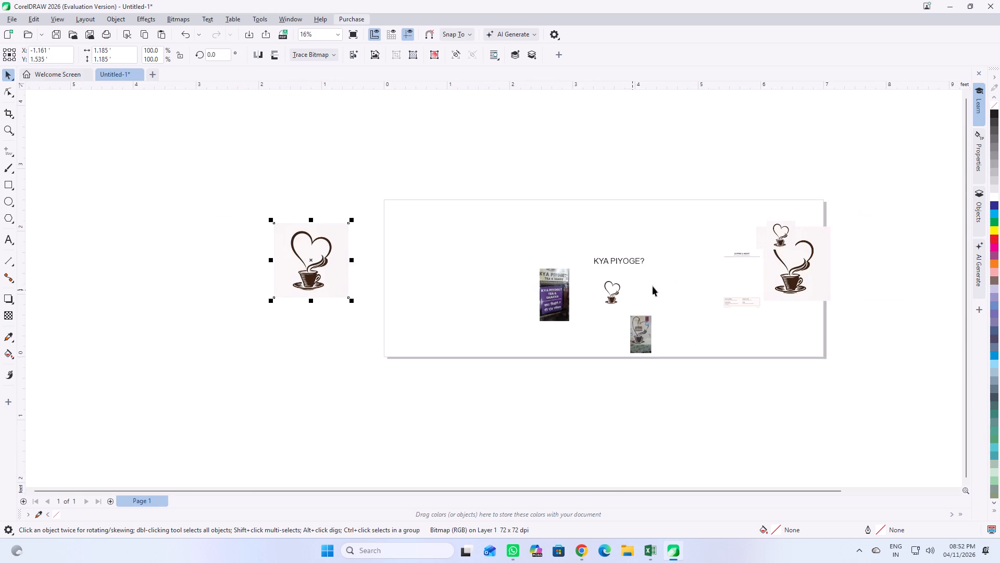
left_click_drag(573, 241, 691, 279)
left_click_drag(649, 271, 812, 312)
left_click_drag(704, 271, 594, 227)
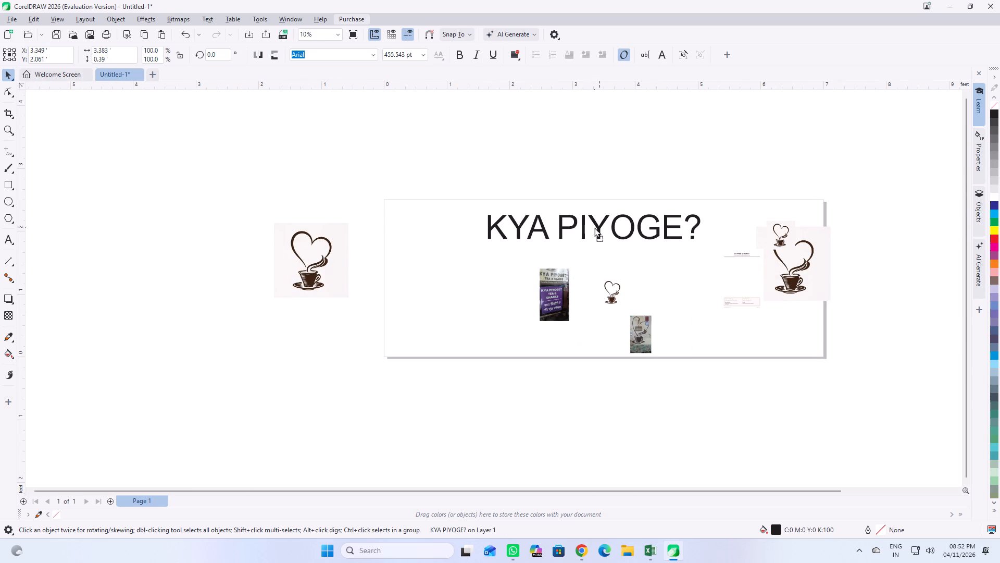
left_click_drag(594, 227, 594, 227)
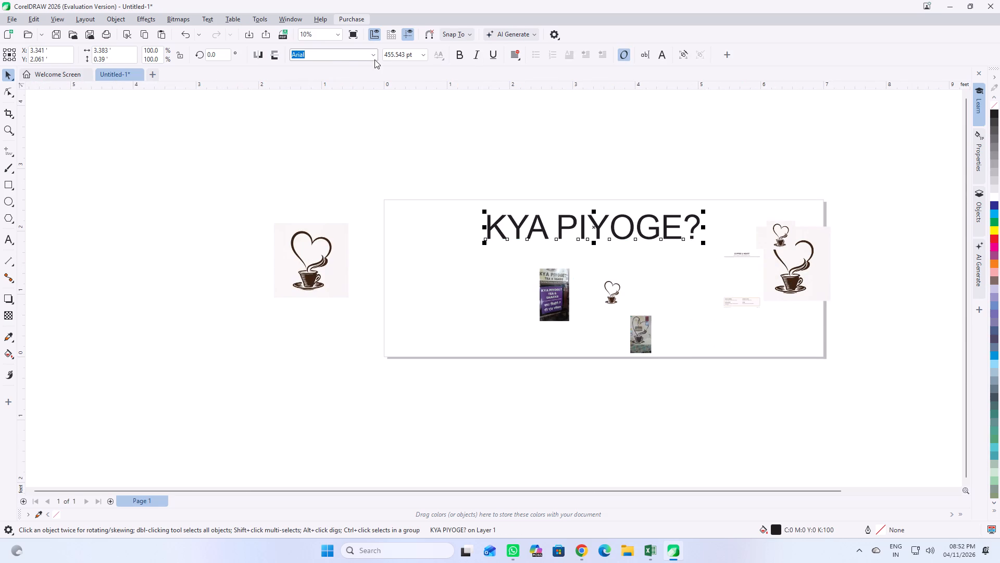
Set the "KYA PIYOGE?" text's font to Arial Black.
left_click(373, 56)
left_click(355, 88)
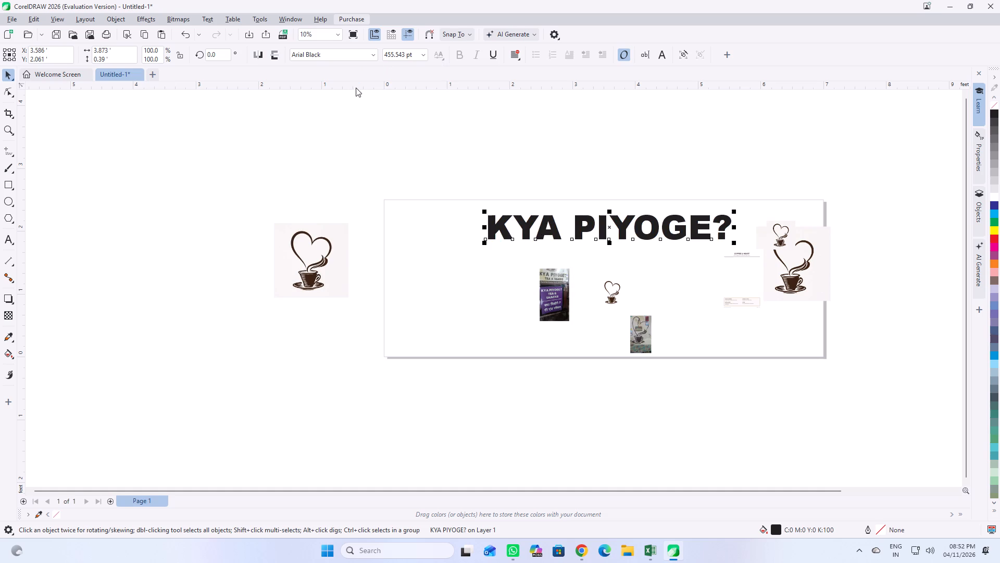
Move the other large heart-and-cup image to the page's lower-right corner and the small bitmap version off the page to the left.
left_click(799, 268)
left_click_drag(808, 259, 867, 376)
left_click_drag(804, 198, 765, 296)
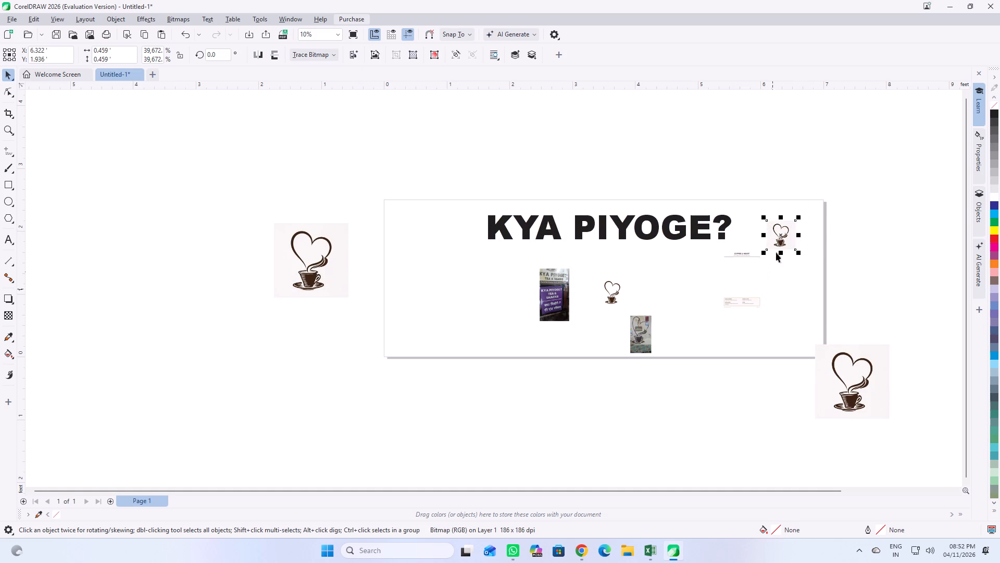
left_click_drag(784, 231, 255, 322)
Examine the "COFFEE & HEART" specification sheet's heading, subtitle and details box up close.
scroll(754, 240, "up", 4)
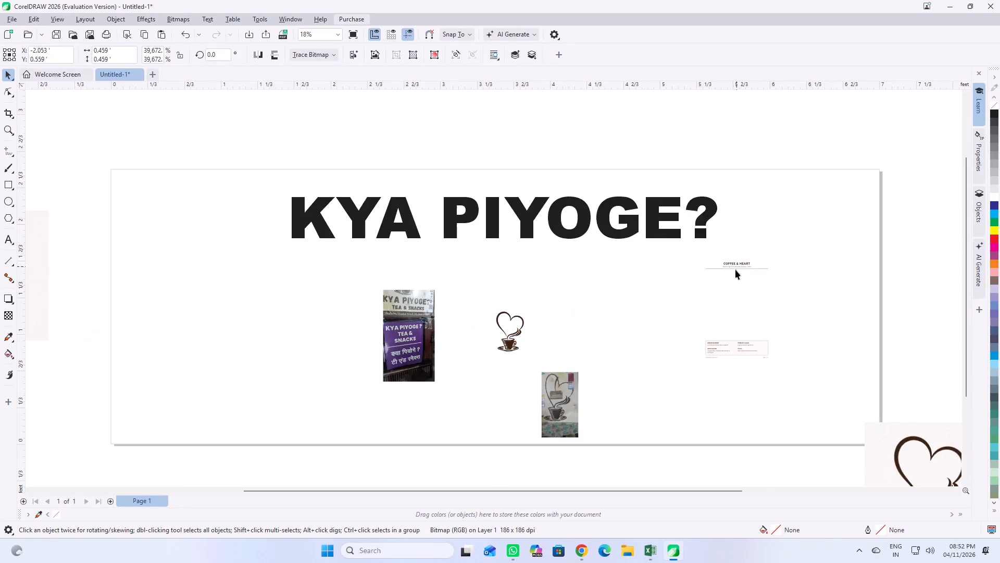
scroll(734, 272, "up", 6)
scroll(742, 256, "down", 1)
scroll(742, 256, "up", 8)
scroll(677, 279, "up", 2)
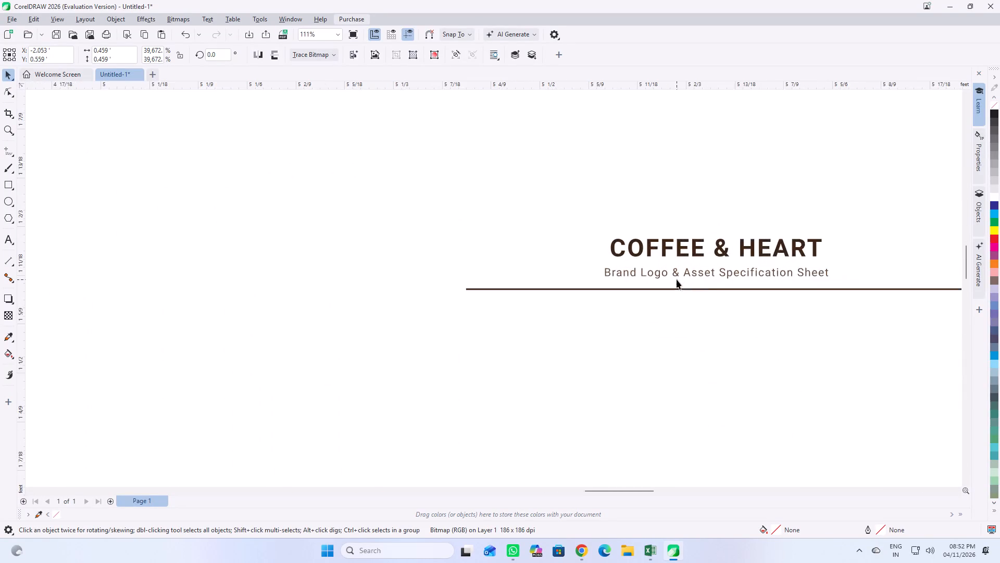
scroll(677, 279, "up", 1)
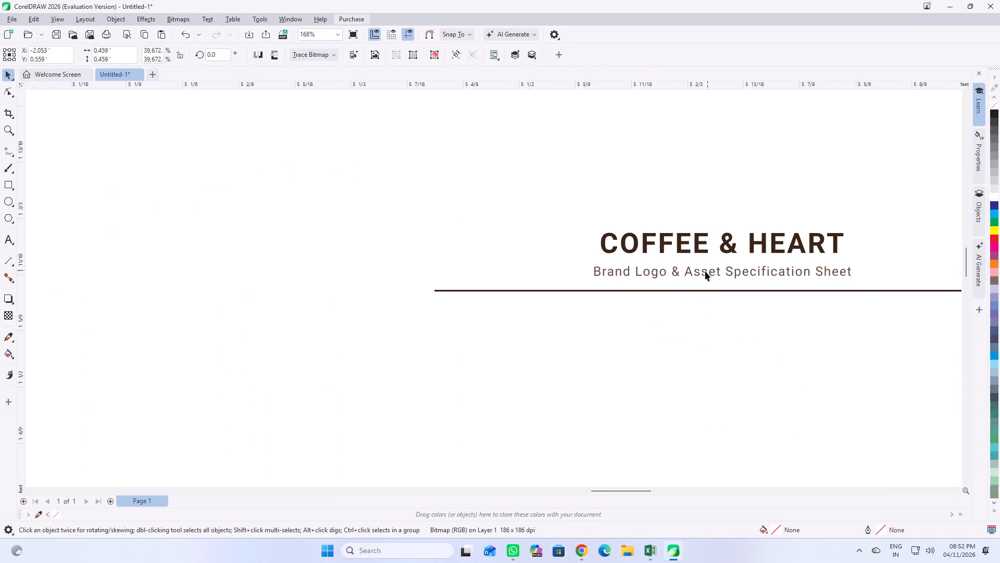
left_click(702, 274)
left_click(678, 300)
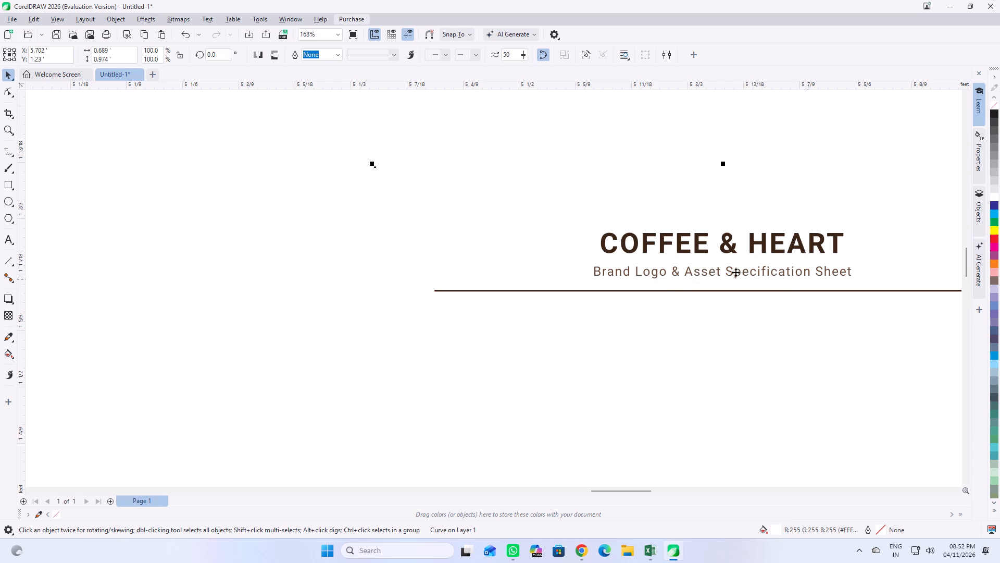
scroll(568, 205, "down", 7)
scroll(606, 250, "down", 1)
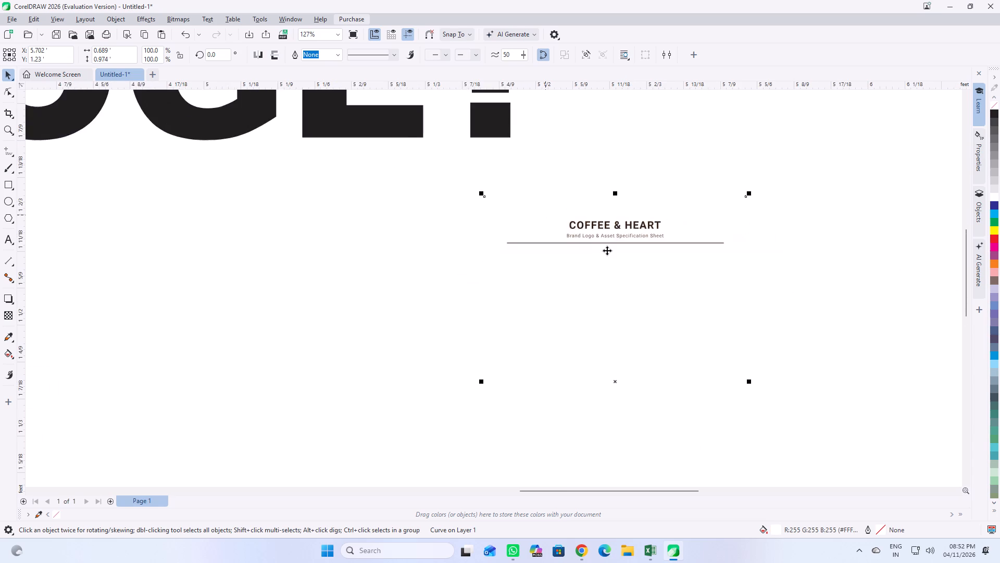
scroll(607, 250, "down", 5)
scroll(624, 274, "up", 3)
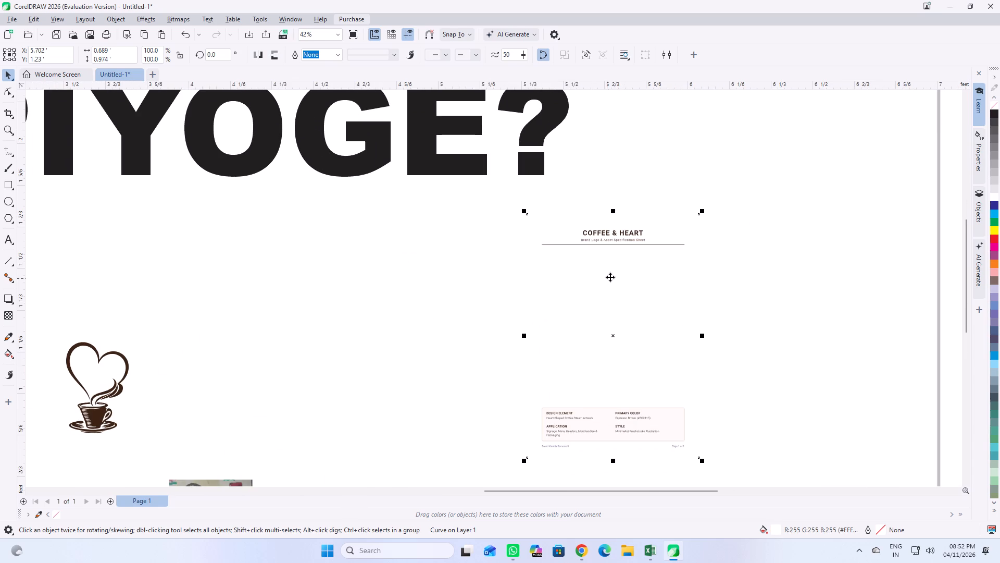
scroll(619, 273, "up", 3)
scroll(580, 263, "down", 4)
scroll(594, 218, "up", 2)
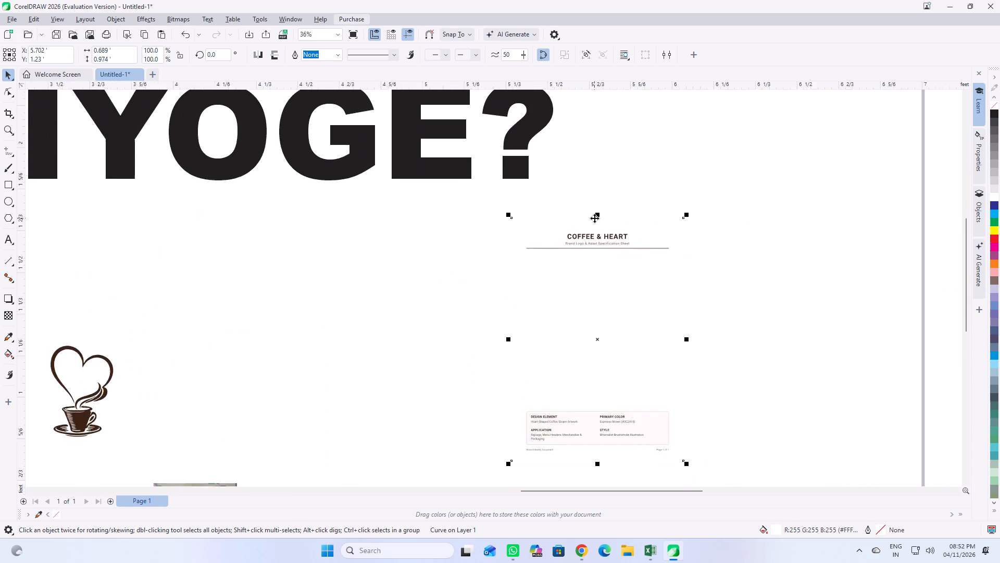
scroll(594, 218, "up", 2)
scroll(568, 314, "down", 4)
scroll(549, 449, "up", 11)
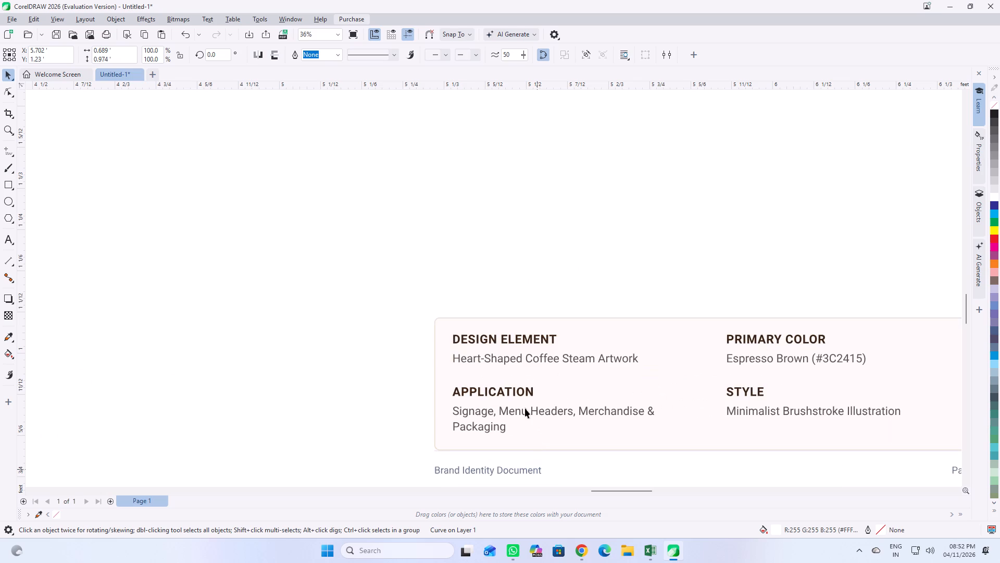
scroll(492, 342, "down", 2)
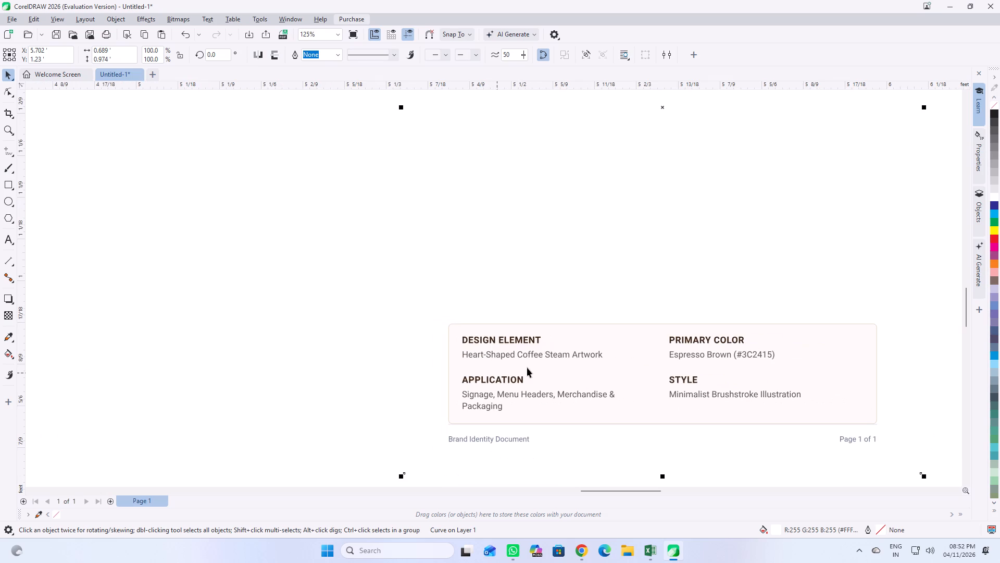
scroll(544, 366, "up", 3)
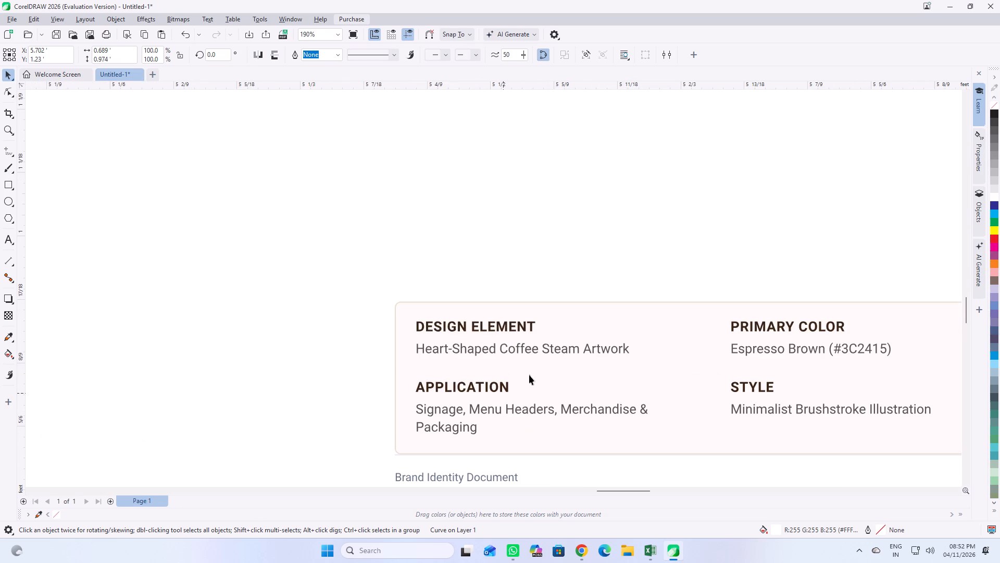
scroll(613, 357, "down", 3)
scroll(612, 364, "up", 1)
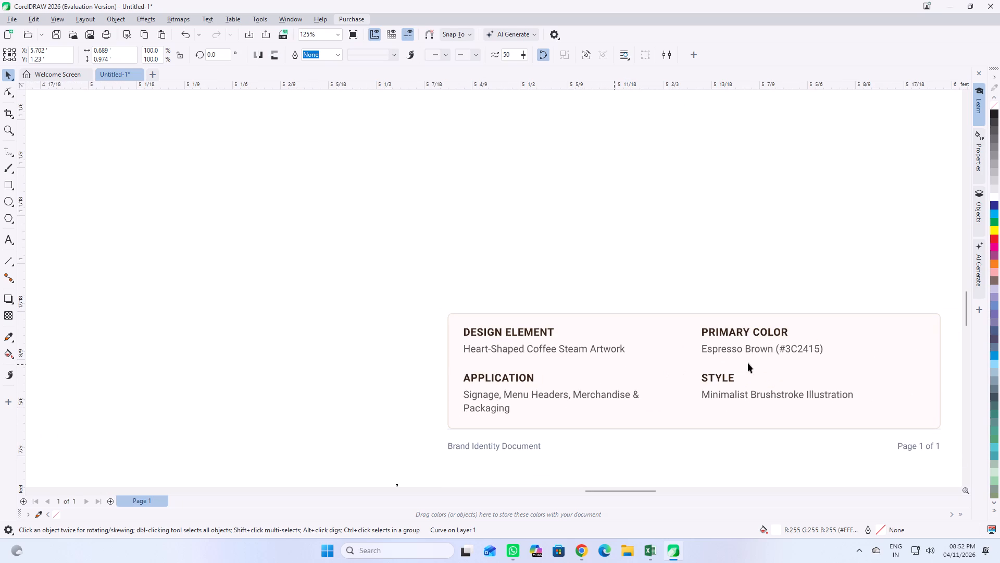
scroll(540, 282, "down", 3)
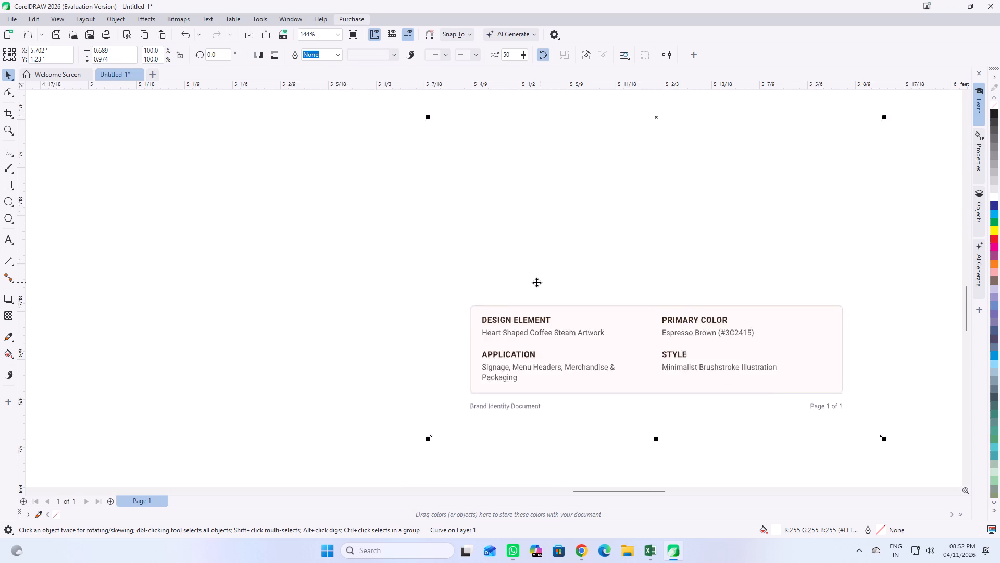
scroll(502, 407, "up", 3)
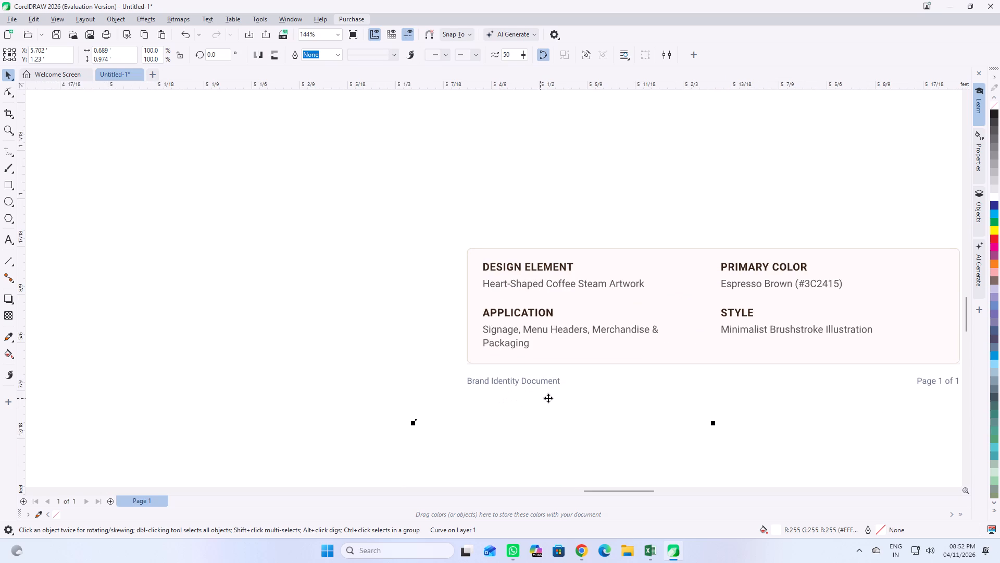
scroll(483, 366, "down", 4)
scroll(603, 381, "up", 2)
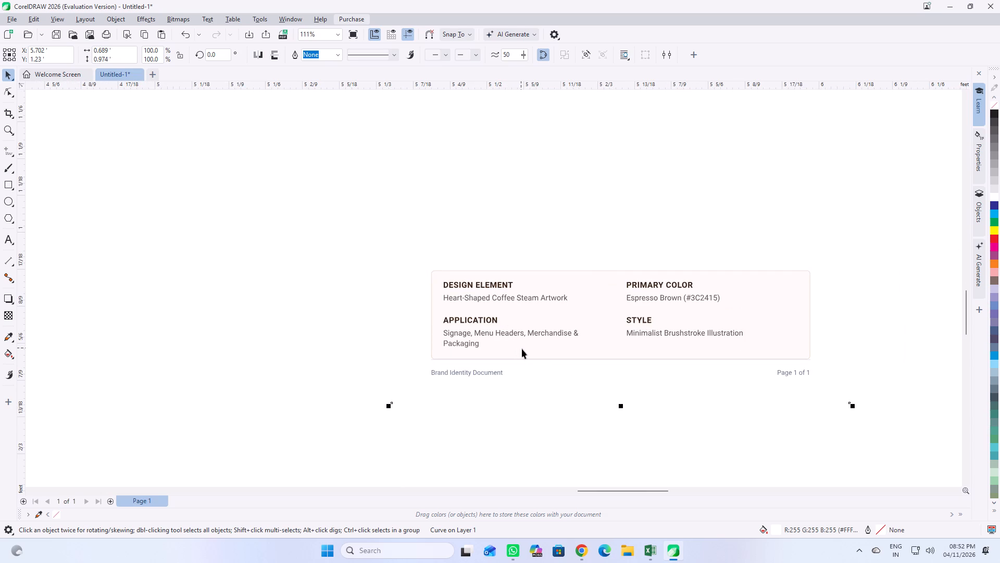
scroll(583, 338, "down", 13)
Delete the specification sheet's details box, footer text and white background shape.
left_click(673, 287)
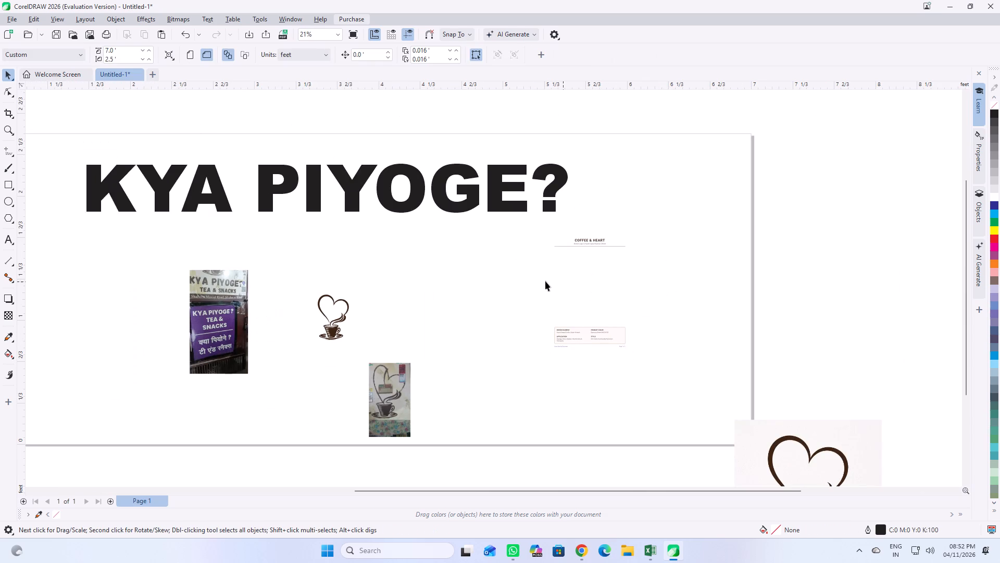
left_click_drag(484, 270, 716, 414)
key("Delete")
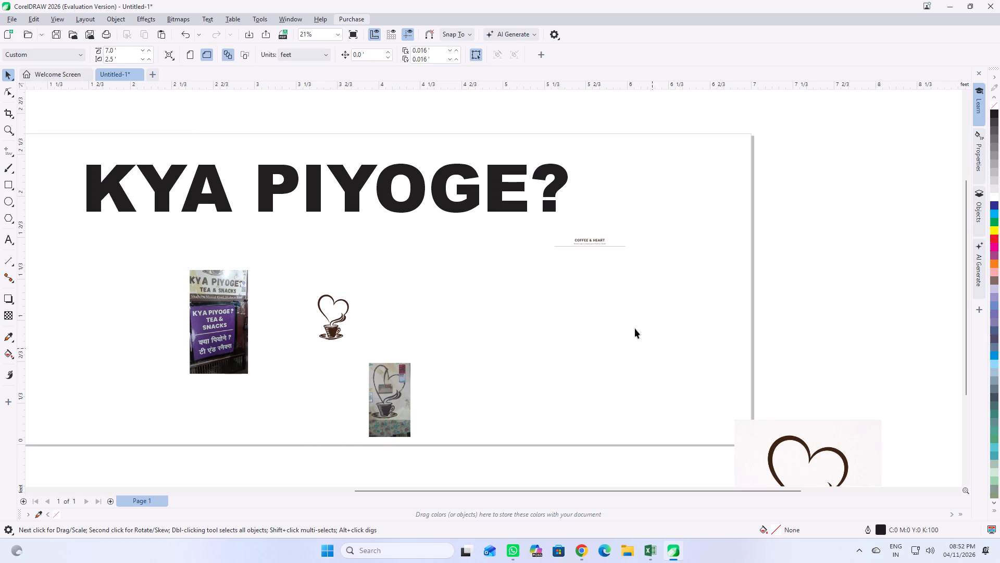
scroll(608, 236, "up", 5)
left_click_drag(489, 250, 651, 281)
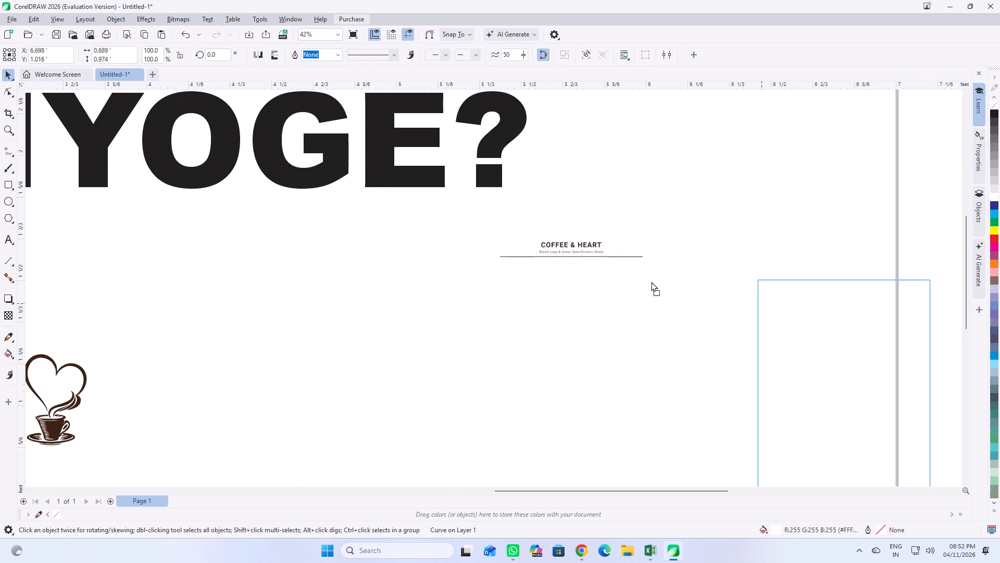
left_click_drag(651, 281, 543, 258)
key("Delete")
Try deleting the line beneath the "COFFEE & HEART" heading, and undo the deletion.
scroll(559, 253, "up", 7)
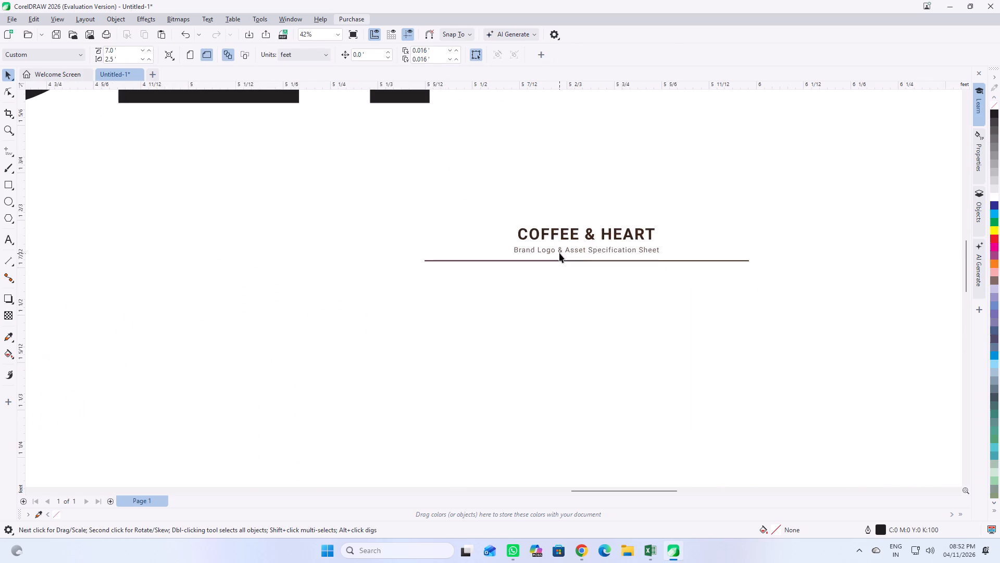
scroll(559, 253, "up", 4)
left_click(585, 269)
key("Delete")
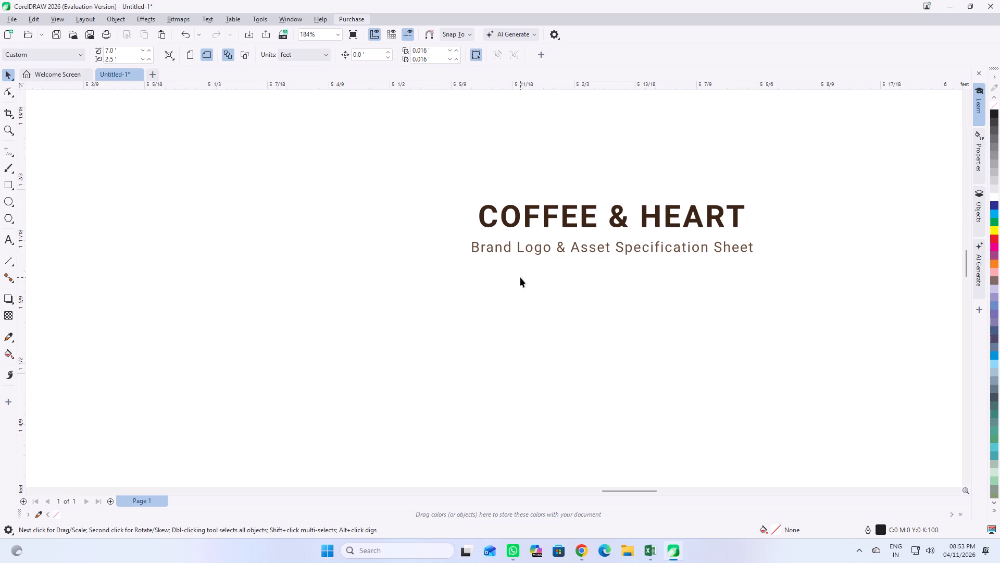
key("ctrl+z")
Delete all the letters of the "Brand Logo & Asset Specification Sheet" subtitle beneath the "COFFEE & HEART" heading.
left_click(631, 248)
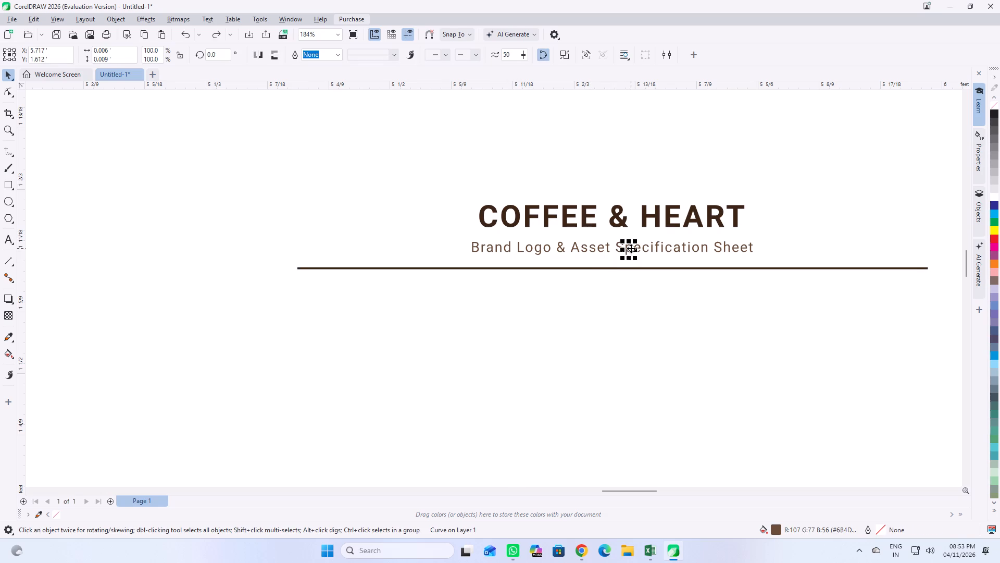
left_click_drag(774, 232, 410, 273)
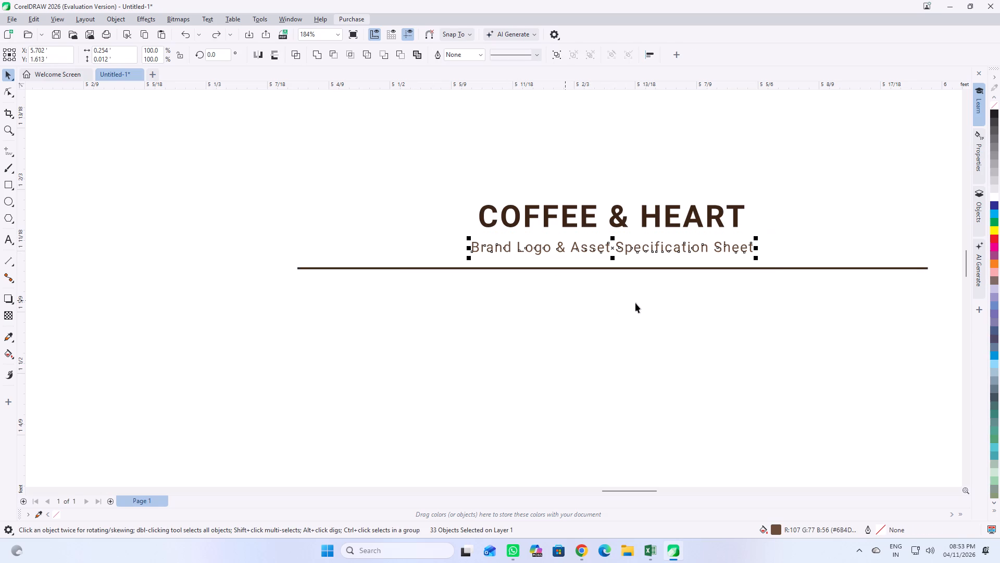
key("Delete")
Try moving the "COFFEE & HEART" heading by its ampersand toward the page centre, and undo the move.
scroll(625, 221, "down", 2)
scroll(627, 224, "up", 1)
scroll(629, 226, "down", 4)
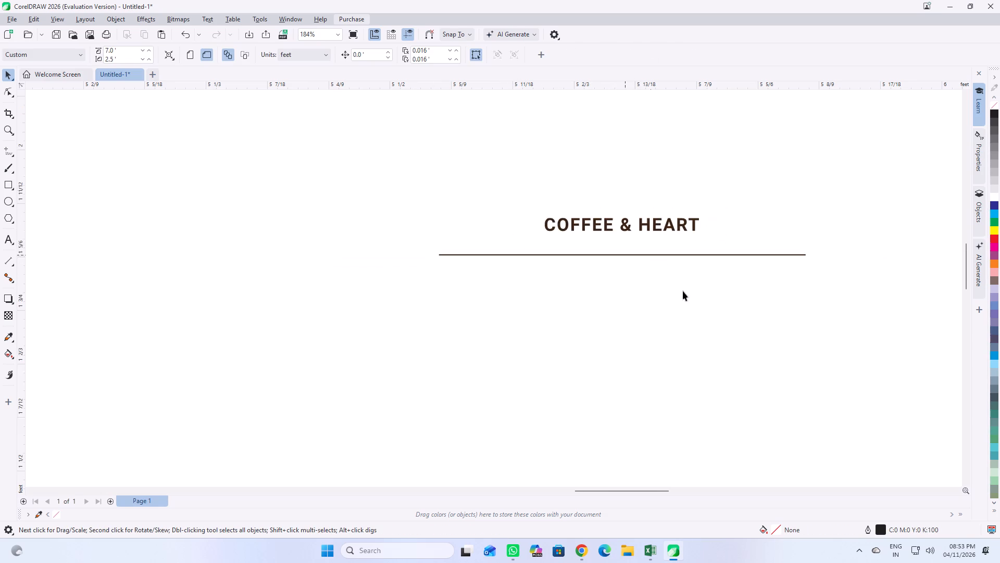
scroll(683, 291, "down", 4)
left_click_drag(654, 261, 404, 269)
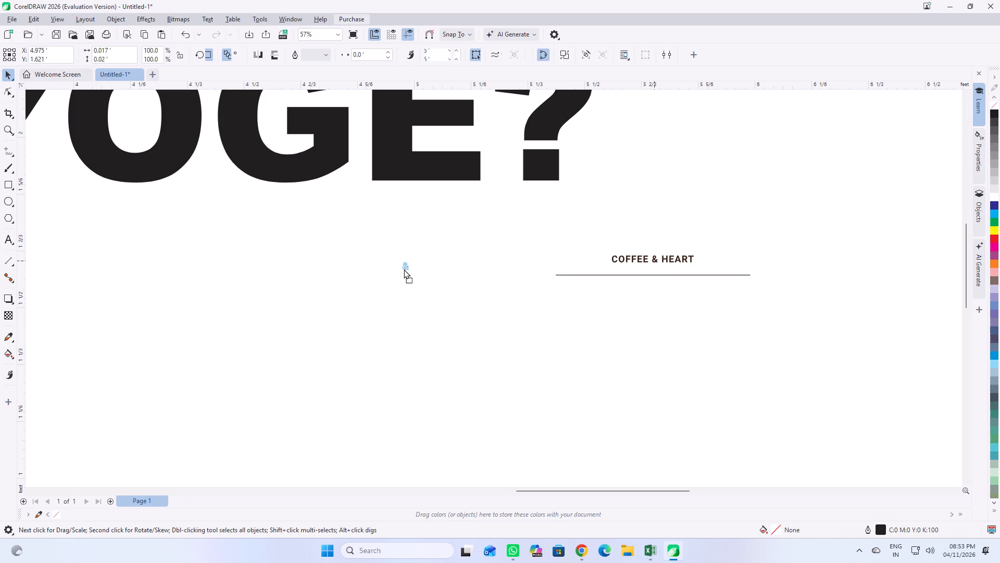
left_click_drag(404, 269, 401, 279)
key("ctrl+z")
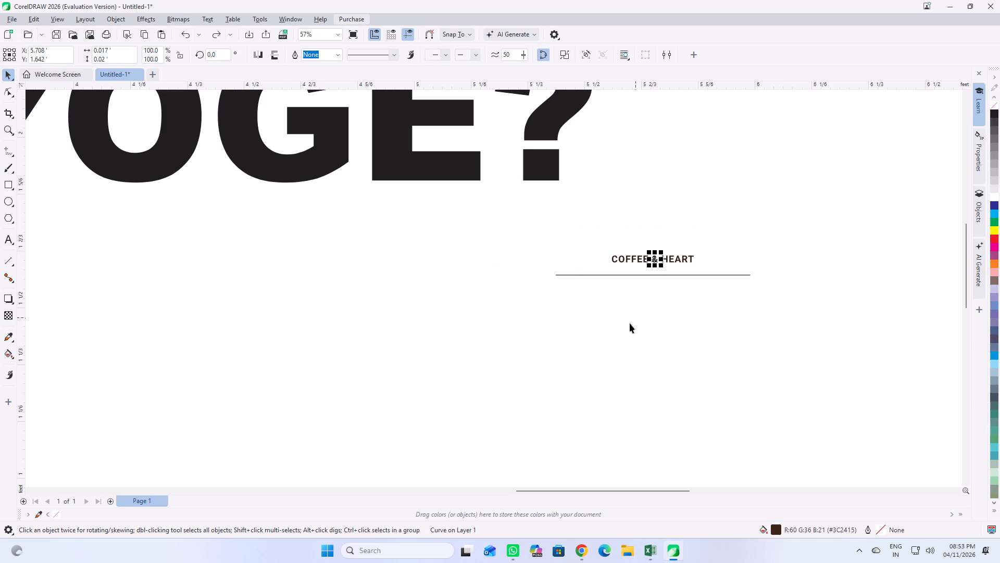
Move the purple shop sign reference photo off the page, beside the heart-and-cup images on the left.
scroll(672, 273, "up", 2)
scroll(586, 293, "down", 8)
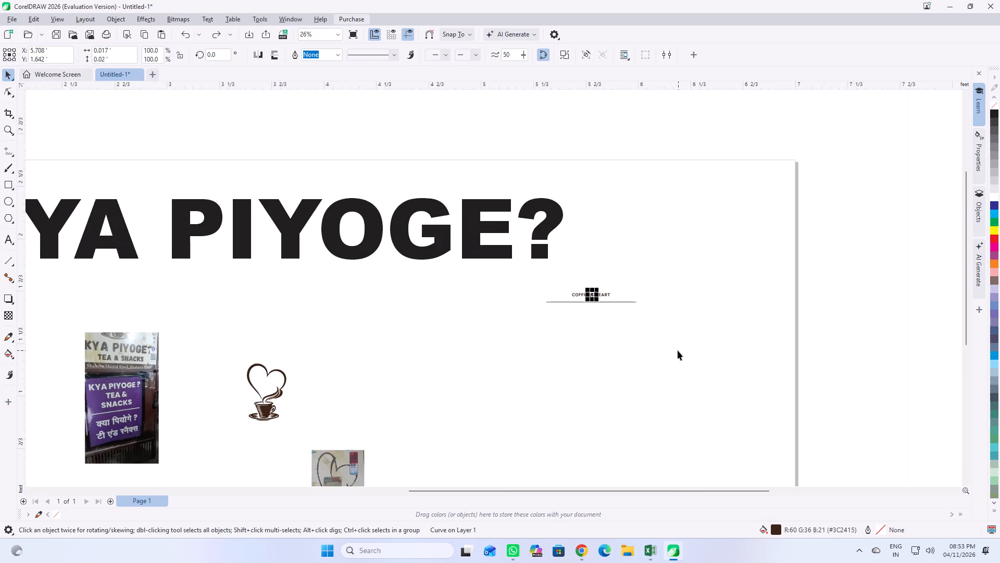
scroll(670, 350, "up", 4)
scroll(671, 347, "down", 13)
scroll(595, 349, "up", 4)
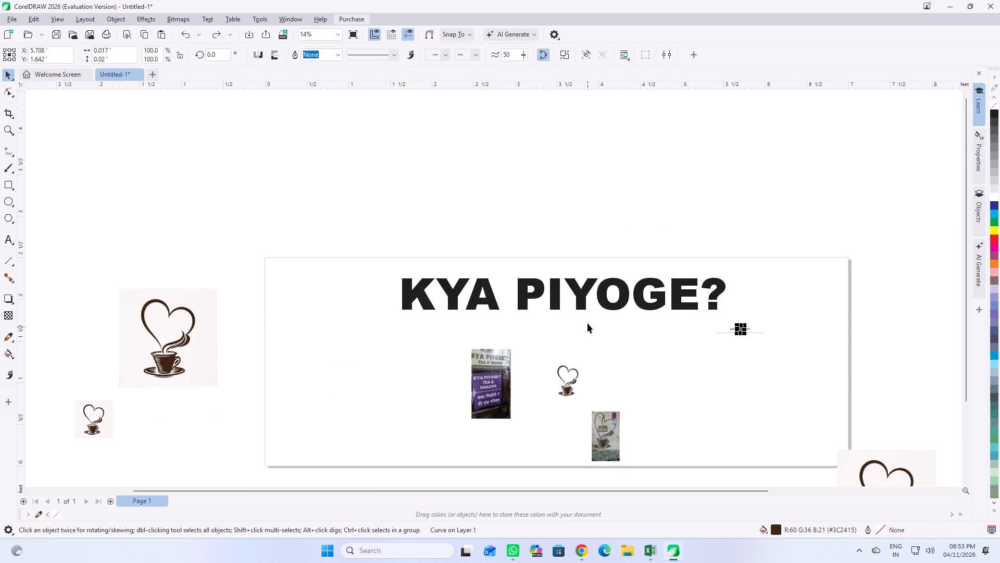
scroll(617, 324, "up", 5)
scroll(567, 301, "down", 7)
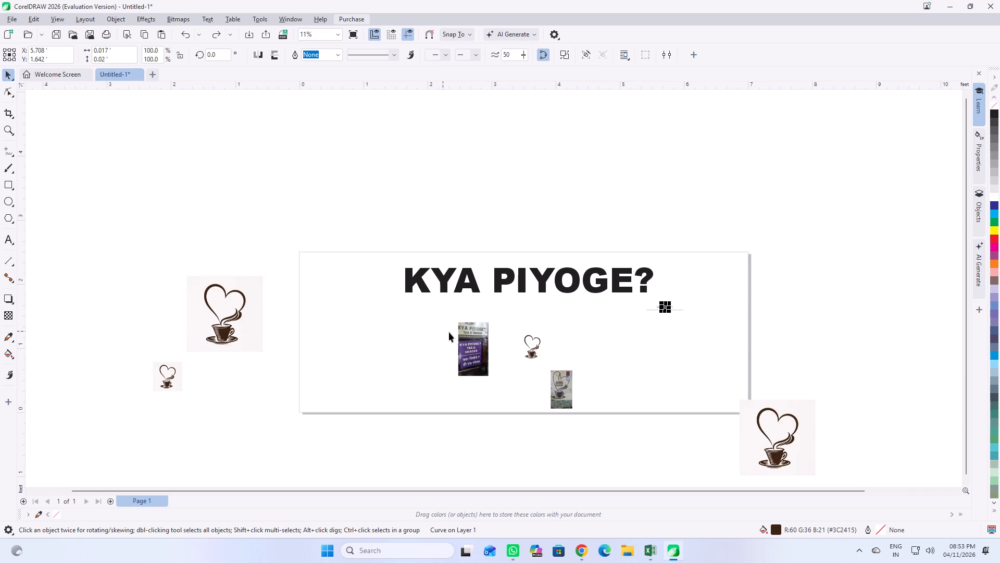
left_click_drag(475, 342, 256, 377)
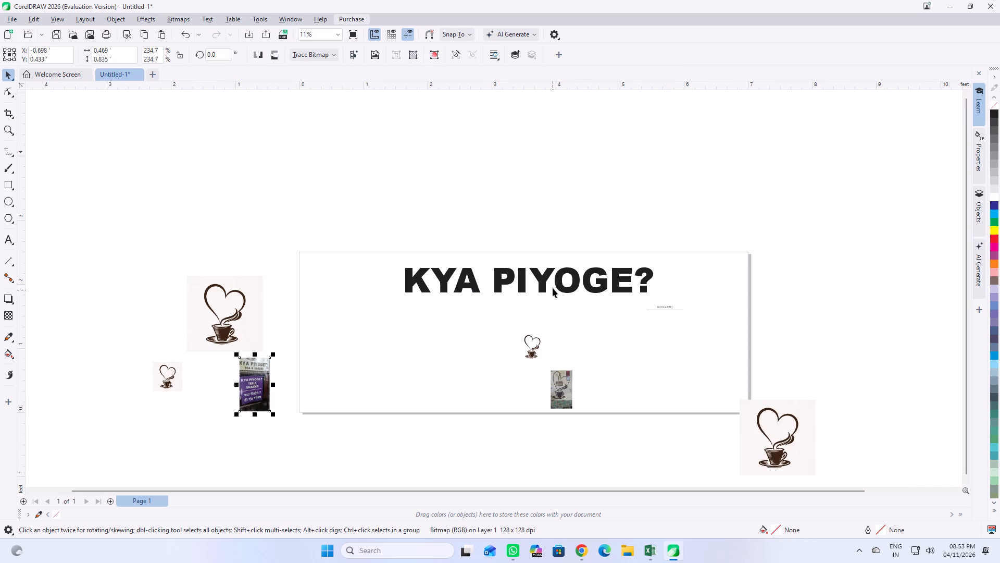
Move the "KYA PIYOGE?" text toward the page's upper left, centred at about X 2.4 ft, Y 2.12 ft.
left_click_drag(544, 283, 468, 279)
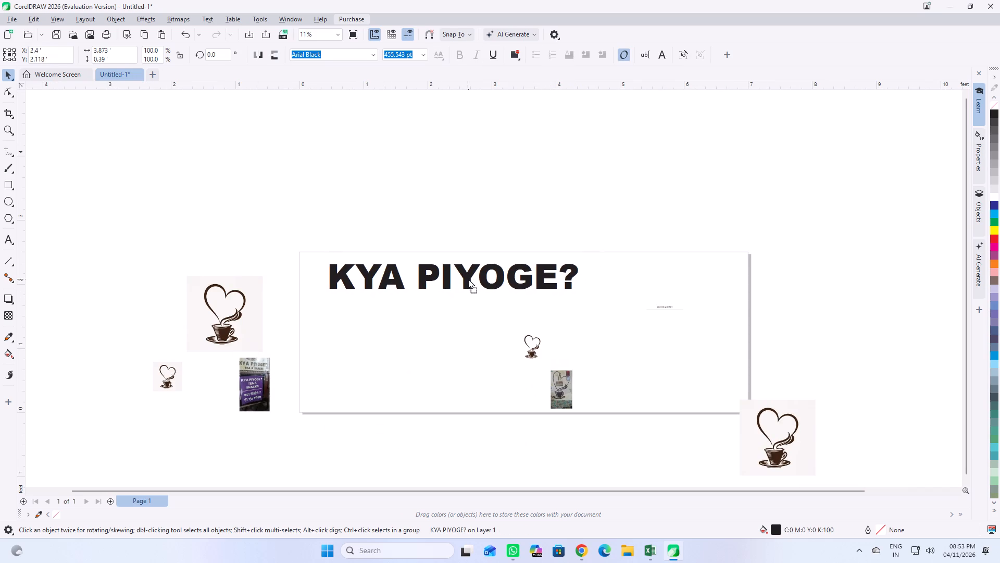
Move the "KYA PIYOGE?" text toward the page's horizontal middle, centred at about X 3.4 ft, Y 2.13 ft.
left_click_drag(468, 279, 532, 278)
Add a page-sized 7 × 2.5 ft rectangle frame and centre the "KYA PIYOGE?" text horizontally on it.
scroll(319, 409, "up", 5)
scroll(234, 390, "up", 2)
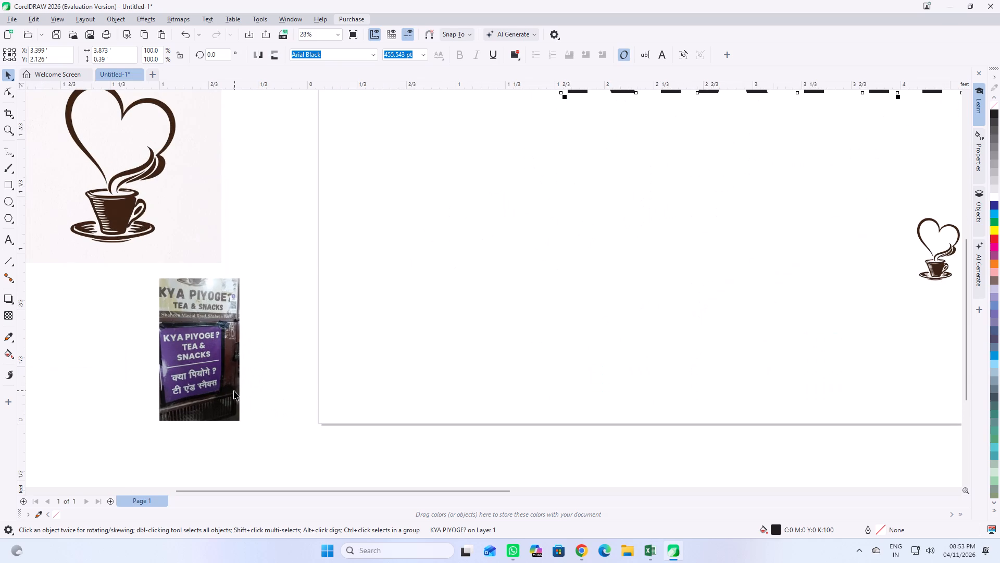
scroll(182, 351, "down", 5)
scroll(426, 375, "down", 2)
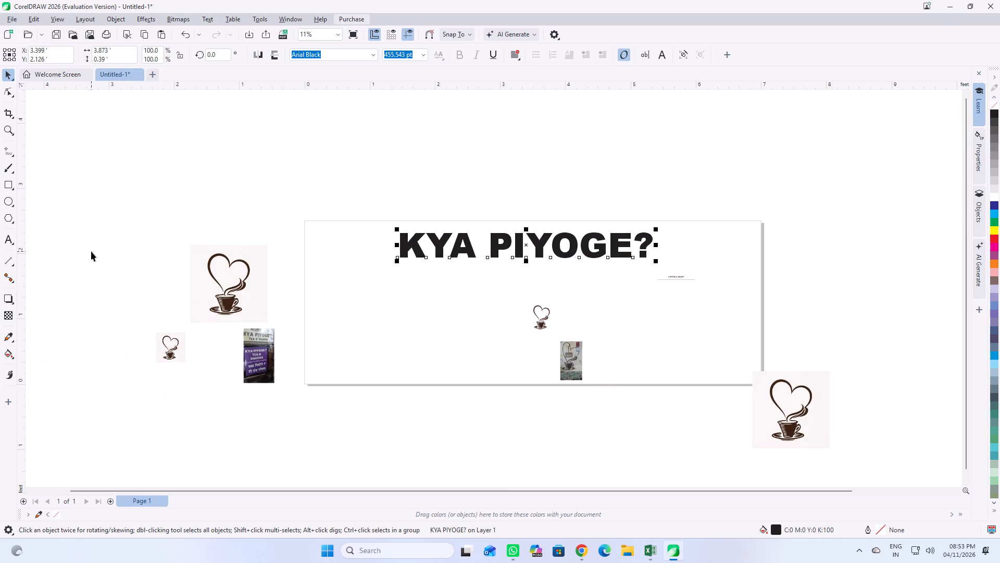
double_click(9, 183)
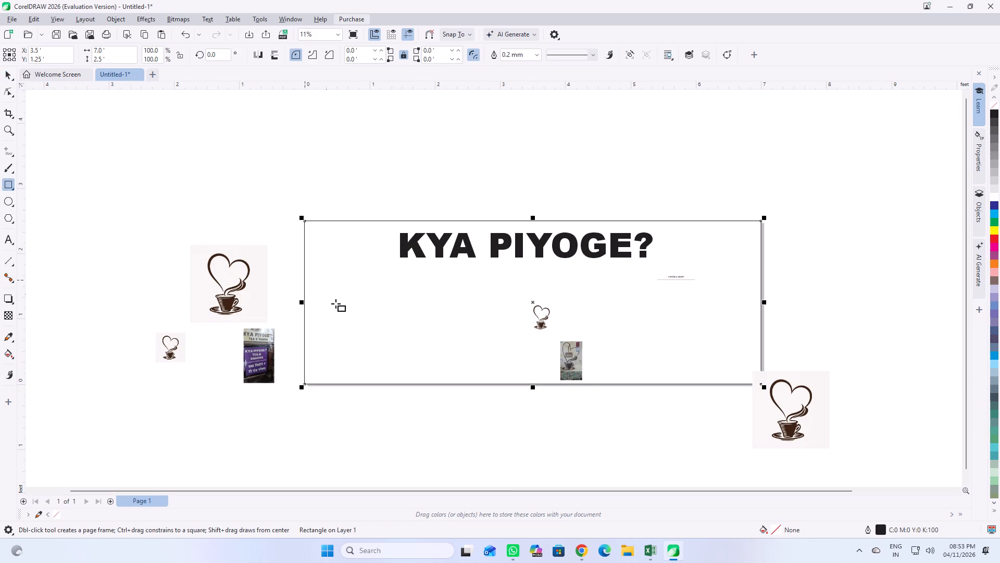
left_click(336, 305)
left_click(13, 79)
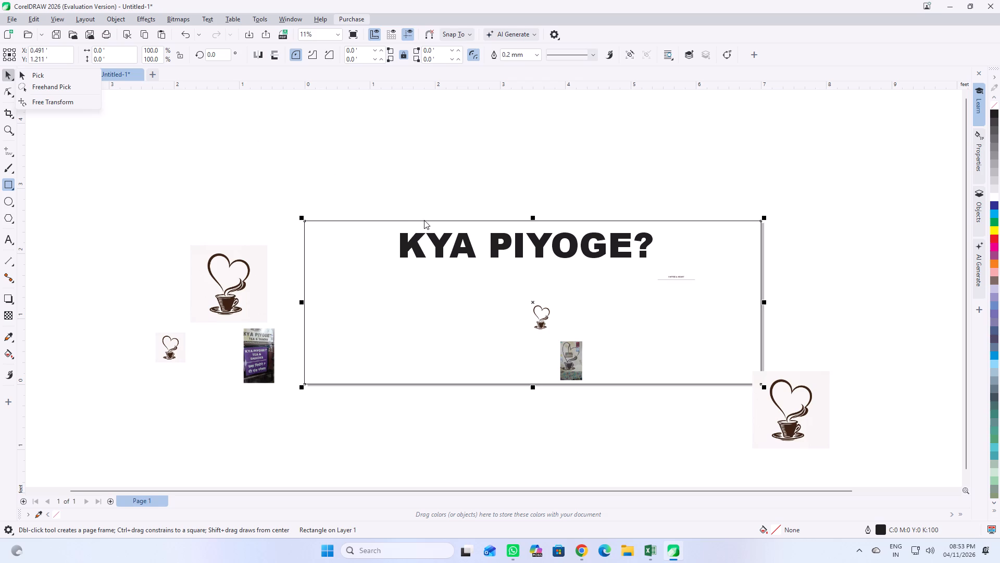
left_click(458, 248)
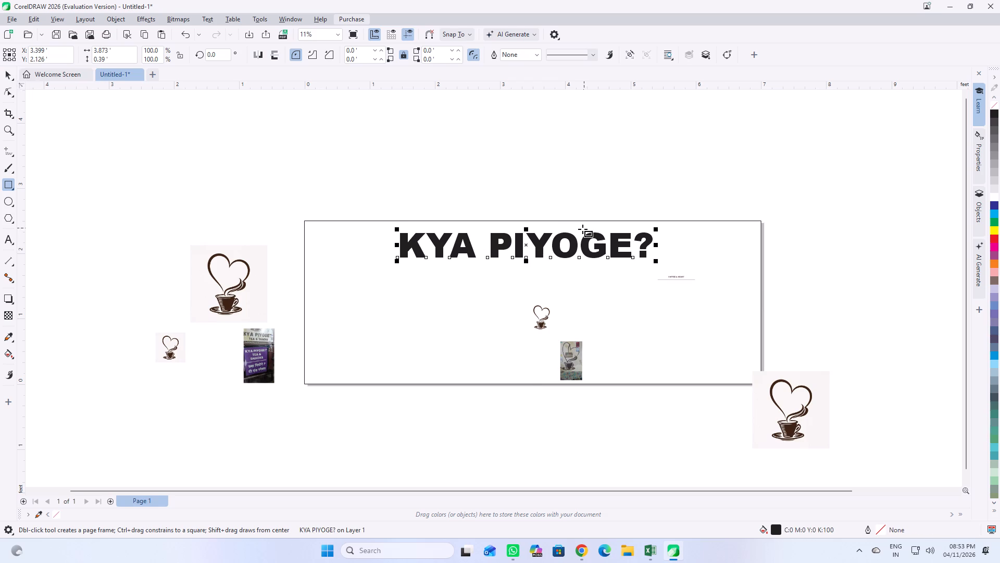
left_click(598, 221, "shift")
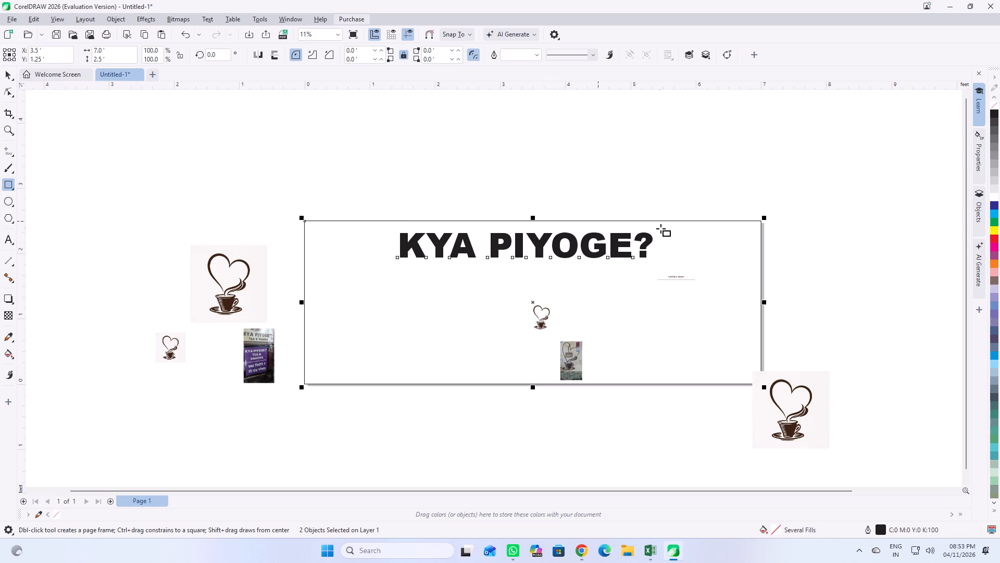
key("c")
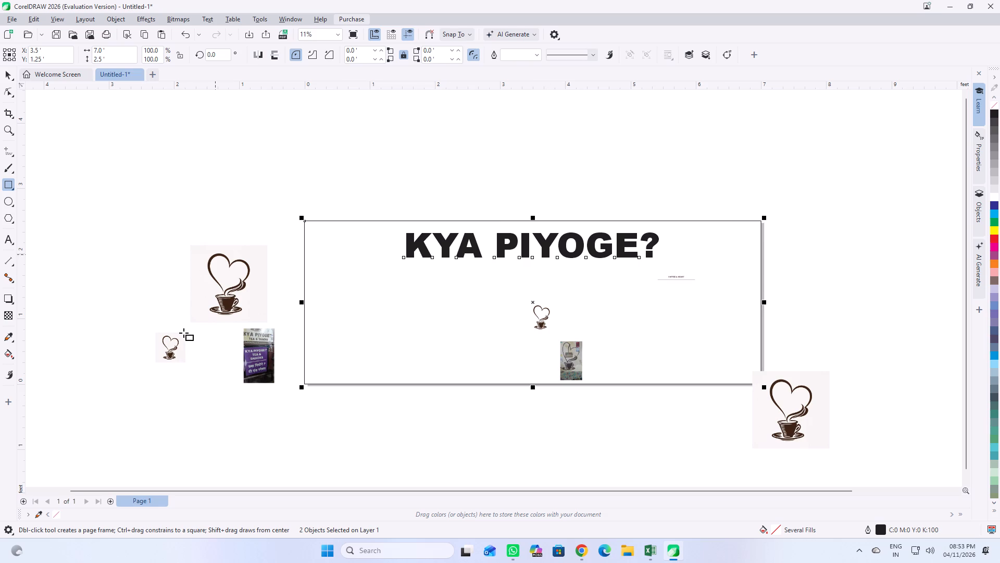
Move the 7 × 2.5 ft frame rectangle down, centred at about X 3.4 ft, Y -0.48 ft.
scroll(755, 410, "up", 5)
scroll(347, 289, "down", 4)
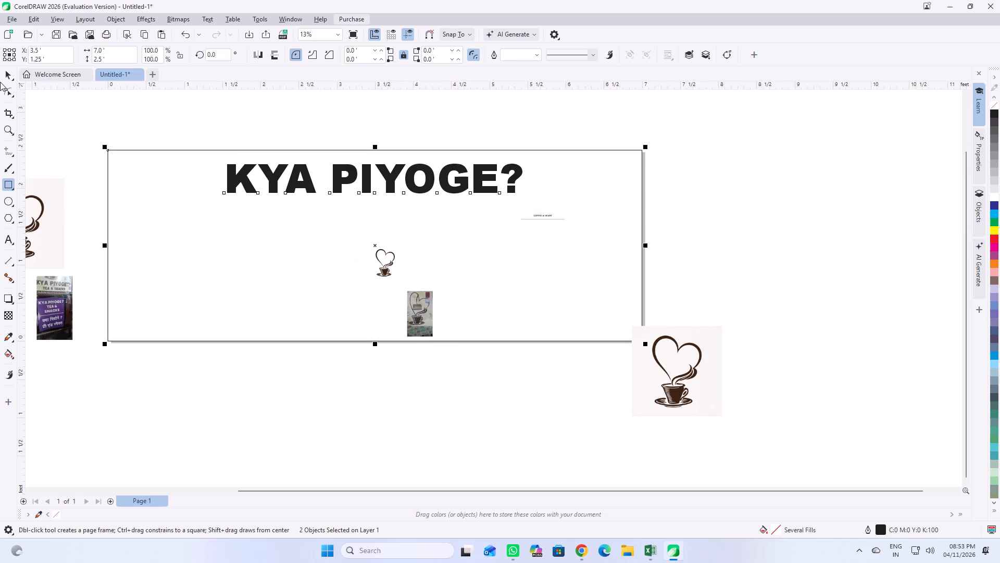
left_click(8, 76)
left_click(350, 237)
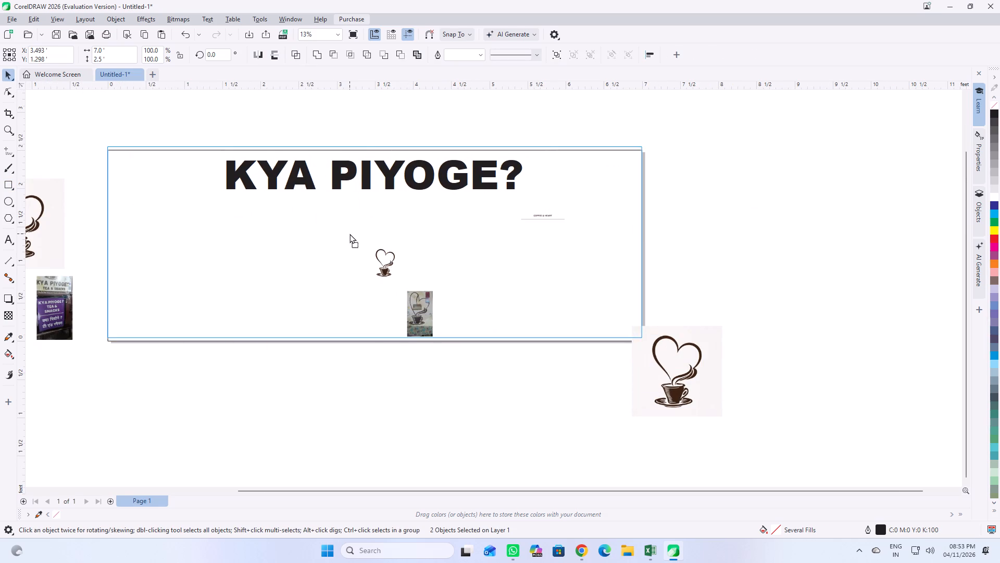
left_click(767, 197)
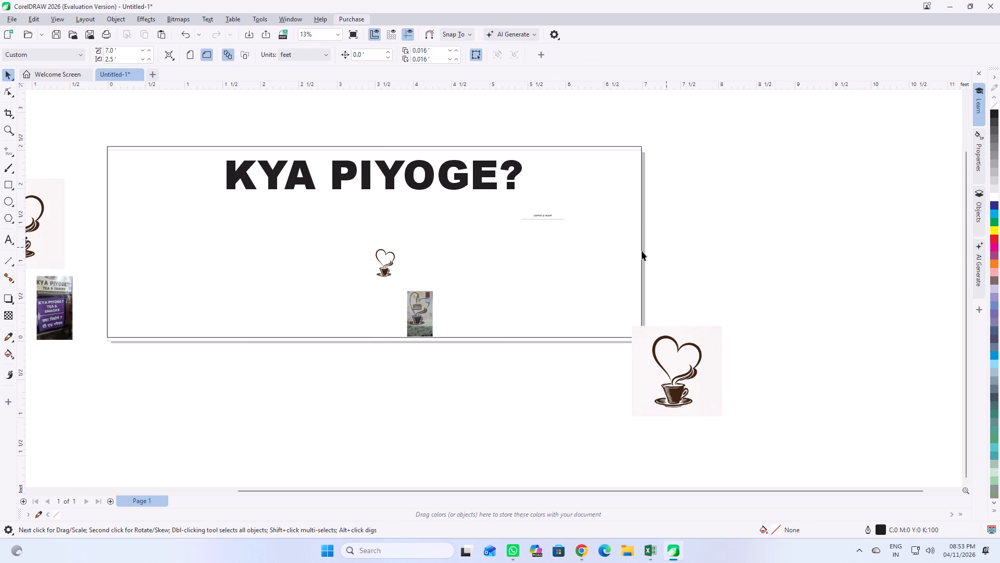
left_click(510, 298)
left_click_drag(519, 303, 512, 439)
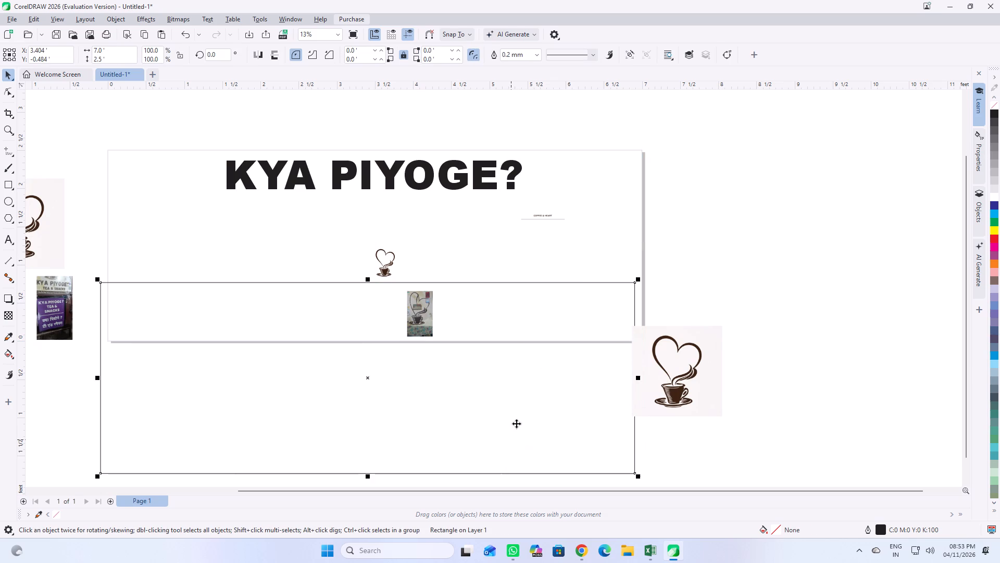
Move the small "COFFEE & HEART" heading with its underline off the page, just beside its upper-left corner.
left_click_drag(578, 200, 501, 246)
left_click_drag(536, 218, 0, 148)
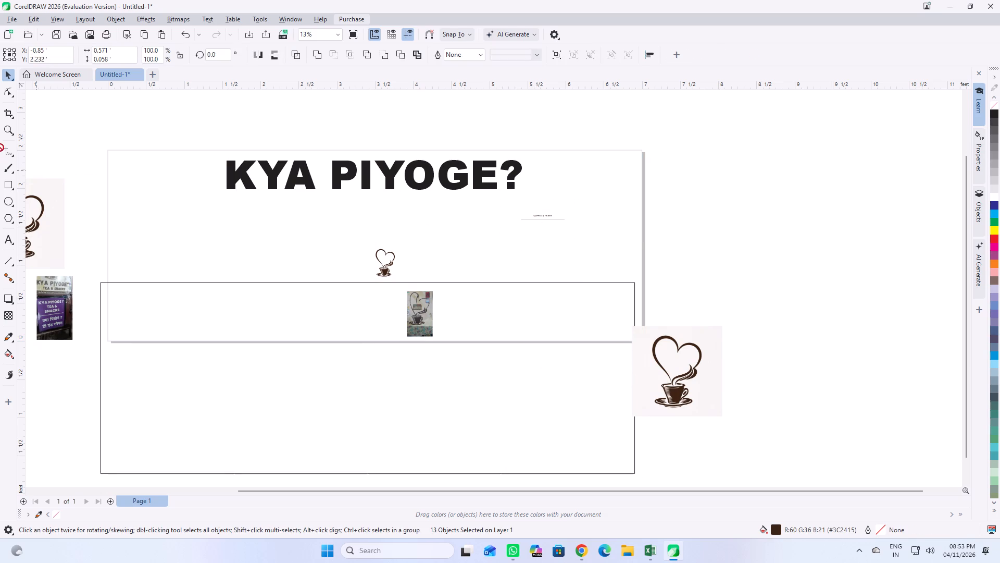
left_click_drag(0, 148, 61, 152)
Delete the large heart-and-cup bitmap overlapping the page's lower-right corner.
left_click(713, 374)
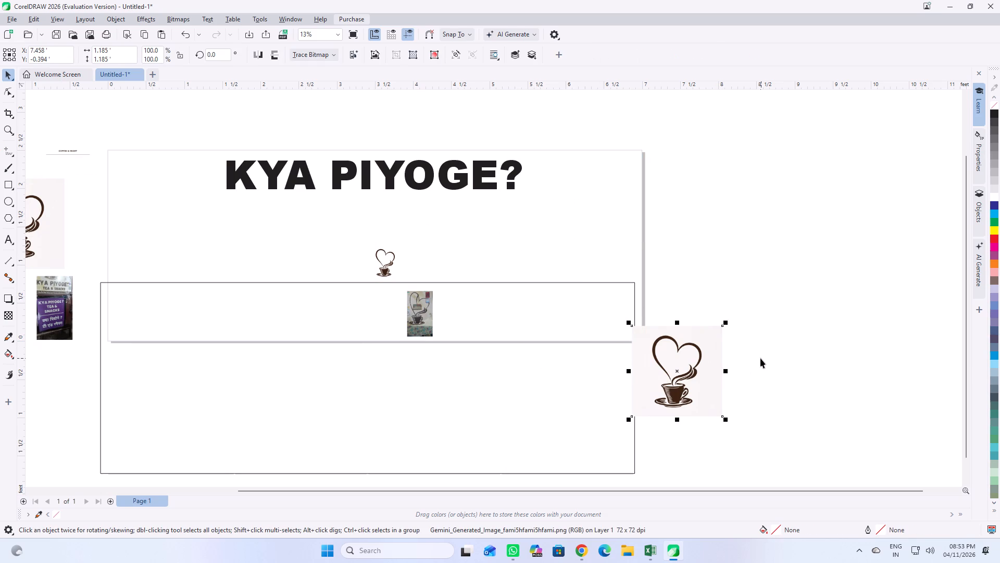
key("Delete")
Move the grey heart-and-cup sign photo off the page beside the other references, at about X -2.4 ft, Y 1.58 ft.
scroll(429, 286, "down", 9)
scroll(418, 303, "up", 5)
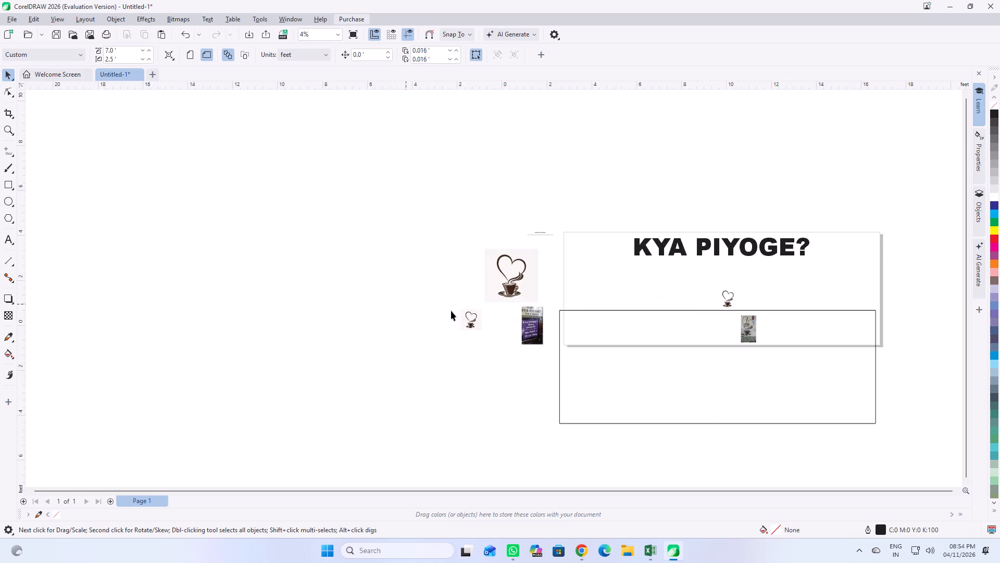
scroll(595, 316, "up", 6)
scroll(447, 304, "up", 5)
scroll(312, 293, "down", 9)
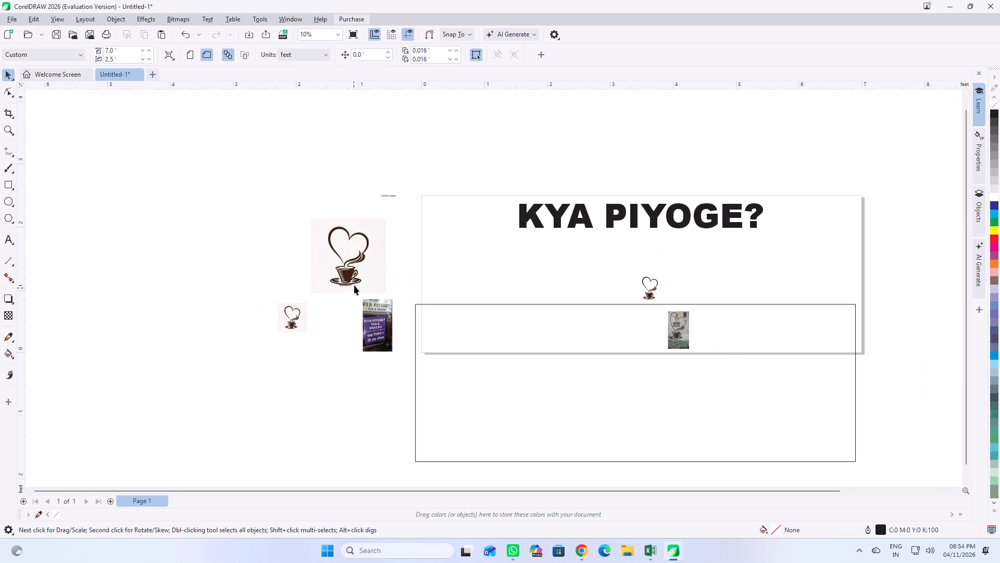
scroll(358, 271, "up", 2)
left_click(772, 358)
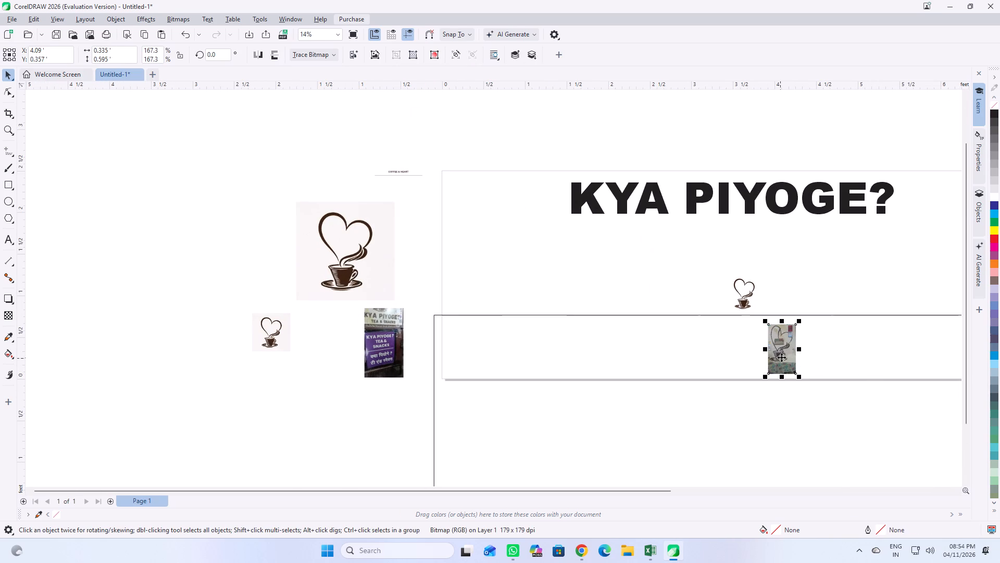
left_click_drag(781, 357, 241, 255)
Move the frame rectangle completely clear of the page, below and to its right, at about X 6.3 ft, Y -1.8 ft.
scroll(859, 264, "up", 6)
scroll(452, 218, "down", 3)
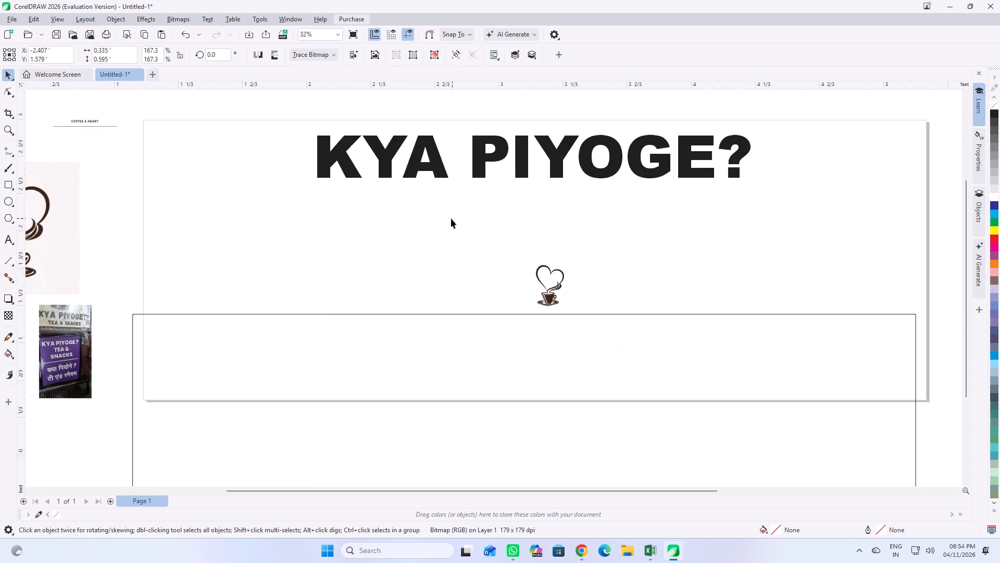
scroll(451, 218, "down", 5)
left_click_drag(592, 322, 696, 391)
left_click_drag(642, 373, 725, 388)
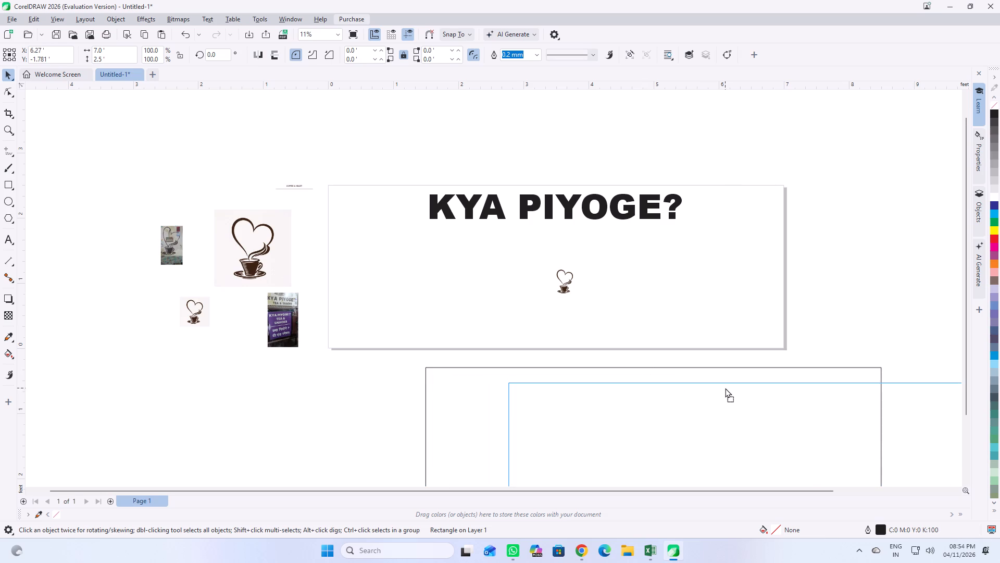
left_click_drag(725, 388, 726, 388)
Move the small vector heart-and-cup logo to the page's upper left and enlarge it to about 1.26 × 1.83 ft.
left_click_drag(511, 243, 632, 354)
left_click_drag(565, 280, 559, 284)
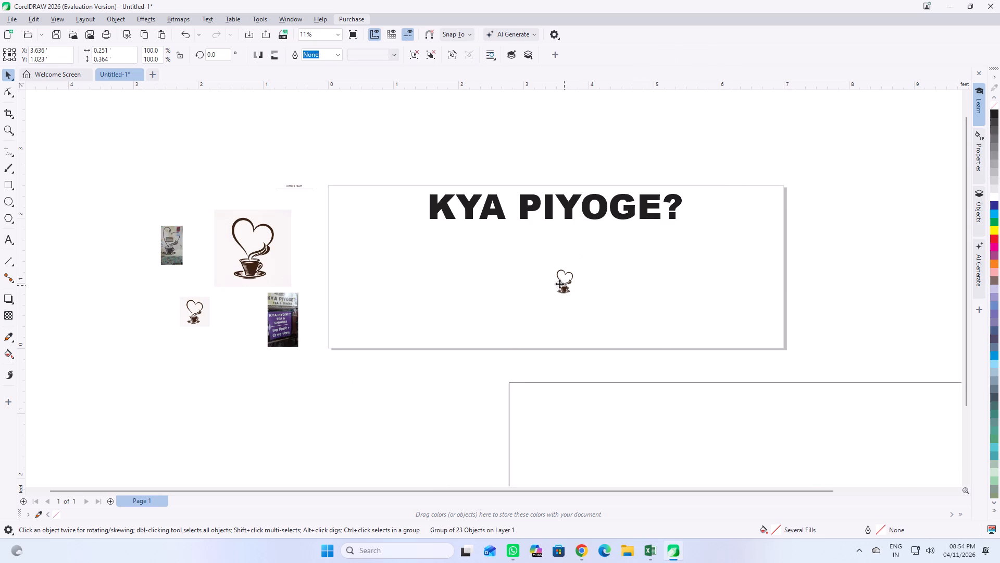
left_click_drag(559, 284, 357, 204)
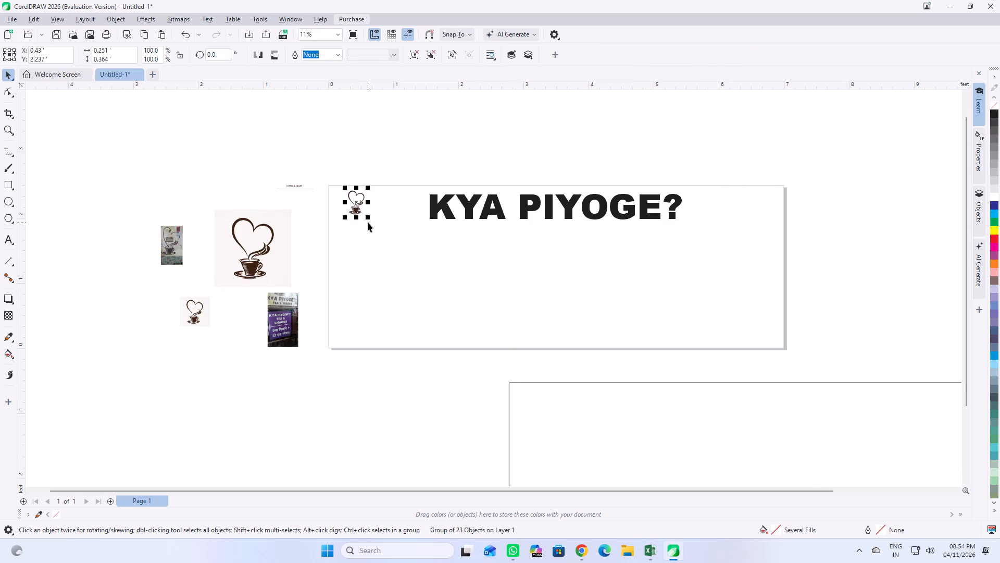
left_click_drag(368, 220, 434, 332)
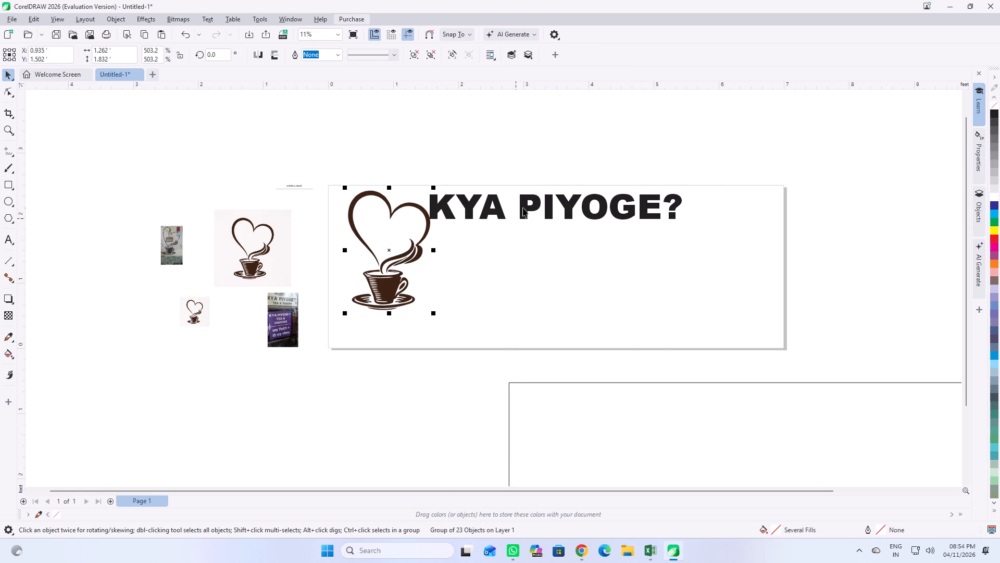
Move the "KYA PIYOGE?" text right, clear of the logo, centred at about X 4.52 ft, Y 2.09 ft.
left_click_drag(523, 210, 590, 216)
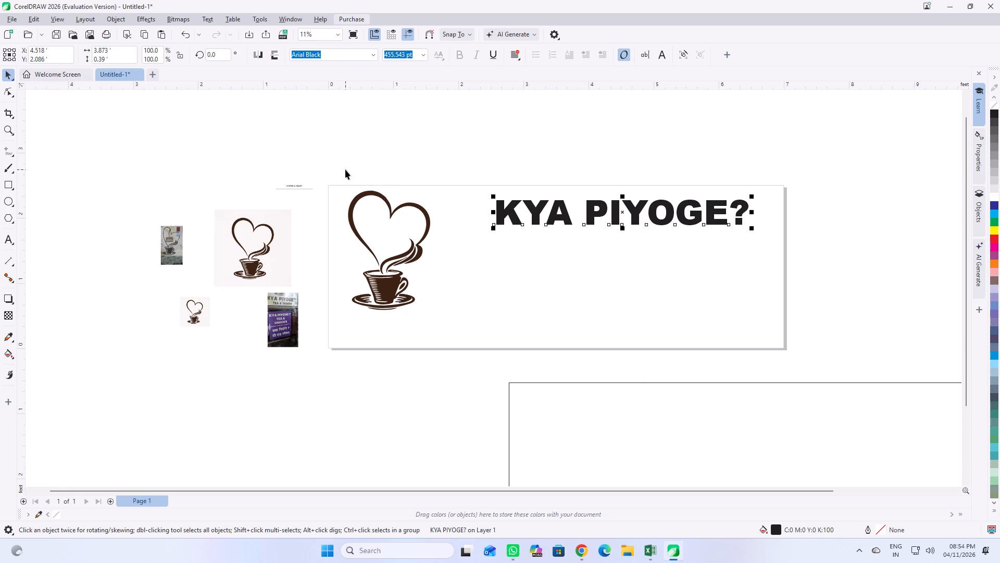
Lower the heart-and-cup logo to about X 1.01 ft, Y 1.31 ft, and adjust its size to about 1.27 × 1.84 ft.
left_click_drag(342, 172, 447, 339)
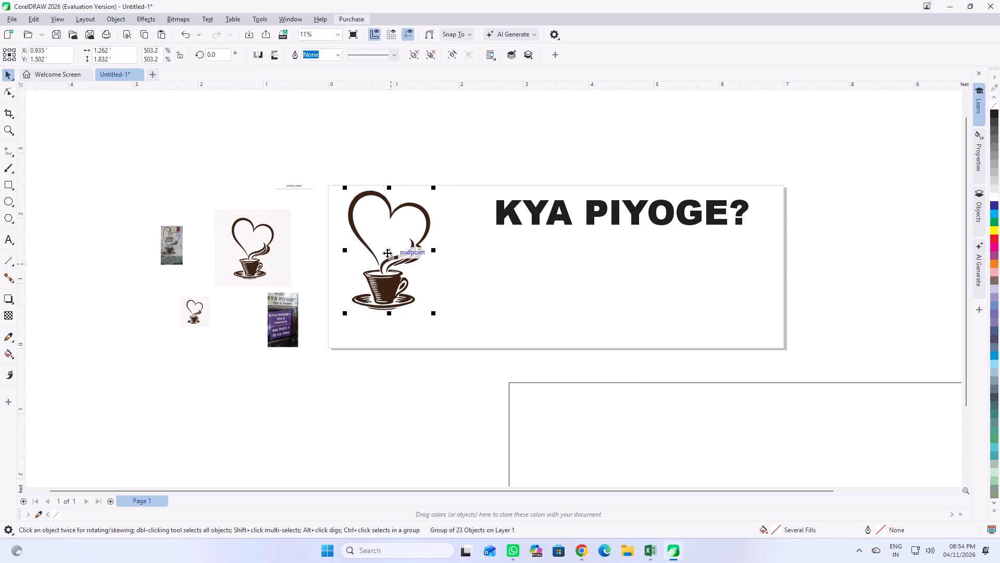
left_click_drag(386, 244, 385, 256)
left_click_drag(325, 156, 328, 225)
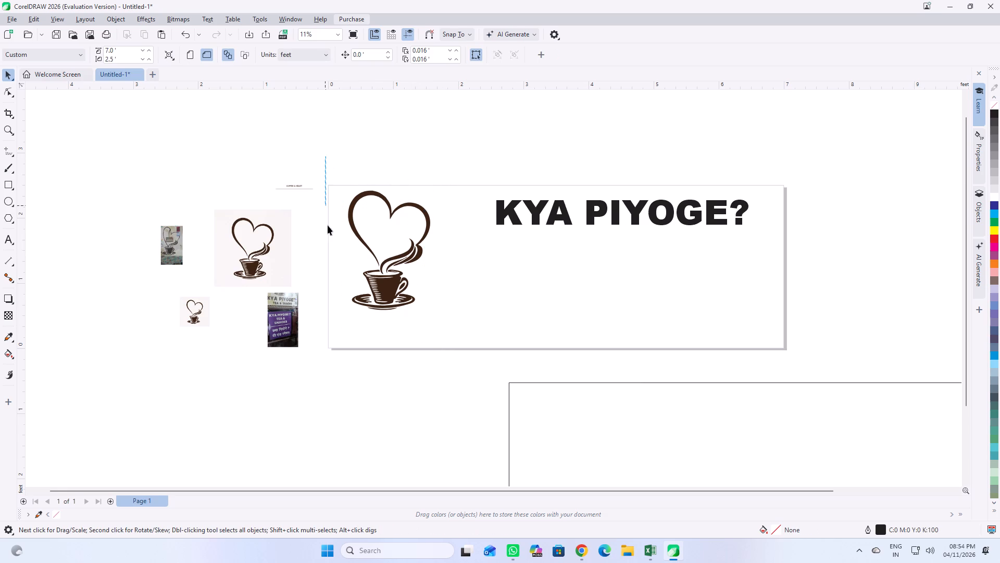
left_click_drag(328, 225, 459, 324)
left_click_drag(389, 250, 391, 266)
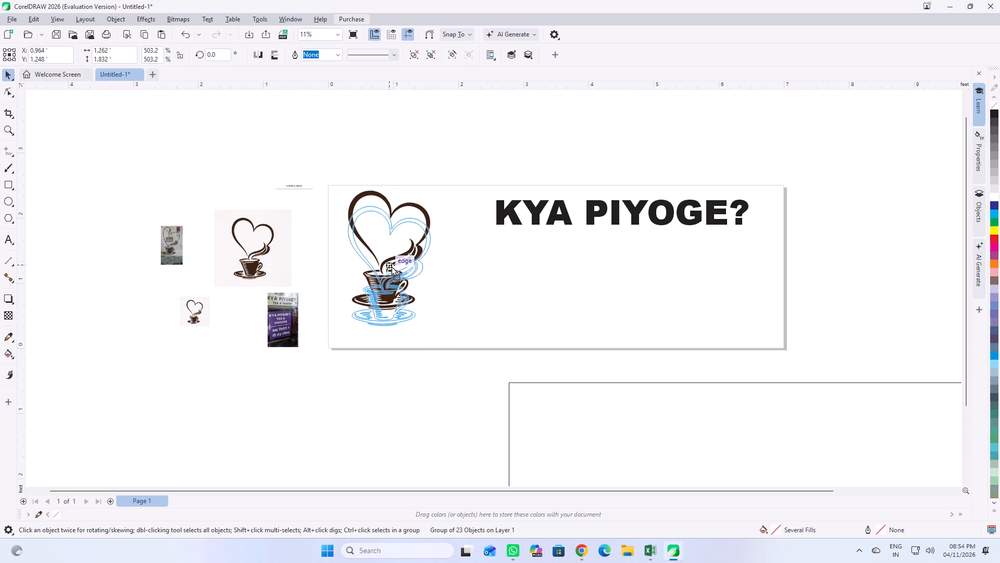
left_click_drag(391, 266, 394, 261)
left_click_drag(437, 325, 455, 341)
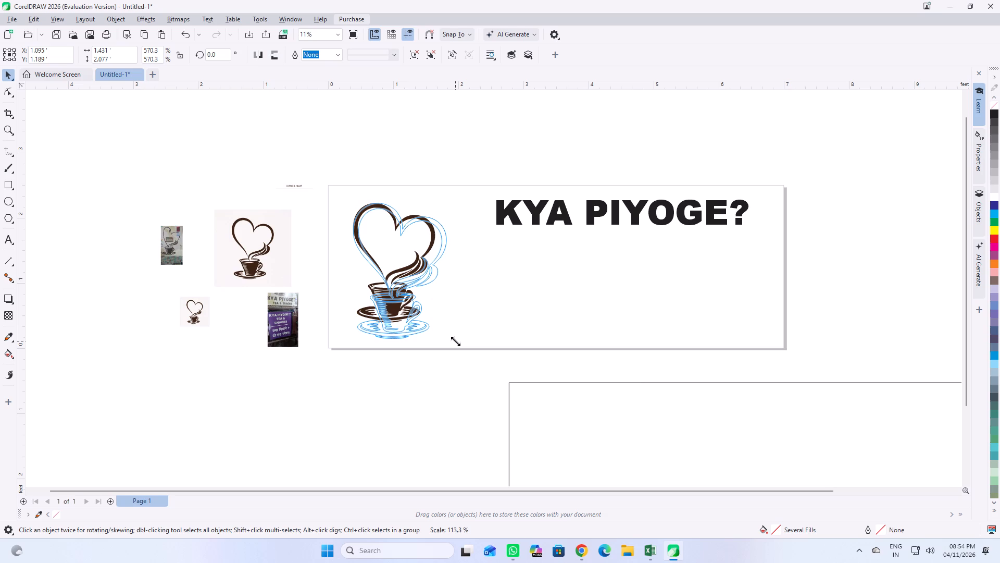
left_click_drag(455, 341, 446, 325)
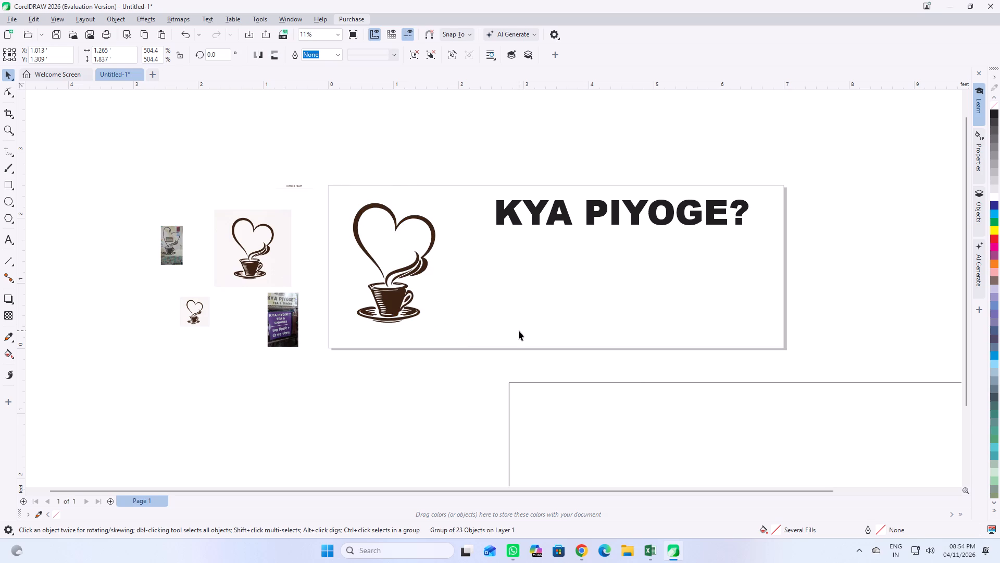
Select the entire vector heart-and-cup logo on the page and group it.
left_click(519, 331)
left_click_drag(332, 163, 497, 415)
key("ctrl+g")
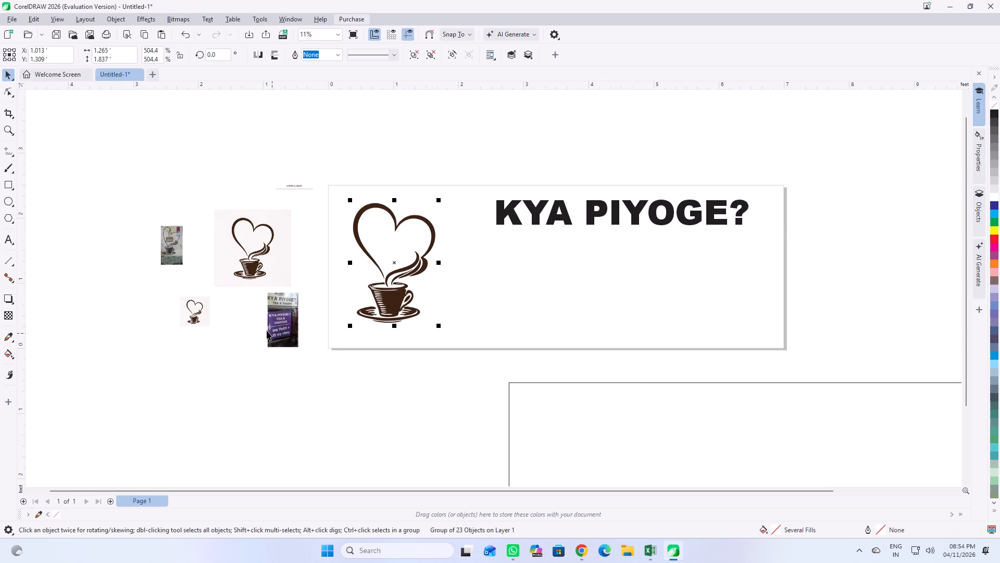
Select both shop reference photos beside the page, the wall heart-and-cup photo and the purple signboard photo, and copy them together.
scroll(495, 191, "down", 4)
scroll(526, 231, "up", 2)
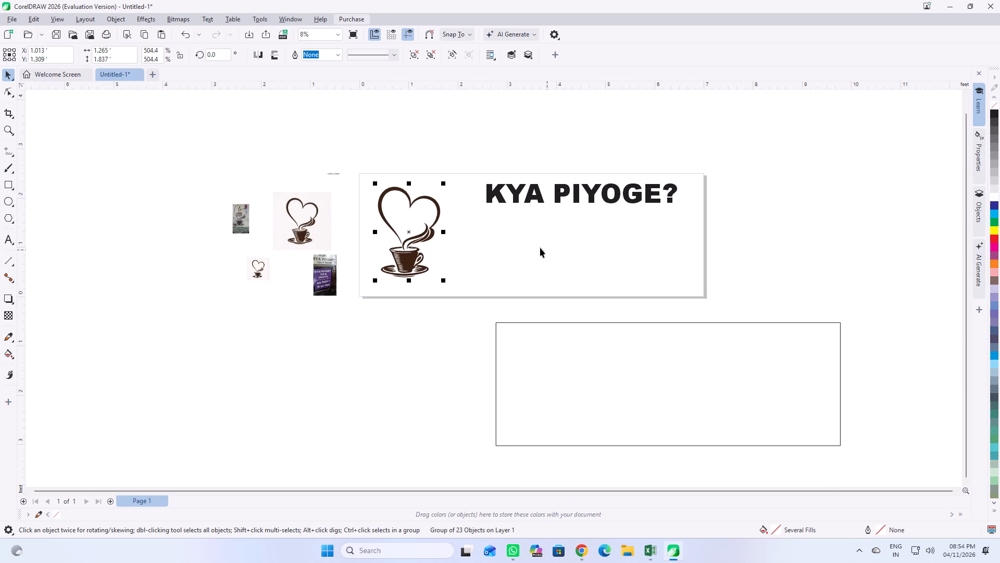
left_click(533, 242)
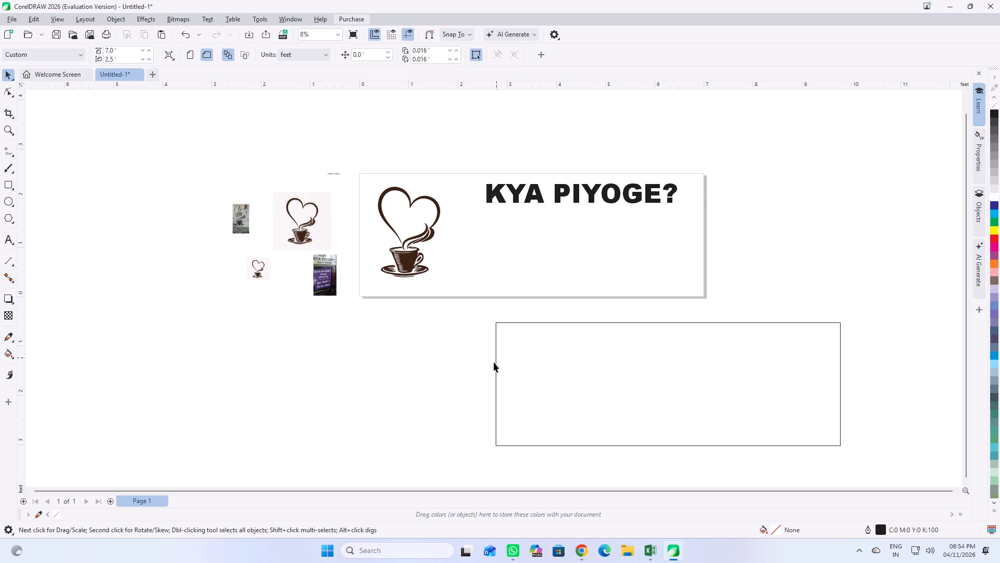
left_click(319, 277)
left_click(239, 215, "shift")
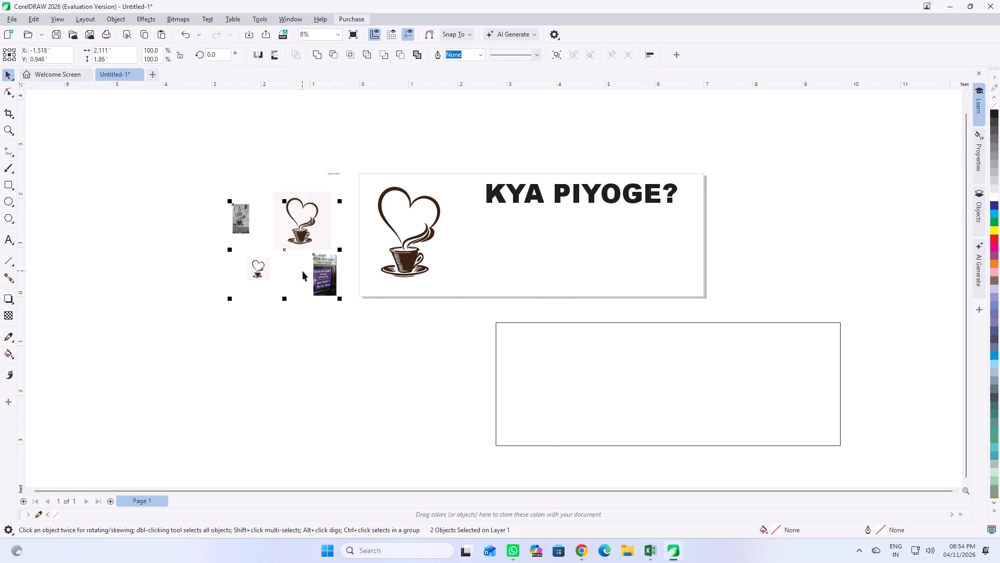
left_click(353, 315)
scroll(324, 278, "up", 6)
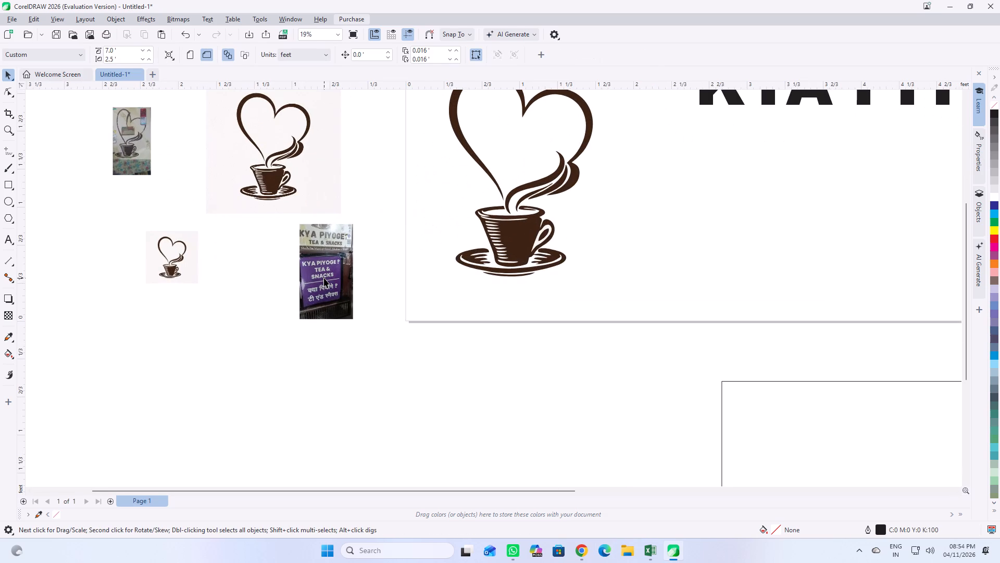
left_click(324, 277, "shift")
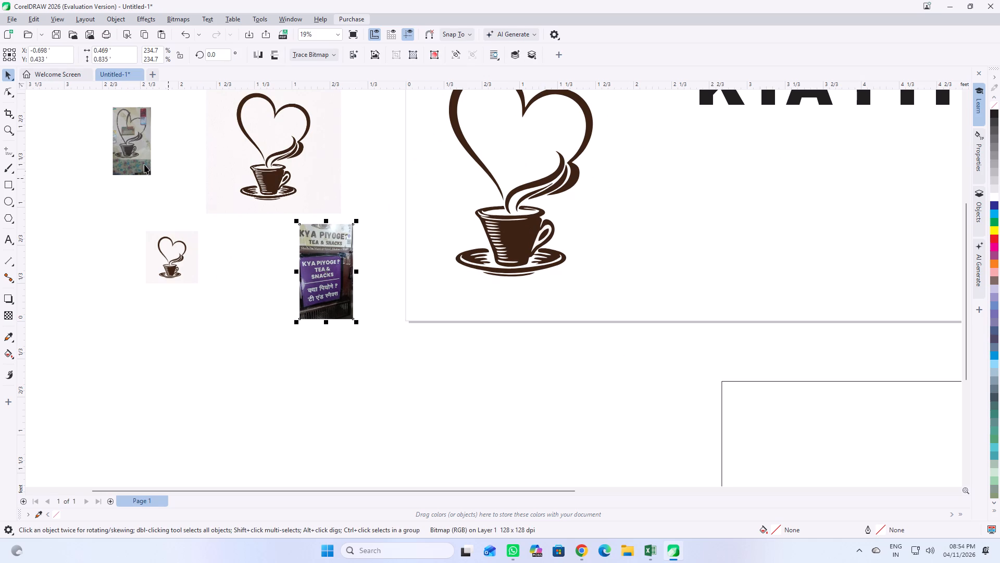
left_click(134, 157, "shift")
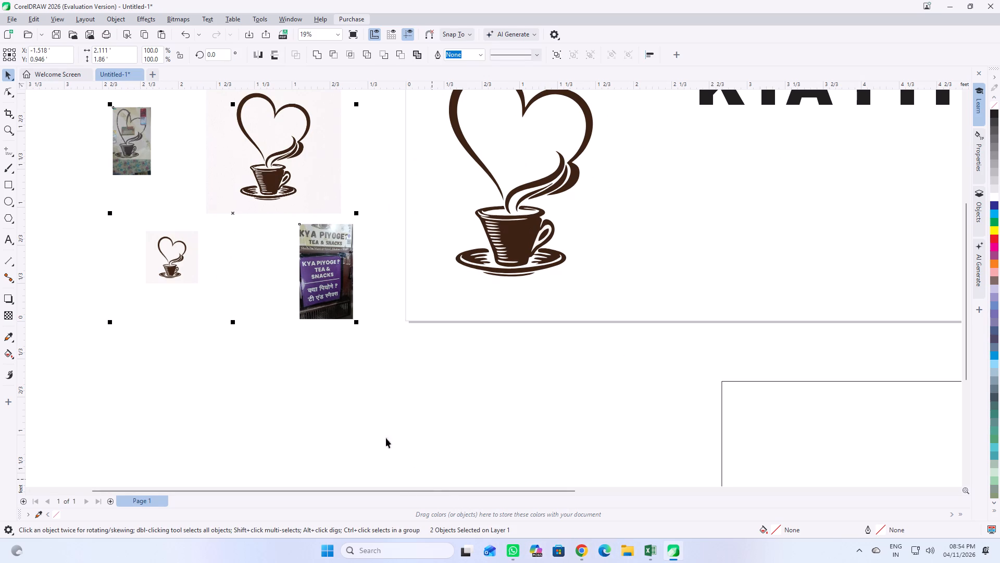
left_click(333, 287)
left_click(423, 404)
left_click(337, 289, "shift")
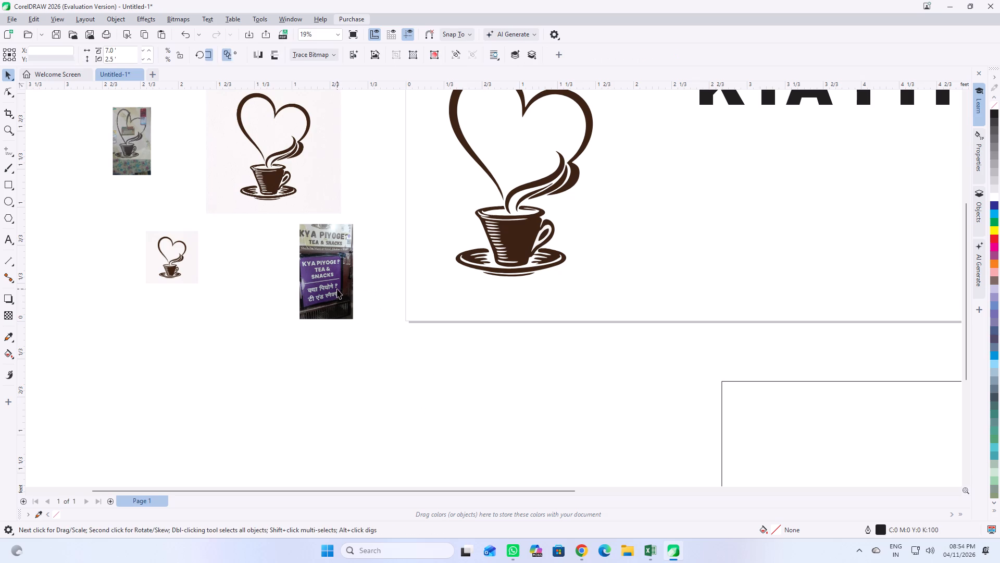
left_click(143, 160, "shift")
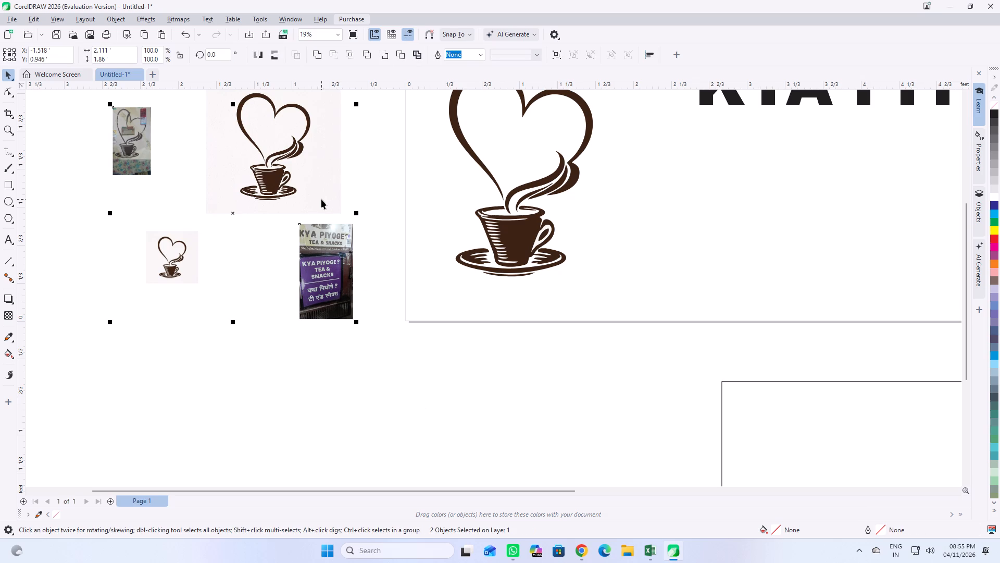
key("ctrl+c")
left_click(604, 552)
left_click(581, 554)
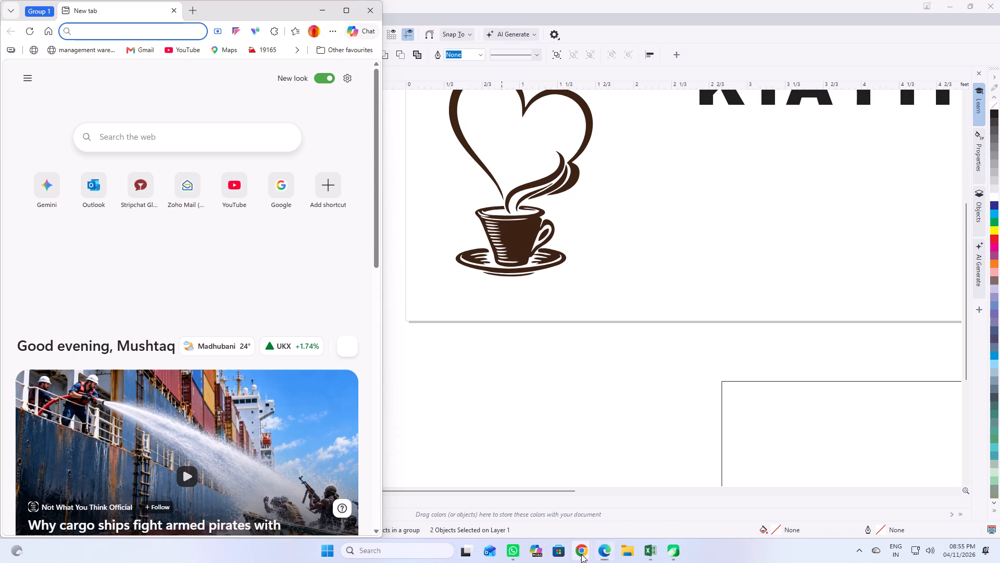
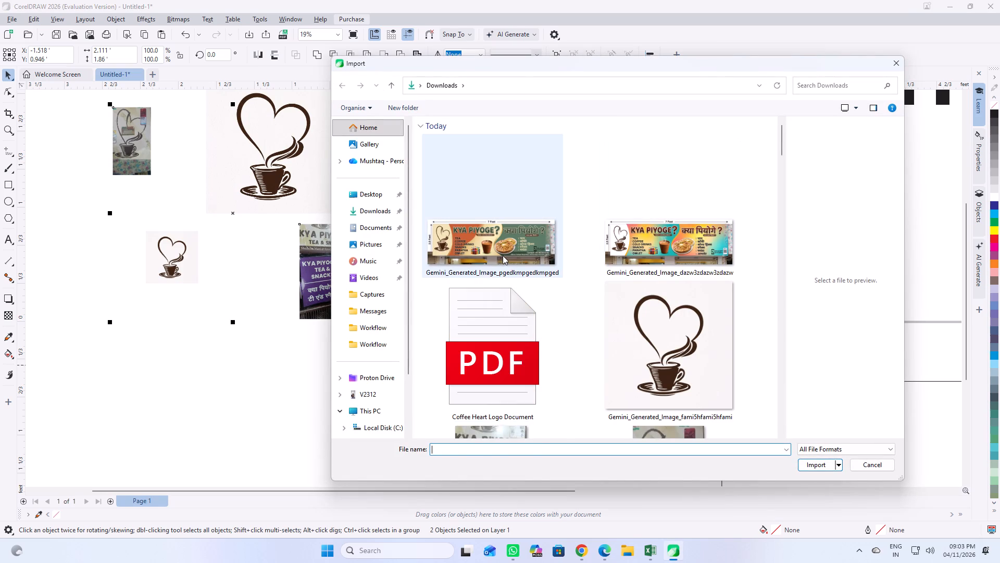
left_click(503, 255)
left_click(647, 248, "shift")
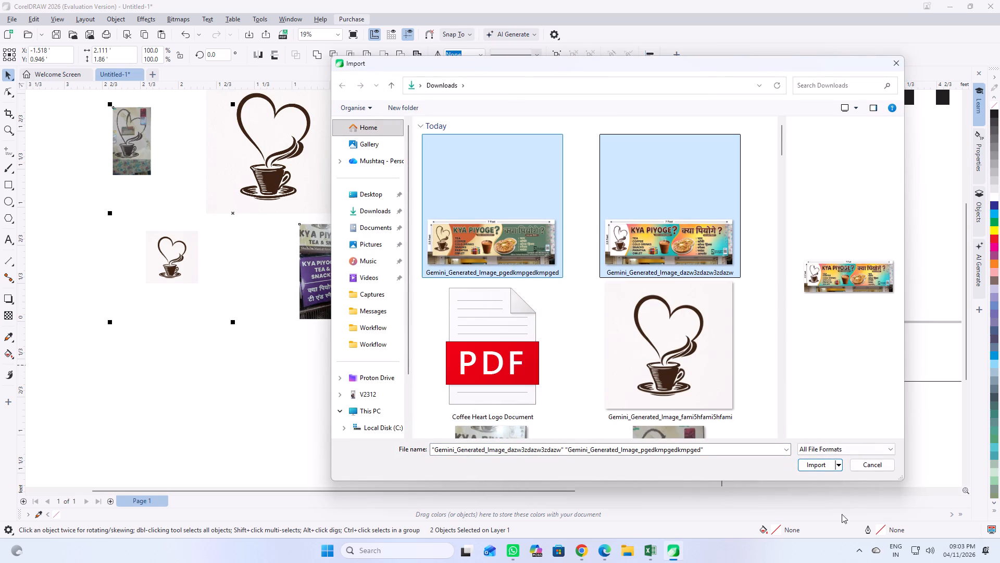
left_click(816, 465)
left_click(453, 282)
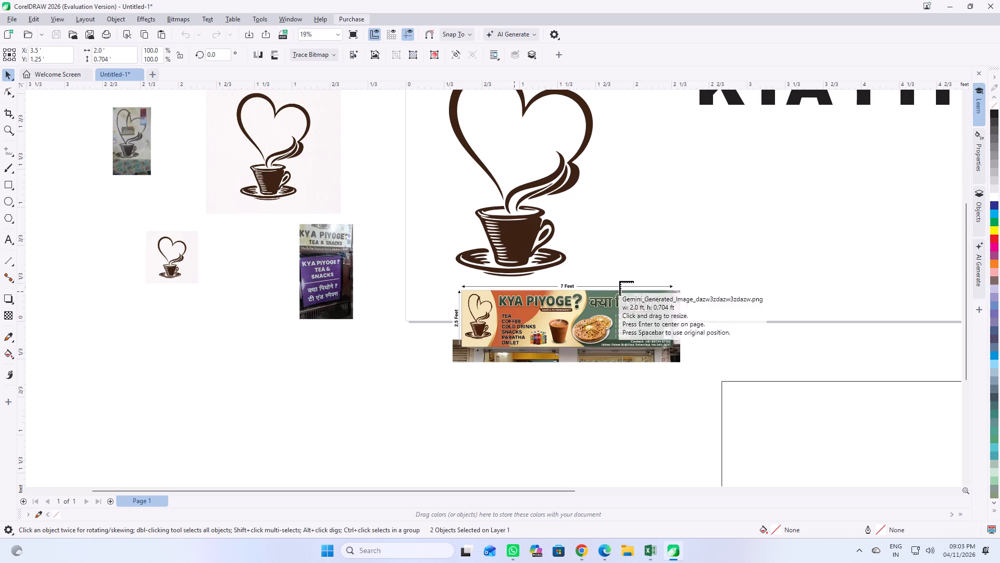
left_click(692, 272)
Examine the multicolour board image up close, checking its heart-and-cup logo, menu lists and overall layout.
scroll(759, 304, "up", 16)
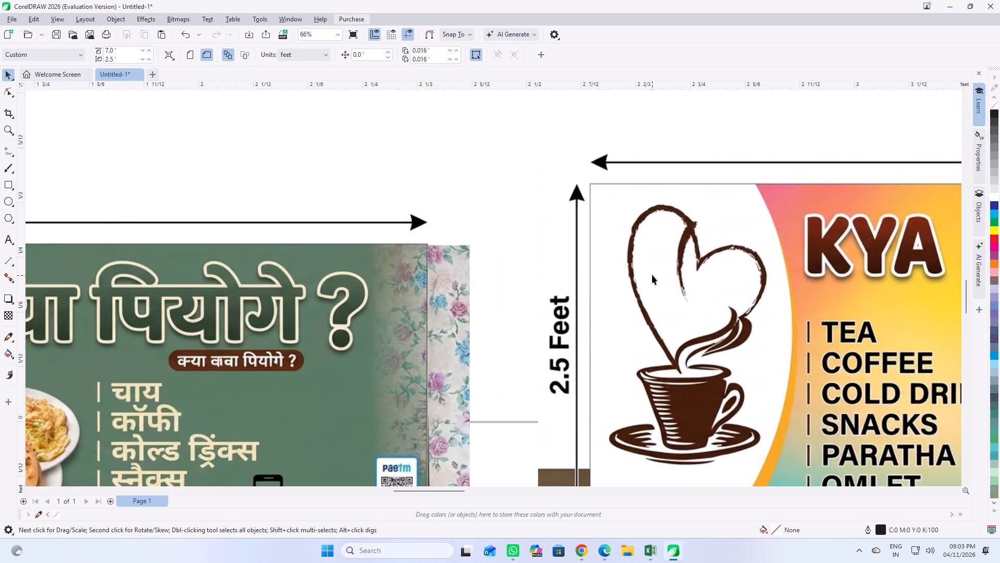
scroll(652, 275, "up", 6)
scroll(590, 260, "down", 7)
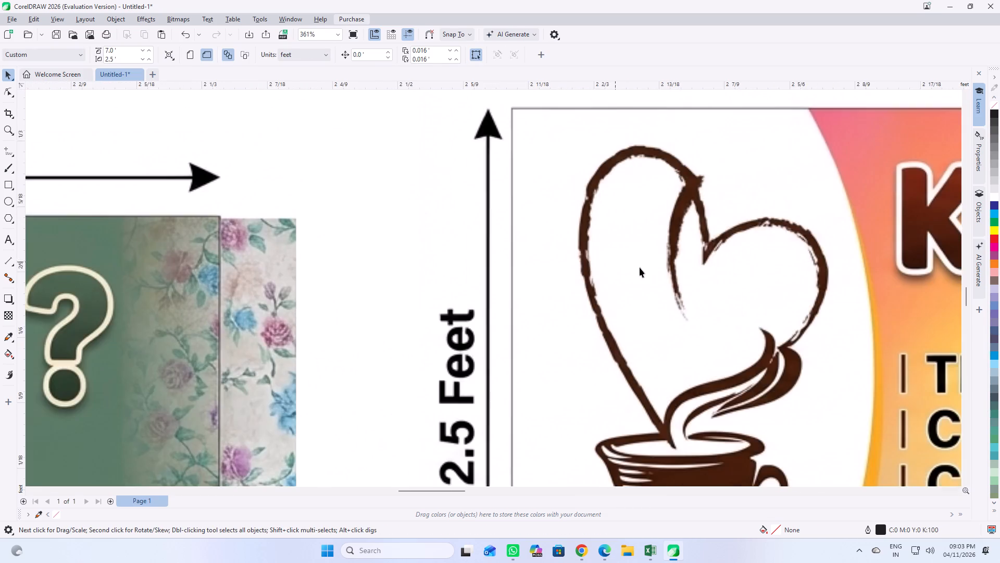
scroll(640, 267, "down", 6)
scroll(648, 342, "up", 9)
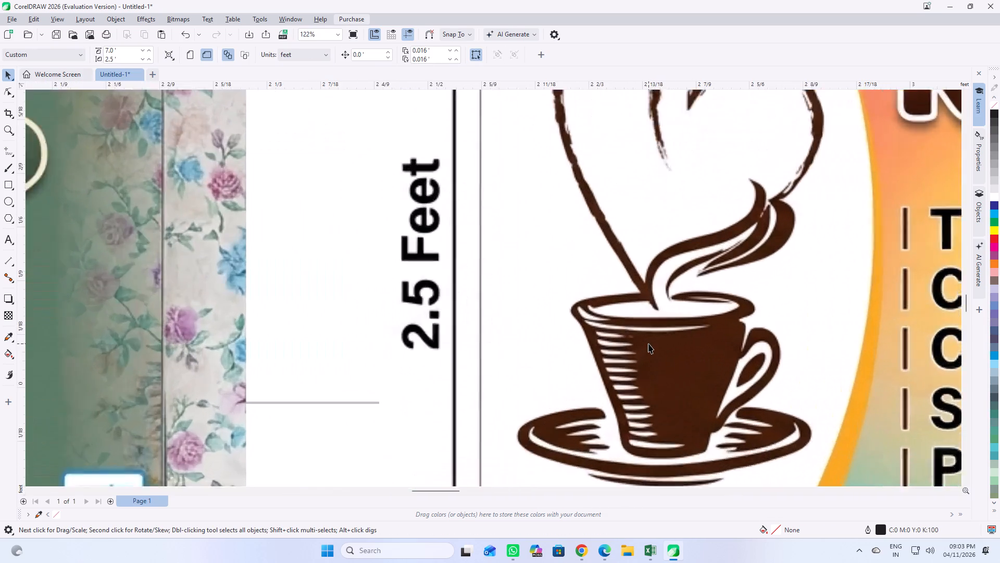
scroll(648, 344, "up", 1)
scroll(570, 336, "down", 20)
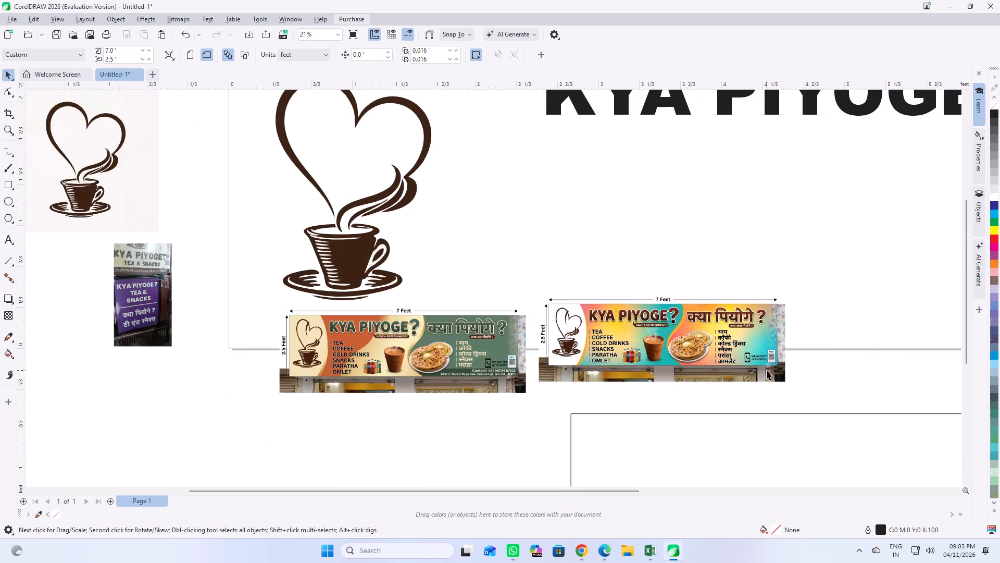
scroll(758, 371, "up", 5)
scroll(709, 331, "up", 4)
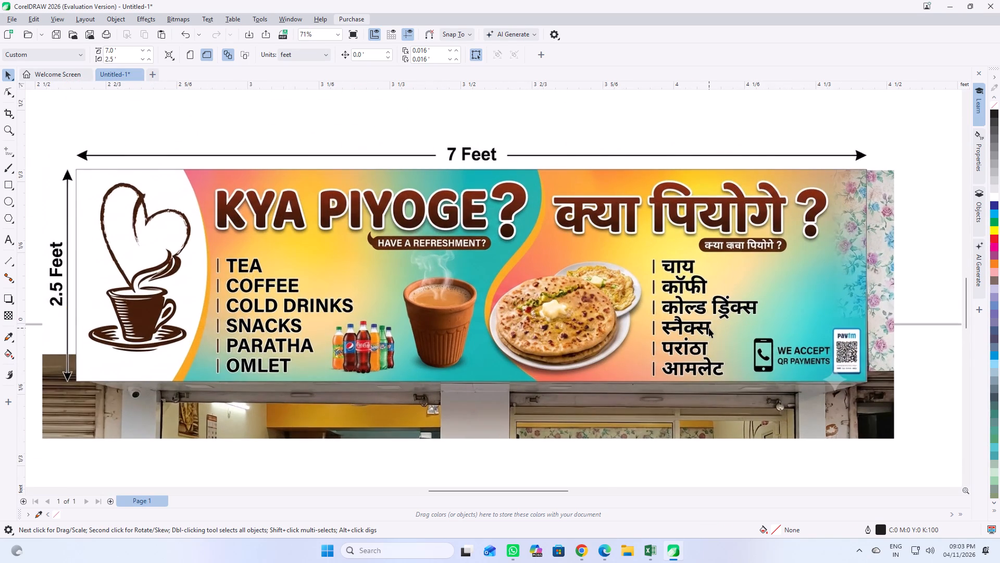
scroll(709, 327, "down", 2)
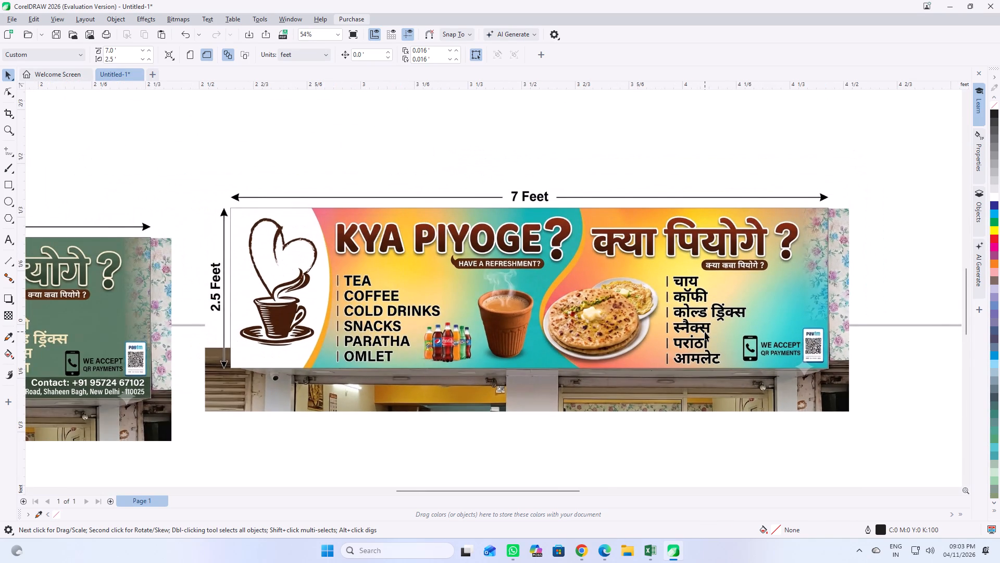
scroll(705, 332, "up", 3)
scroll(705, 332, "down", 6)
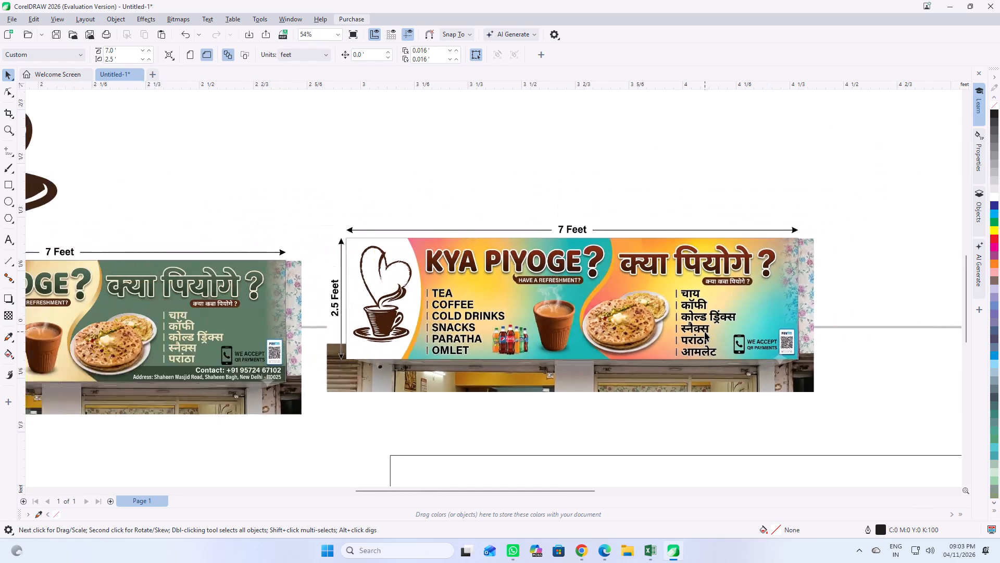
scroll(623, 339, "down", 4)
Examine the orange and green board image up close, checking its title, menu lists and contact and address lines.
scroll(321, 335, "up", 5)
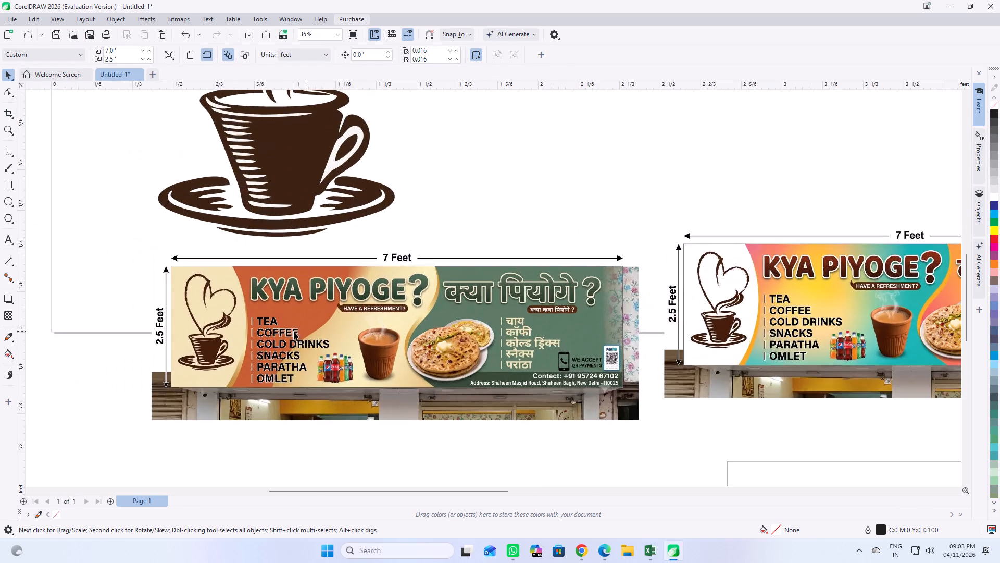
scroll(285, 332, "up", 9)
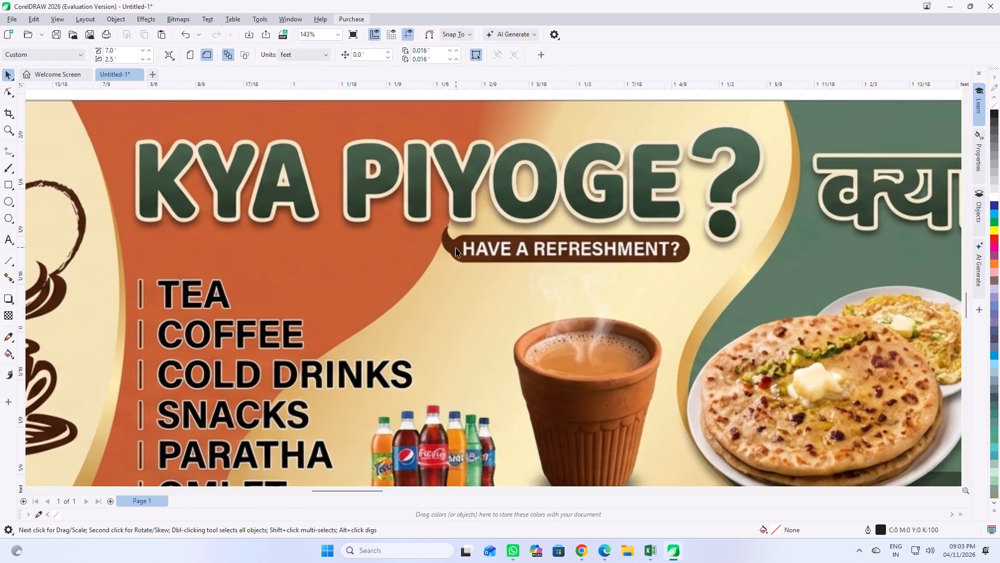
scroll(579, 267, "down", 8)
scroll(488, 274, "down", 2)
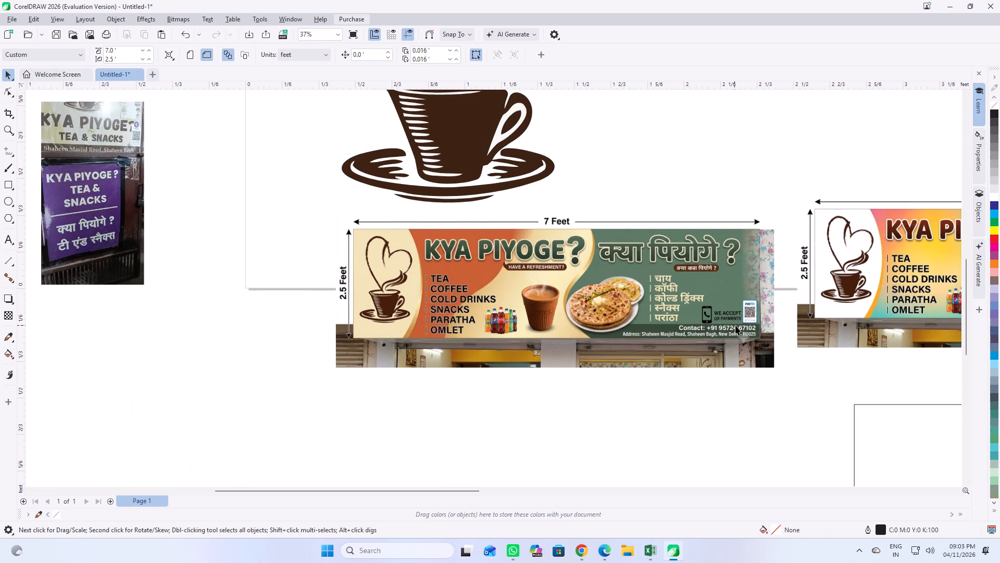
scroll(740, 336, "up", 9)
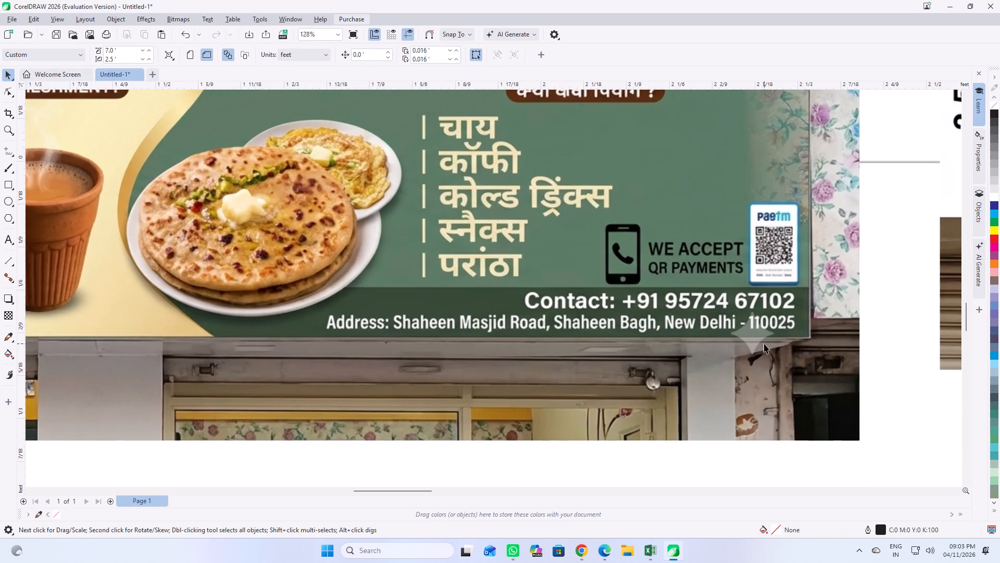
scroll(764, 344, "up", 4)
scroll(743, 329, "down", 6)
scroll(753, 324, "up", 4)
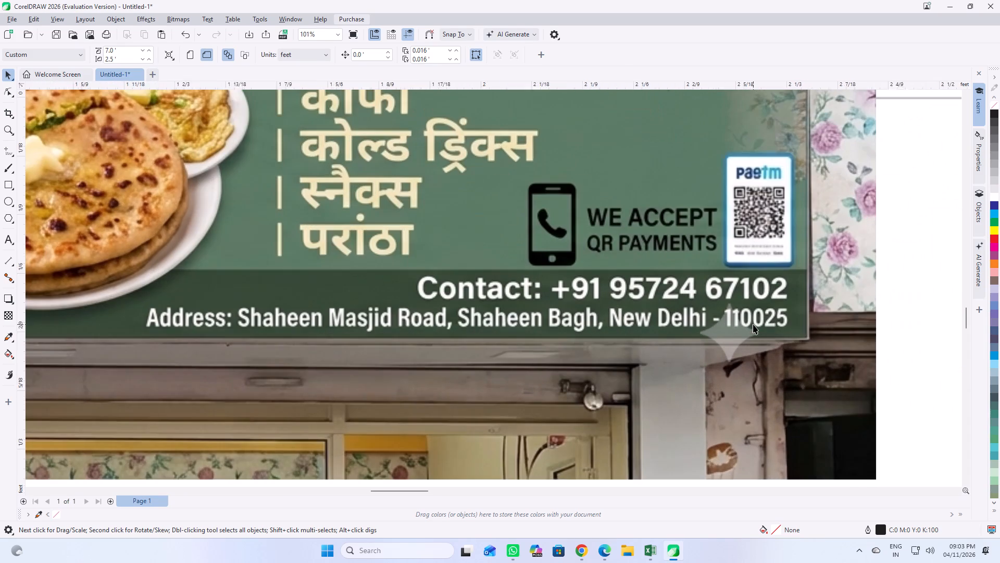
scroll(663, 346, "down", 10)
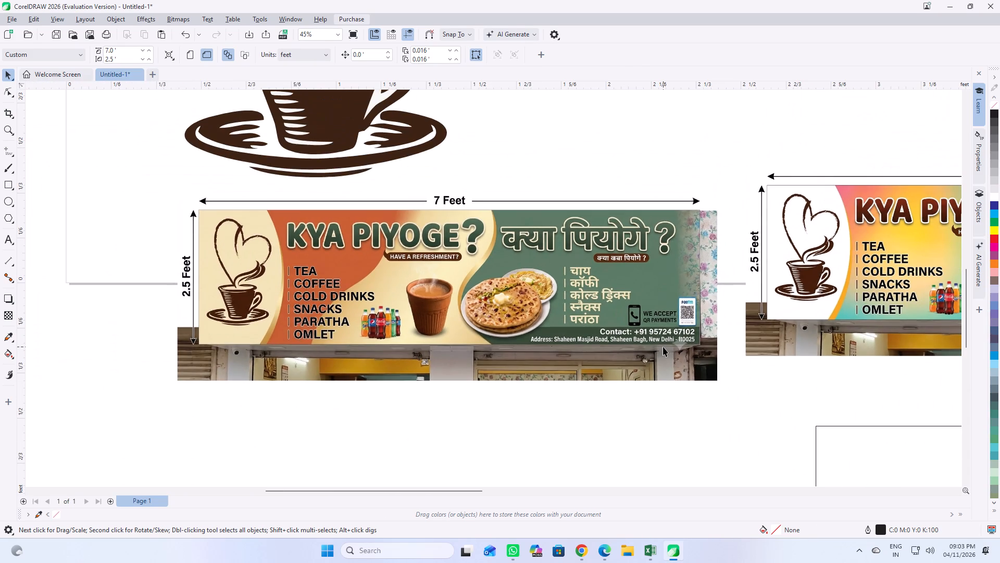
Examine the payment QR block and contact lines on the orange and green board, and compare its layout with the multicolour board.
scroll(696, 303, "up", 4)
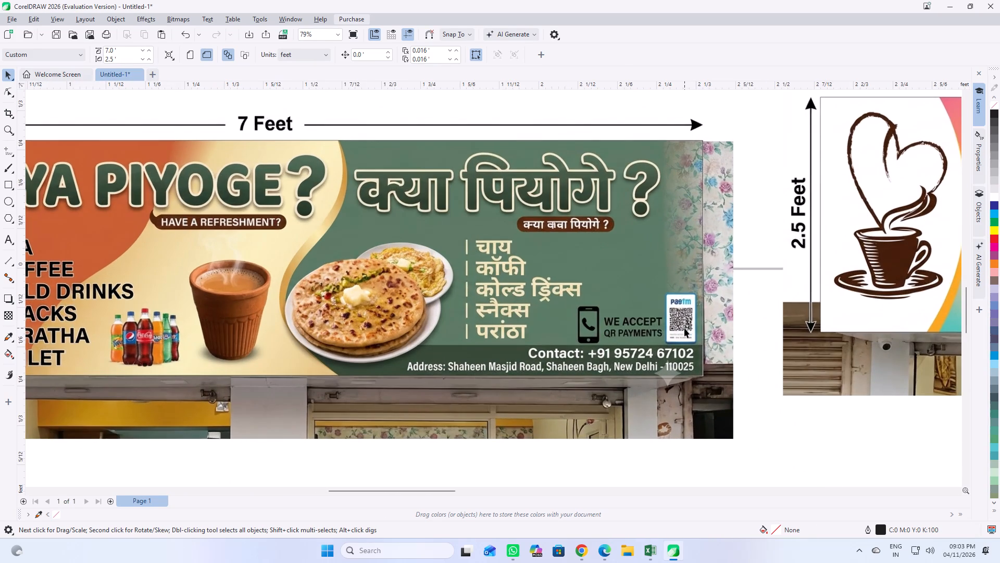
scroll(684, 328, "up", 8)
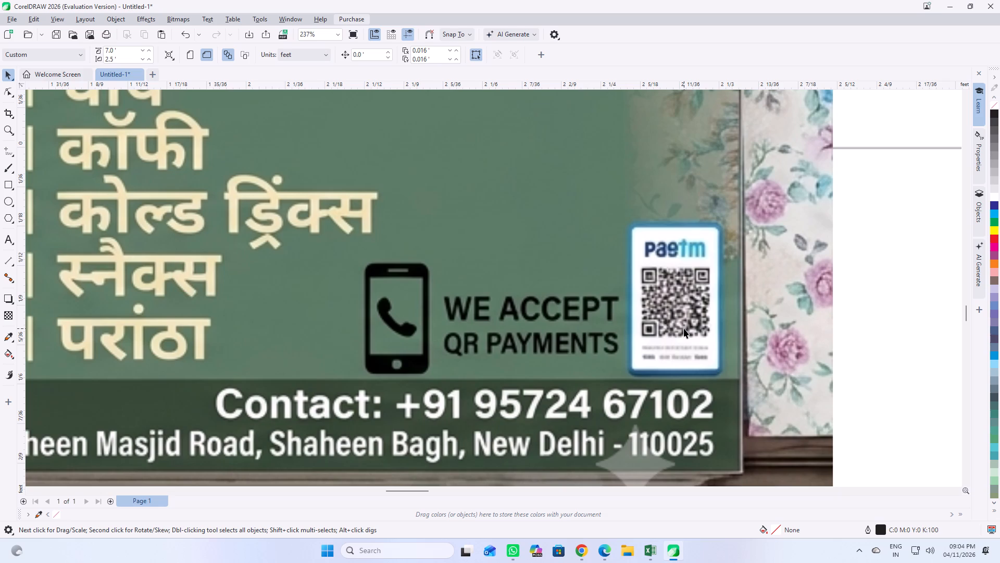
scroll(561, 267, "down", 13)
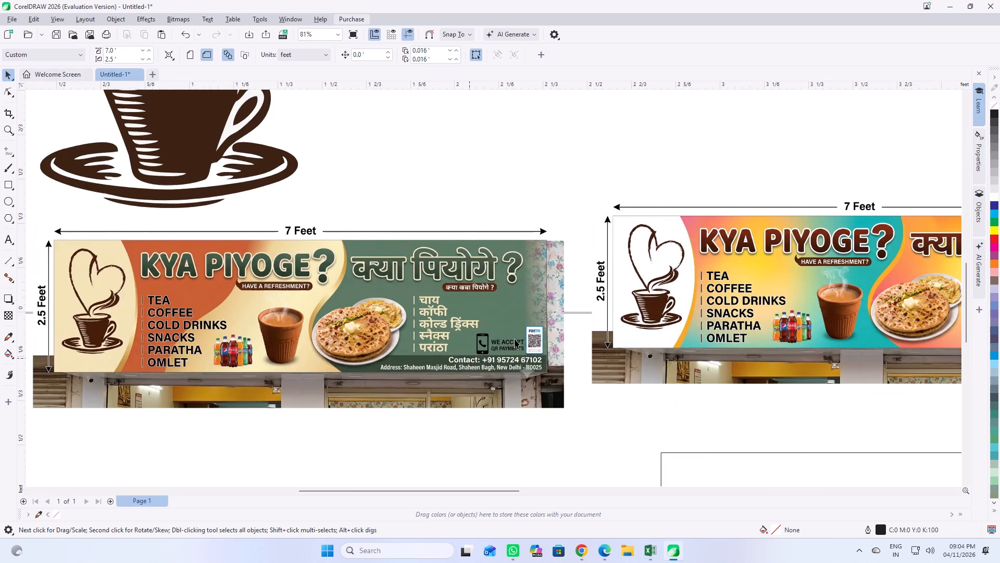
scroll(327, 334, "down", 4)
scroll(595, 304, "down", 4)
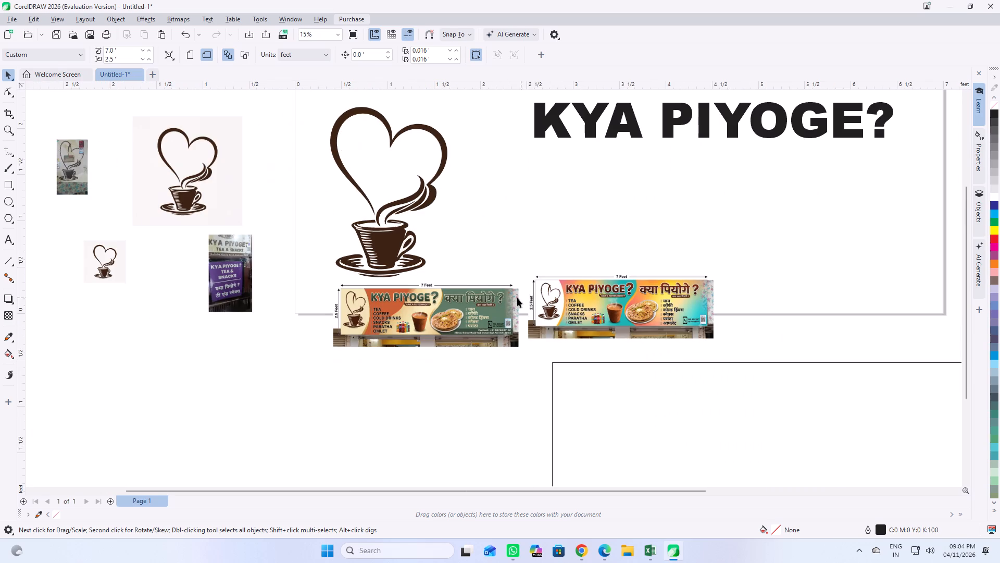
scroll(622, 320, "up", 5)
scroll(721, 328, "up", 5)
scroll(649, 290, "up", 3)
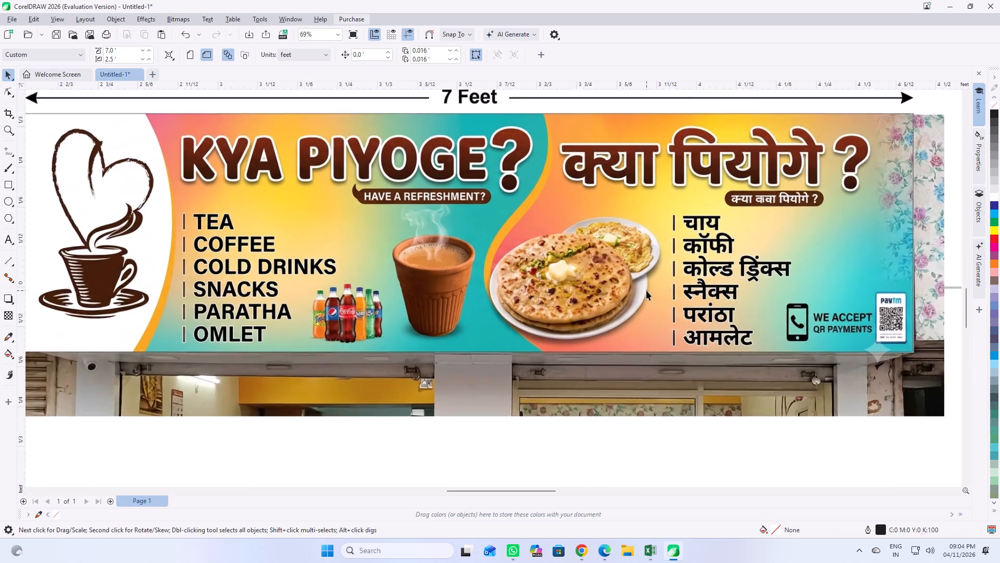
scroll(459, 284, "down", 11)
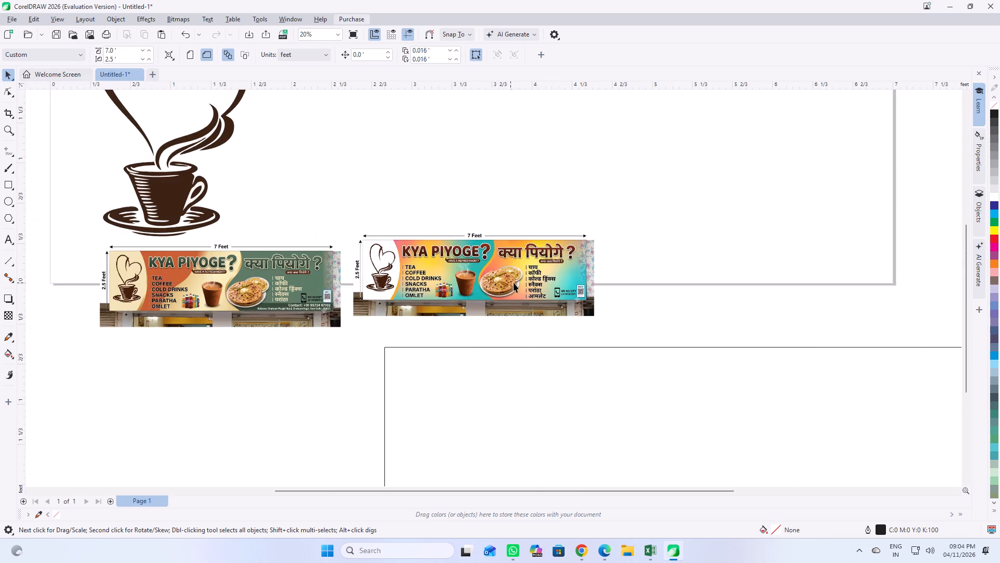
scroll(515, 284, "down", 2)
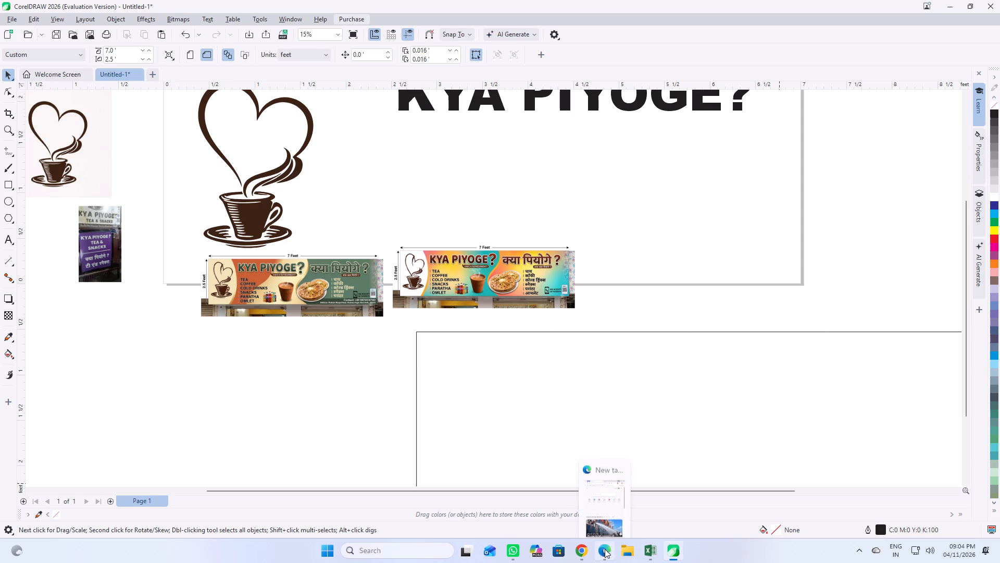
Examine the Hindi title, small Hindi tagline and Hindi menu list on the orange and green board up close.
scroll(340, 314, "up", 5)
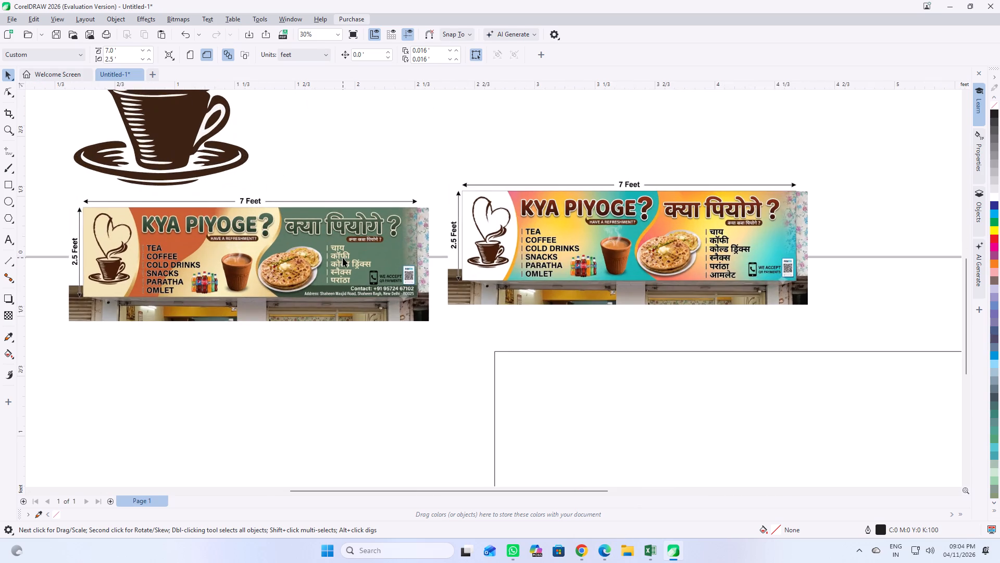
scroll(343, 257, "up", 8)
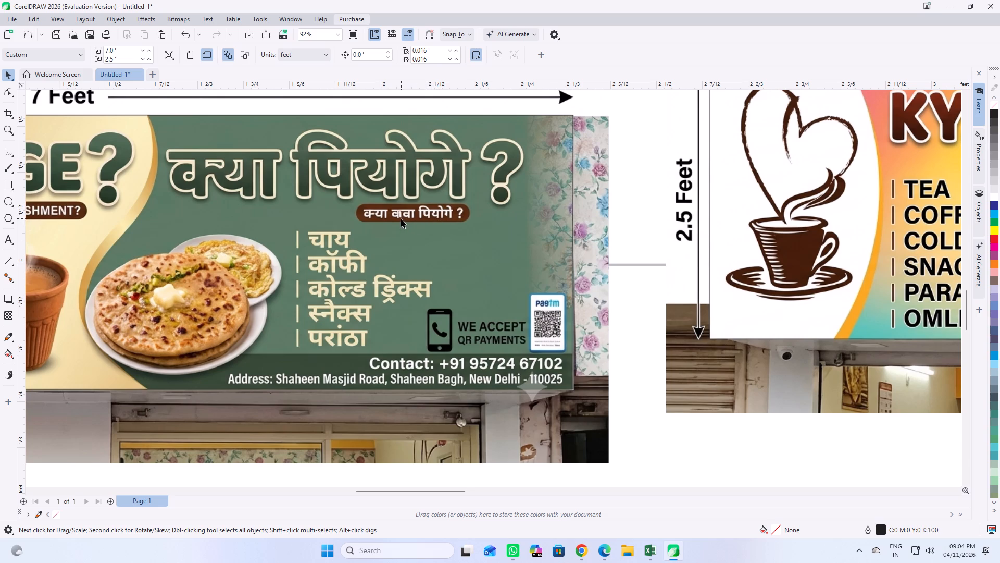
scroll(557, 235, "down", 3)
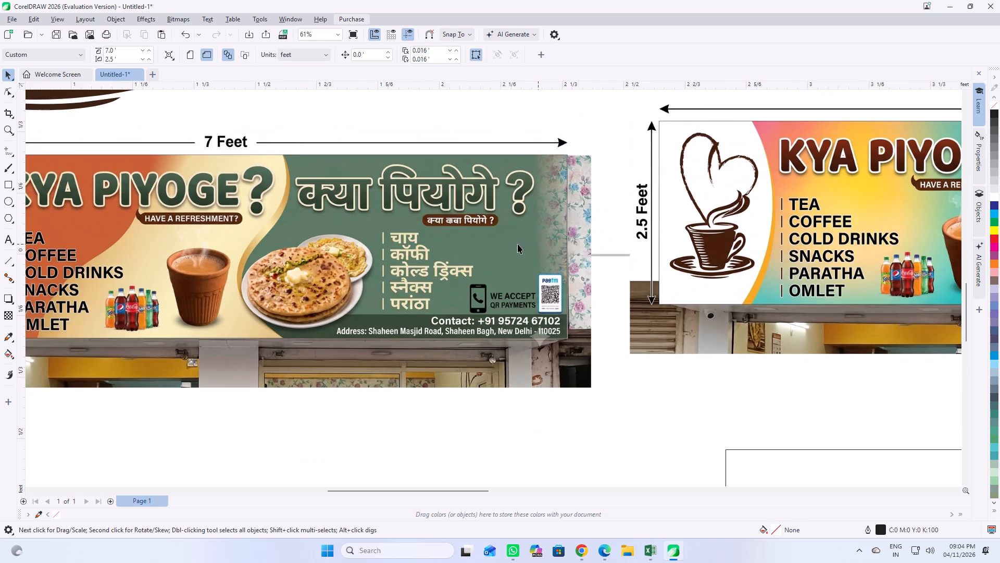
scroll(419, 240, "up", 3)
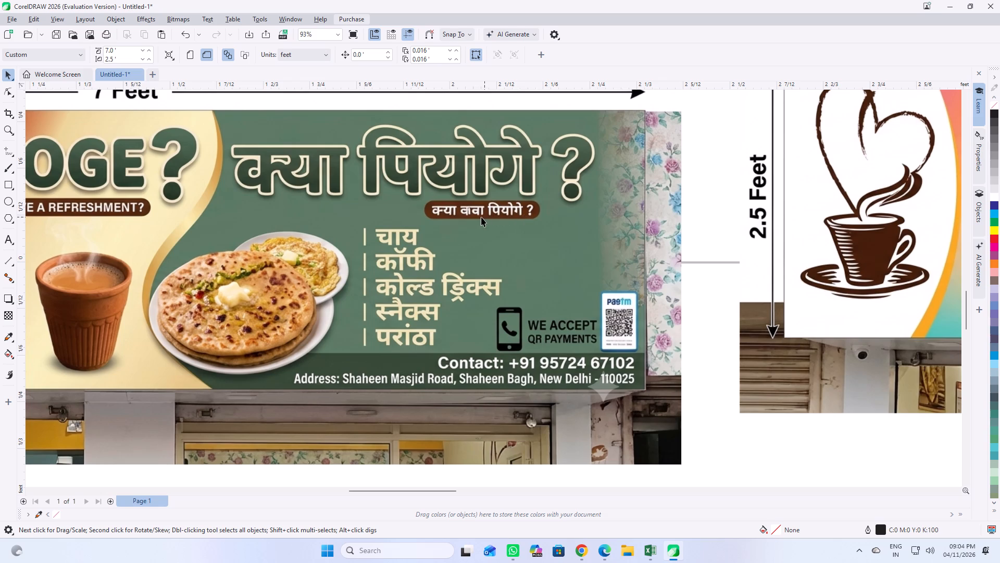
scroll(533, 235, "down", 4)
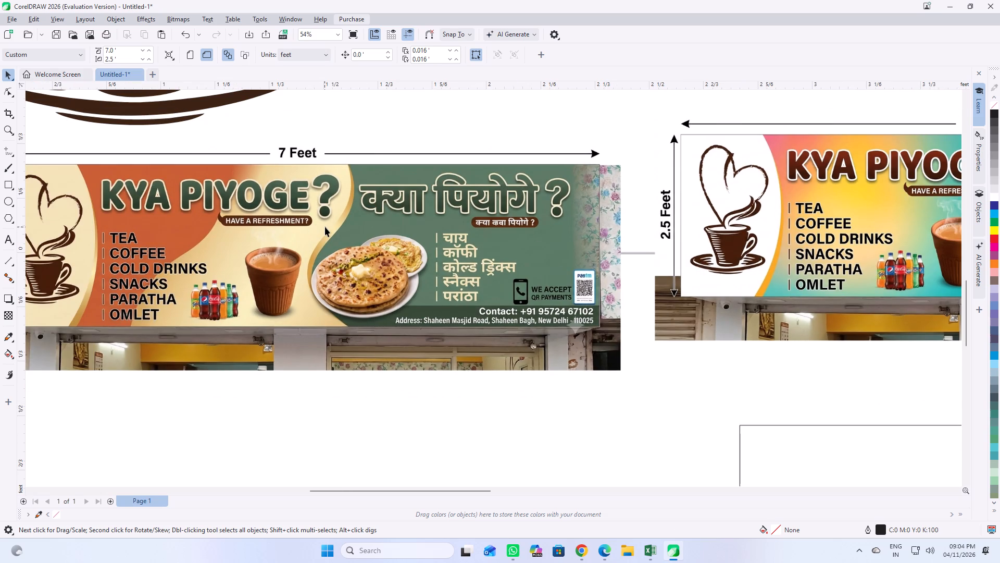
scroll(563, 349, "down", 4)
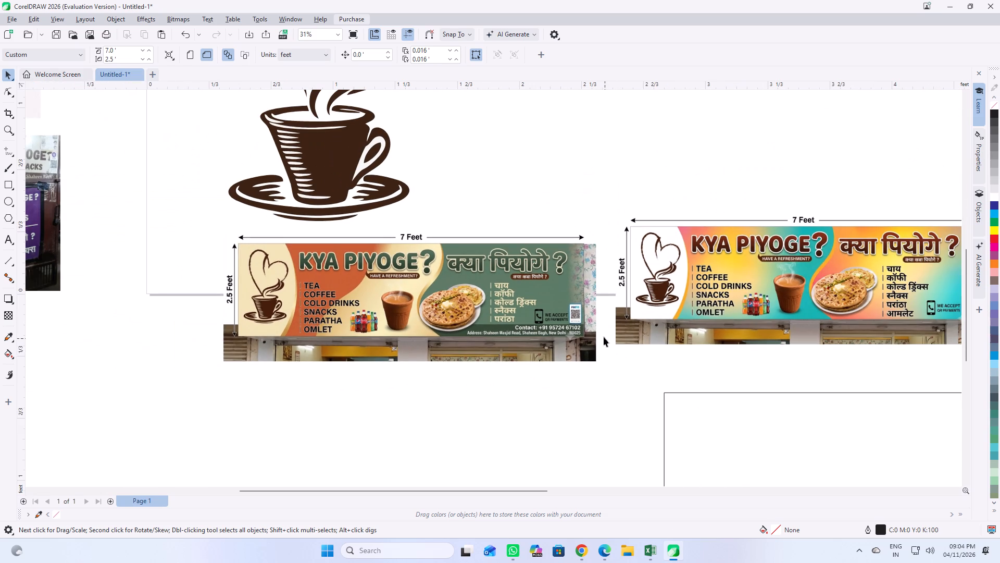
scroll(543, 286, "down", 3)
scroll(639, 351, "down", 12)
Examine the heart-and-cup logo on the multicolour board up close and compare it with the large cup logo.
scroll(599, 339, "up", 4)
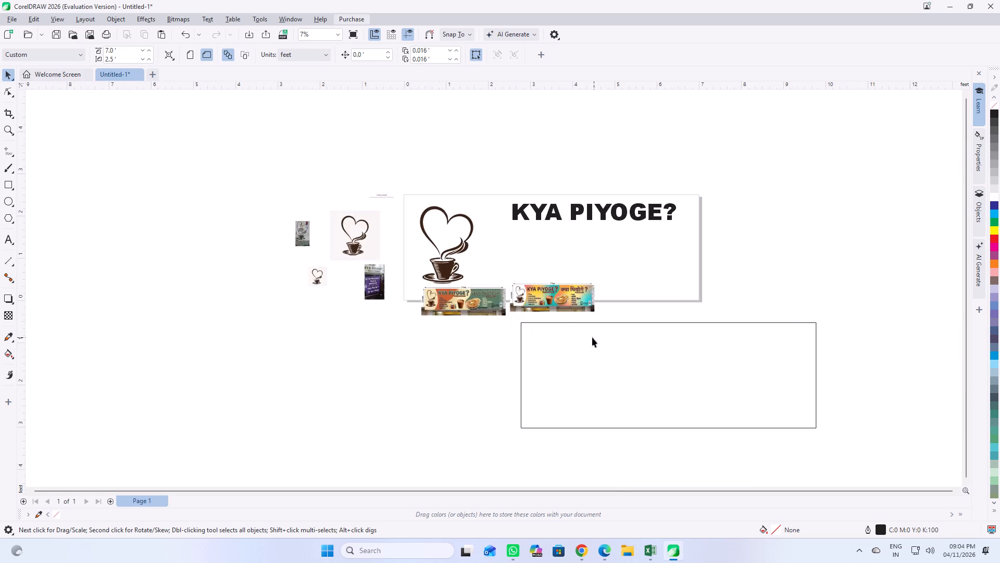
scroll(528, 302, "up", 10)
scroll(476, 301, "up", 10)
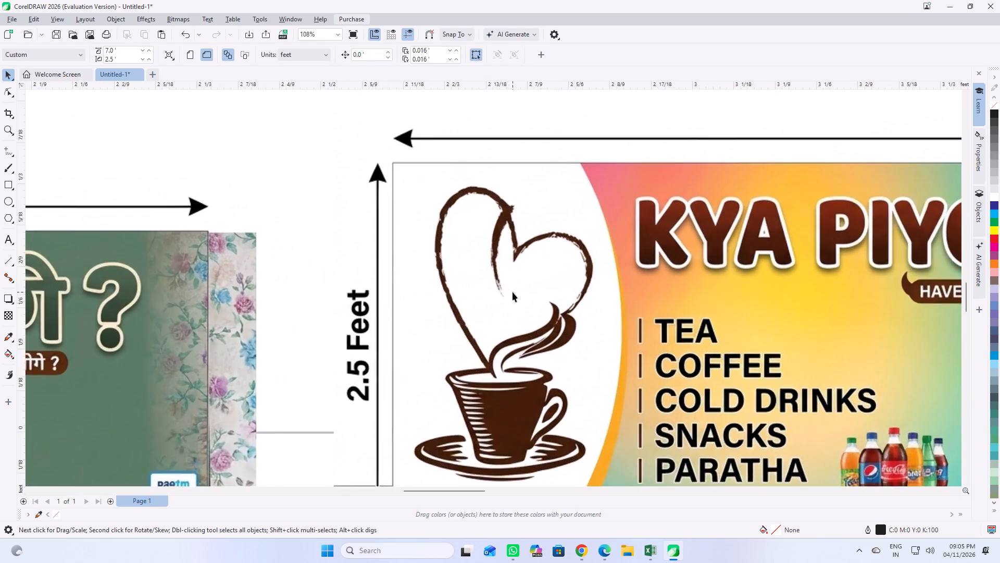
scroll(512, 292, "up", 5)
scroll(408, 295, "down", 19)
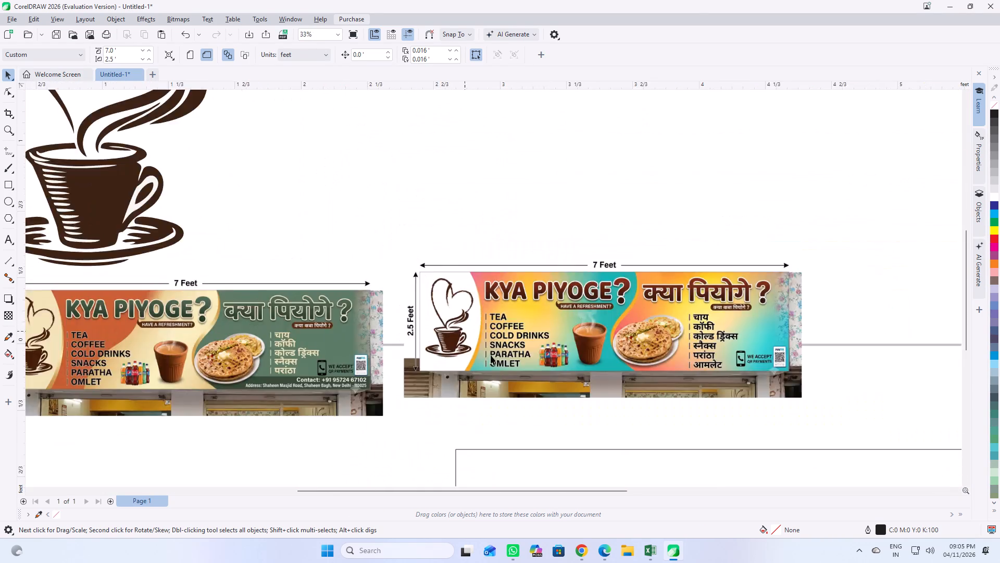
scroll(491, 355, "down", 1)
scroll(545, 505, "down", 9)
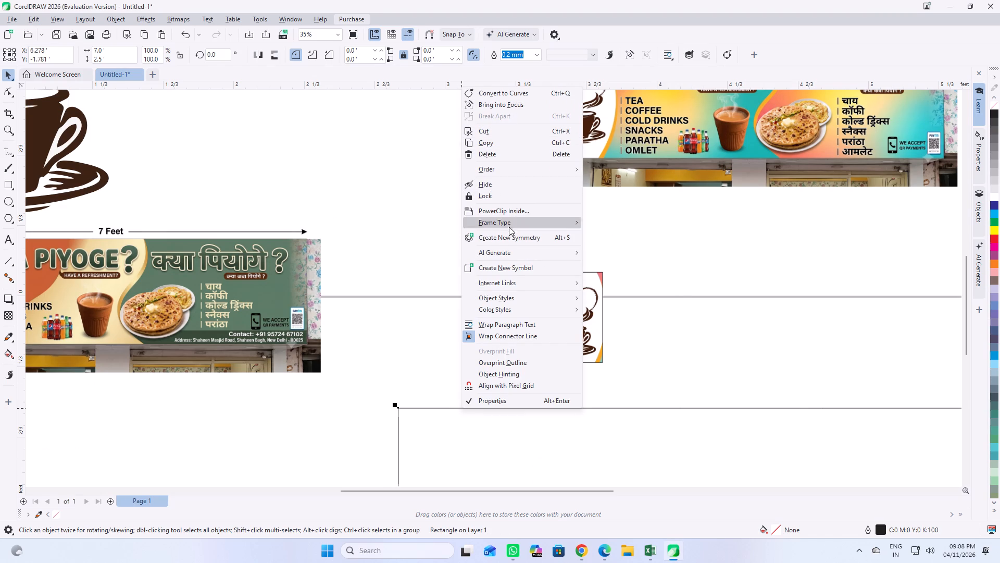
right_click(679, 289)
left_click(724, 347)
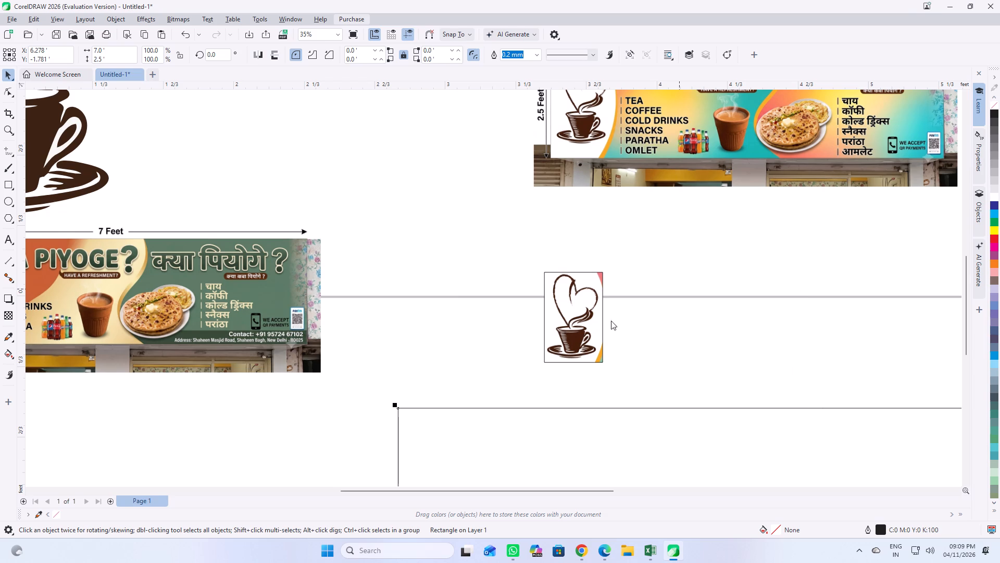
double_click(498, 211)
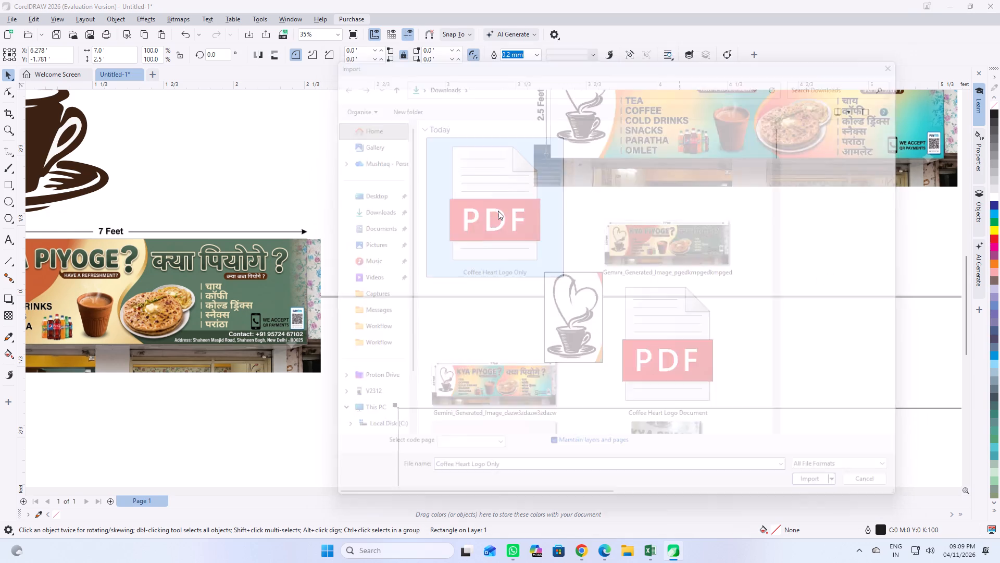
left_click(510, 321)
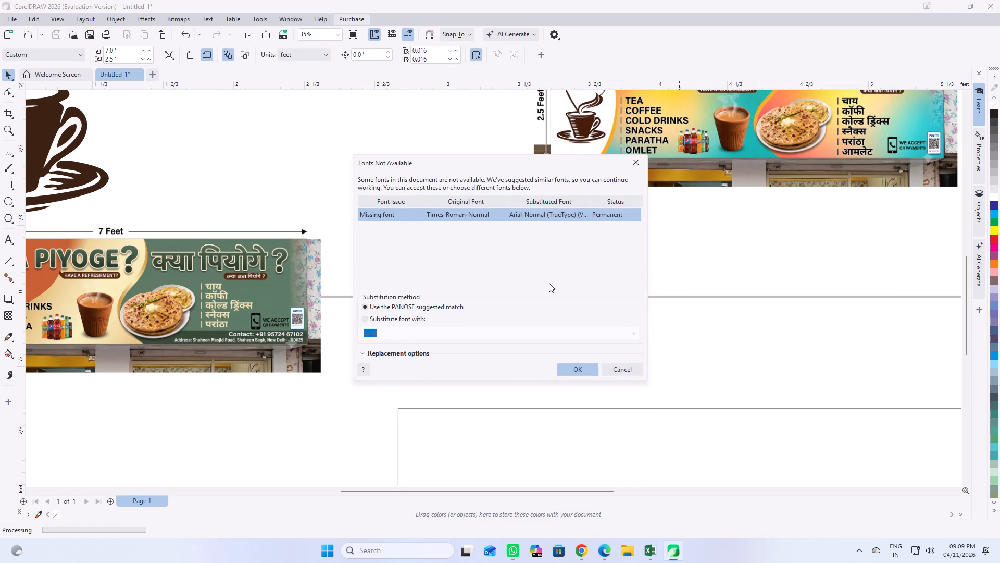
left_click(571, 368)
left_click(459, 388)
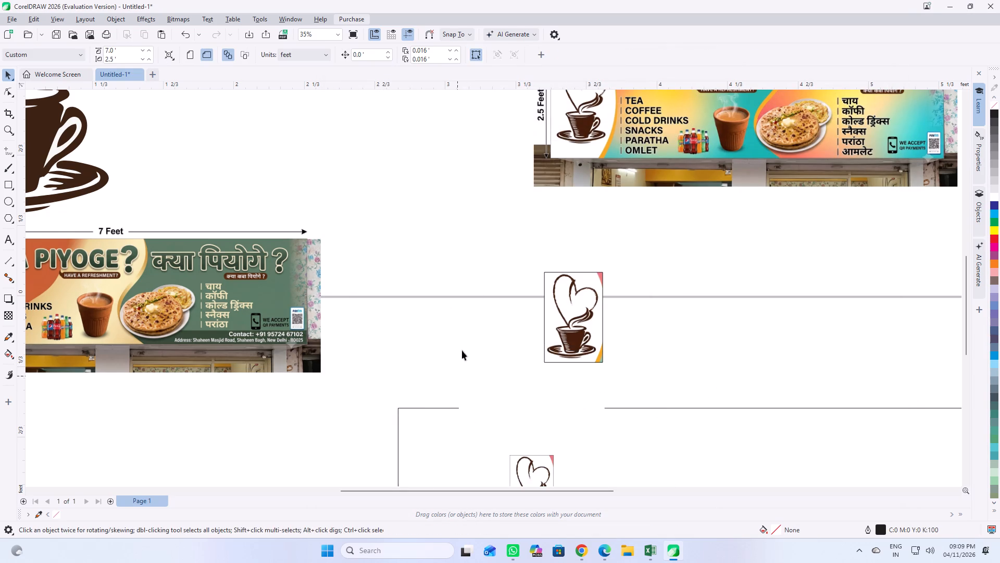
Ungroup the imported PDF's objects, shift the logo clear, and delete the white page background curve.
scroll(482, 290, "down", 6)
scroll(509, 417, "up", 6)
scroll(511, 325, "up", 5)
right_click(509, 316)
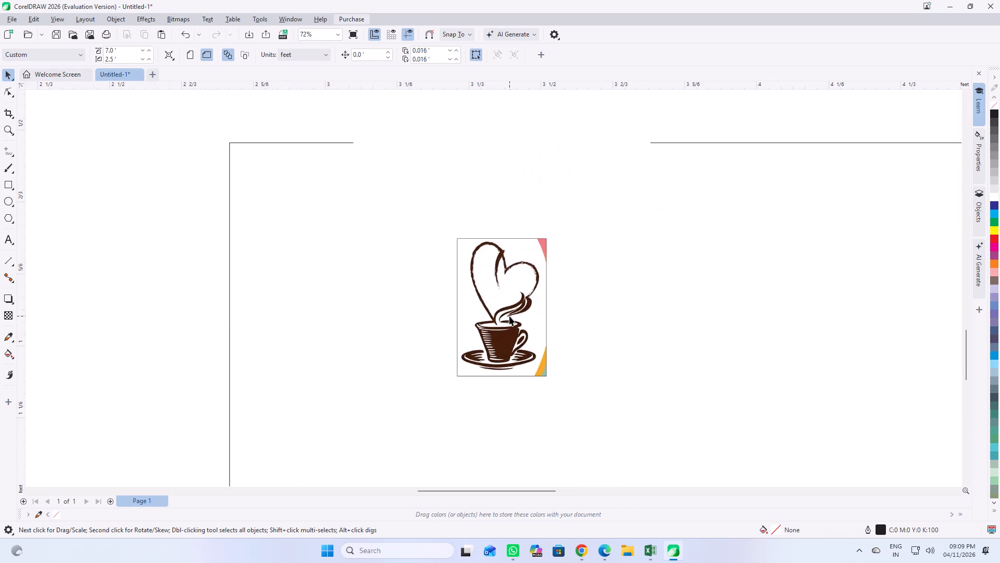
left_click(545, 244)
left_click(780, 284)
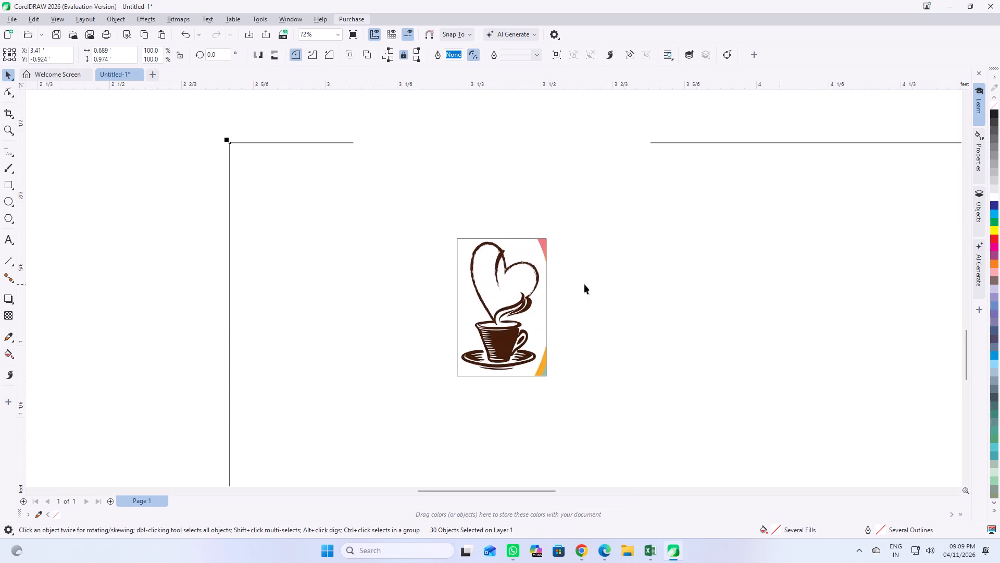
left_click_drag(547, 249, 614, 258)
left_click_drag(590, 258, 515, 207)
left_click(659, 303)
left_click(570, 290)
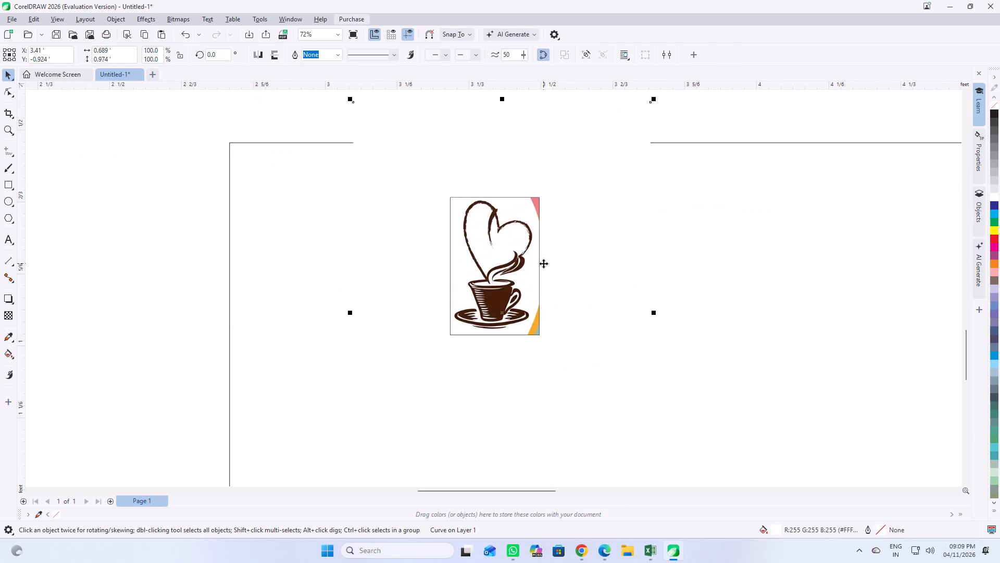
scroll(543, 263, "up", 1)
scroll(568, 275, "down", 4)
left_click_drag(583, 276, 688, 286)
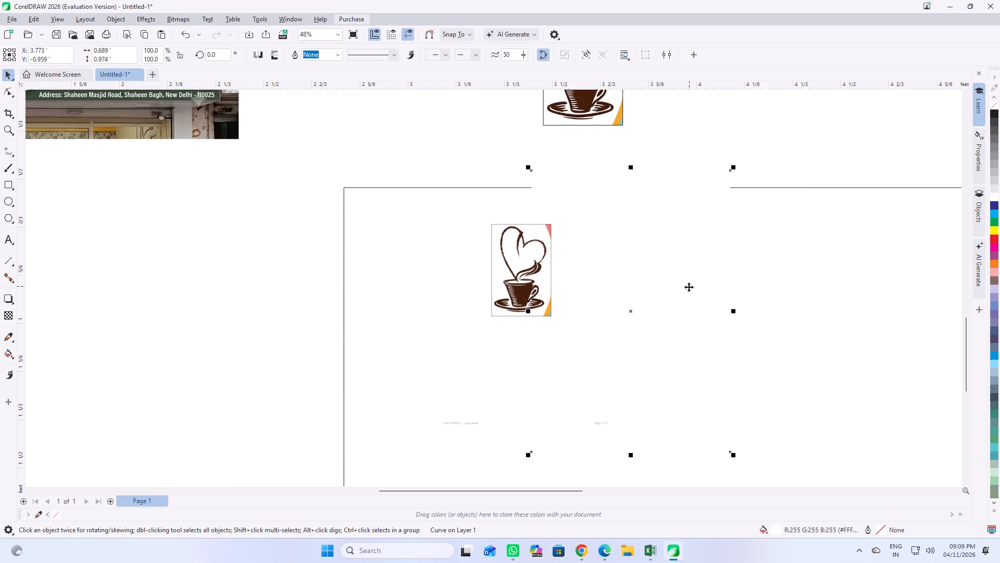
key("Delete")
Quick Trace the imported heart-and-cup bitmap and move the traced group beside the original bitmap.
scroll(480, 241, "up", 5)
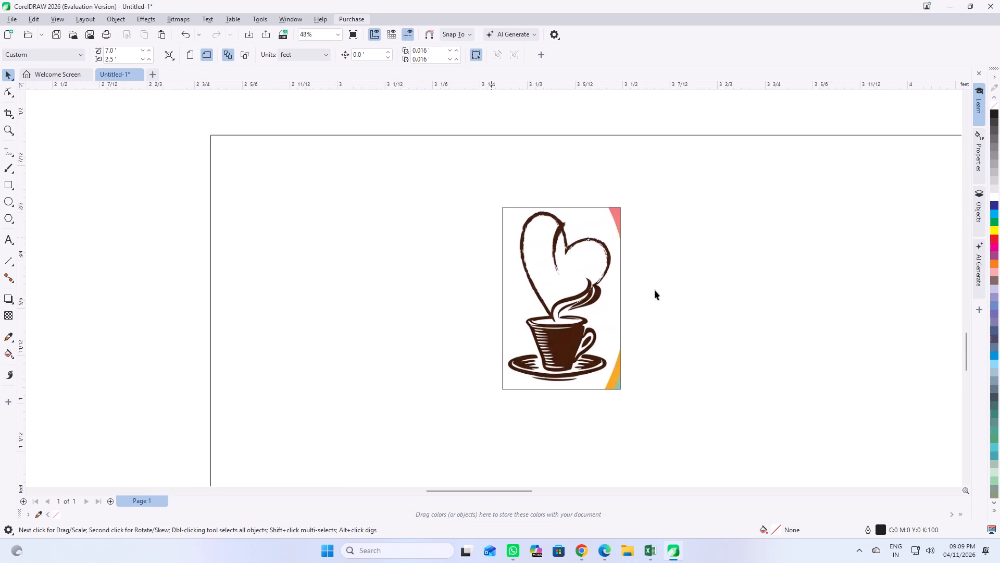
scroll(655, 290, "up", 9)
scroll(505, 276, "down", 2)
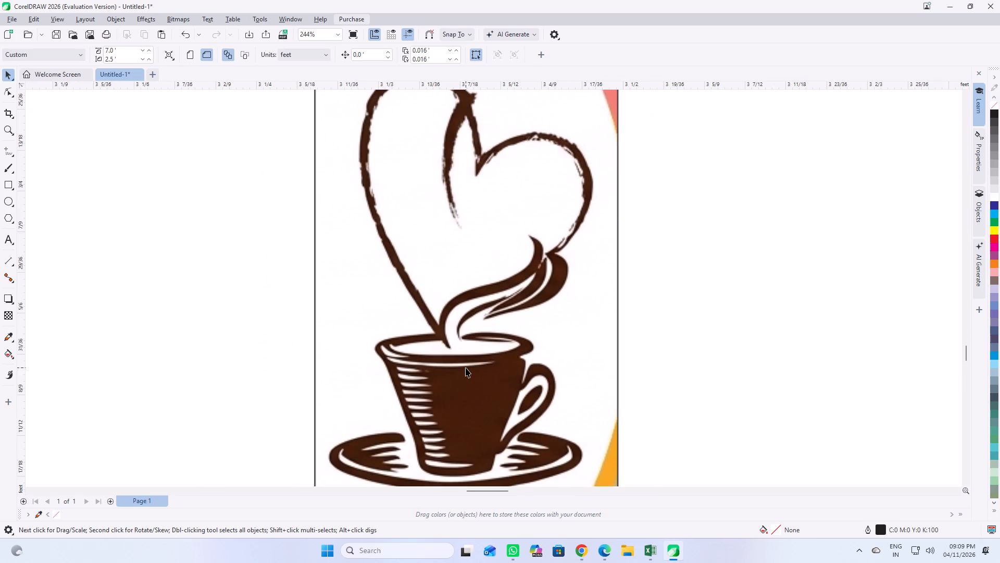
right_click(481, 391)
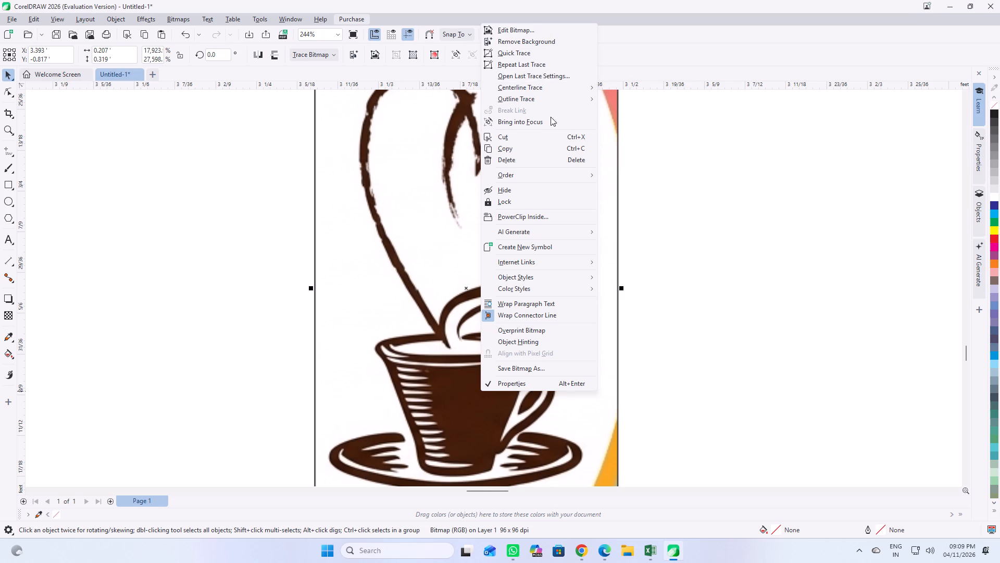
left_click(526, 55)
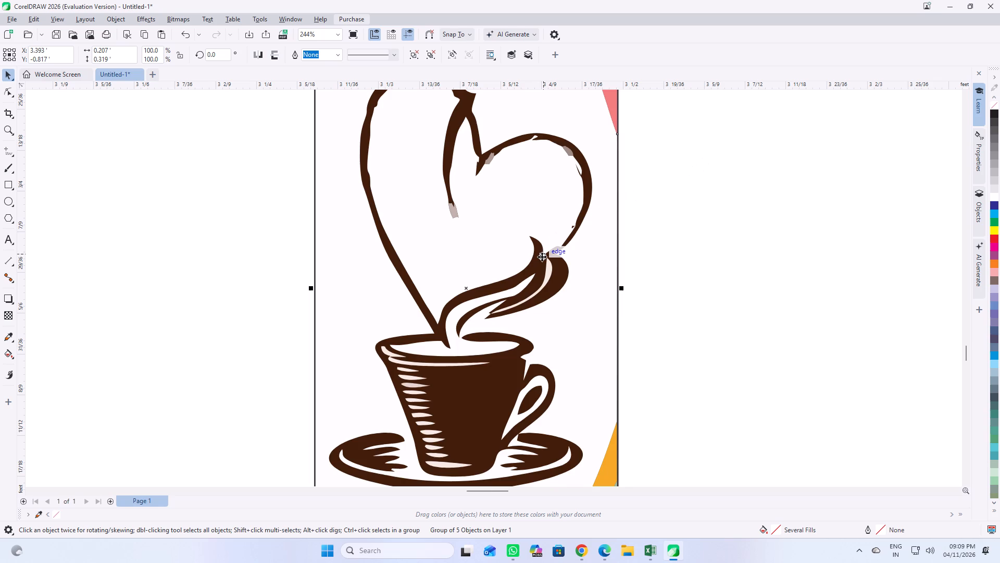
left_click_drag(542, 256, 847, 251)
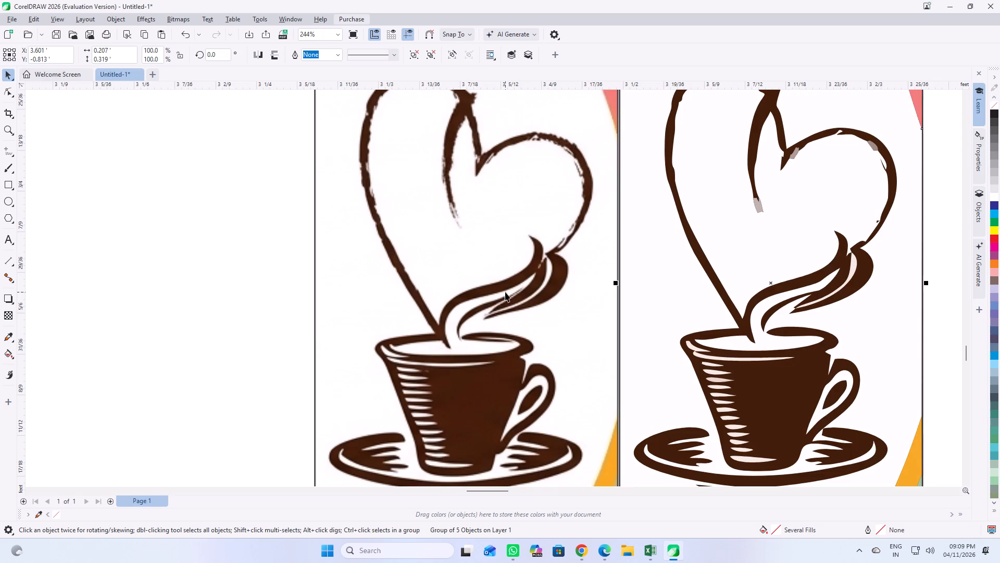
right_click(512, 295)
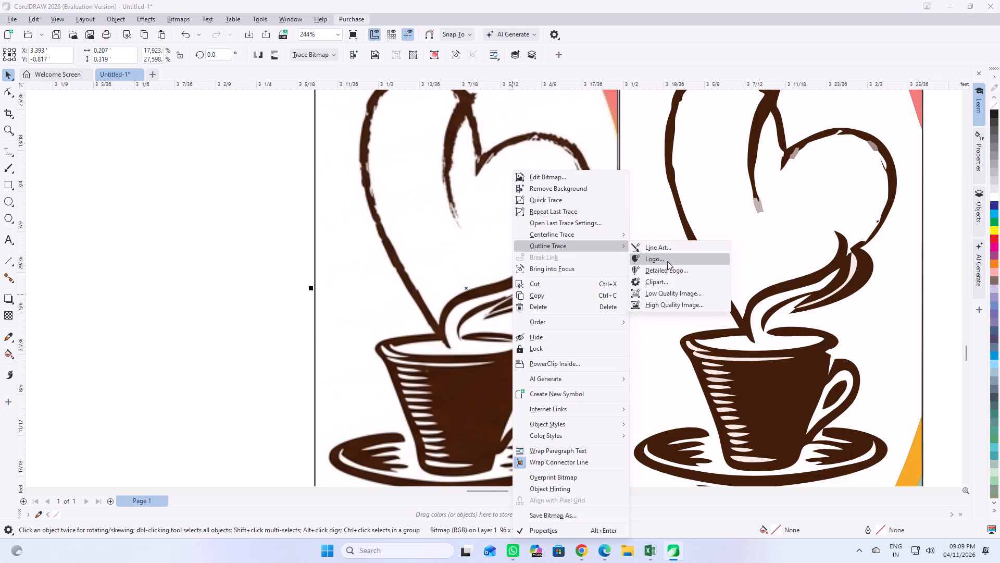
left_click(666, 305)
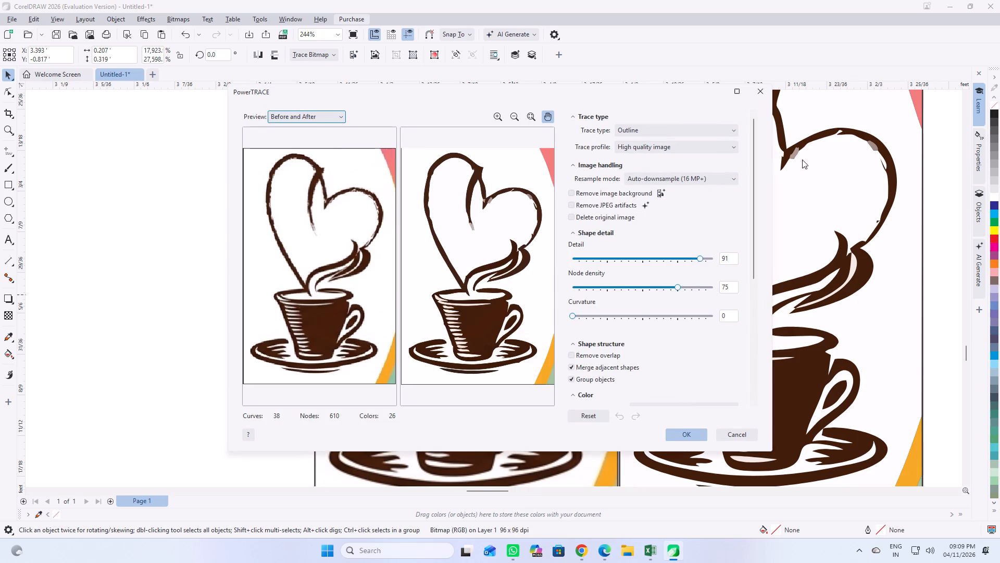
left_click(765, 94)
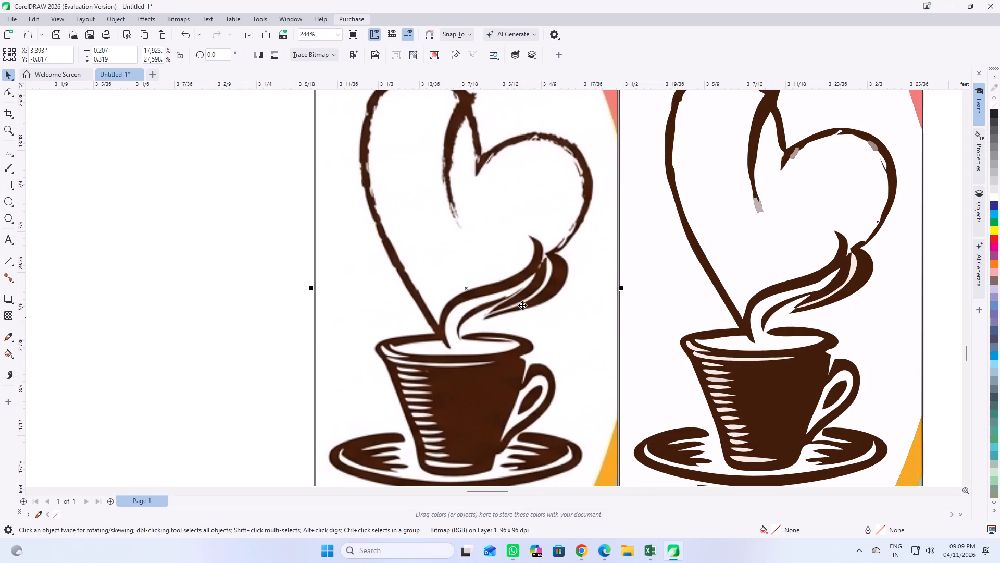
scroll(473, 331, "down", 20)
scroll(473, 331, "down", 1)
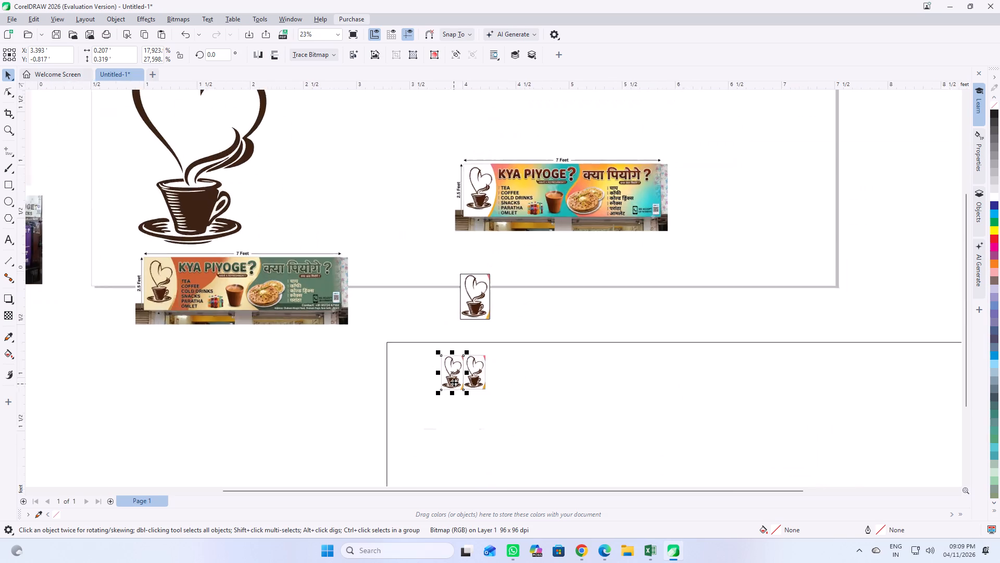
scroll(462, 325, "down", 3)
scroll(560, 479, "down", 4)
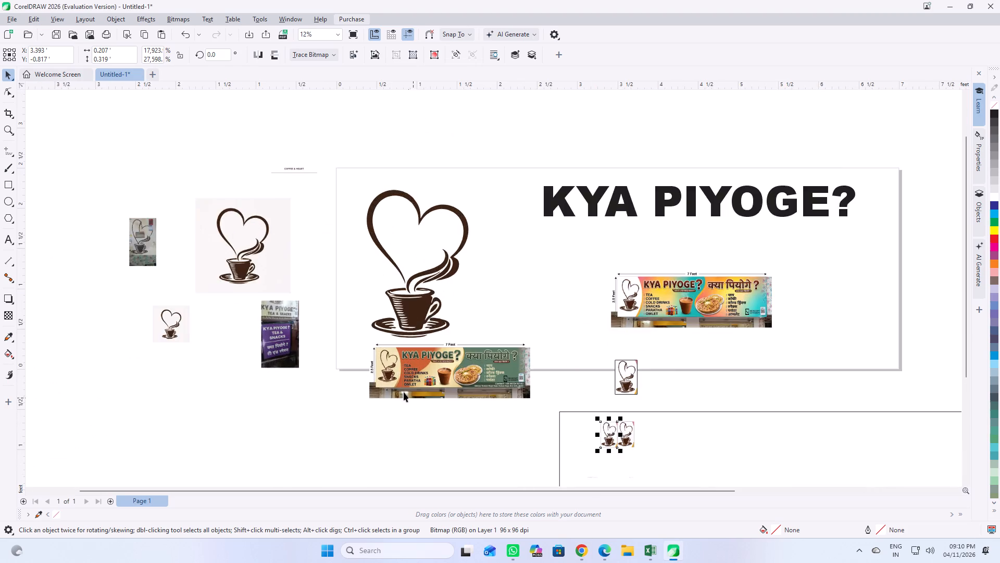
scroll(385, 359, "up", 18)
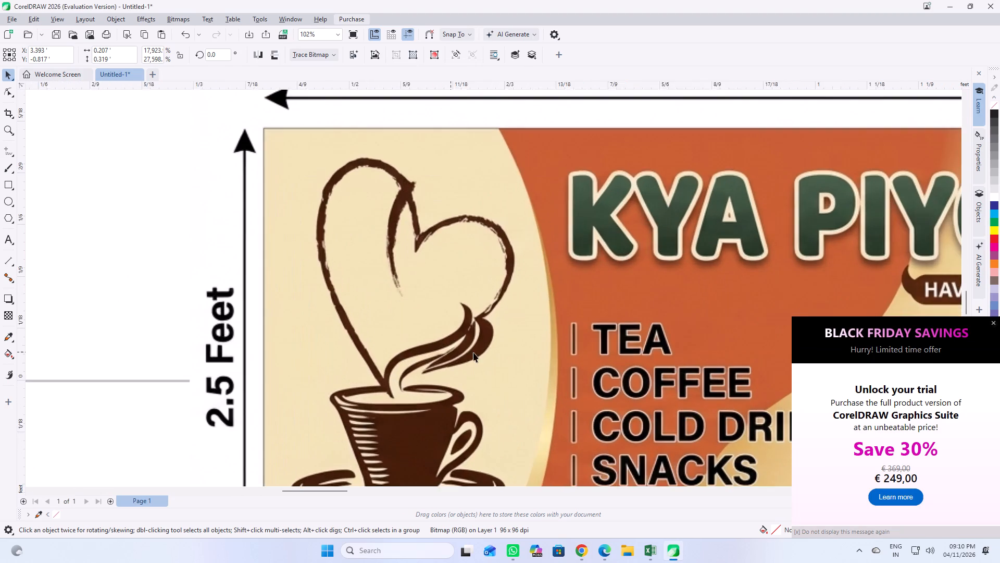
left_click_drag(556, 365, 470, 240)
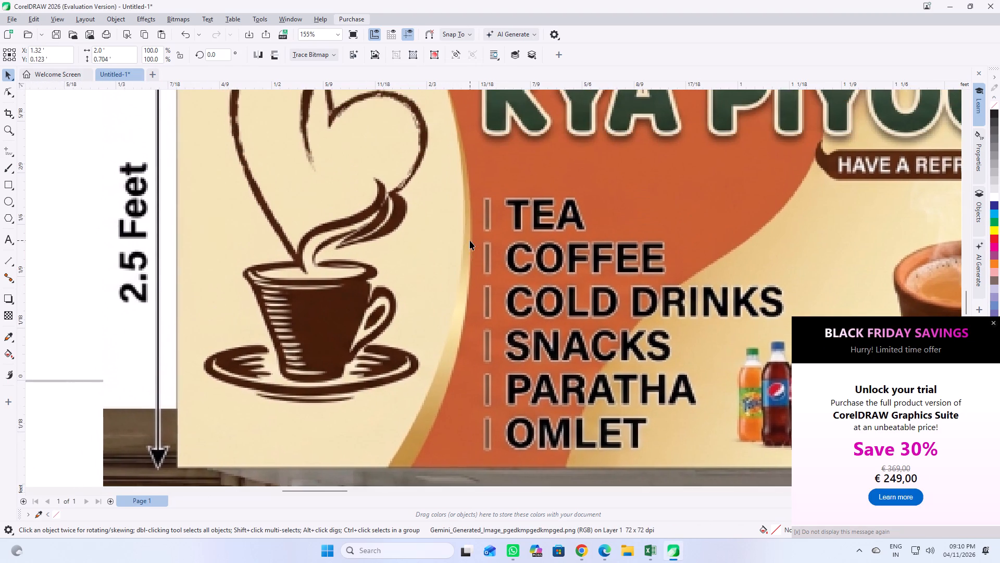
scroll(491, 266, "down", 6)
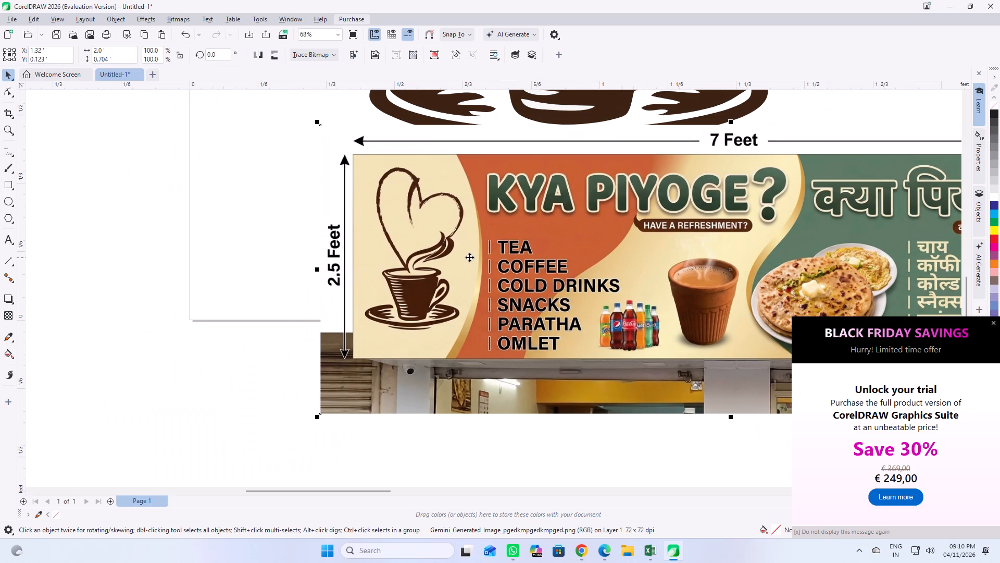
left_click_drag(441, 264, 259, 284)
right_click(259, 284)
left_click_drag(339, 260, 274, 272)
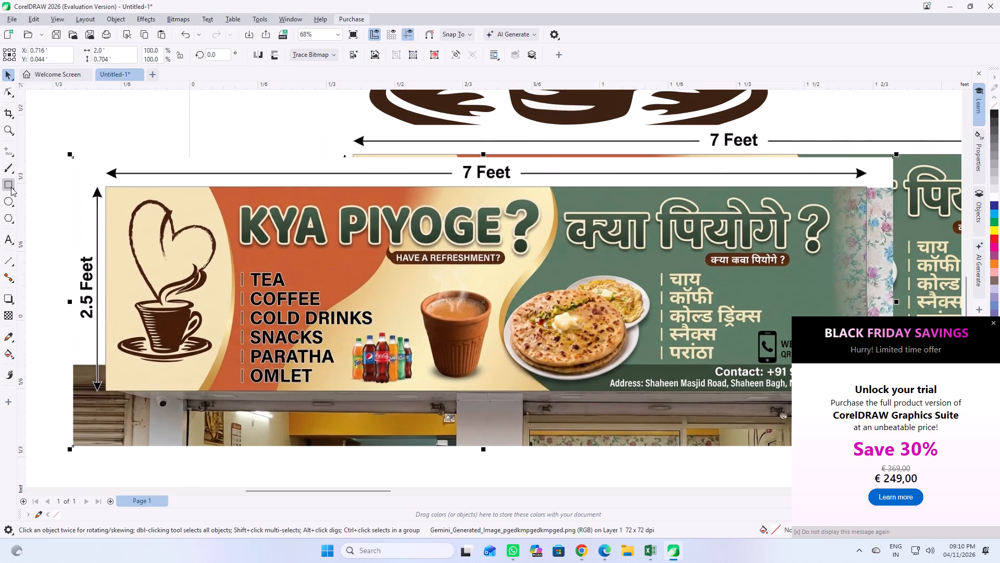
Crop the duplicated sign board image to its heart-and-cup logo, an area about 0.254 × 0.404 ft.
left_click(8, 113)
double_click(131, 212)
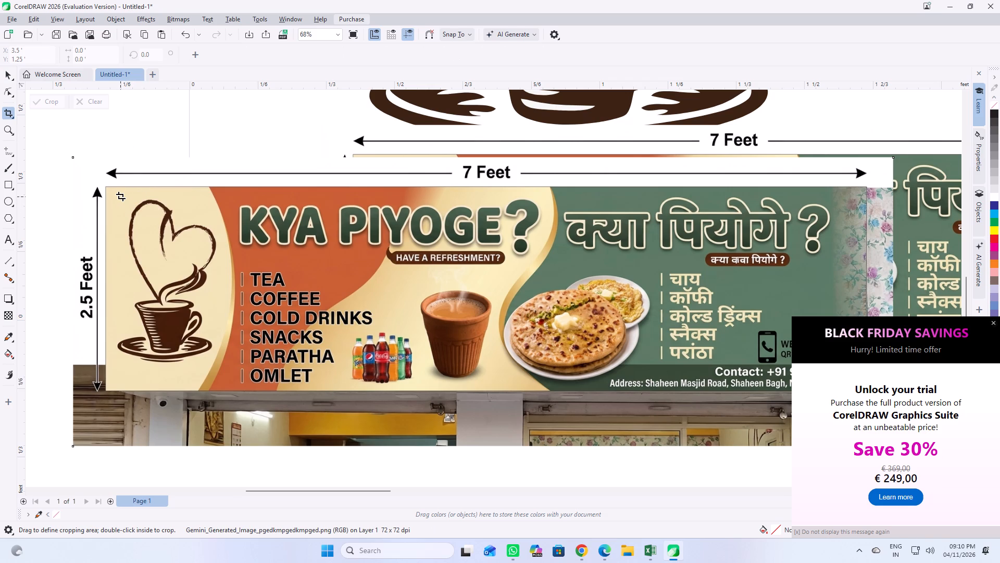
left_click_drag(120, 196, 220, 364)
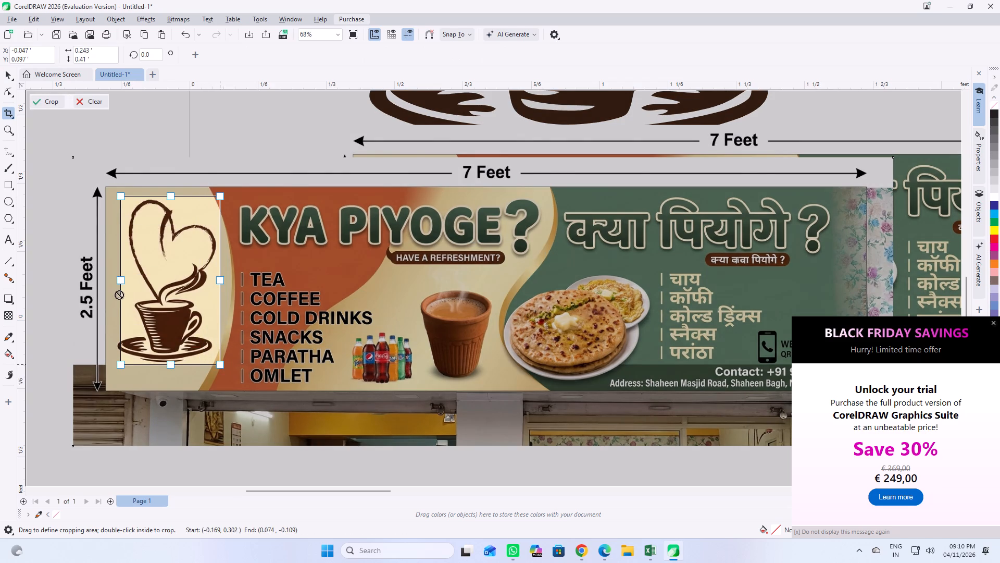
left_click_drag(120, 281, 114, 281)
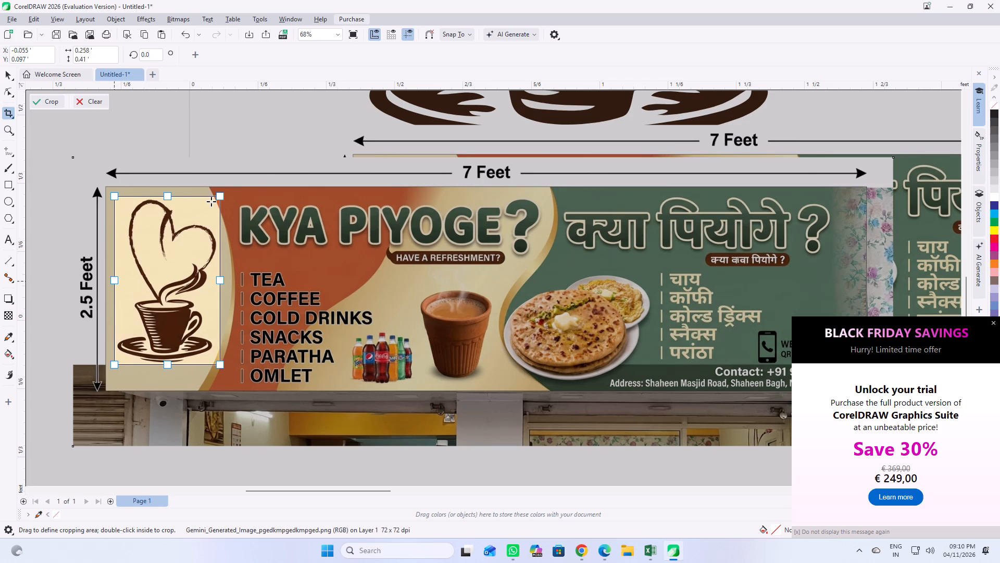
left_click(220, 195)
left_click_drag(220, 195, 228, 199)
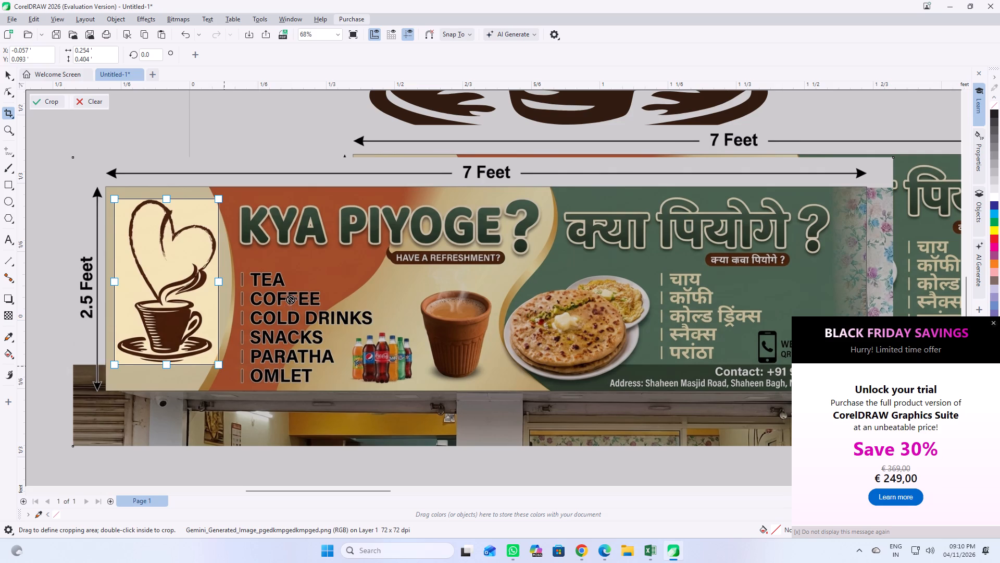
left_click(48, 100)
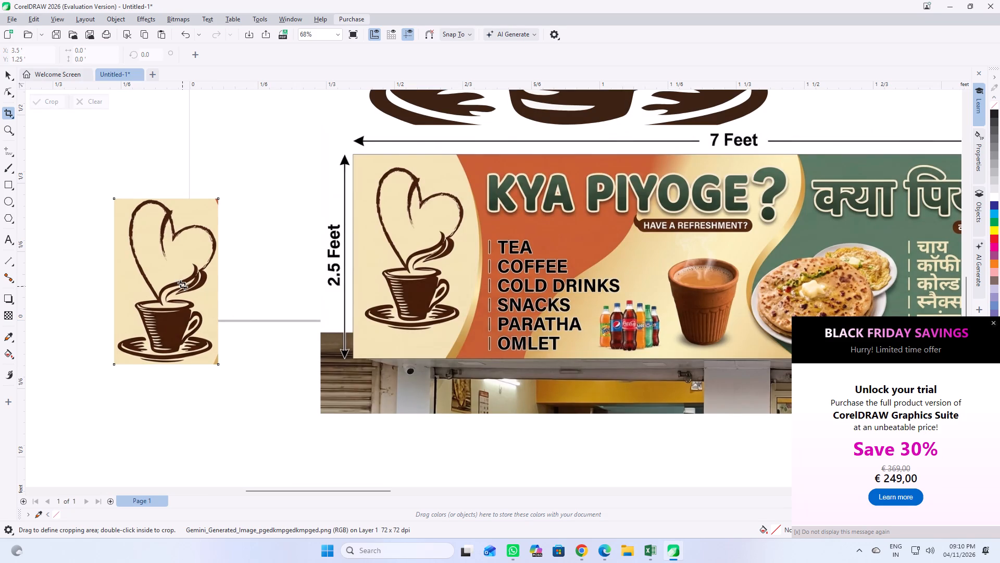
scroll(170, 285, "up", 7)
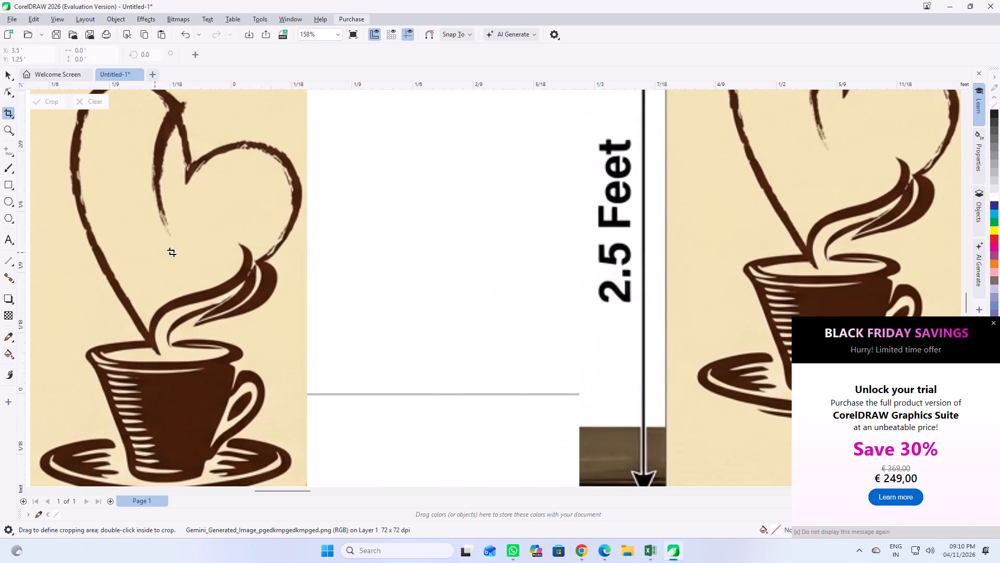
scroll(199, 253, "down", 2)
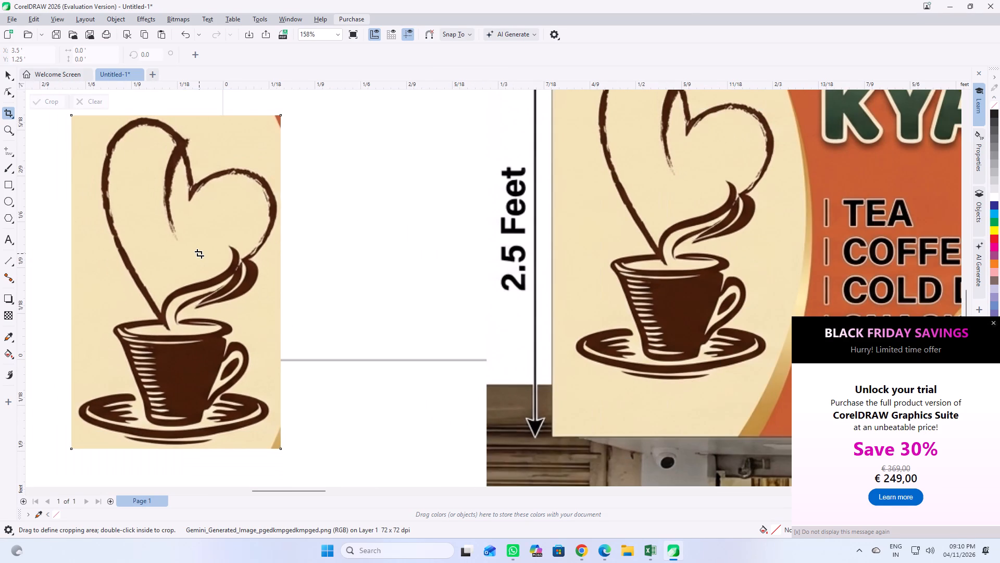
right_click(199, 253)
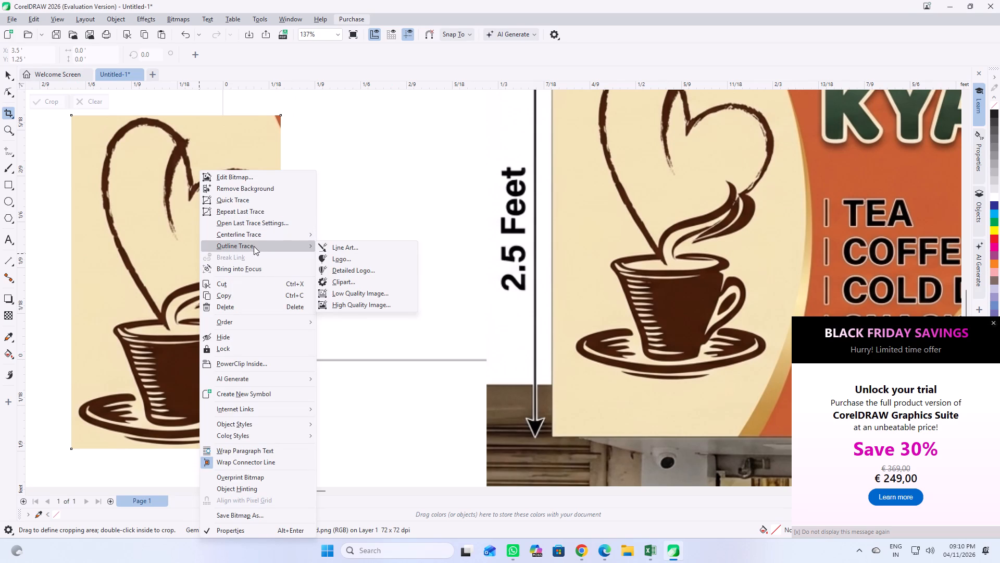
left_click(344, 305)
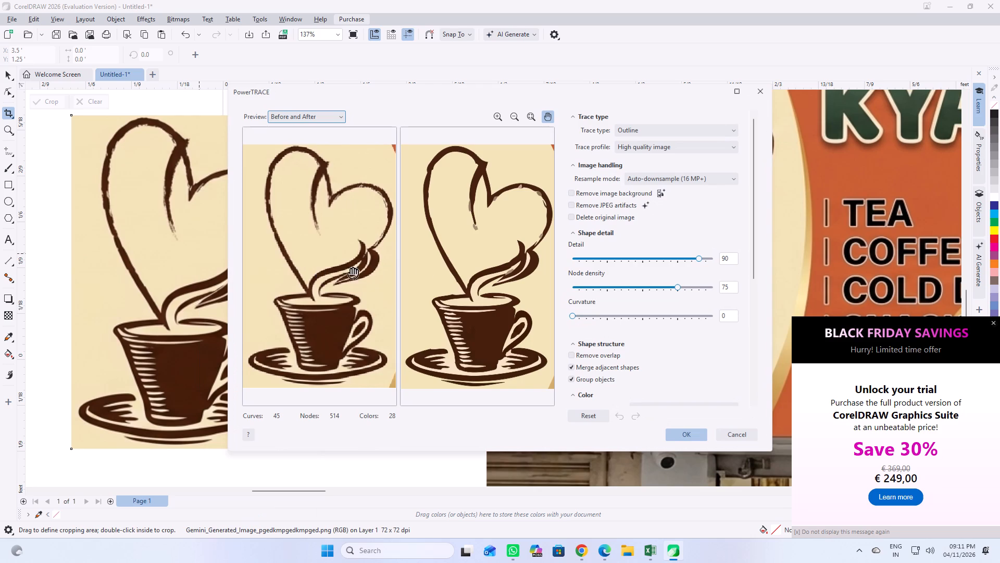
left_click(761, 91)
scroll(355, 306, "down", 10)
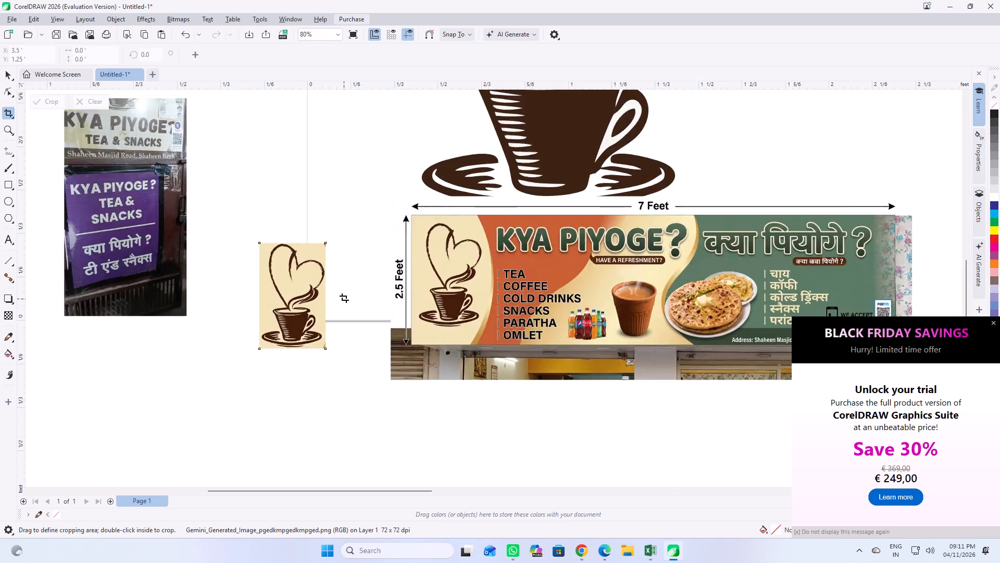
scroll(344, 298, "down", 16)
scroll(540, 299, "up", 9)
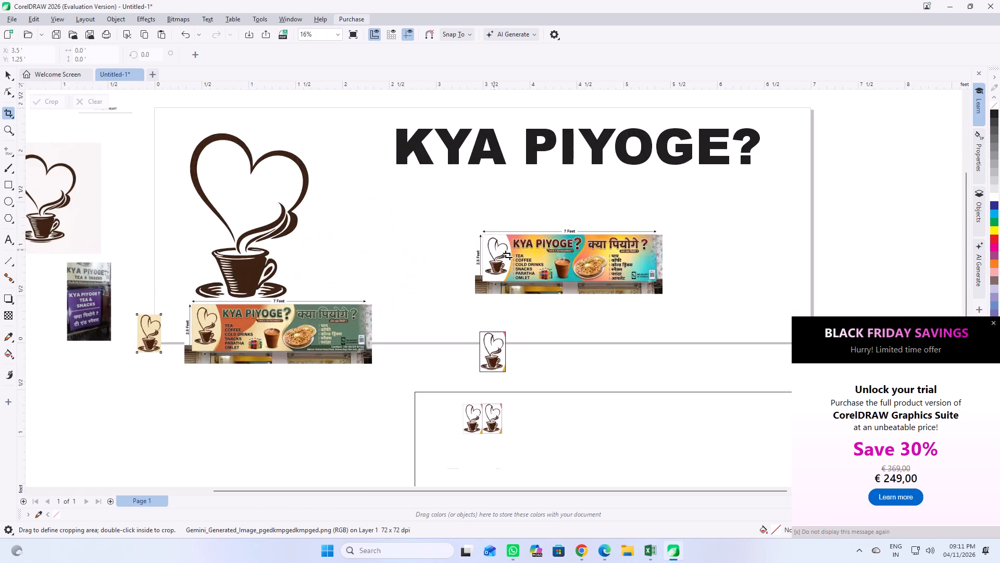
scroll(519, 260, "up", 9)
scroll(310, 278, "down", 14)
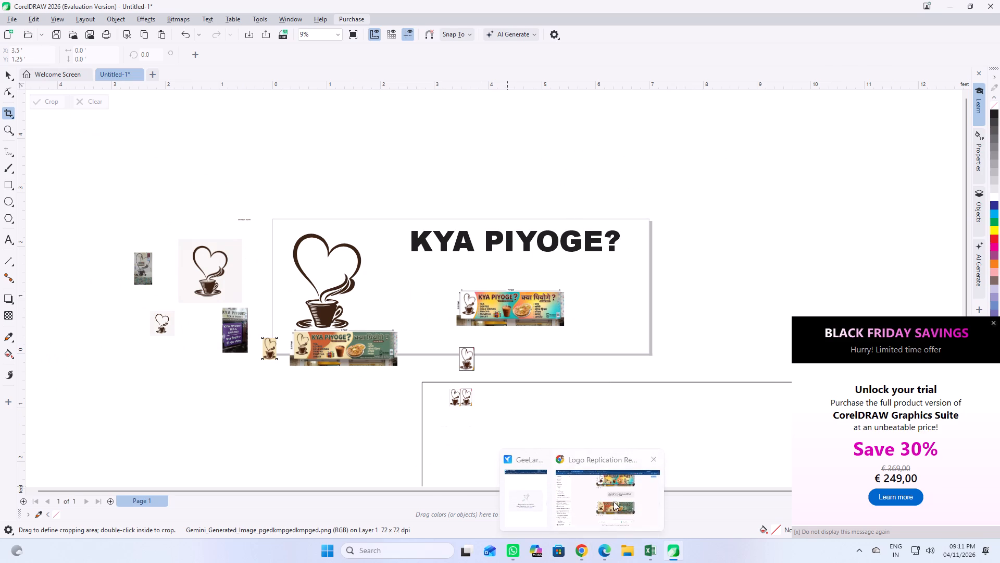
Switch to Chrome and run a Google image search in a new tab with the photo WhatsApp Image 2026-11-02 at 8.48.56 PM.
left_click(614, 501)
left_click(526, 11)
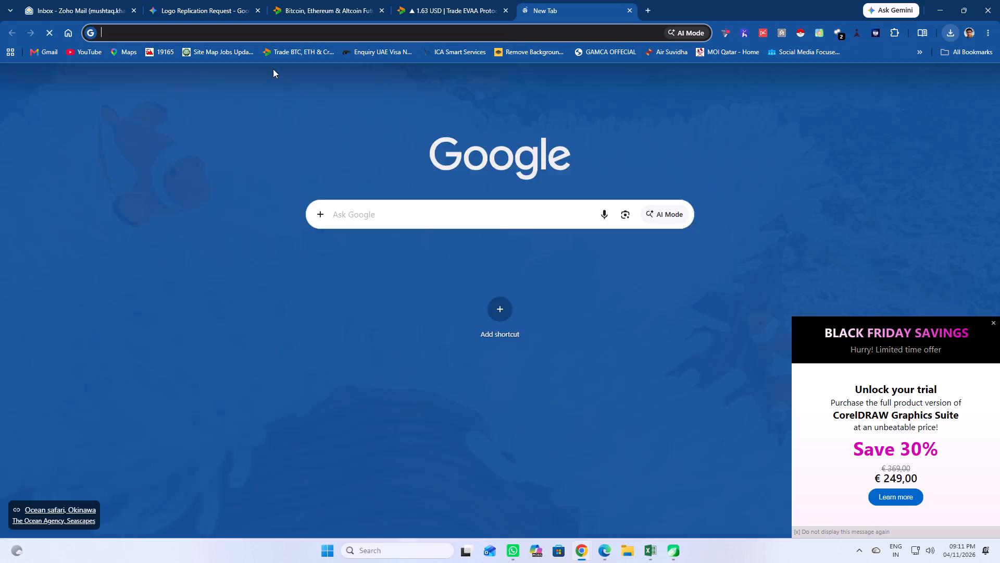
left_click(322, 214)
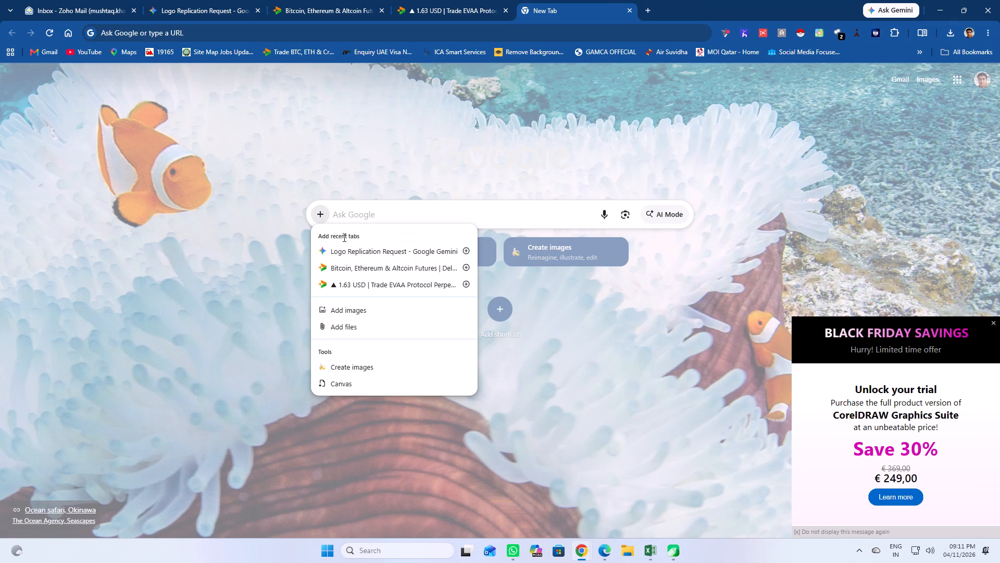
left_click(353, 212)
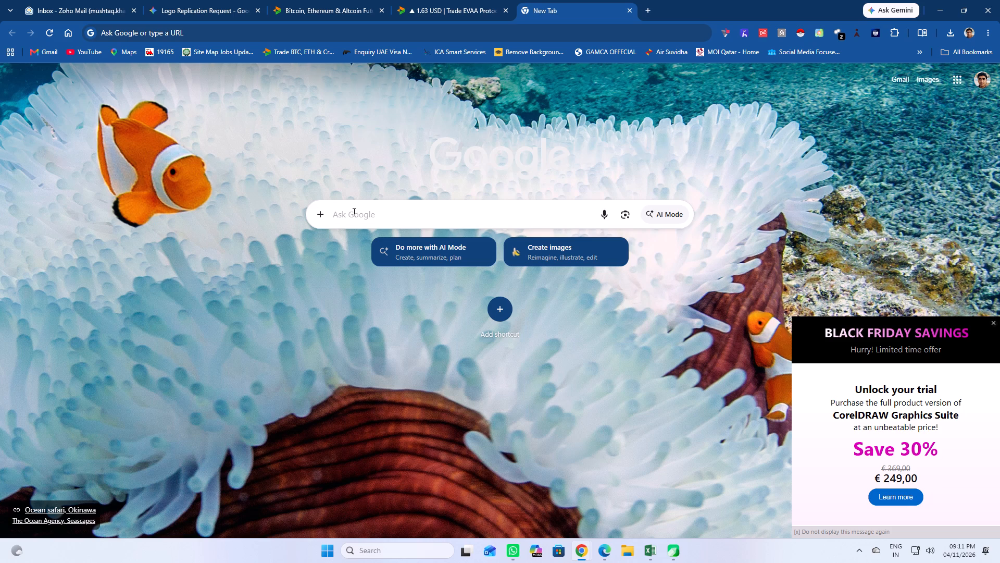
left_click(628, 214)
left_click(568, 285)
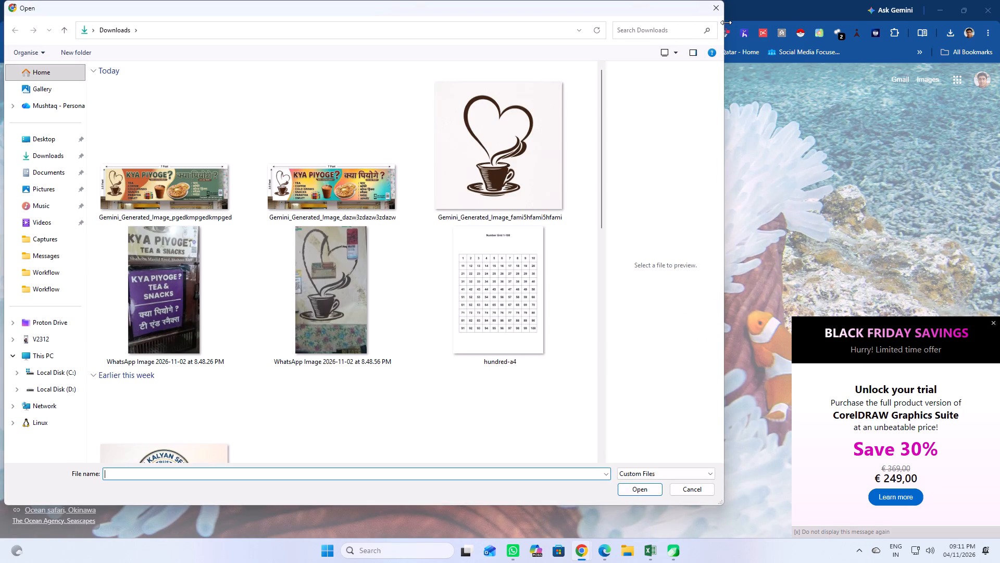
left_click(349, 272)
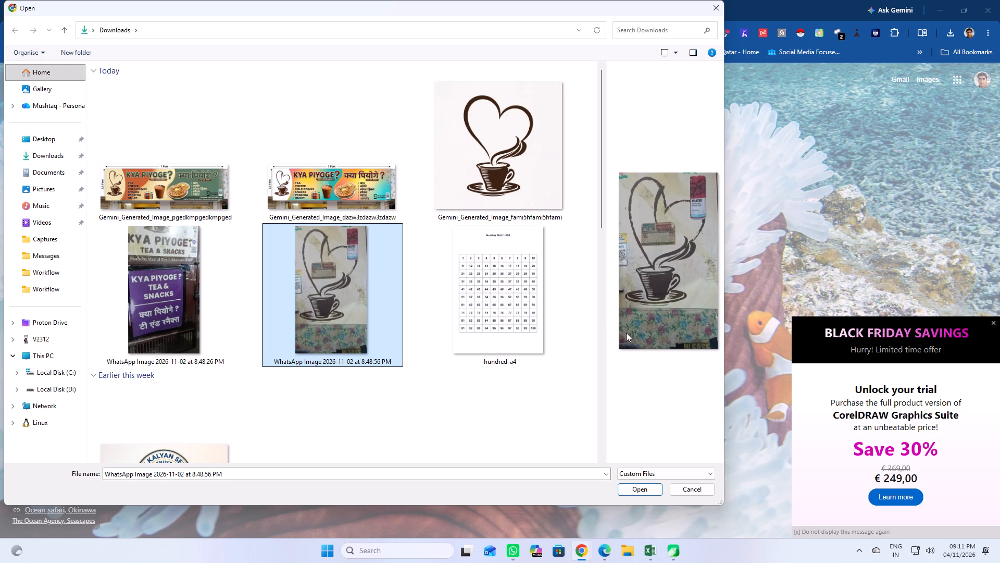
left_click(644, 494)
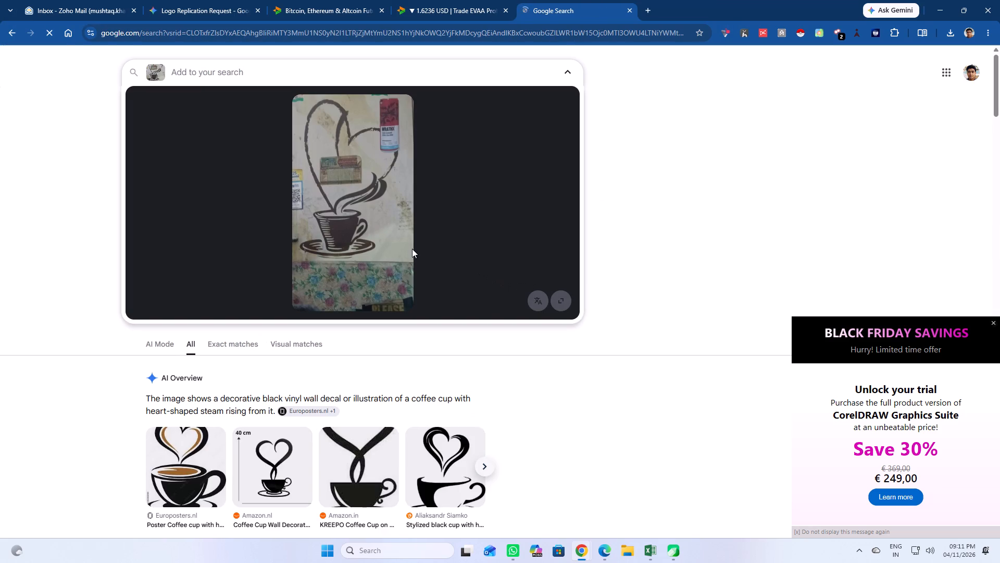
Look through the image search results for artwork resembling the heart-and-coffee-cup wall design.
scroll(468, 398, "down", 5)
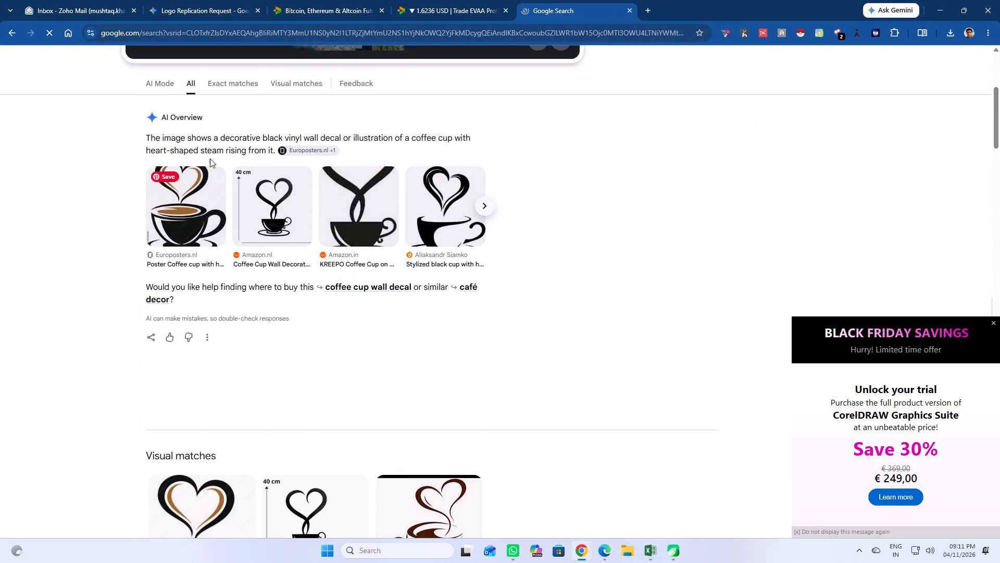
left_click(393, 388)
scroll(410, 365, "down", 5)
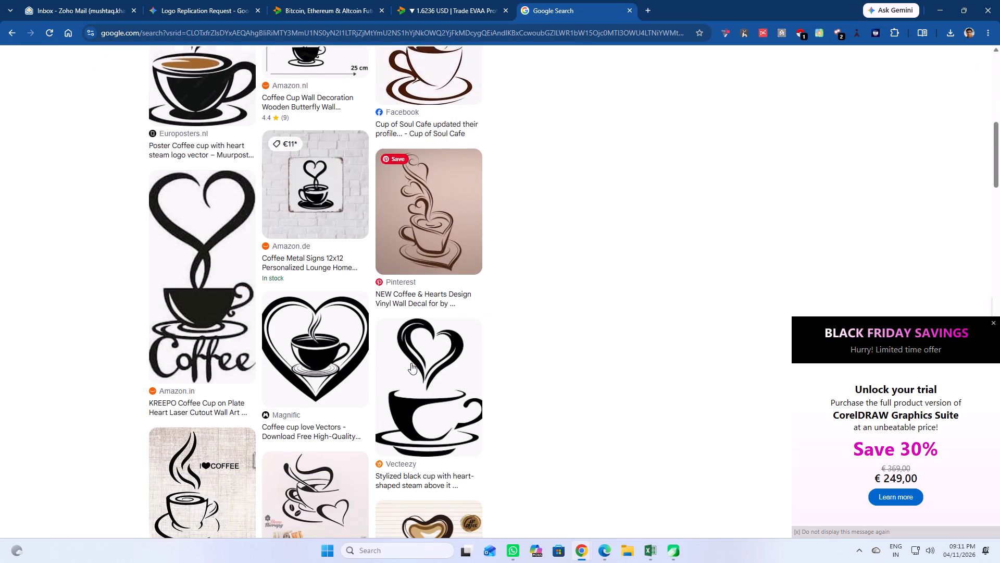
scroll(336, 328, "down", 7)
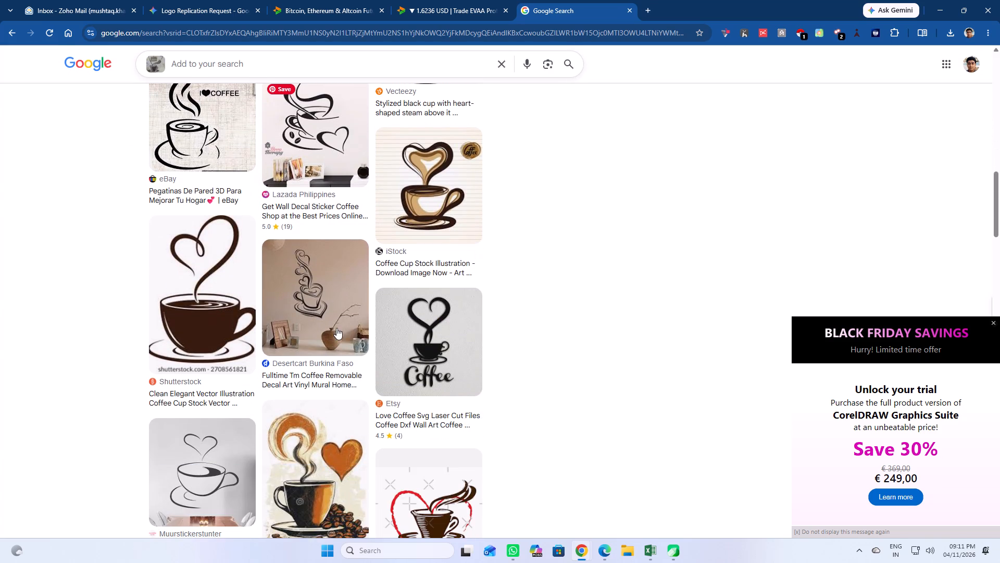
scroll(333, 316, "down", 5)
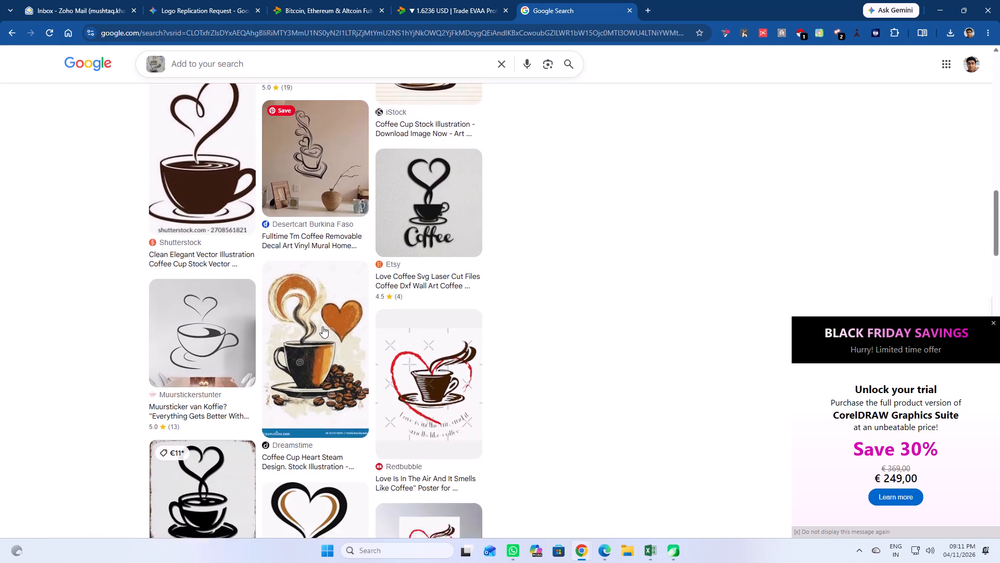
scroll(318, 342, "down", 8)
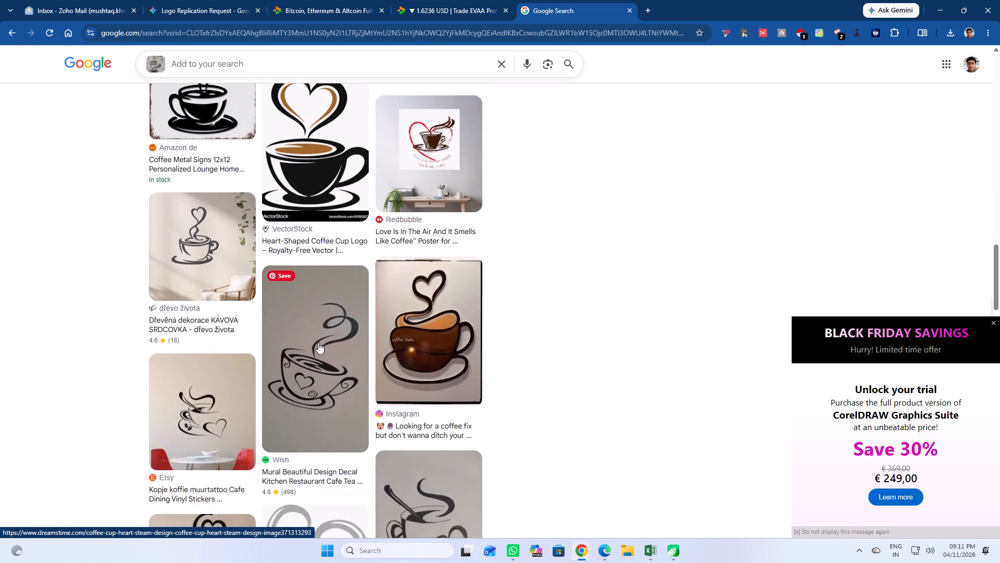
scroll(344, 346, "down", 4)
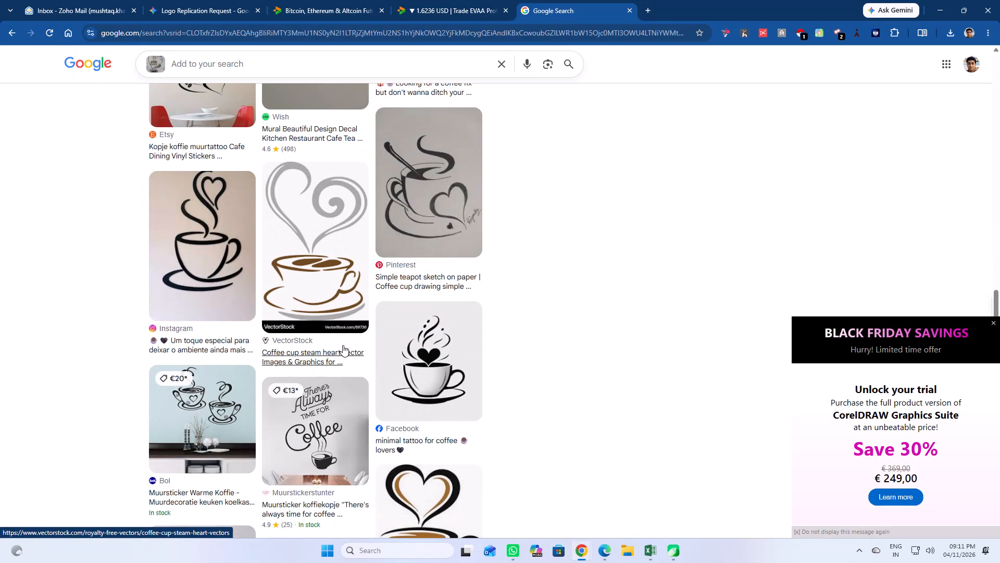
scroll(343, 345, "up", 1)
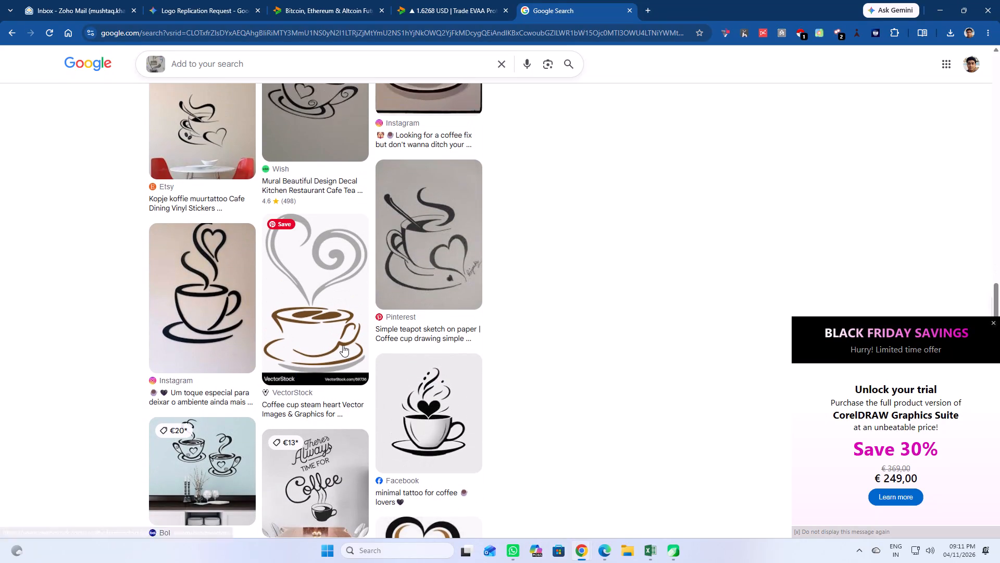
scroll(343, 345, "up", 3)
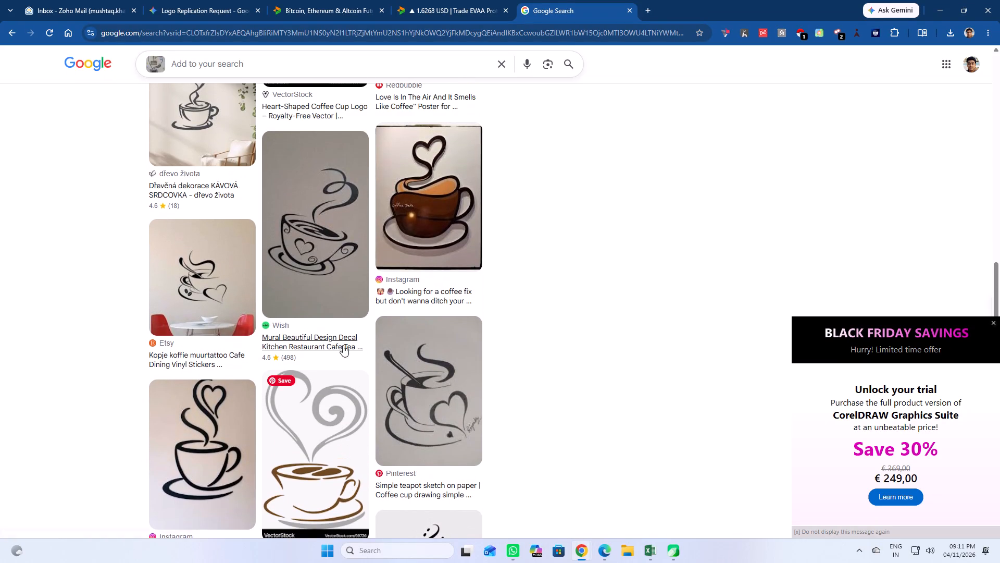
scroll(343, 345, "up", 18)
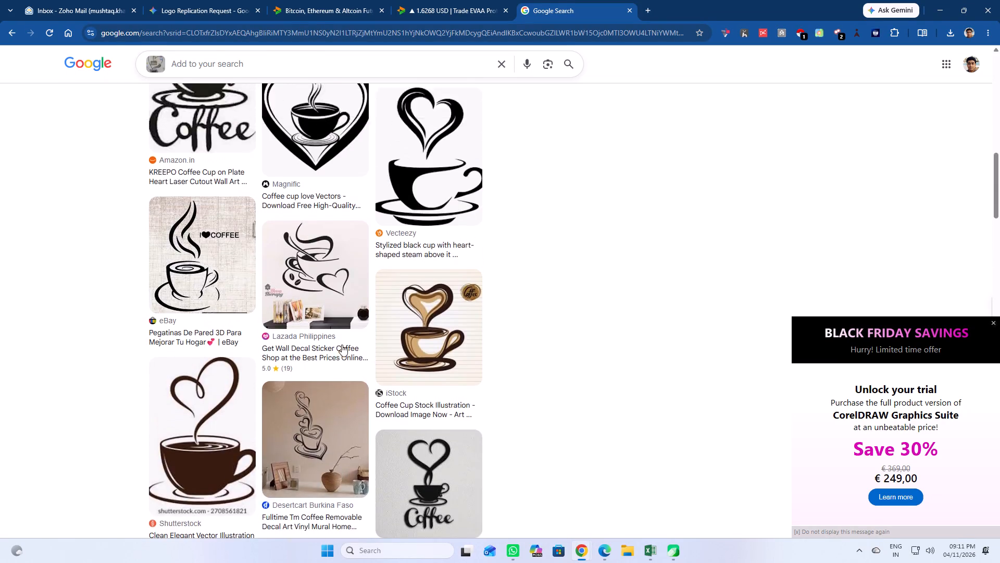
scroll(342, 345, "up", 7)
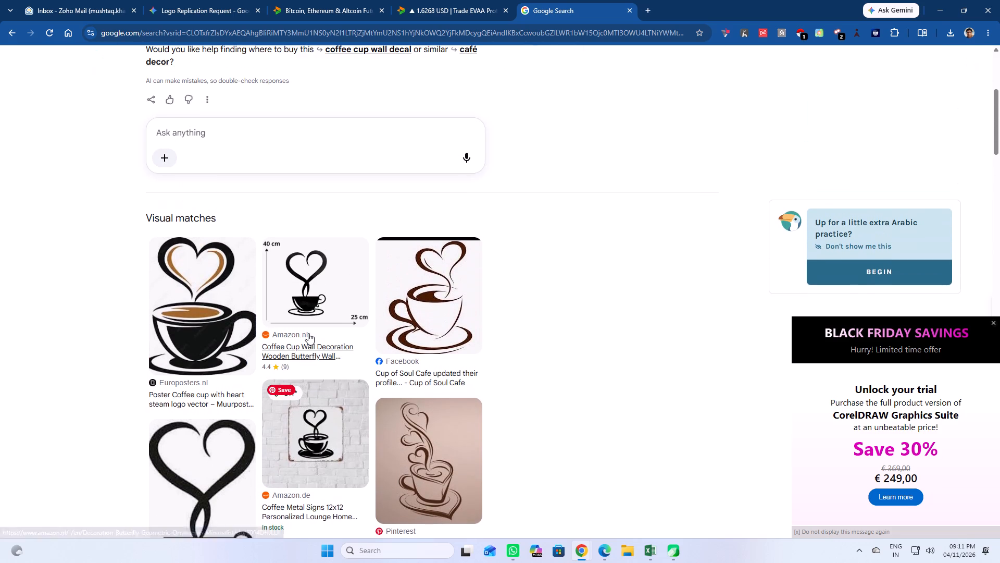
scroll(295, 331, "up", 1)
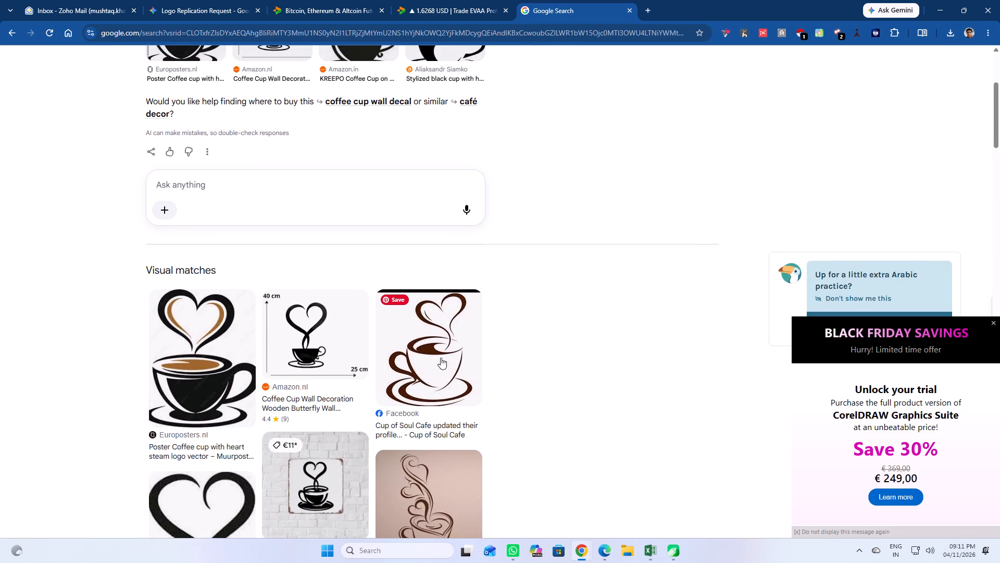
scroll(441, 358, "up", 3)
scroll(319, 255, "up", 5)
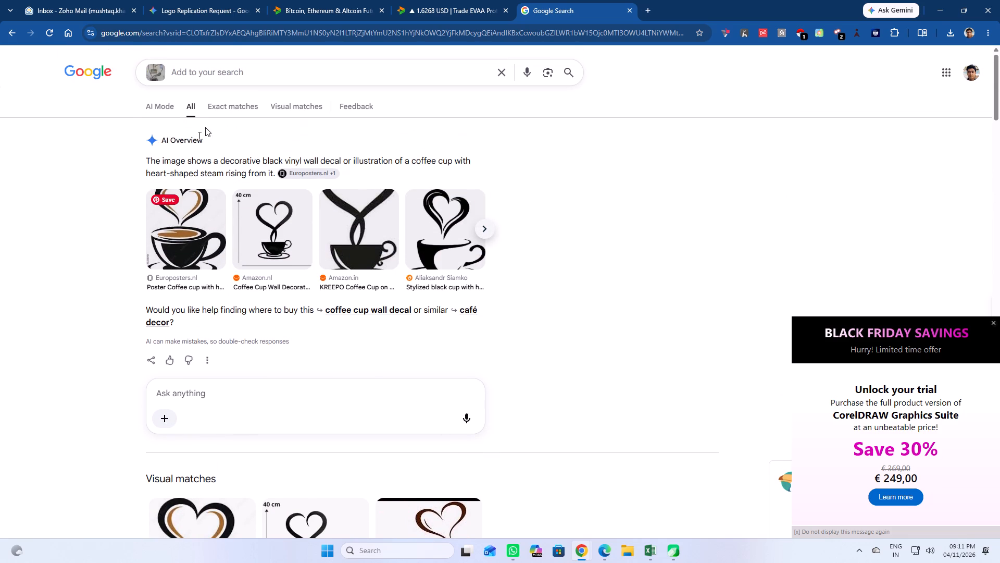
Filter the image search results to visual matches only.
left_click(233, 106)
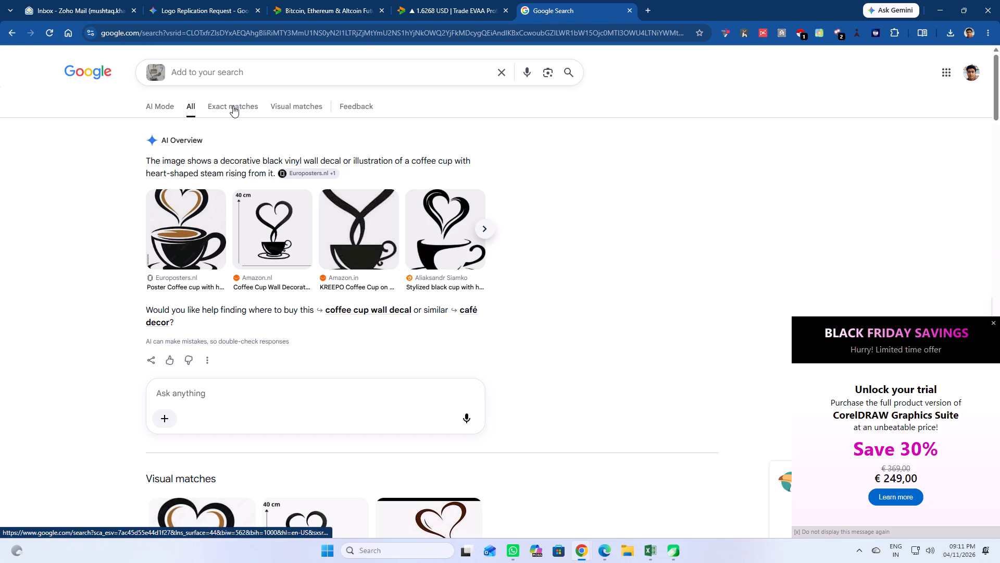
left_click(190, 105)
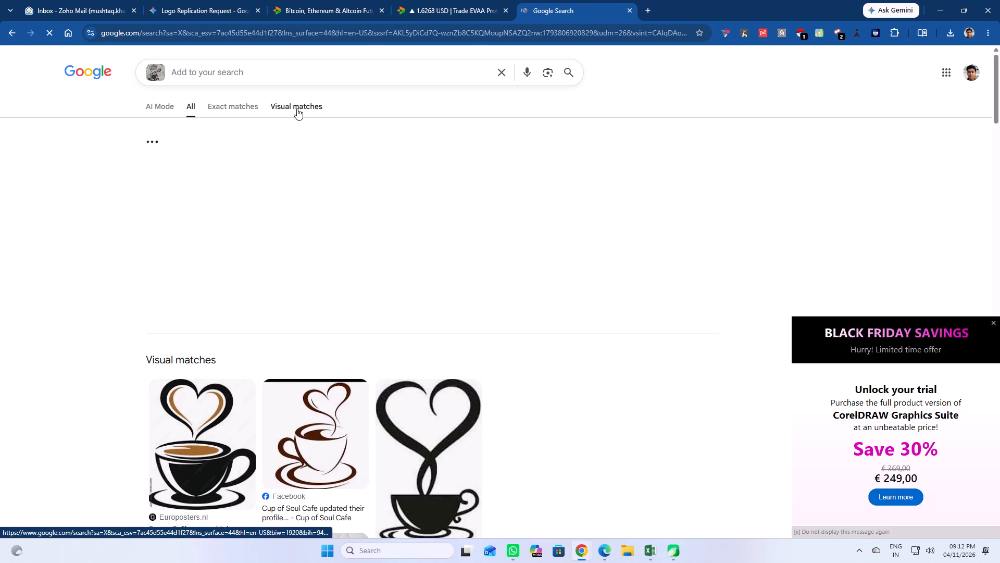
left_click(294, 106)
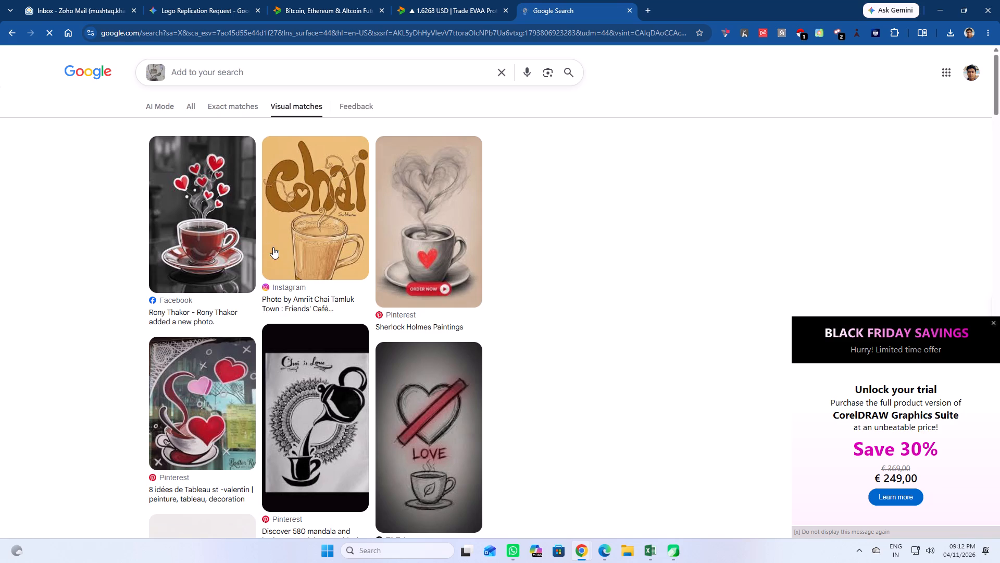
Preview the red cup match with floating hearts and the related Good Morning Beautiful World image, examining their similar images.
left_click(203, 240)
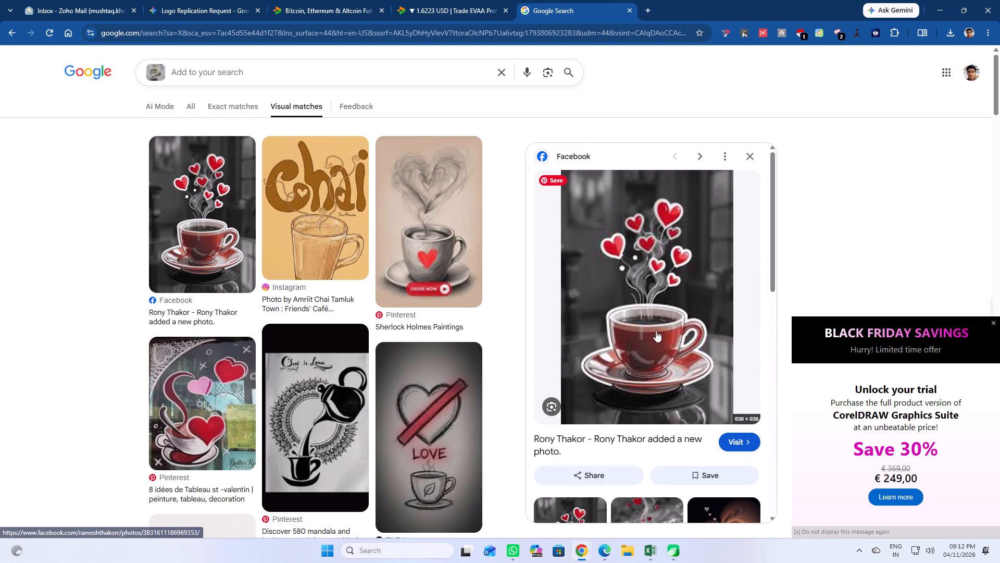
scroll(656, 331, "up", 3)
scroll(632, 298, "down", 7)
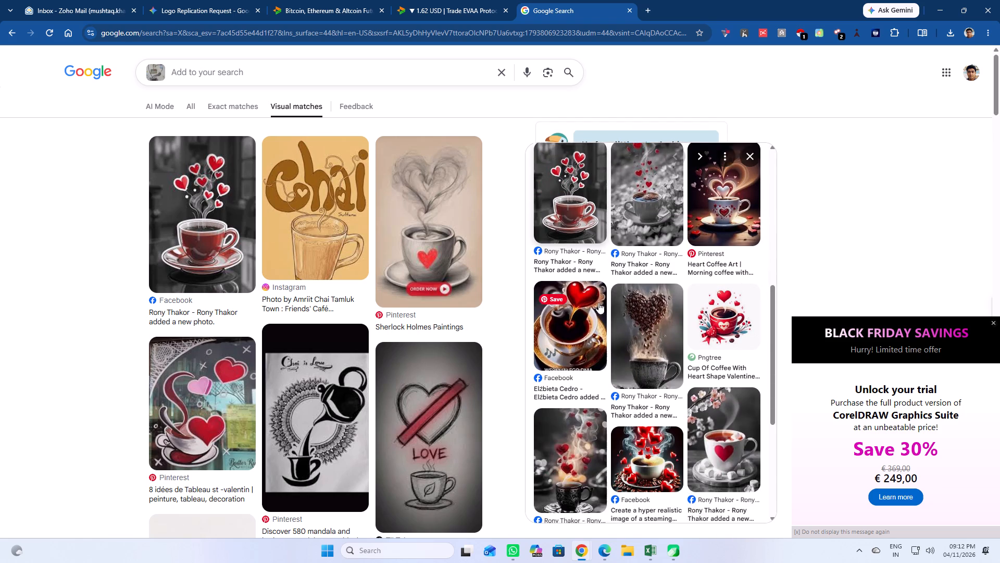
scroll(545, 357, "down", 5)
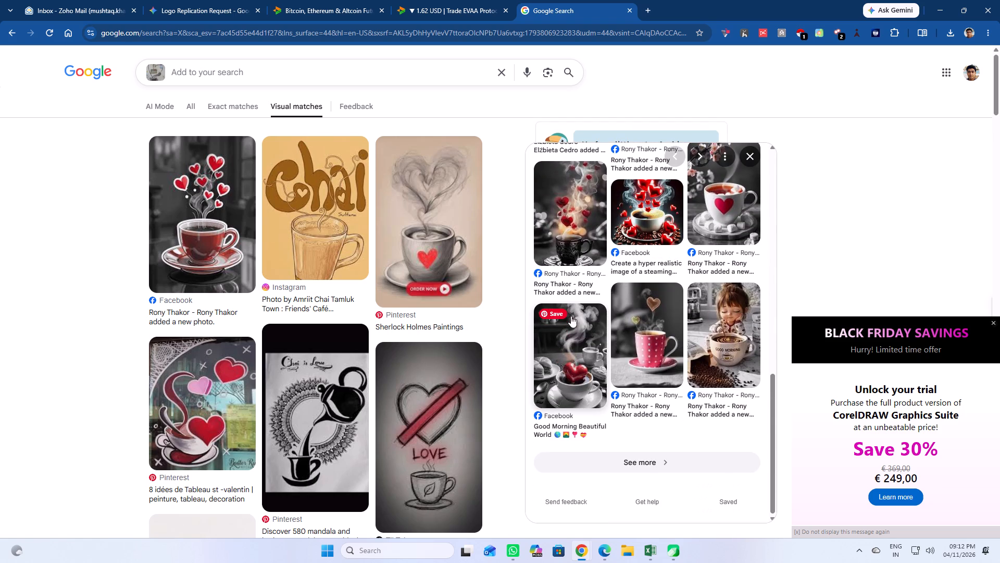
left_click(578, 380)
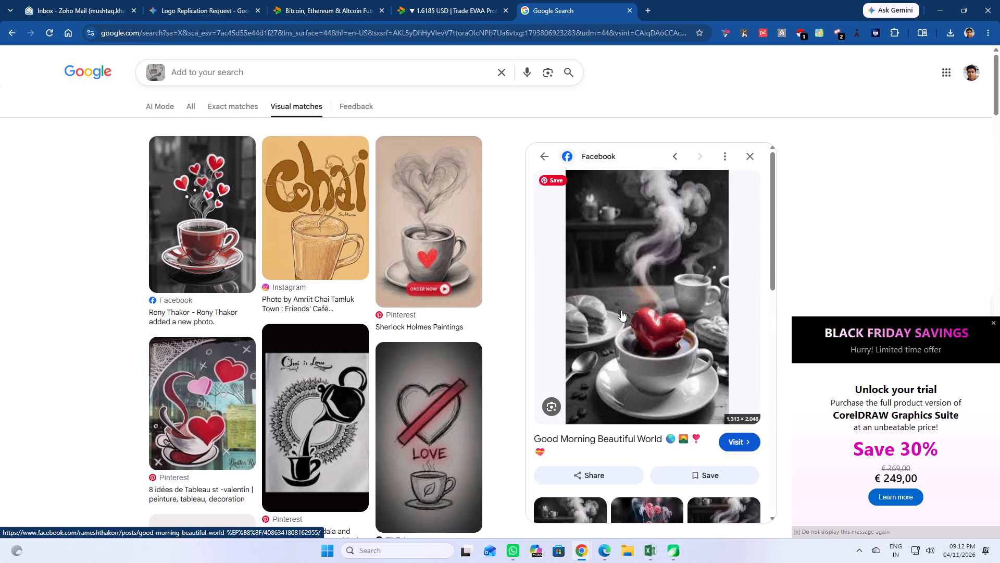
scroll(589, 310, "down", 6)
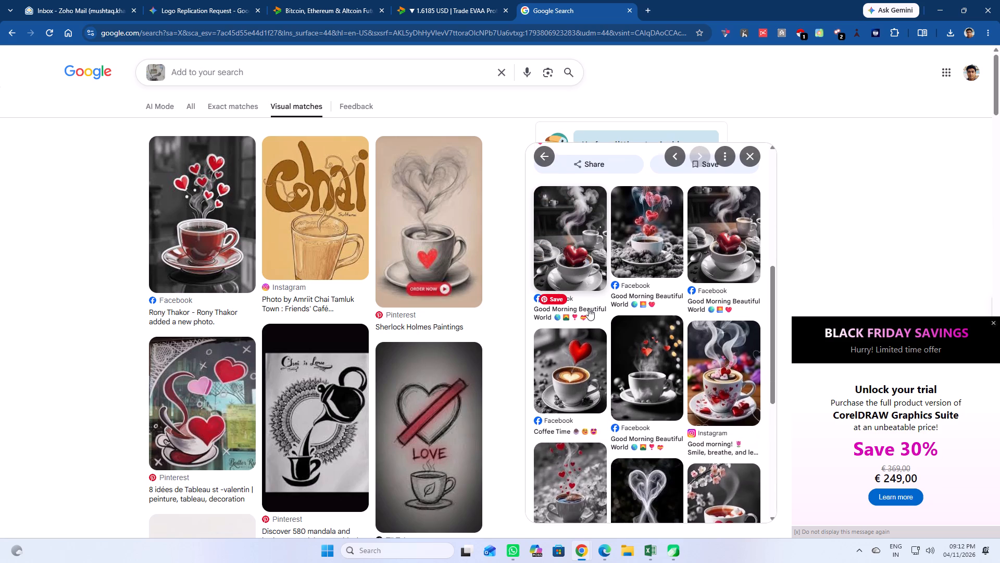
scroll(536, 353, "down", 4)
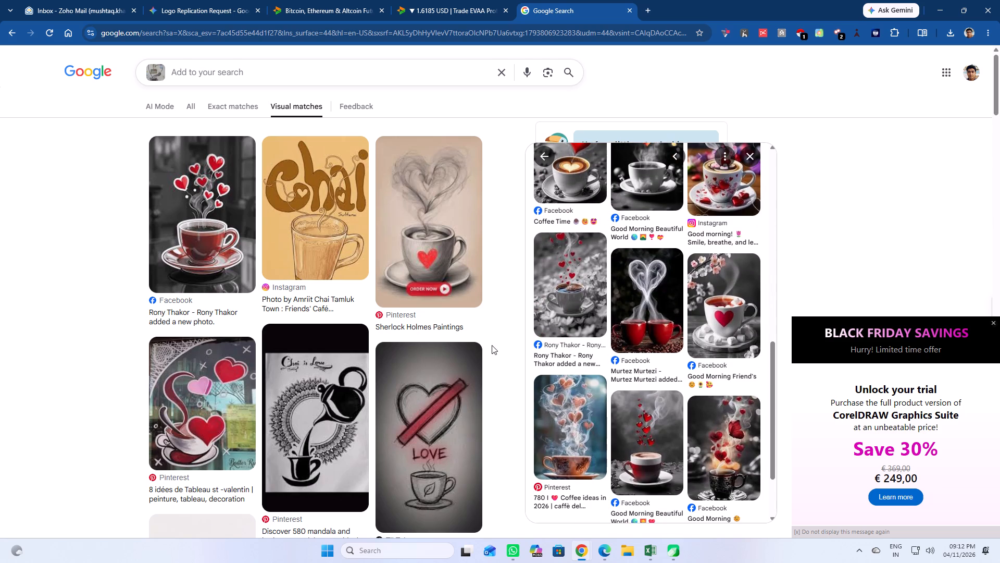
Look through the full list of visual matches for a heart-and-cup design like the one in the photo.
scroll(492, 345, "down", 2)
scroll(449, 361, "down", 3)
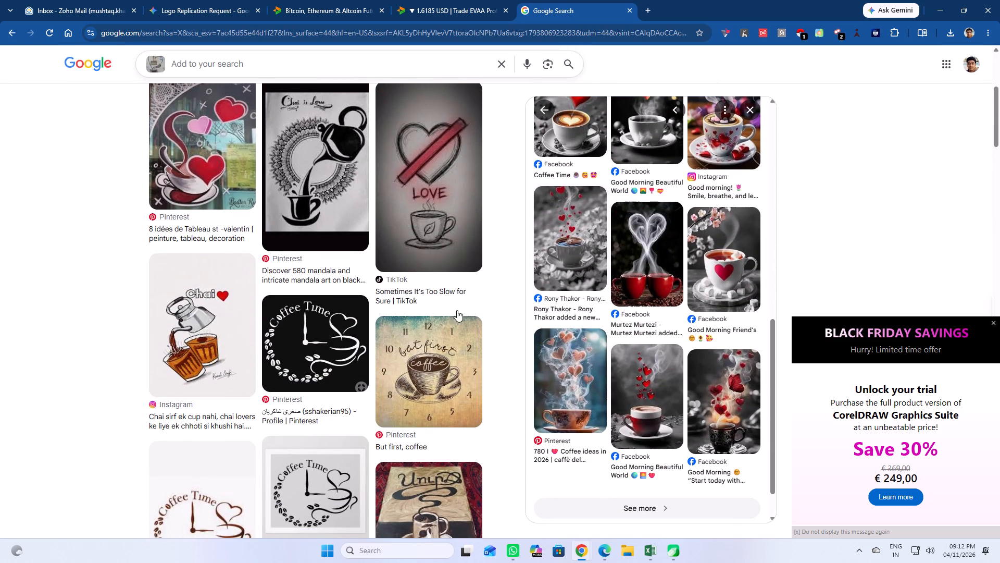
scroll(382, 358, "down", 5)
scroll(456, 358, "down", 4)
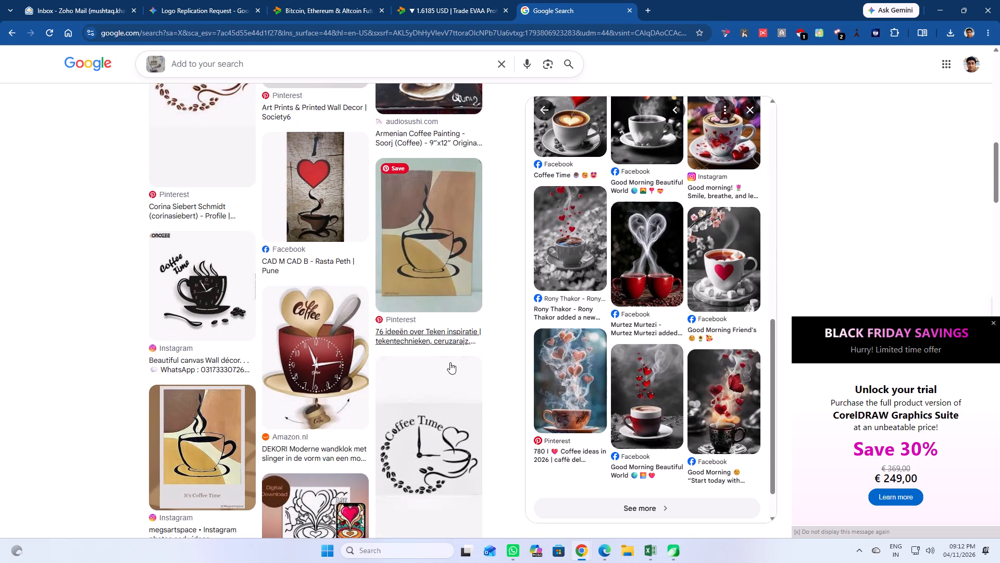
scroll(325, 374, "down", 2)
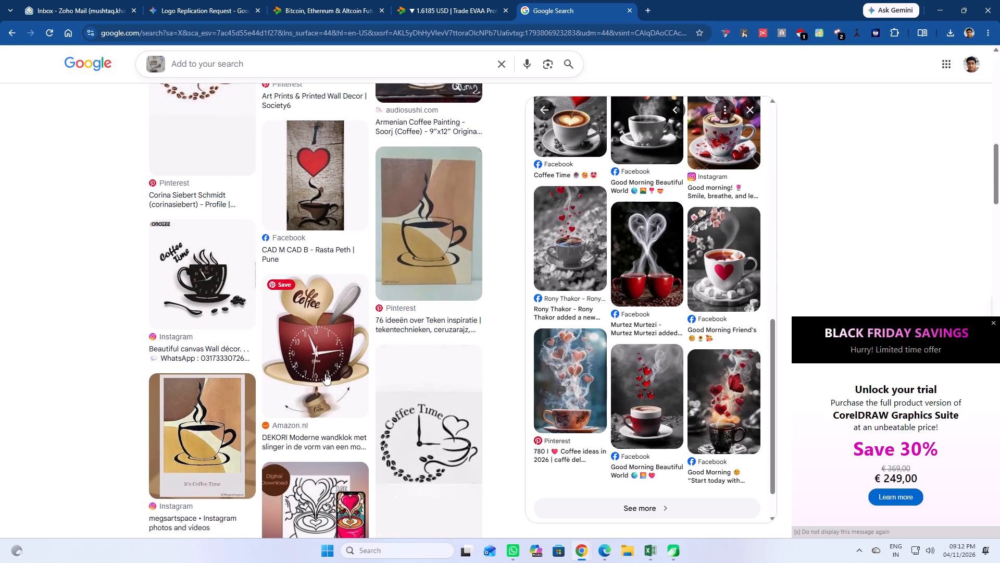
scroll(325, 374, "down", 3)
scroll(454, 365, "down", 4)
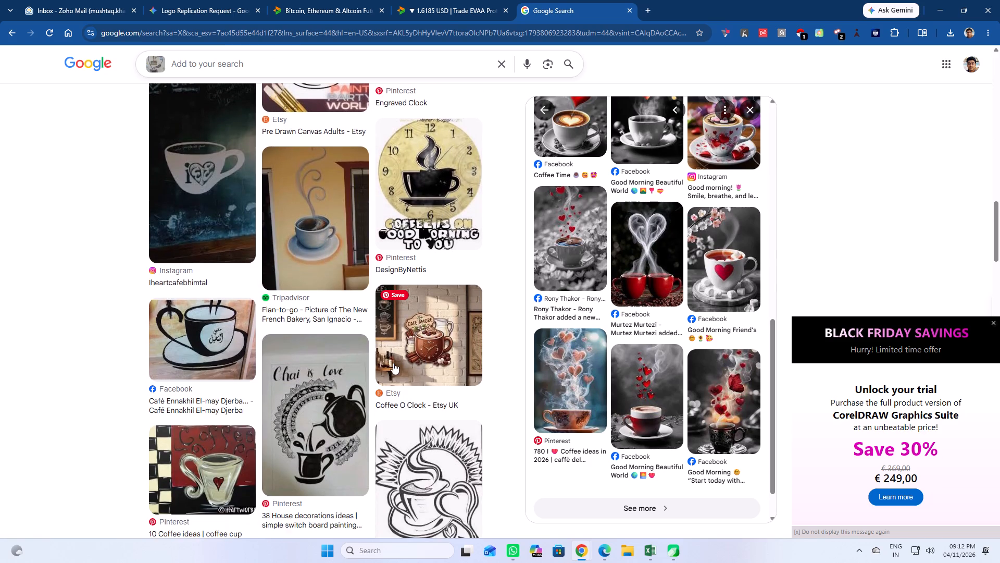
scroll(386, 363, "down", 6)
scroll(332, 370, "down", 4)
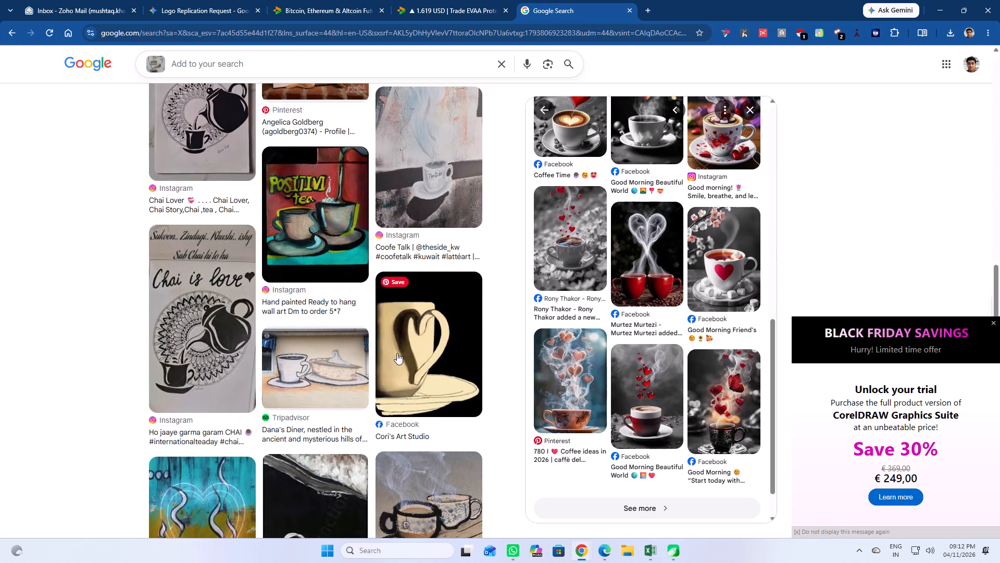
scroll(349, 356, "down", 7)
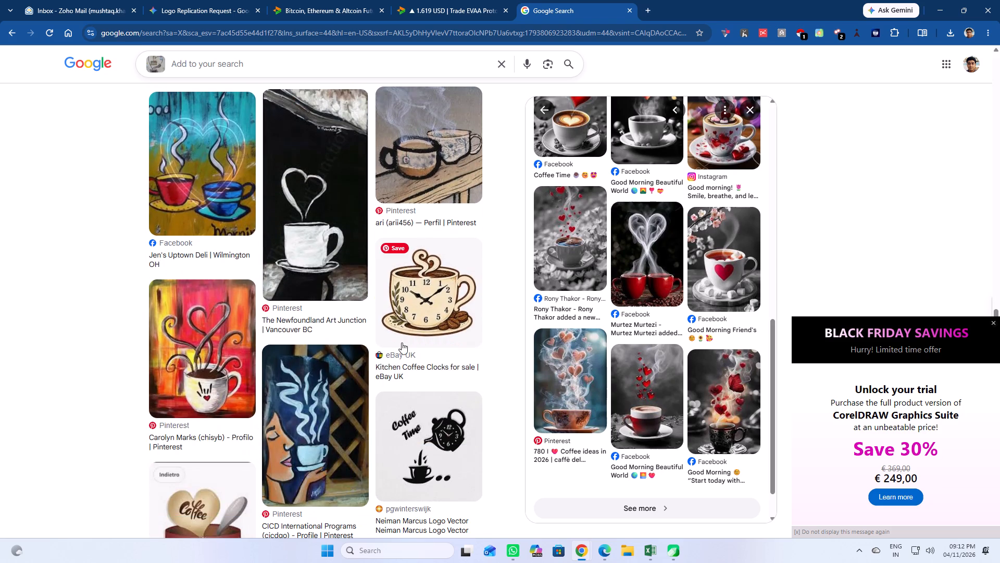
scroll(433, 322, "down", 5)
scroll(379, 322, "down", 4)
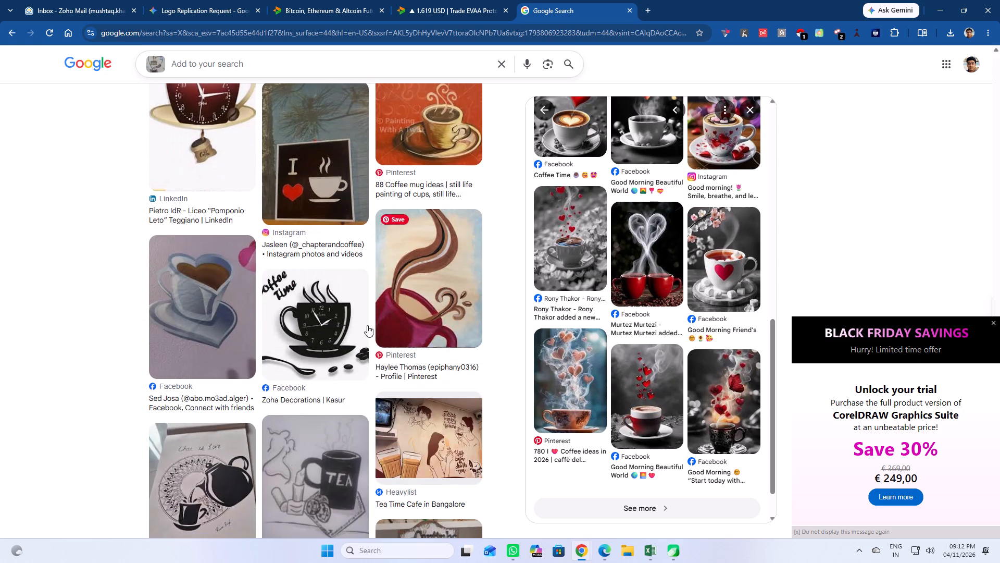
scroll(359, 339, "down", 4)
scroll(300, 347, "down", 4)
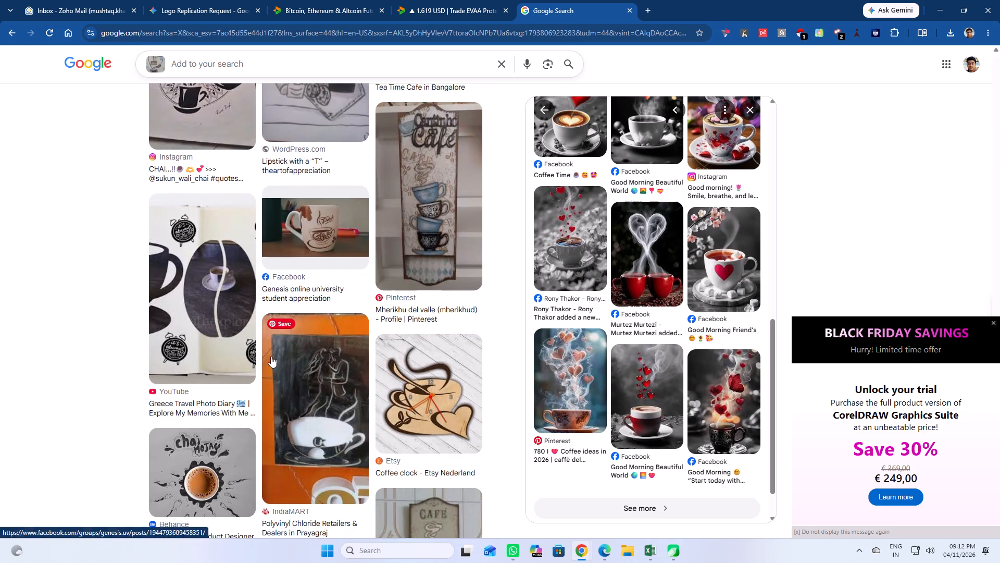
scroll(373, 376, "down", 4)
scroll(316, 372, "down", 7)
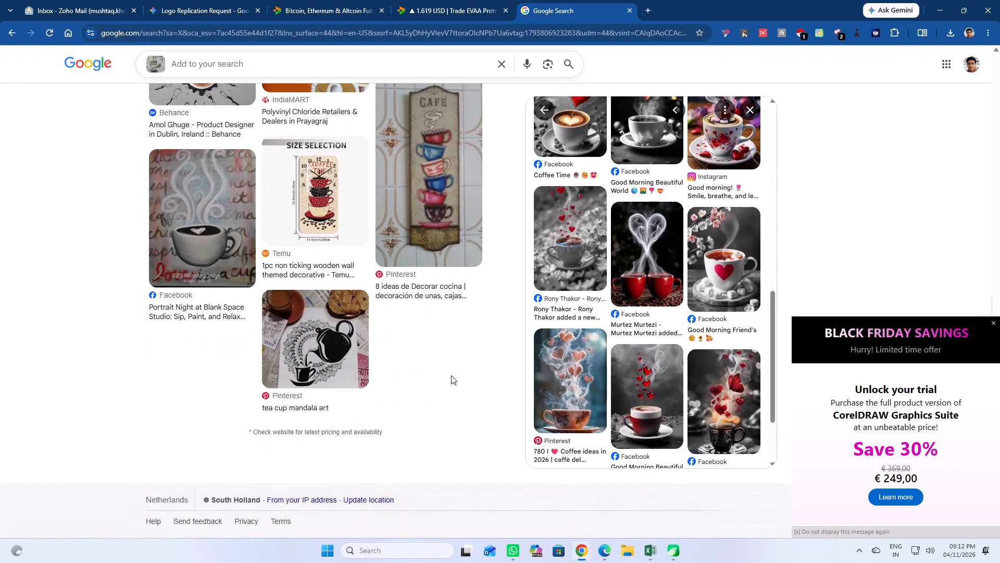
Preview the related Coffee Time image with the red heart above the cup and run an image search on it.
scroll(481, 375, "up", 5)
scroll(616, 384, "up", 6)
scroll(701, 364, "up", 3)
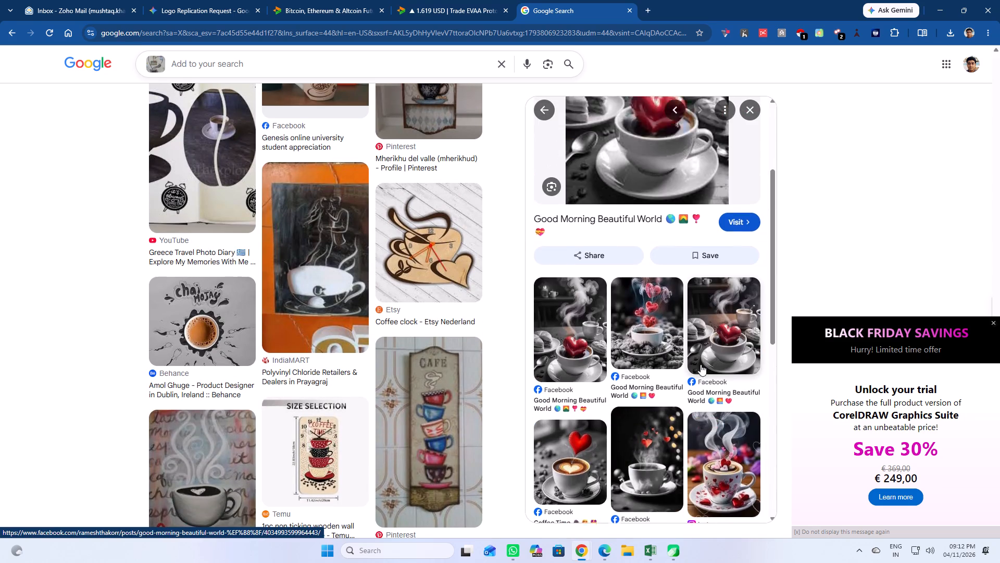
scroll(701, 364, "up", 2)
scroll(679, 294, "up", 5)
scroll(634, 254, "up", 3)
scroll(639, 251, "down", 4)
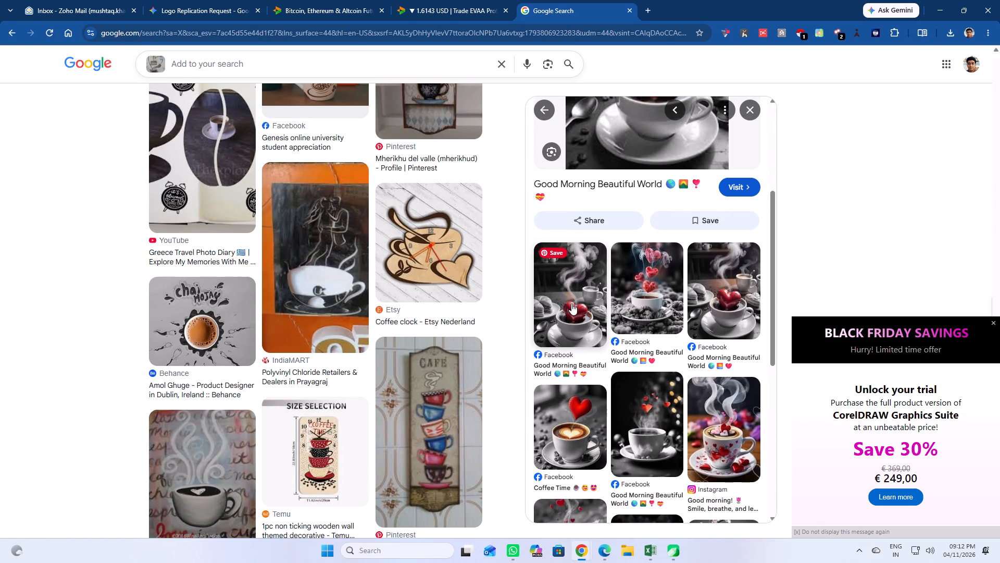
left_click(574, 421)
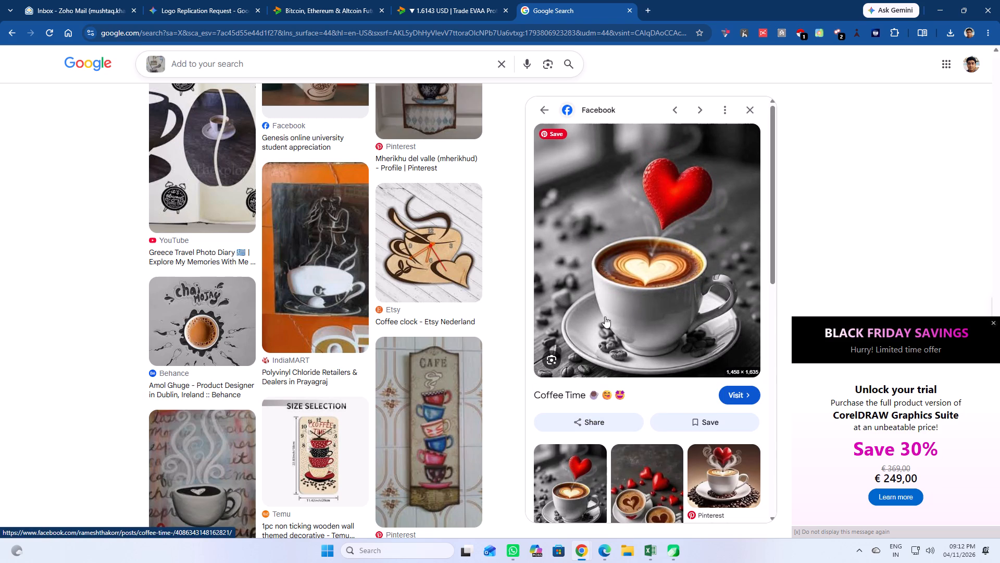
left_click(549, 359)
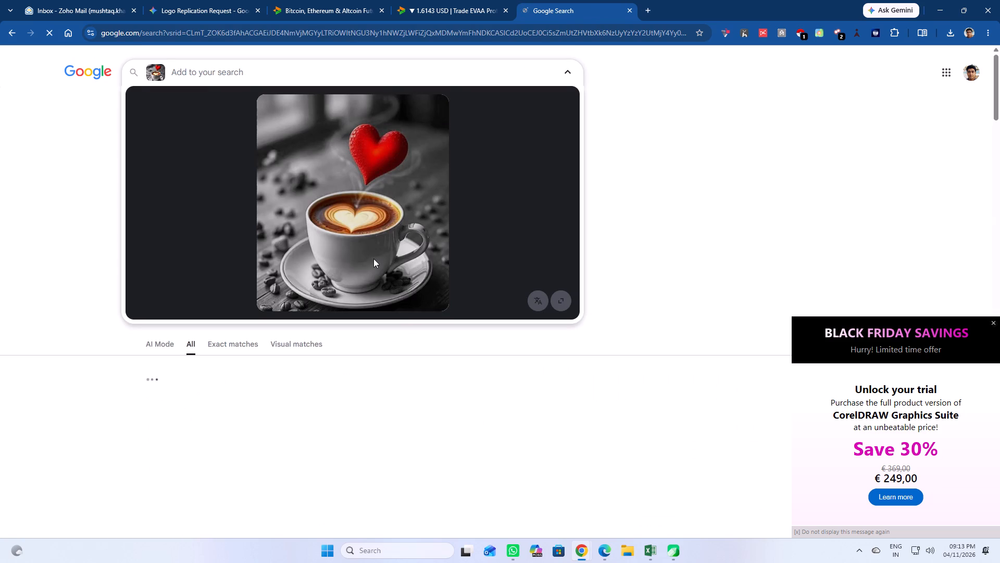
Browse the visual matches for the heart-and-coffee-cup photo and preview the Pinterest image of a dark cup with heart-shaped steam.
scroll(373, 259, "up", 1)
scroll(373, 258, "down", 5)
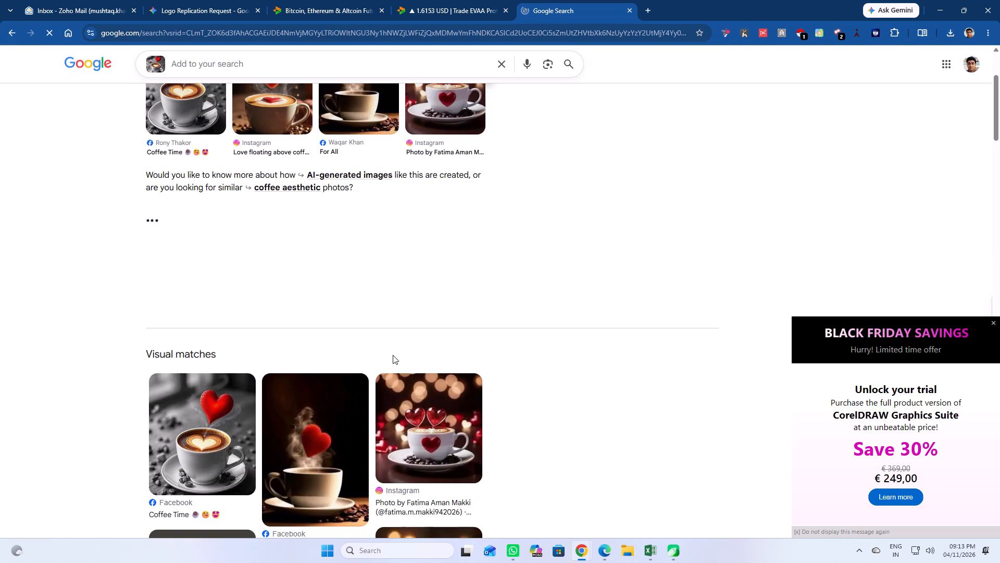
scroll(396, 356, "down", 5)
scroll(312, 352, "down", 4)
scroll(449, 349, "down", 4)
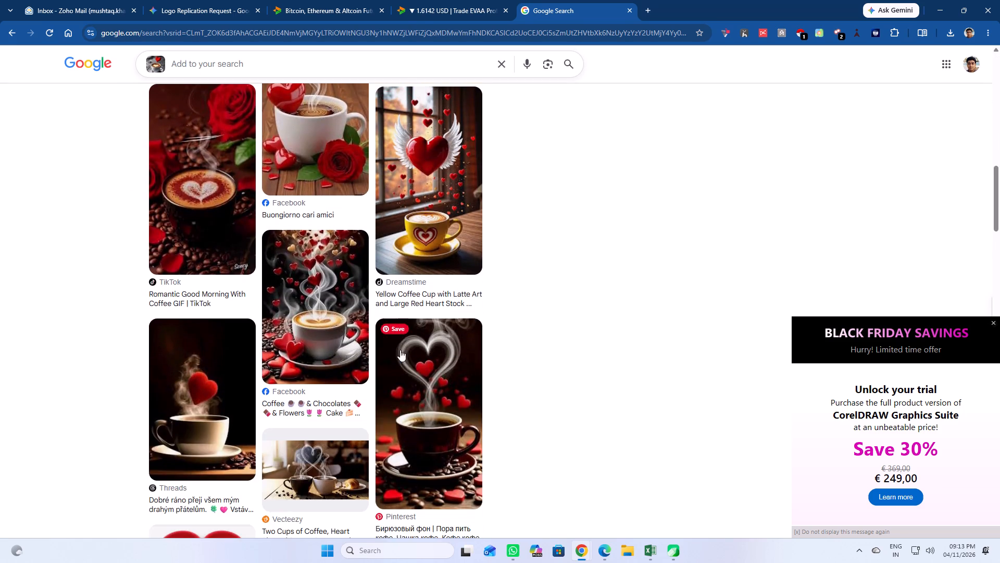
scroll(362, 351, "down", 4)
scroll(461, 325, "up", 1)
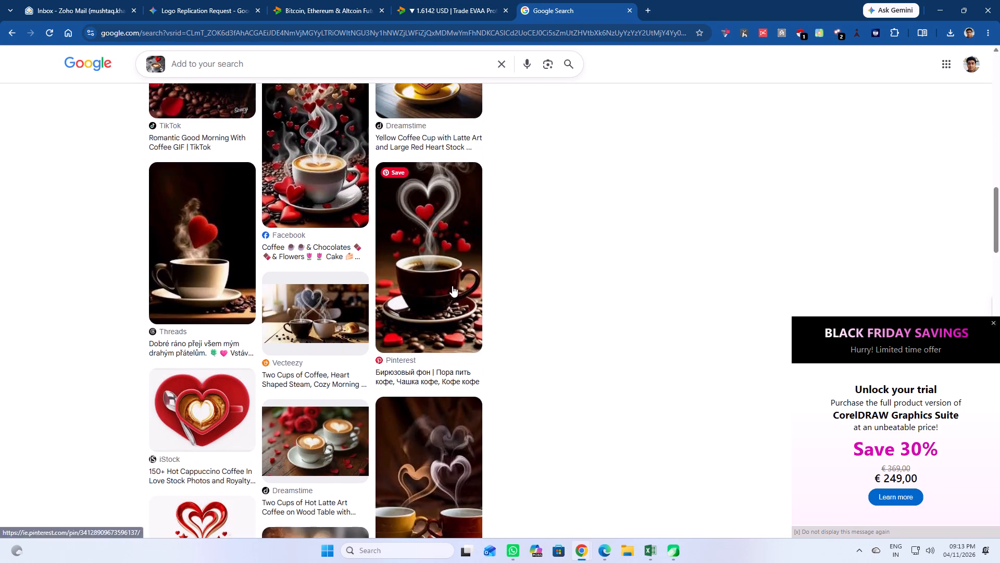
left_click(443, 280)
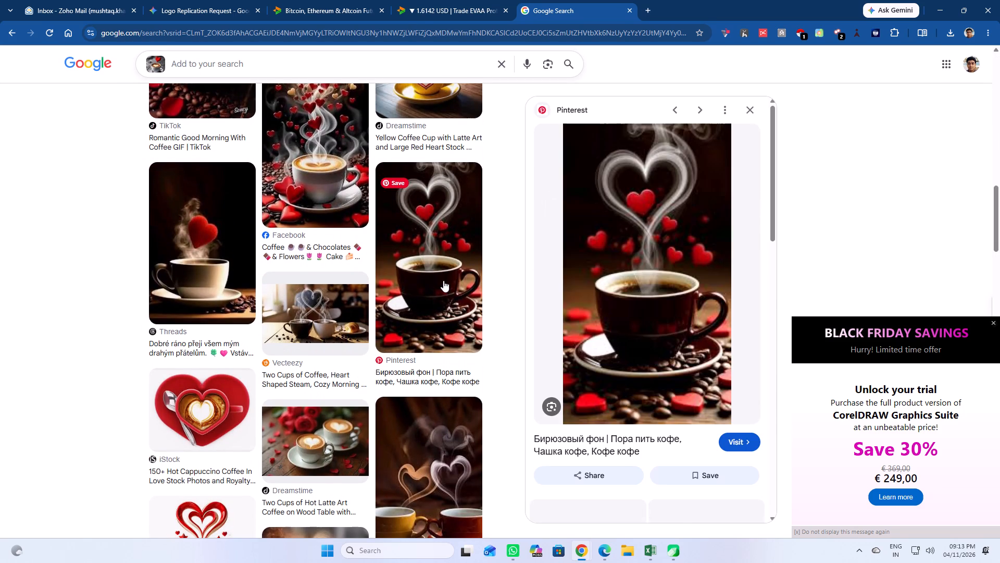
scroll(545, 327, "down", 4)
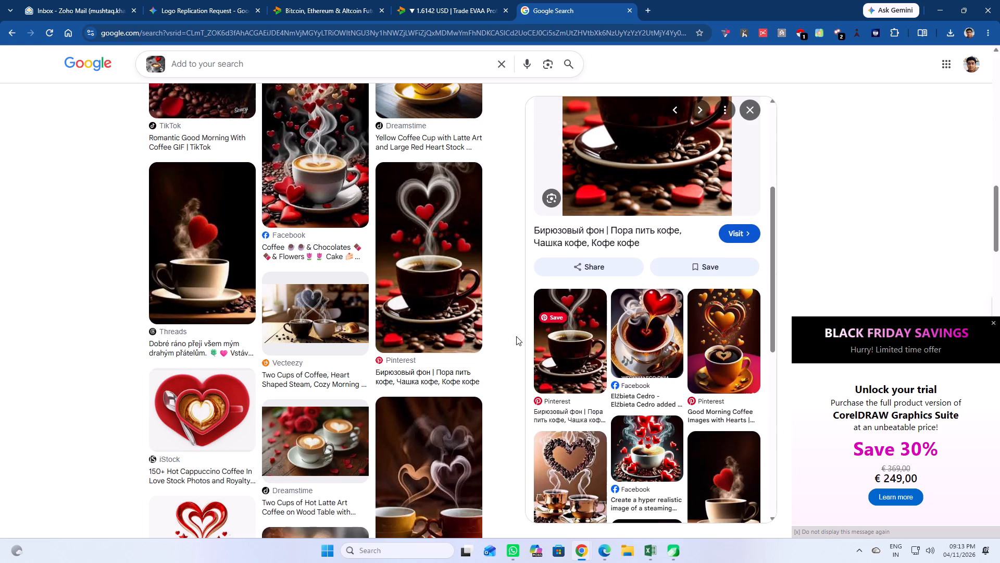
scroll(516, 336, "down", 7)
scroll(416, 362, "down", 2)
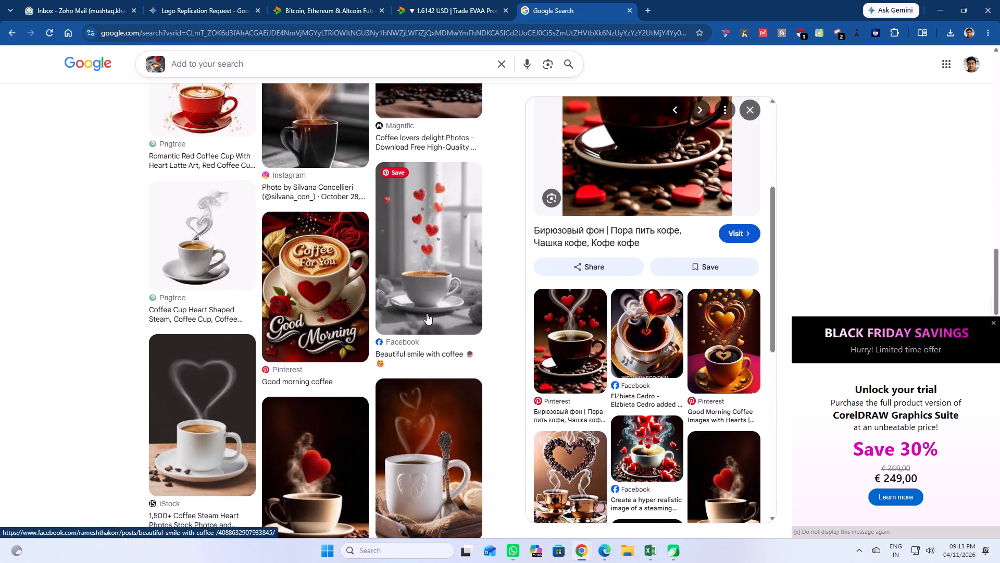
scroll(358, 412, "down", 2)
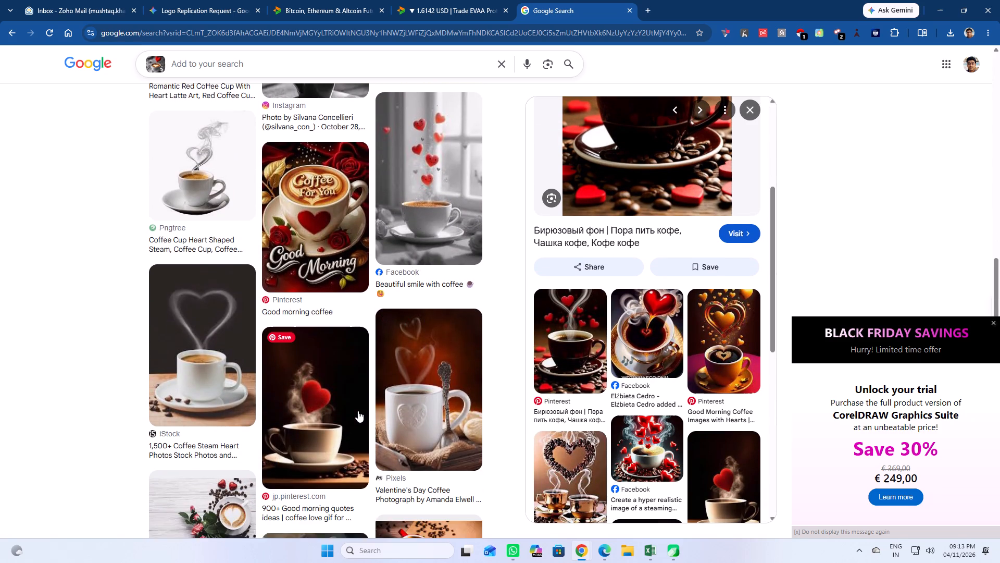
scroll(358, 411, "down", 1)
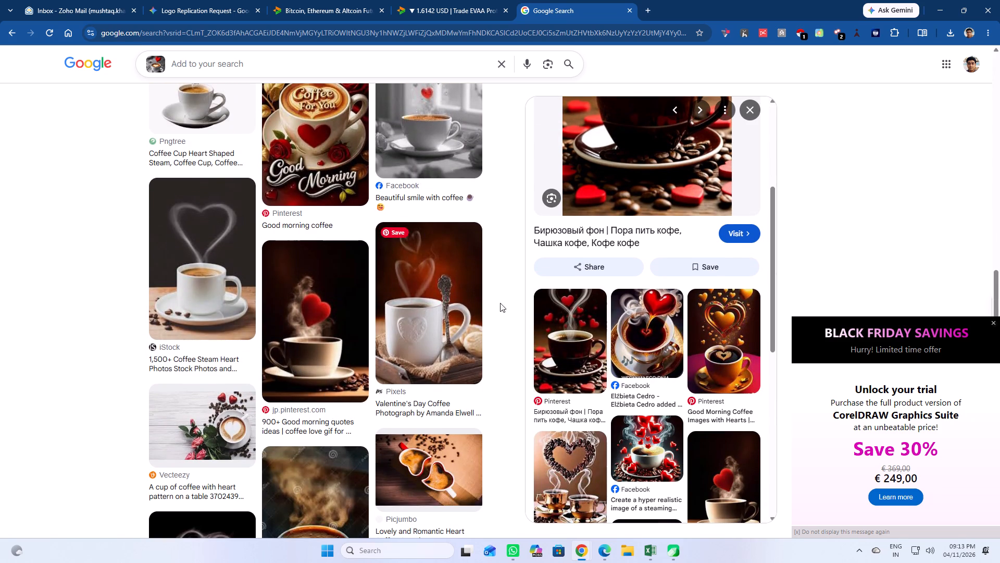
scroll(438, 330, "up", 15)
scroll(193, 225, "up", 1)
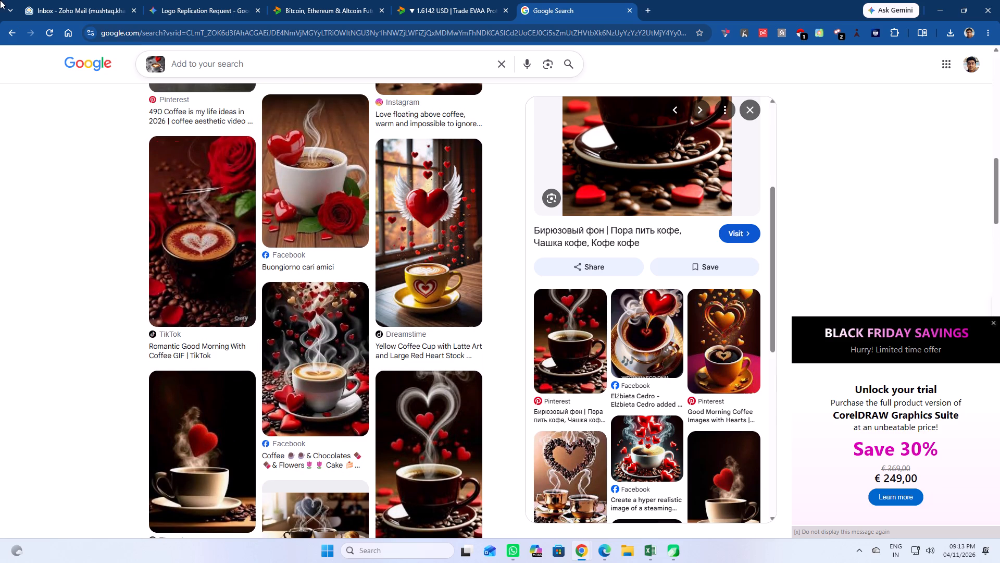
Clear the image query and search Google for "tea in a cup images".
left_click(189, 62)
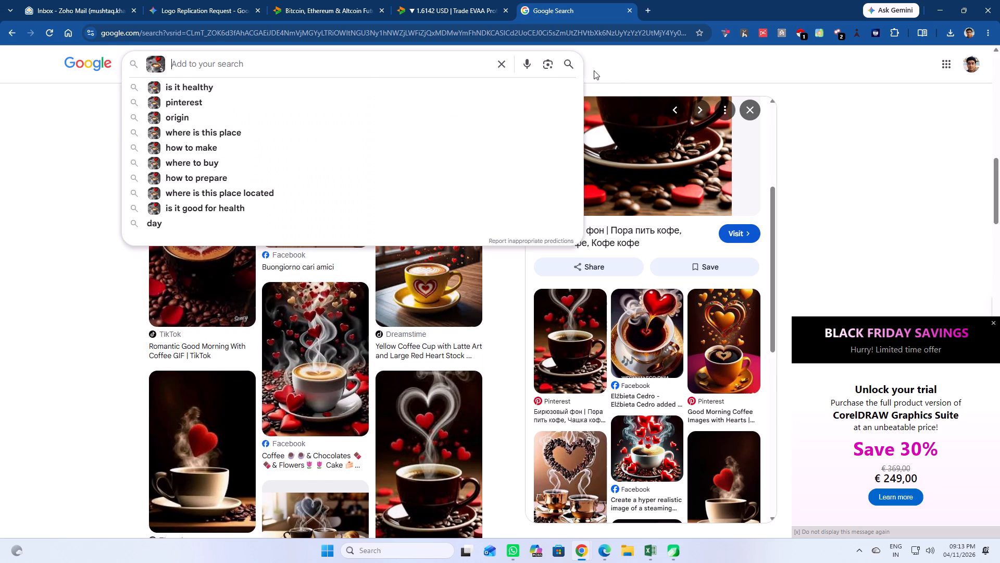
left_click(503, 64)
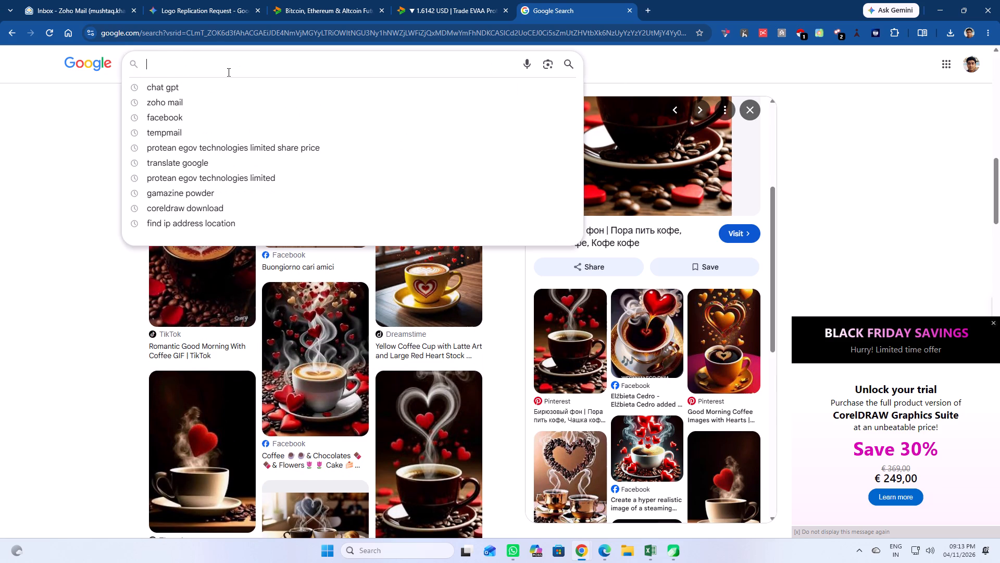
type("Tea i")
type("n a c")
type("up")
key("space")
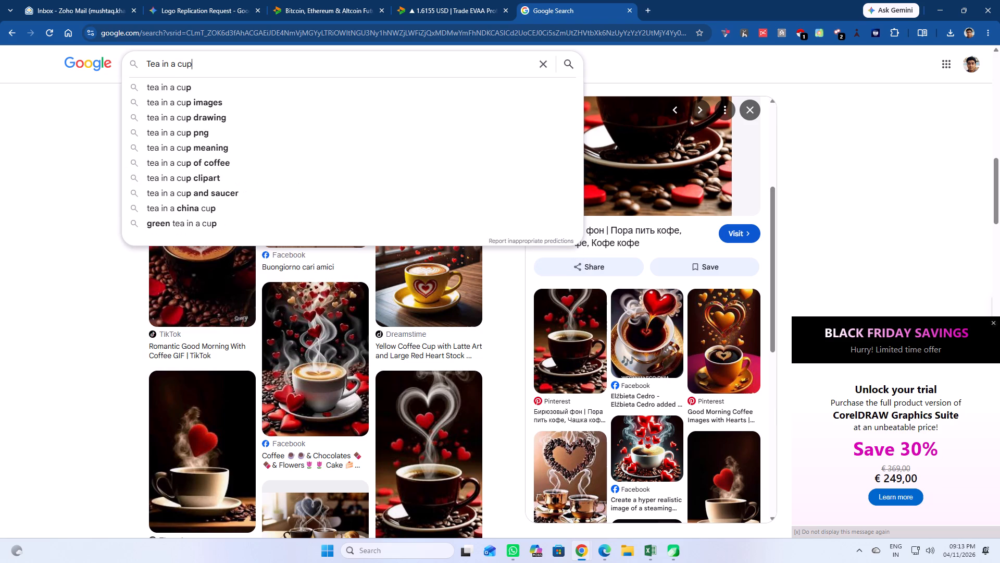
key("Down")
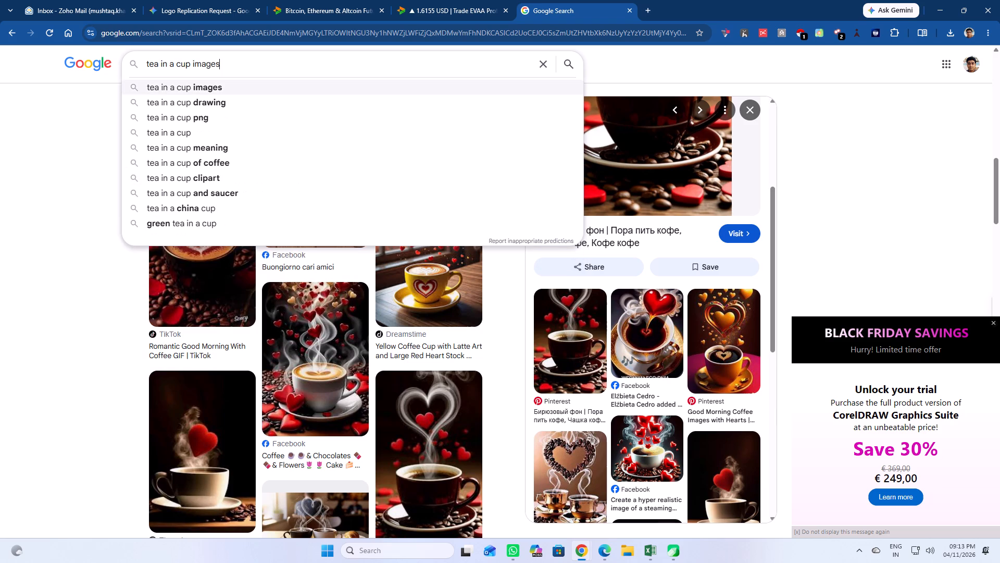
key("Return")
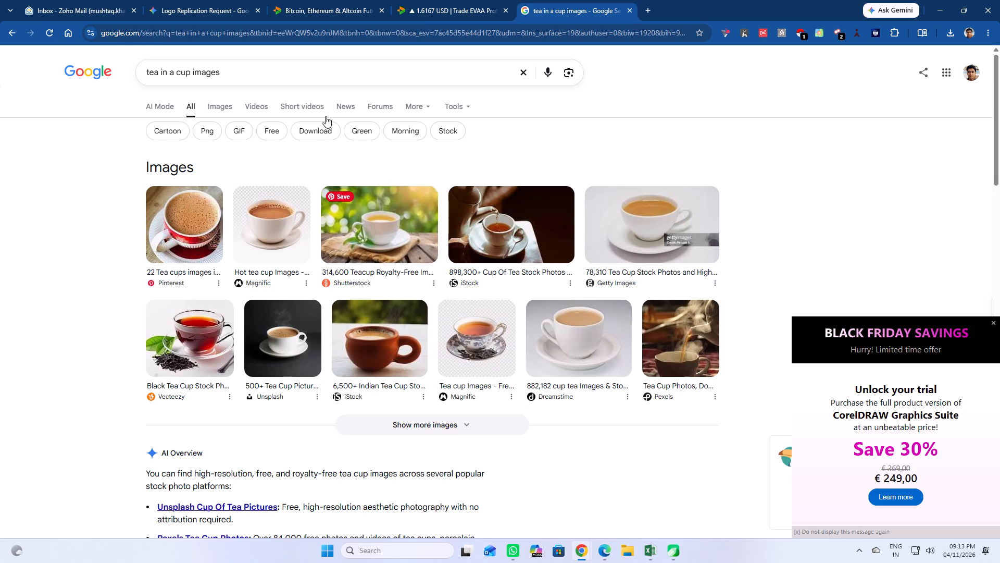
Replace "cup" with "kullahar" in the search, accept the "tea in a kulhad images" spelling, and show image results.
left_click_drag(231, 72, 181, 67)
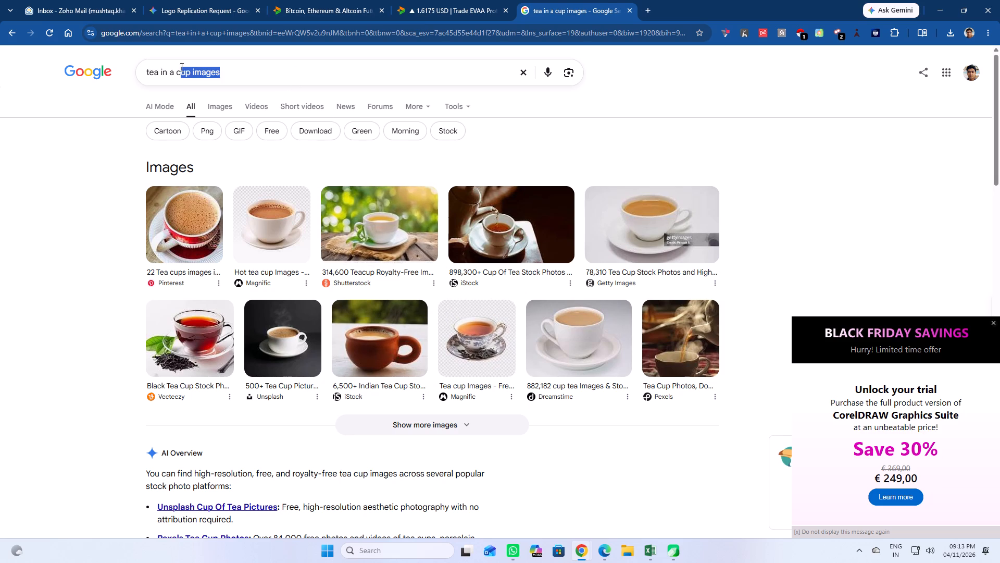
left_click_drag(181, 67, 177, 71)
left_click(189, 71)
left_click(190, 72)
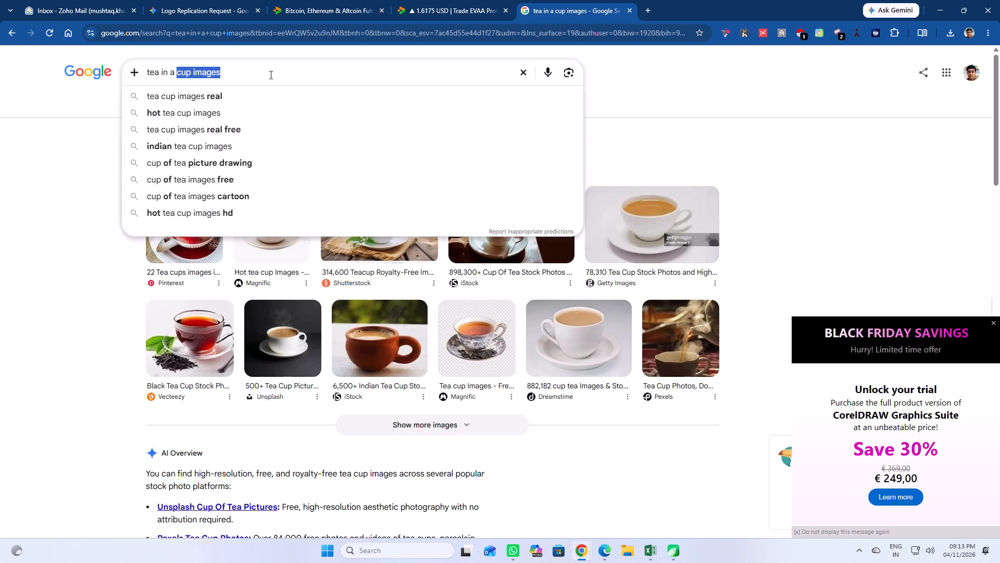
left_click(275, 76)
left_click_drag(190, 74, 178, 74)
type("kullahar")
key("Return")
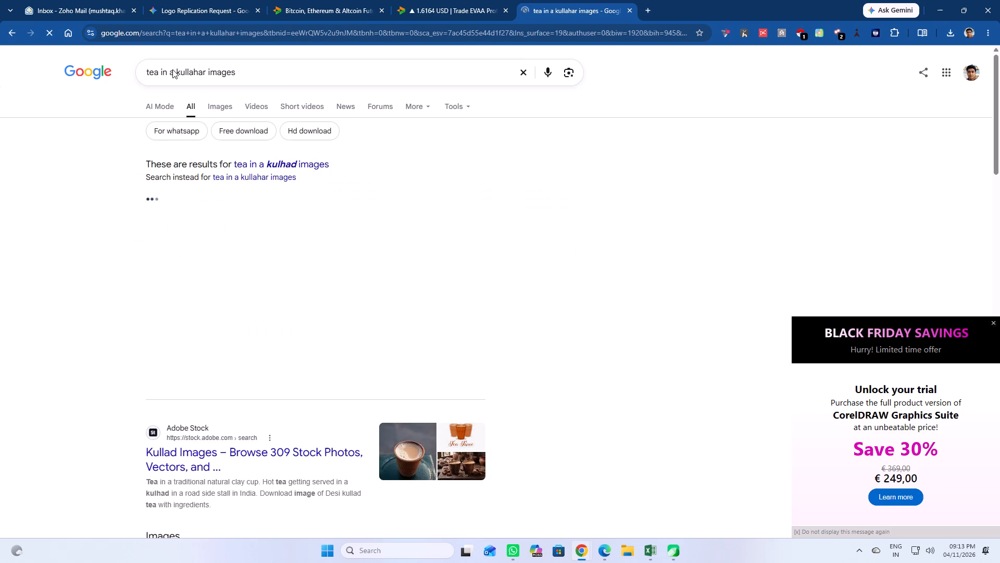
left_click(290, 161)
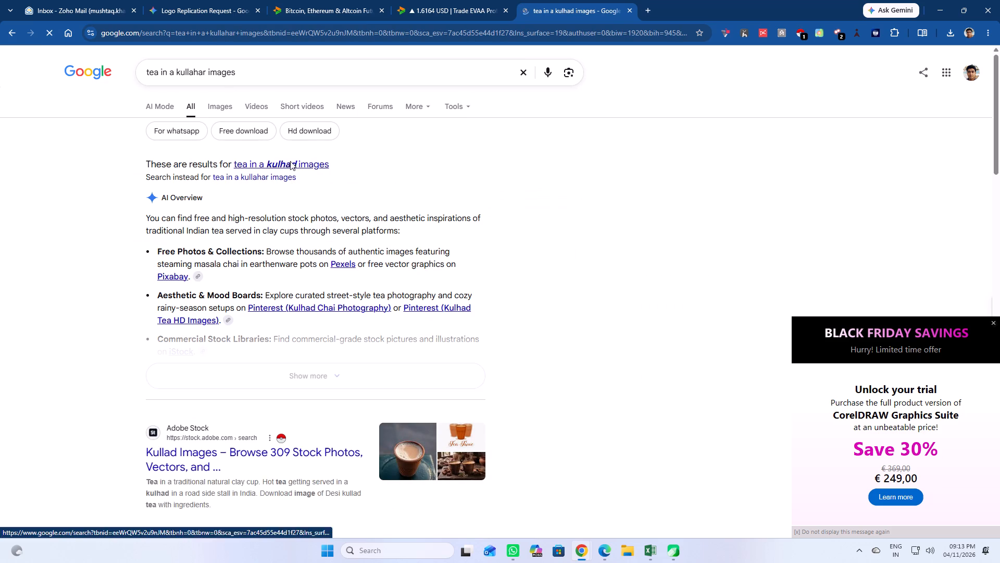
left_click(218, 107)
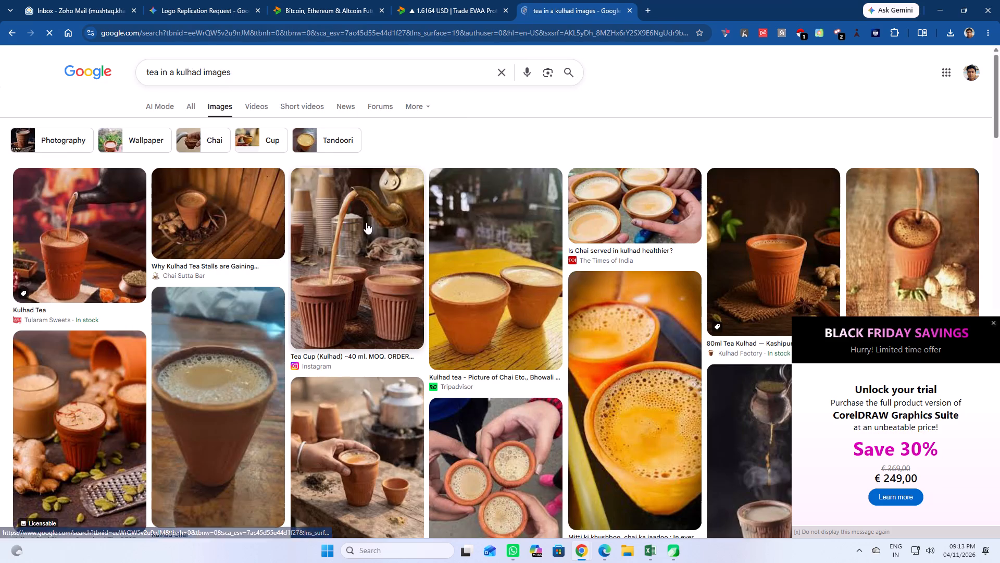
Browse the "tea in a kulhad images" results for a clean kulhad tea picture on a plain background.
scroll(366, 304, "down", 4)
scroll(415, 259, "down", 5)
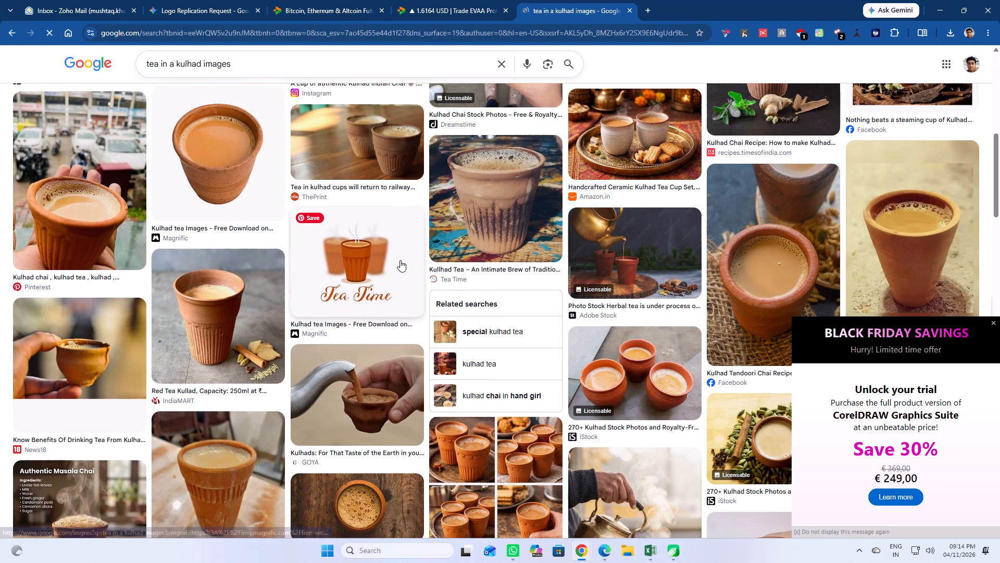
scroll(488, 273, "down", 4)
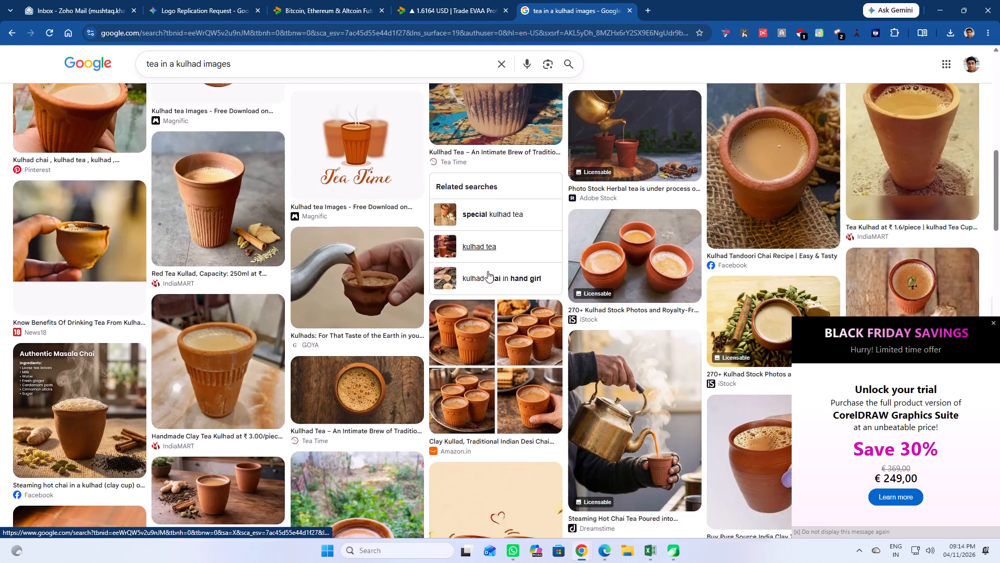
scroll(326, 224, "down", 4)
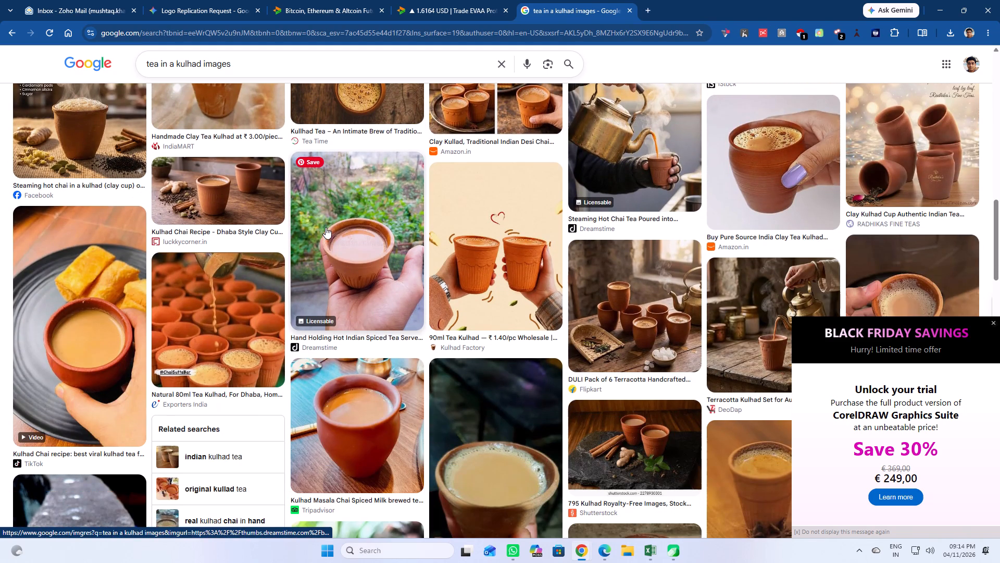
scroll(333, 226, "down", 4)
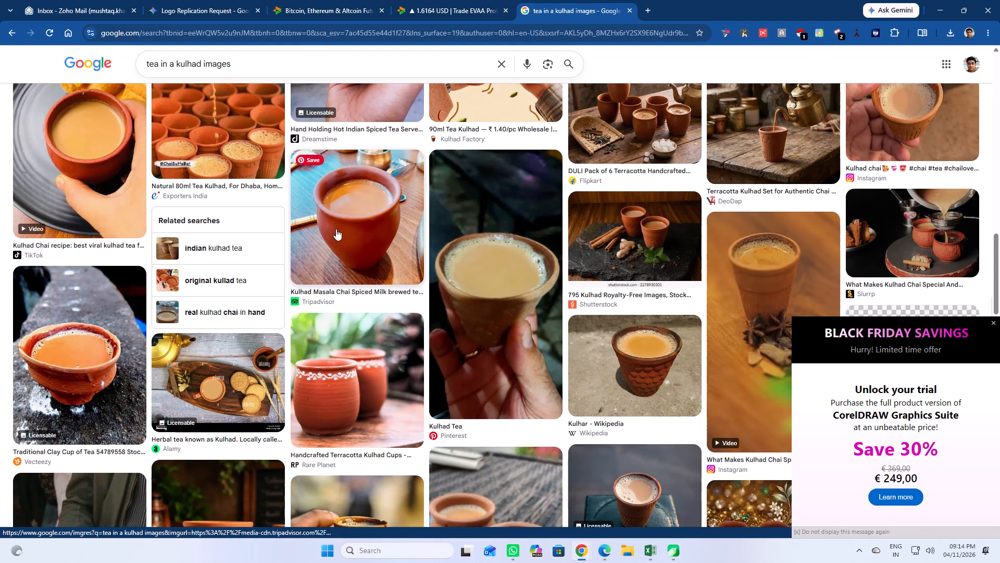
scroll(508, 235, "down", 2)
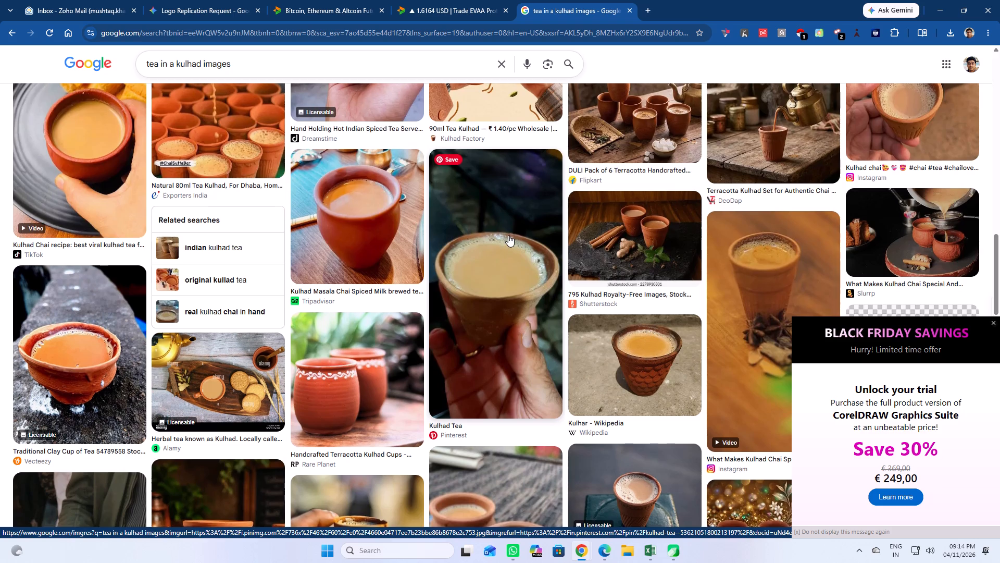
scroll(508, 235, "down", 2)
scroll(377, 259, "down", 9)
scroll(494, 260, "down", 3)
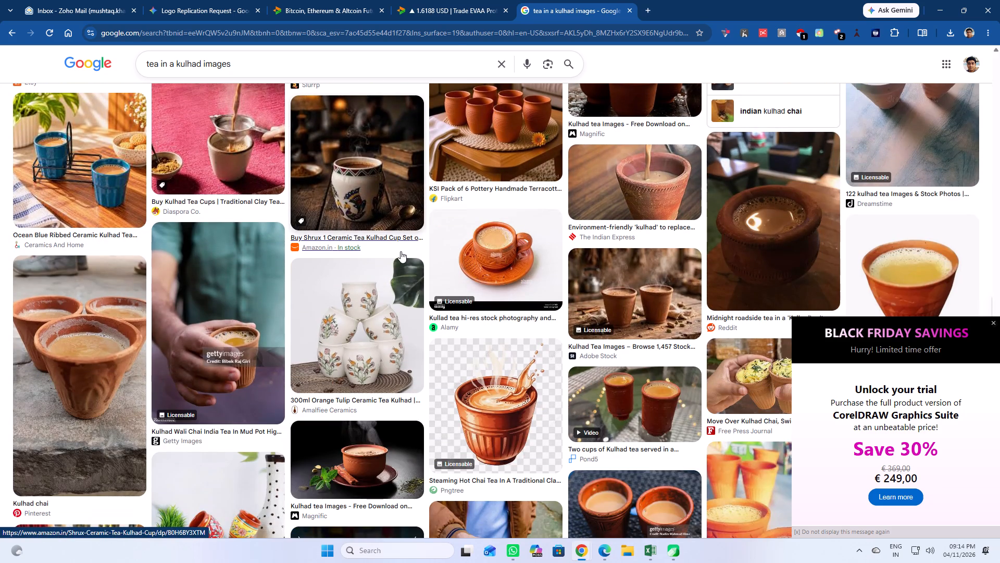
scroll(617, 273, "down", 4)
scroll(343, 247, "down", 3)
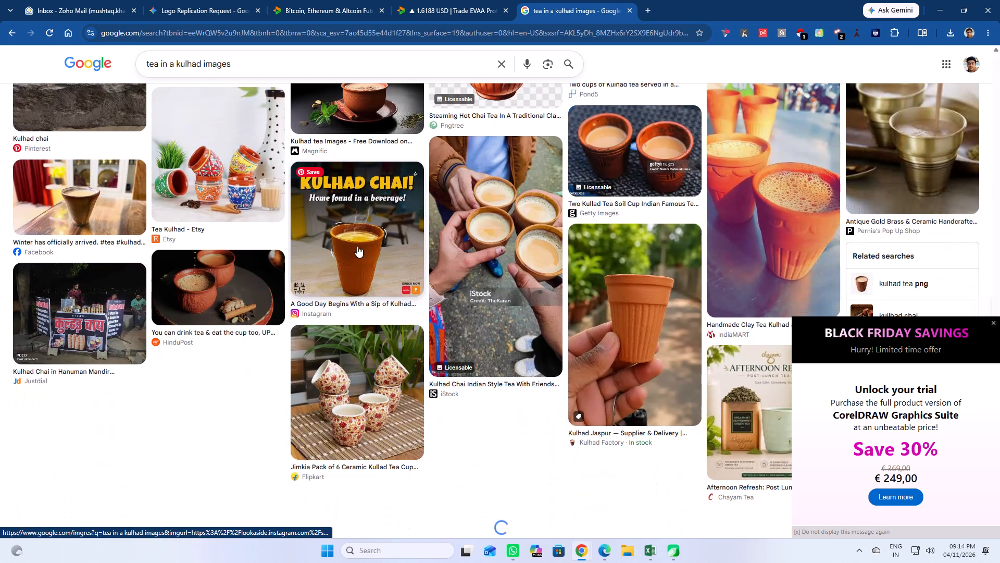
scroll(333, 291, "down", 8)
scroll(444, 296, "down", 4)
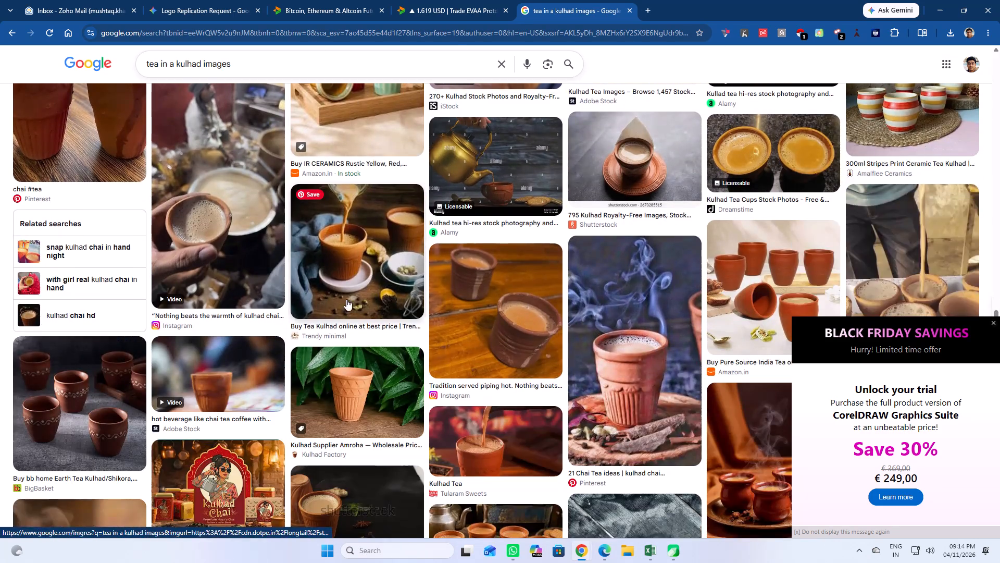
scroll(335, 306, "down", 13)
scroll(439, 320, "down", 4)
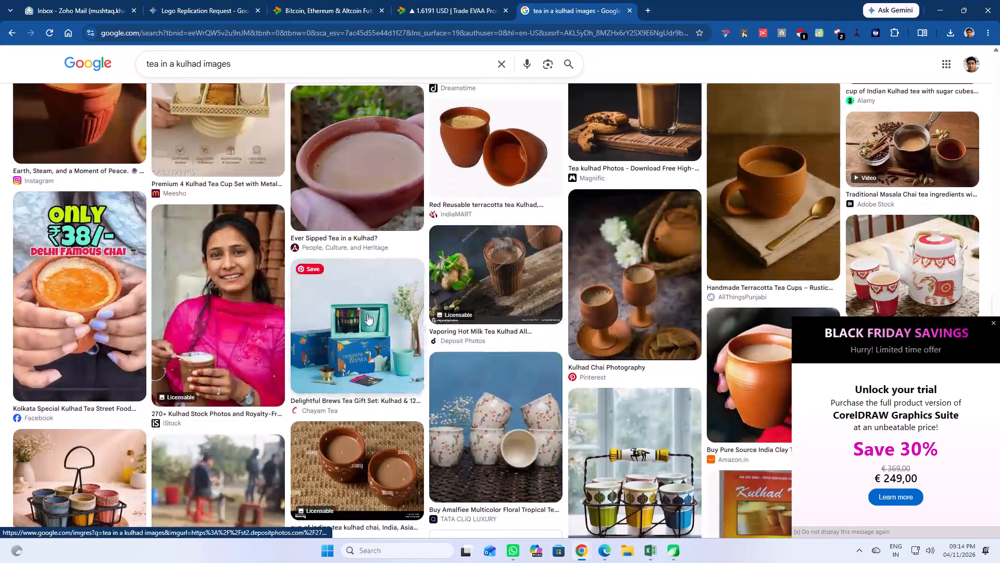
scroll(297, 316, "down", 4)
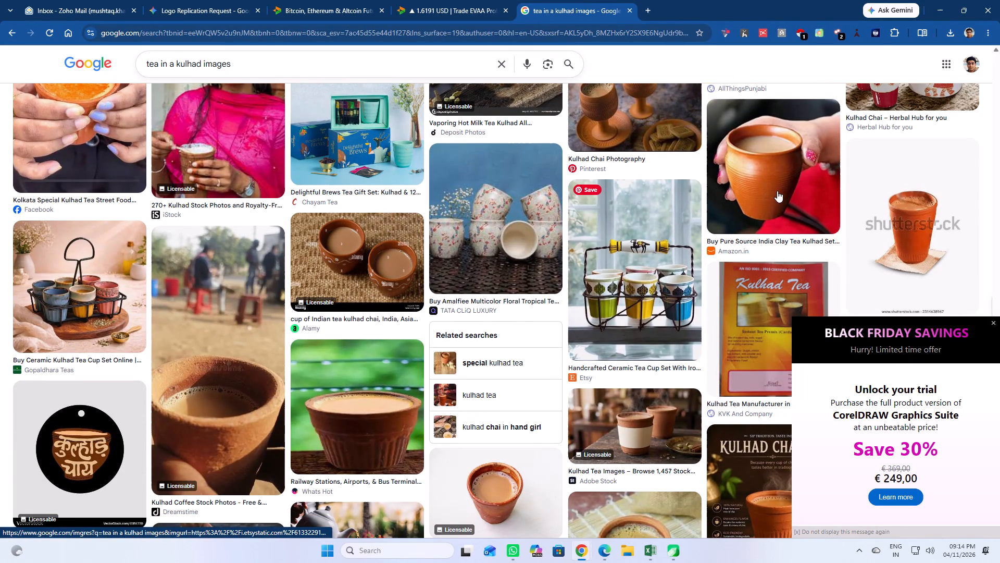
scroll(277, 325, "down", 4)
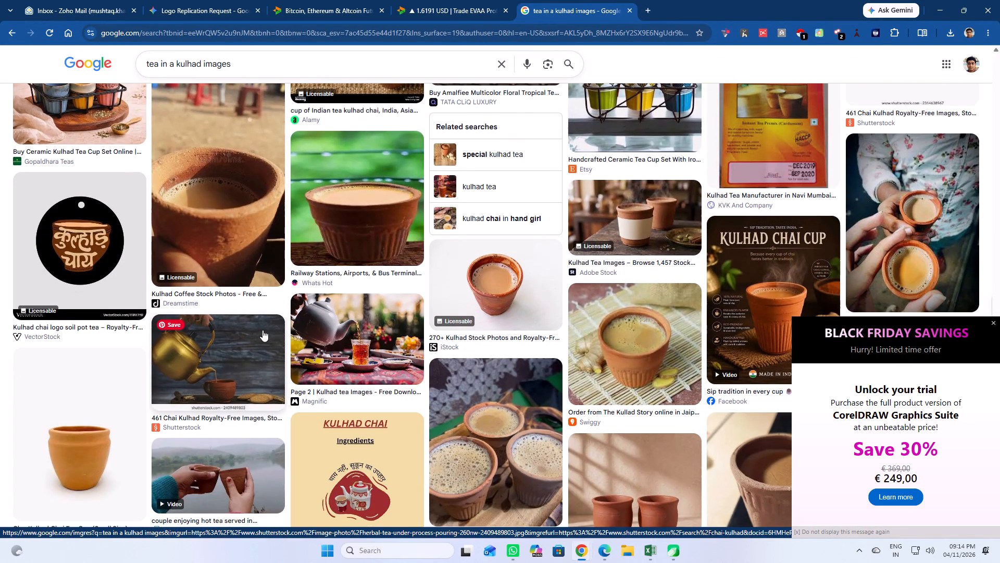
scroll(433, 367, "down", 4)
scroll(446, 308, "down", 4)
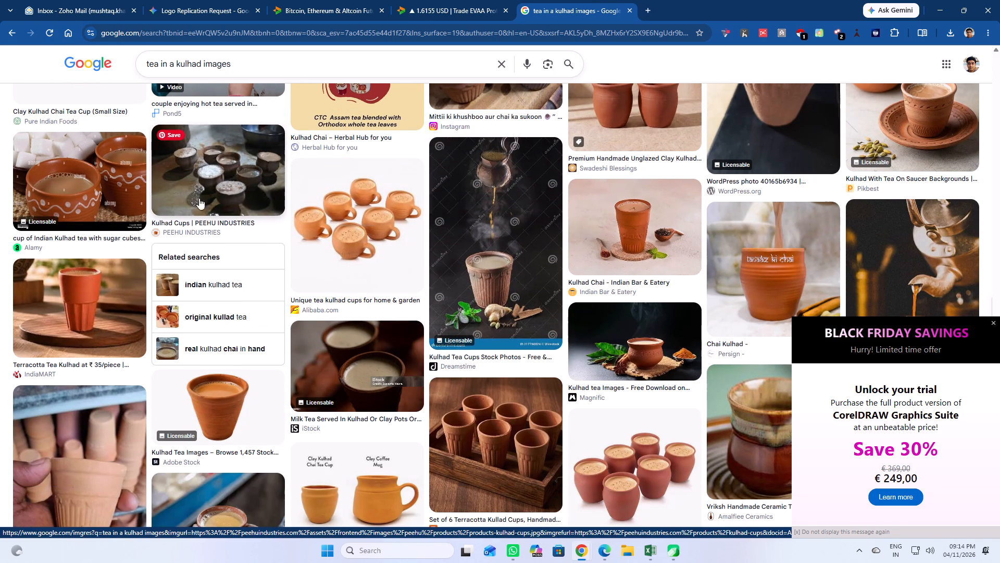
scroll(358, 310, "down", 5)
scroll(630, 266, "down", 4)
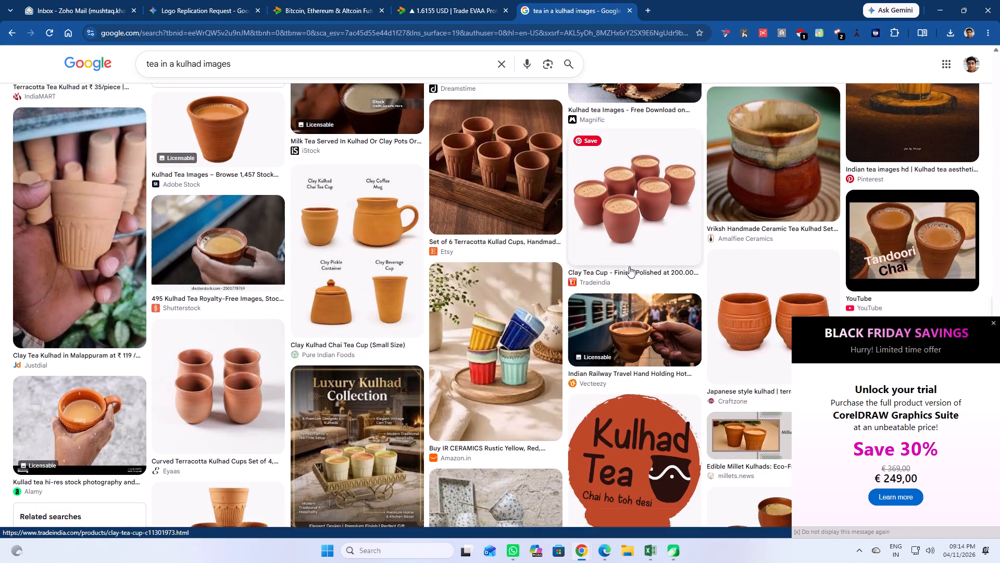
scroll(529, 282, "down", 4)
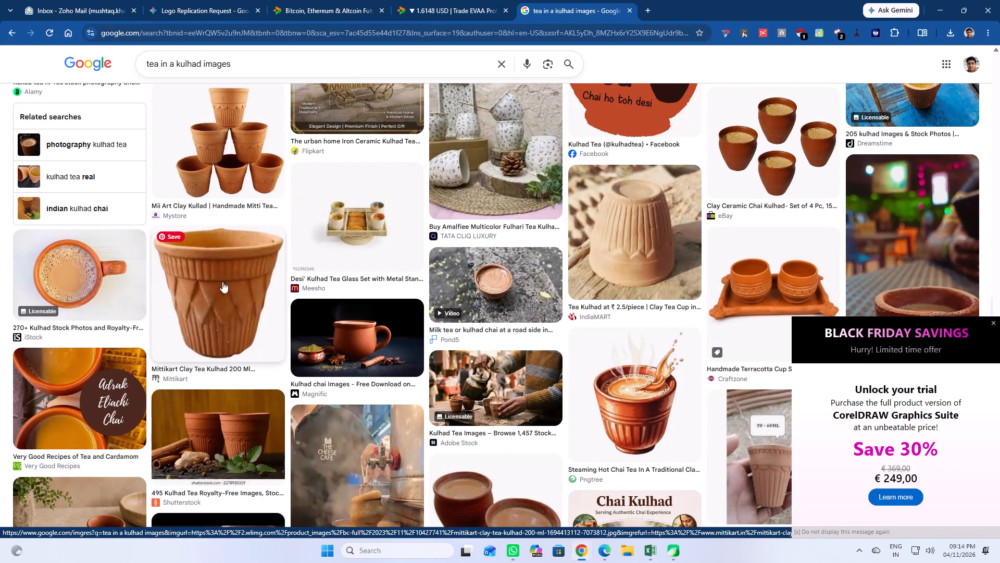
scroll(457, 280, "down", 3)
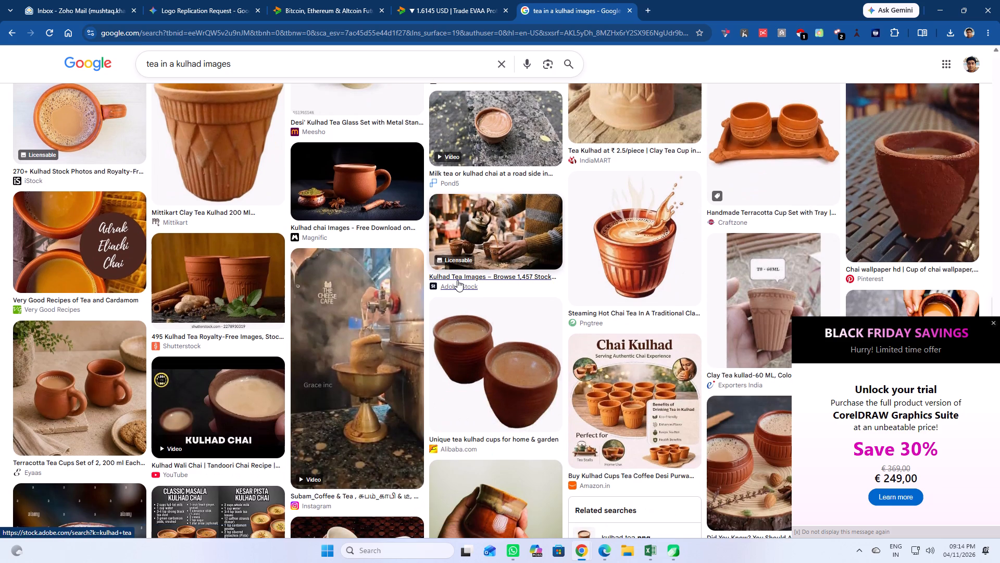
scroll(457, 280, "down", 11)
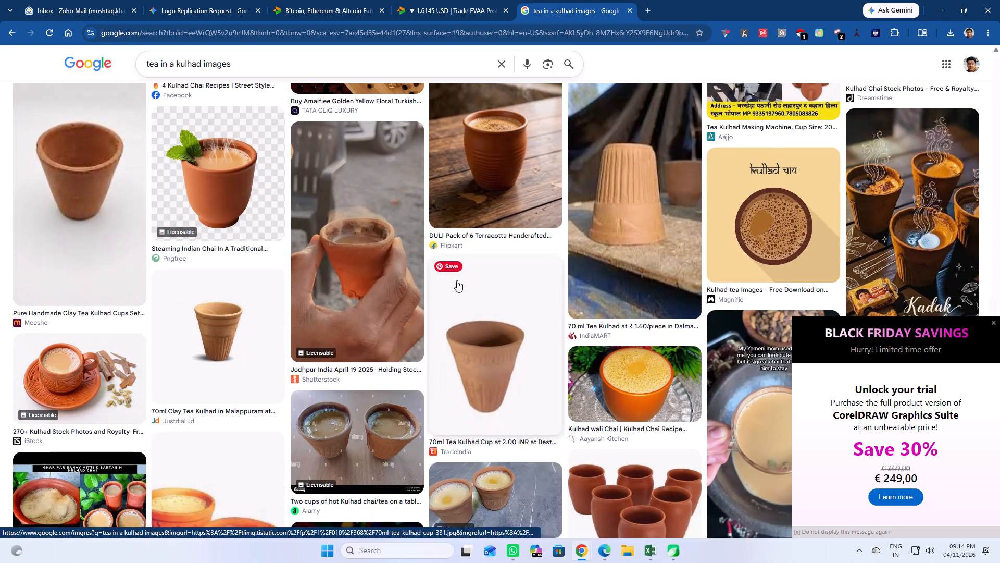
scroll(707, 259, "down", 5)
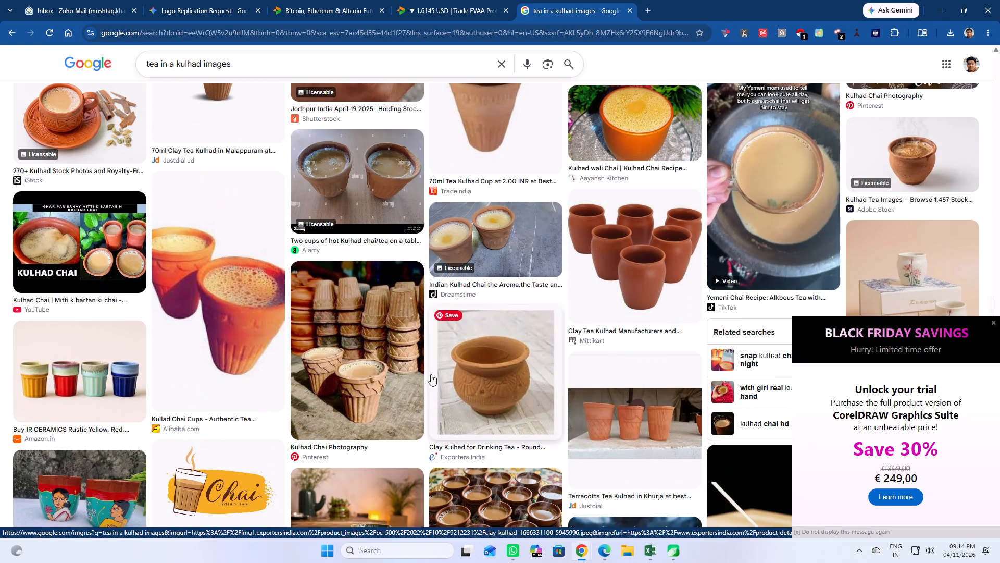
Preview the Alibaba image of two kulhad chai cups and run a Google visual search on the front cup.
left_click(223, 309)
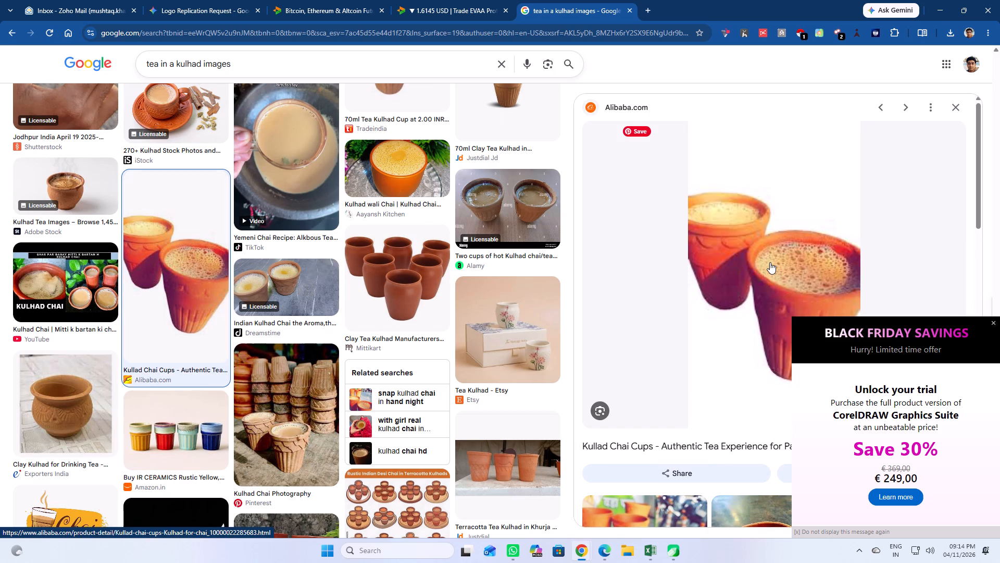
left_click_drag(770, 262, 700, 239)
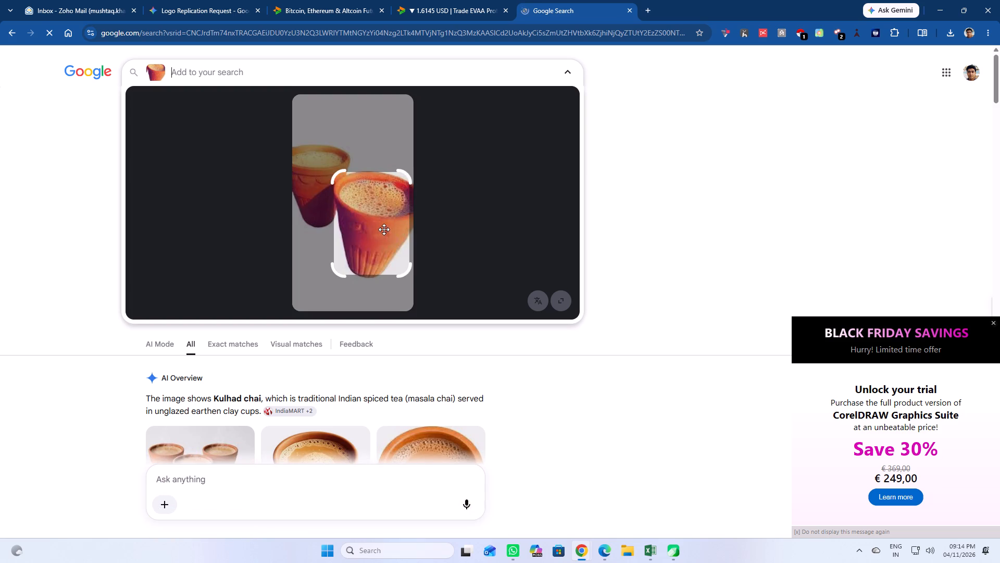
Examine the visual search matches for a single kulhad chai cup isolated on a plain background.
scroll(664, 325, "down", 4)
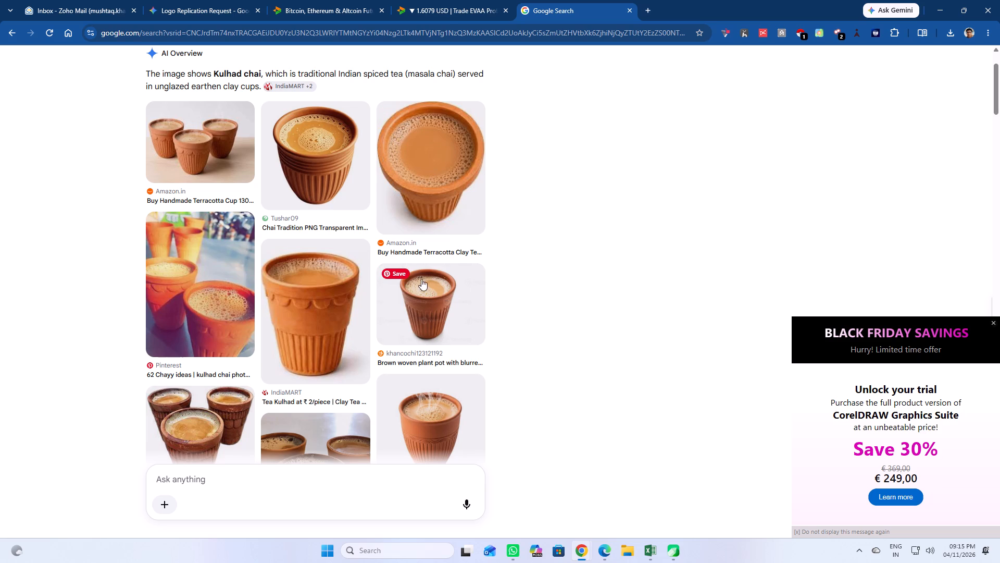
scroll(377, 241, "down", 3)
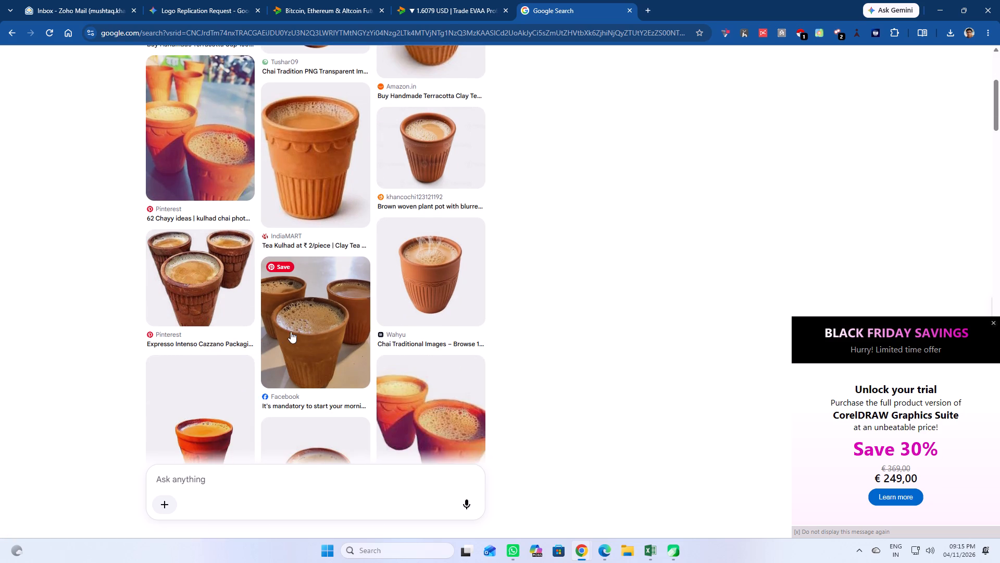
scroll(294, 330, "down", 5)
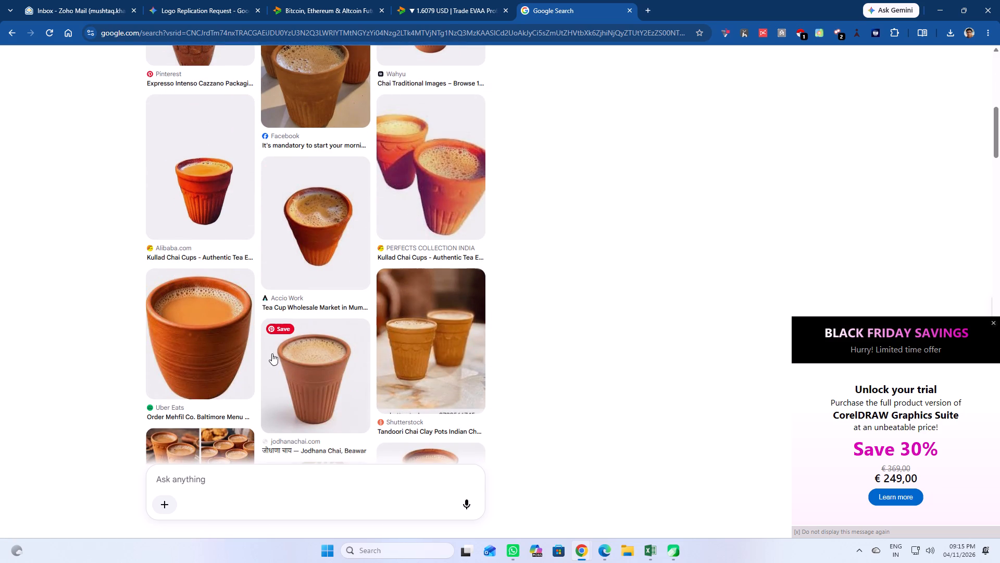
scroll(368, 324, "down", 3)
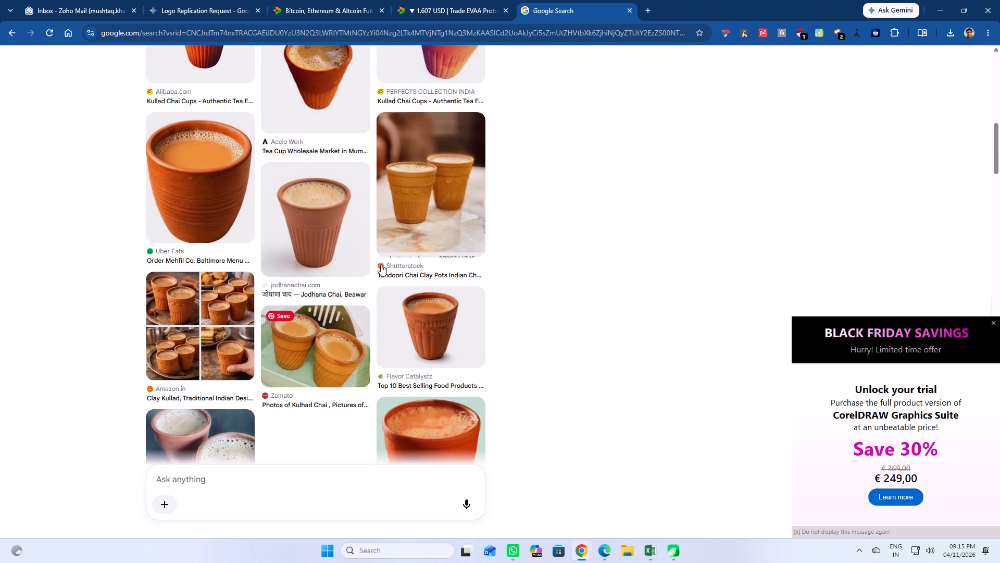
scroll(455, 283, "down", 4)
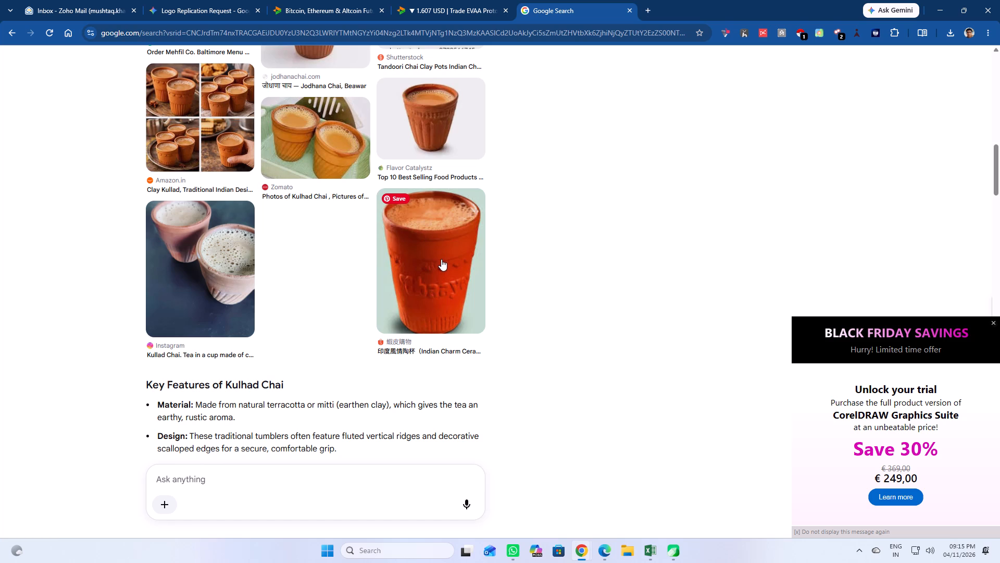
scroll(441, 258, "up", 4)
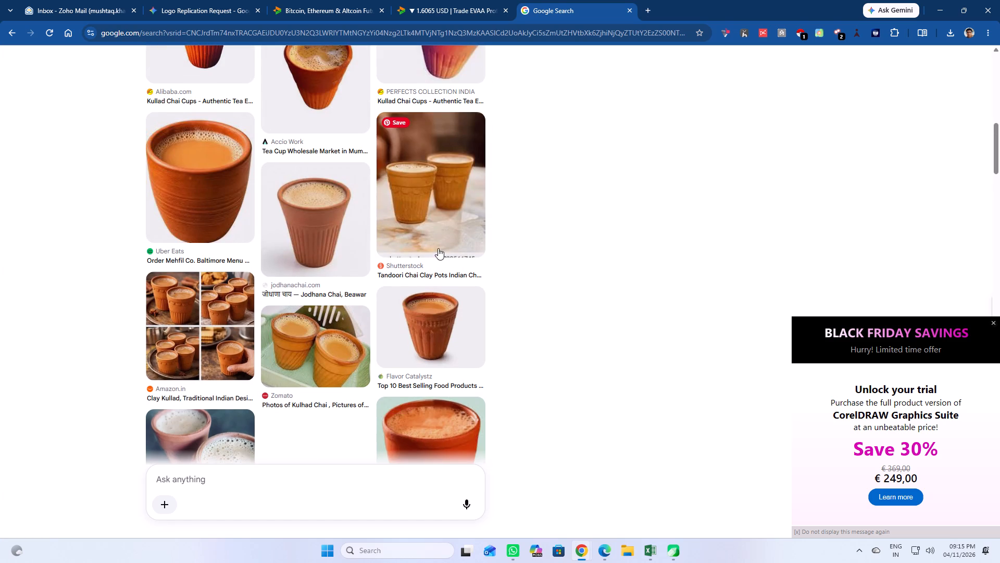
scroll(431, 207, "up", 7)
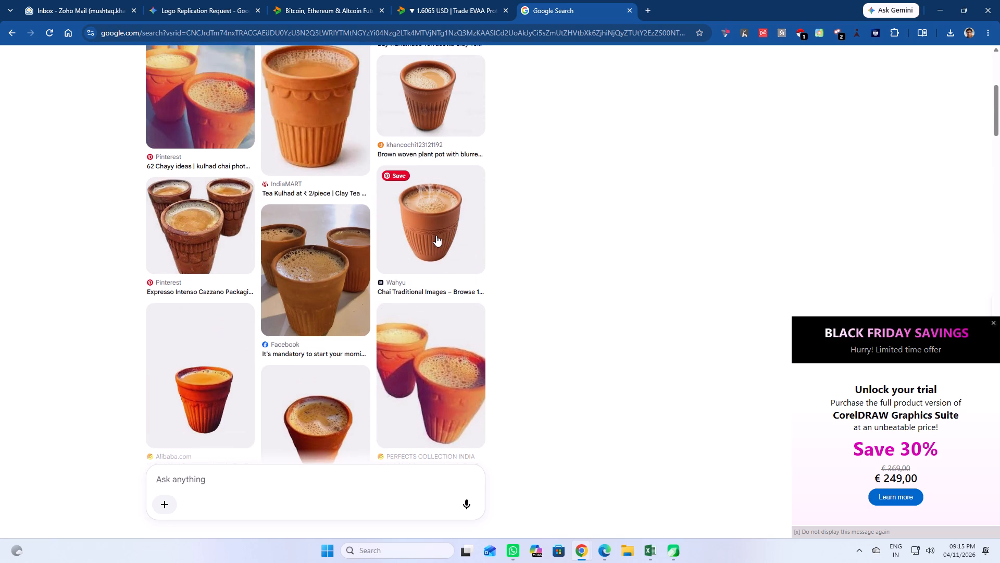
Preview the steaming kulhad from Adobe Stock, open Pngtree's related Roadside Tea PNG, and save that image to Downloads as a WEBP file.
left_click(434, 229)
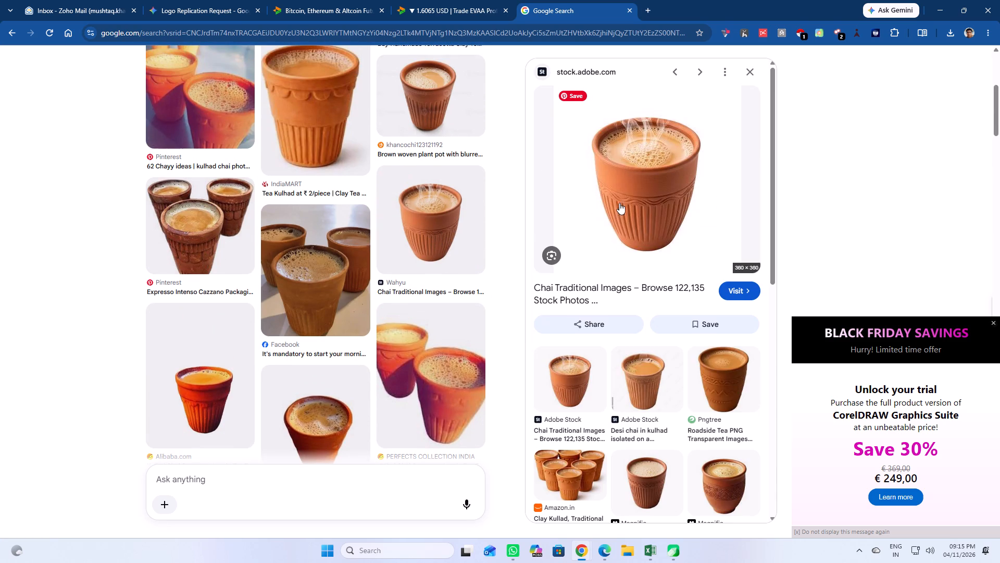
left_click(730, 376)
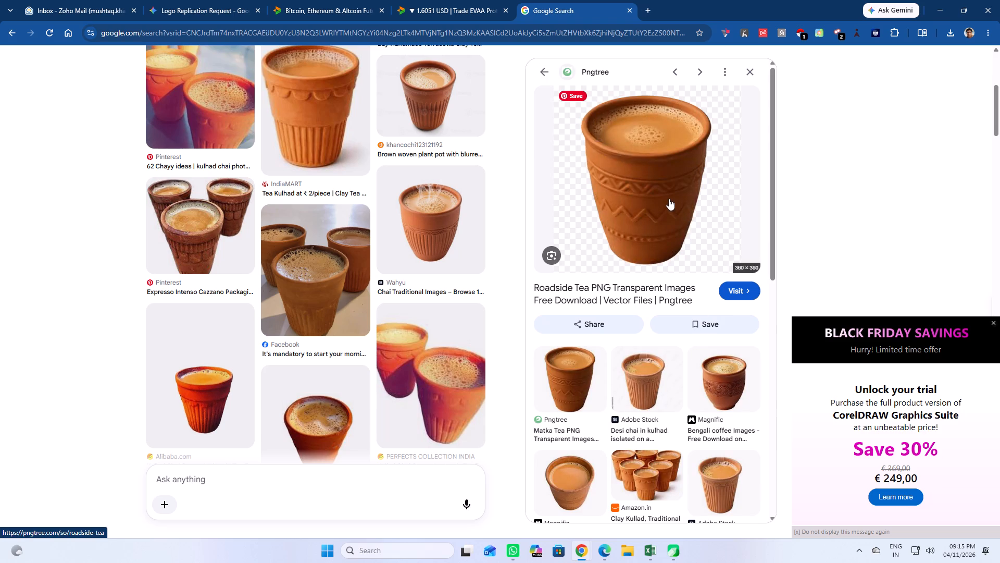
right_click(663, 179)
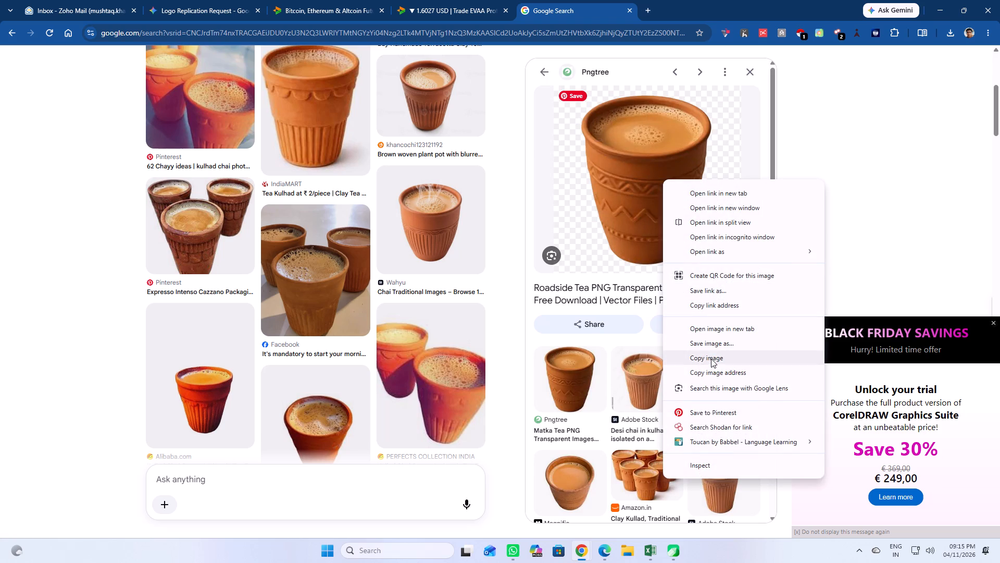
left_click(710, 343)
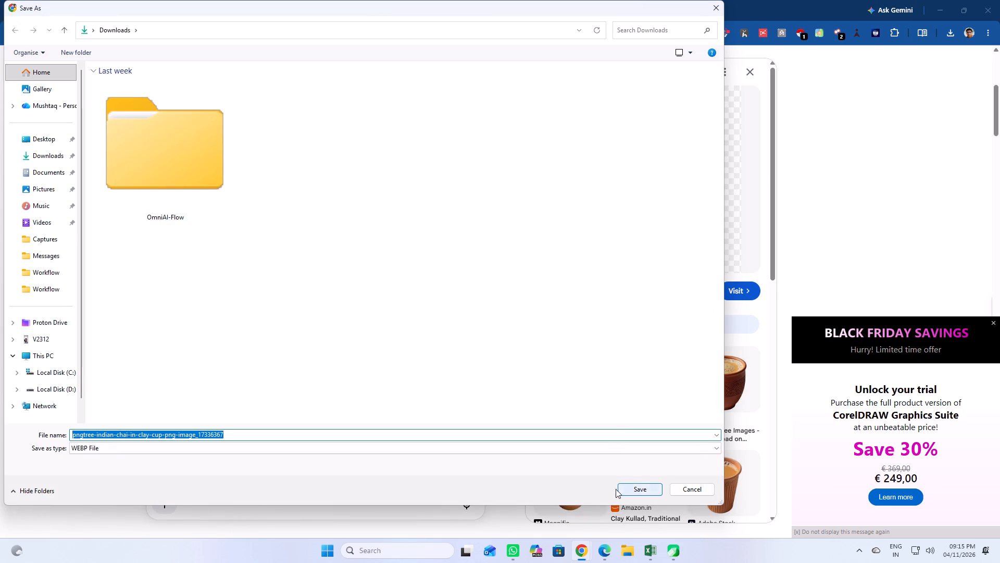
left_click(634, 488)
Open Pngtree's related Matka Tea PNG image and save it to Downloads as a second WEBP file.
left_click(576, 387)
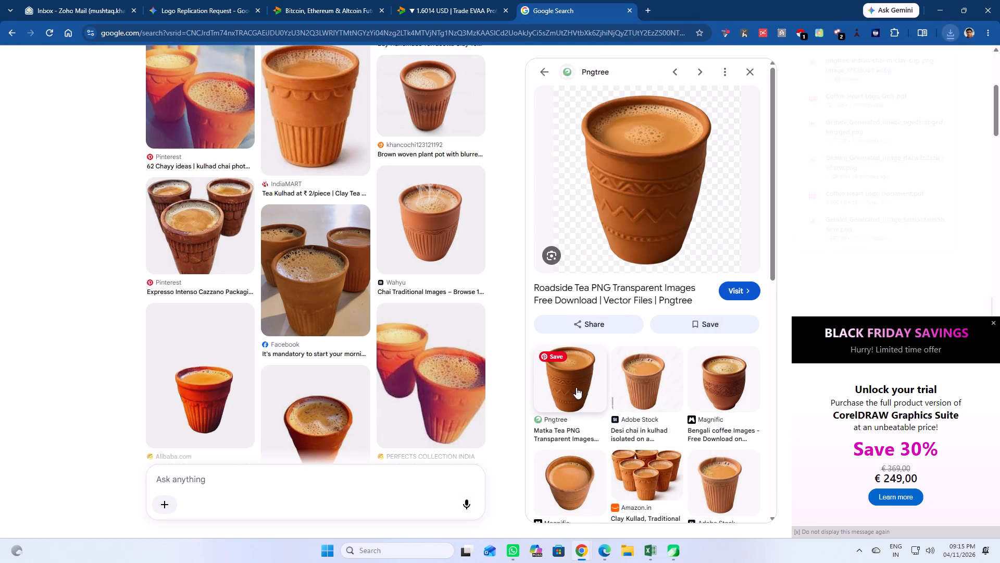
right_click(633, 212)
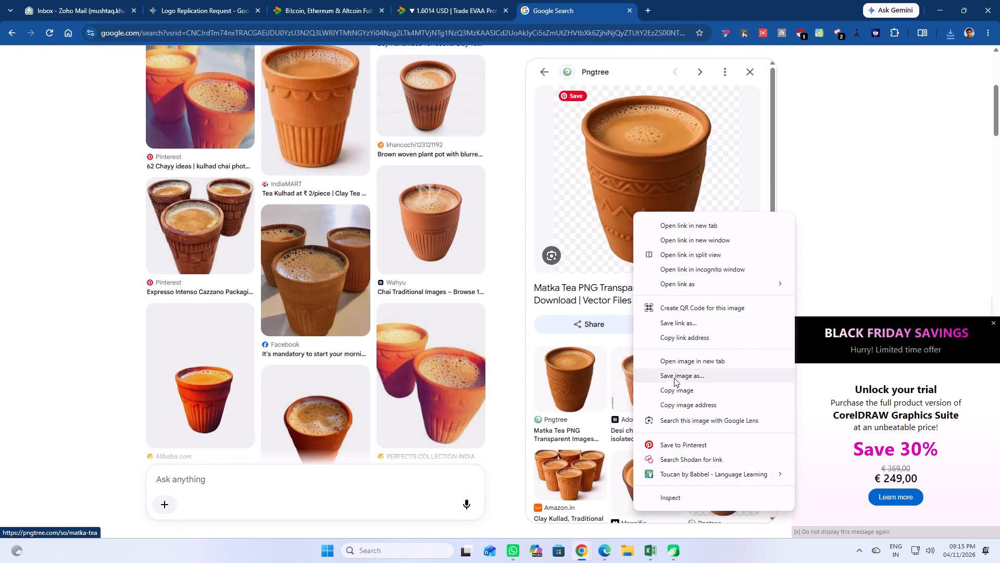
left_click(678, 375)
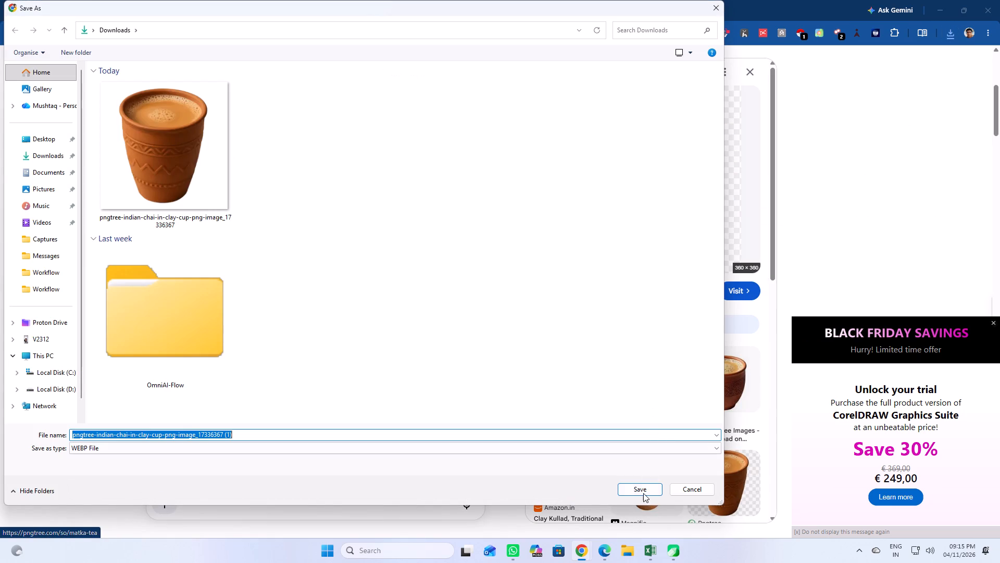
left_click(637, 485)
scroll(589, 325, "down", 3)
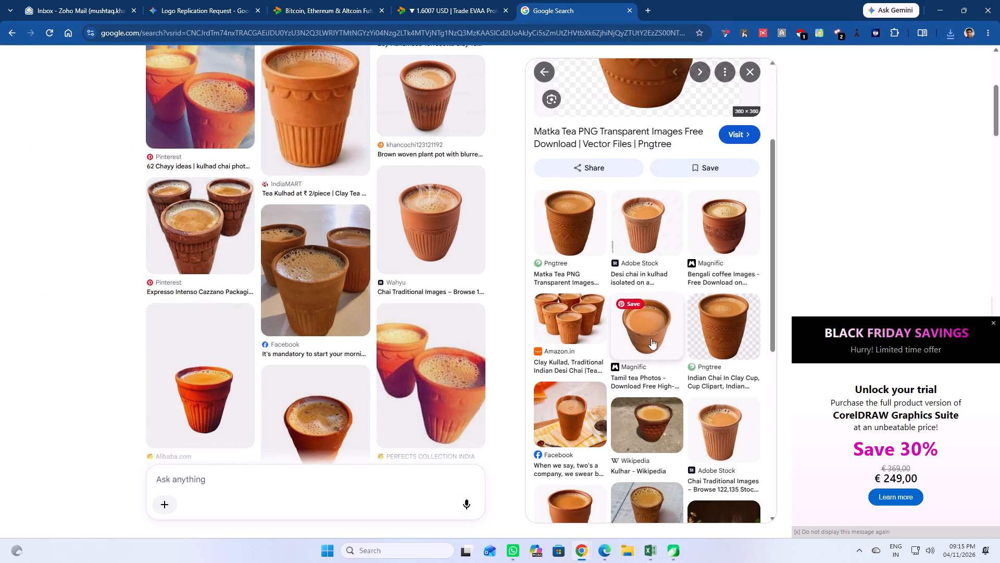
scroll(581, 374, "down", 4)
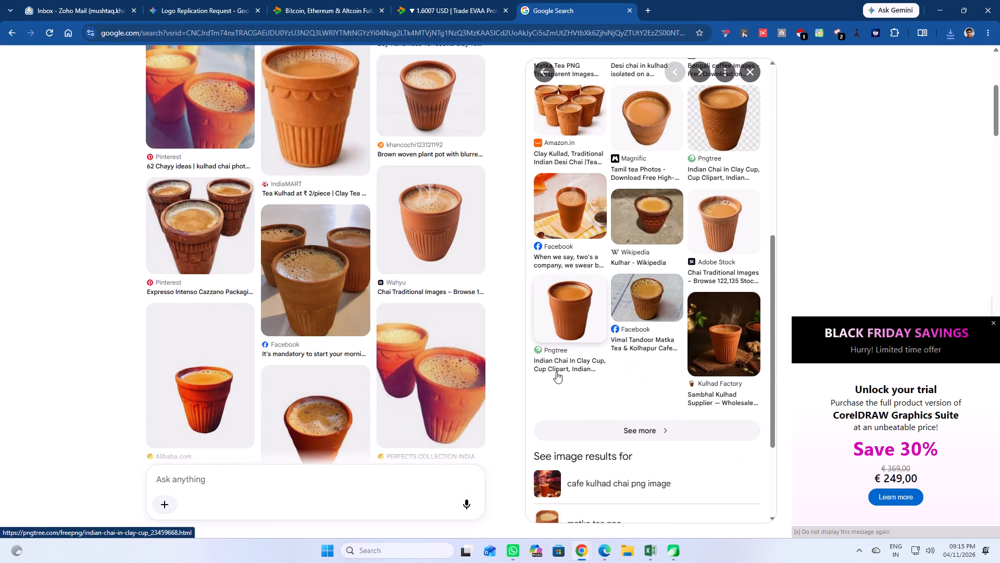
Switch to CorelDRAW and import both downloaded Pngtree clay cup images, placing them above the sign page.
left_click(673, 554)
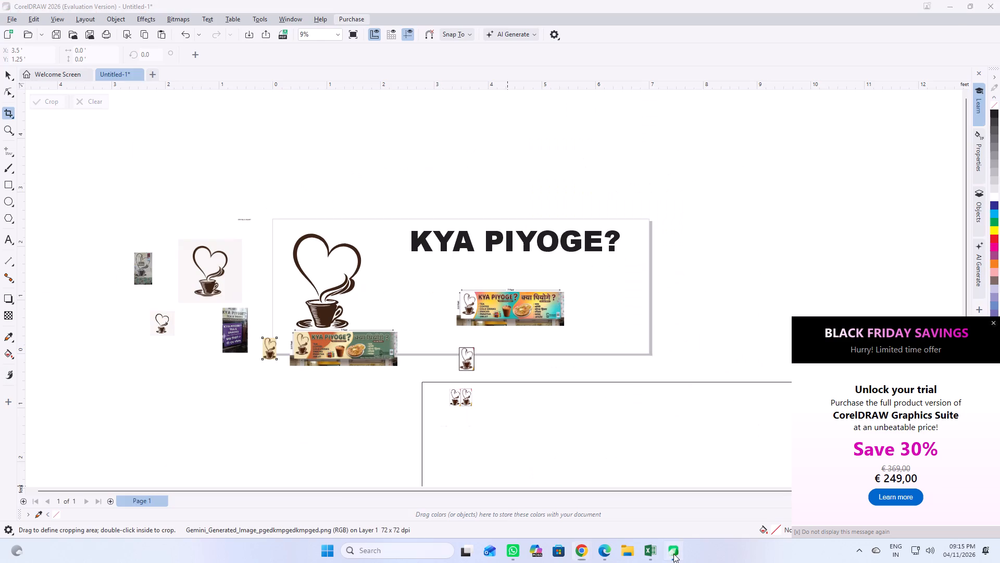
scroll(426, 329, "up", 3)
right_click(392, 265)
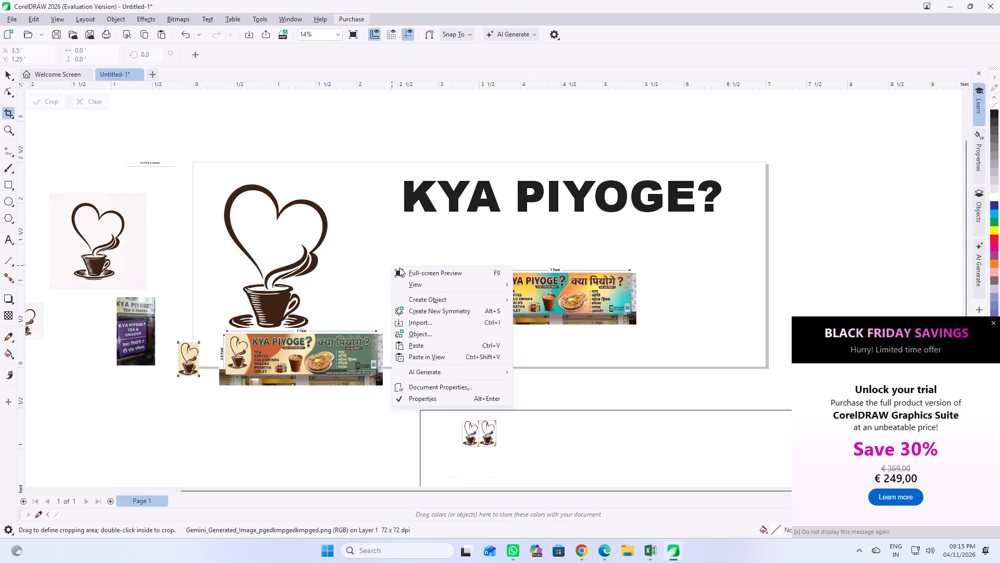
left_click(426, 323)
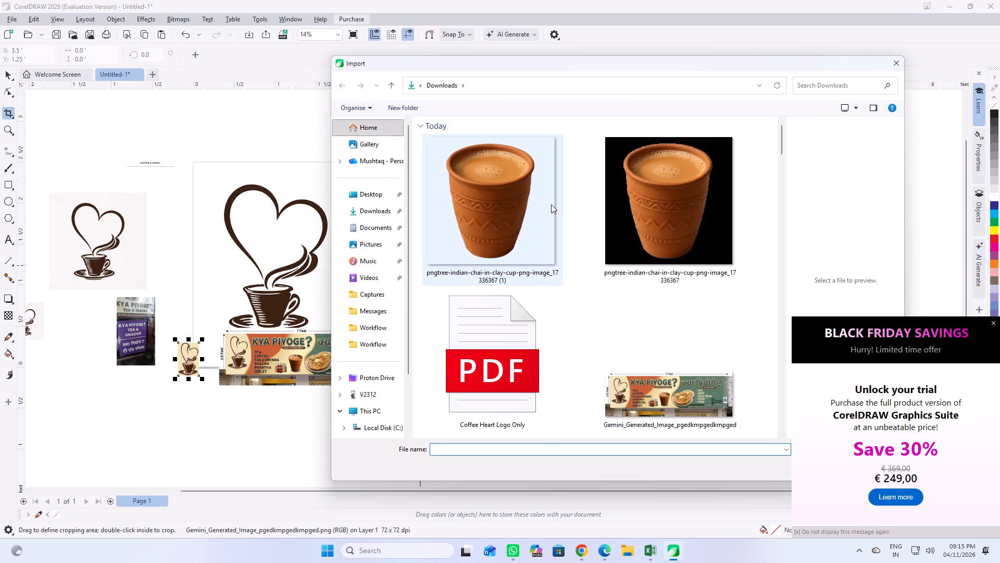
left_click(488, 203)
left_click(657, 214, "shift")
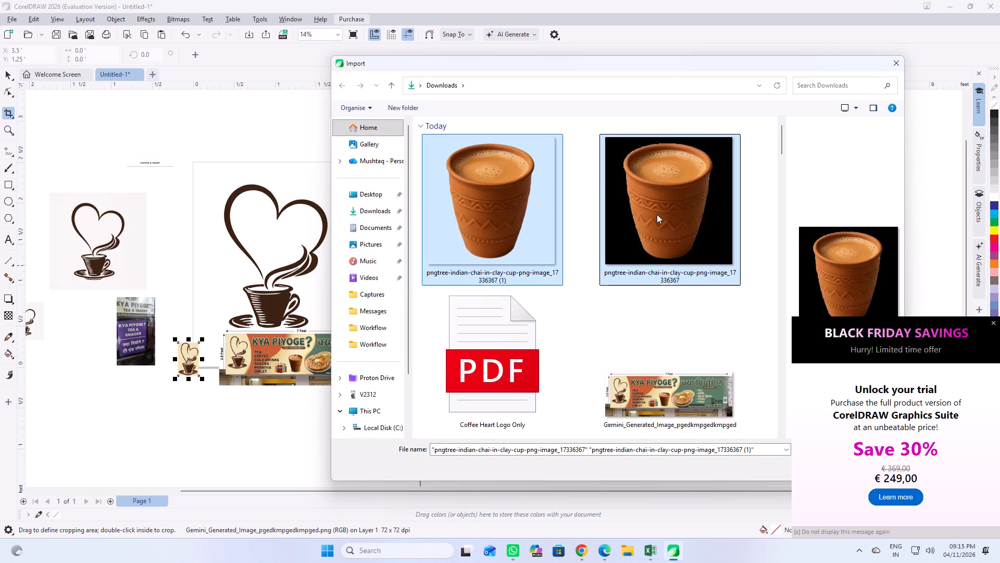
left_click(993, 323)
left_click(819, 467)
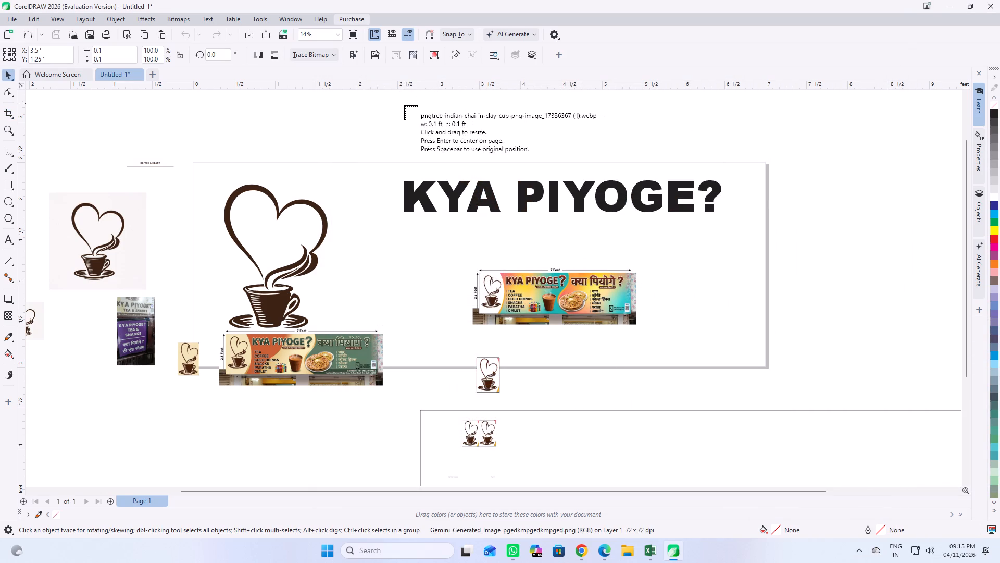
left_click(395, 118)
left_click(553, 126)
Resize the second imported kulhad image to just under 2 ft wide and place it beside the heart-and-cup logo, overlapping the page's bottom edge.
left_click(558, 131)
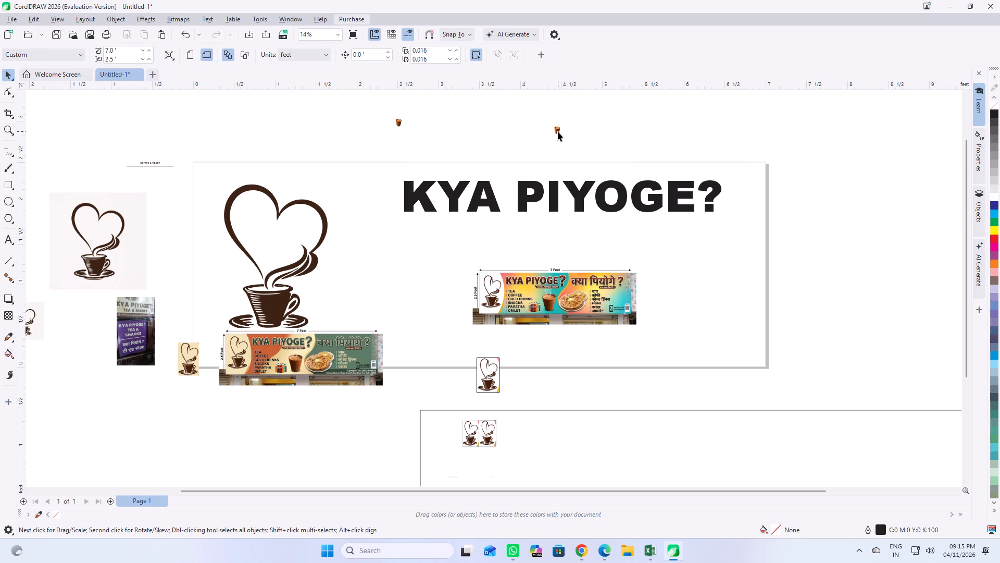
left_click_drag(565, 140, 813, 429)
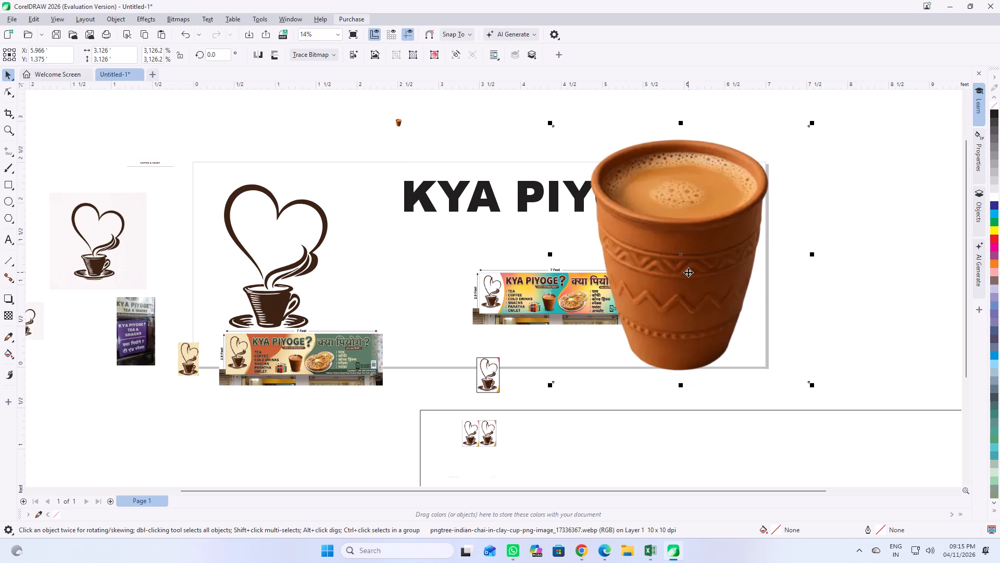
scroll(688, 272, "up", 4)
scroll(625, 327, "down", 7)
left_click_drag(644, 329, 471, 347)
scroll(493, 362, "up", 3)
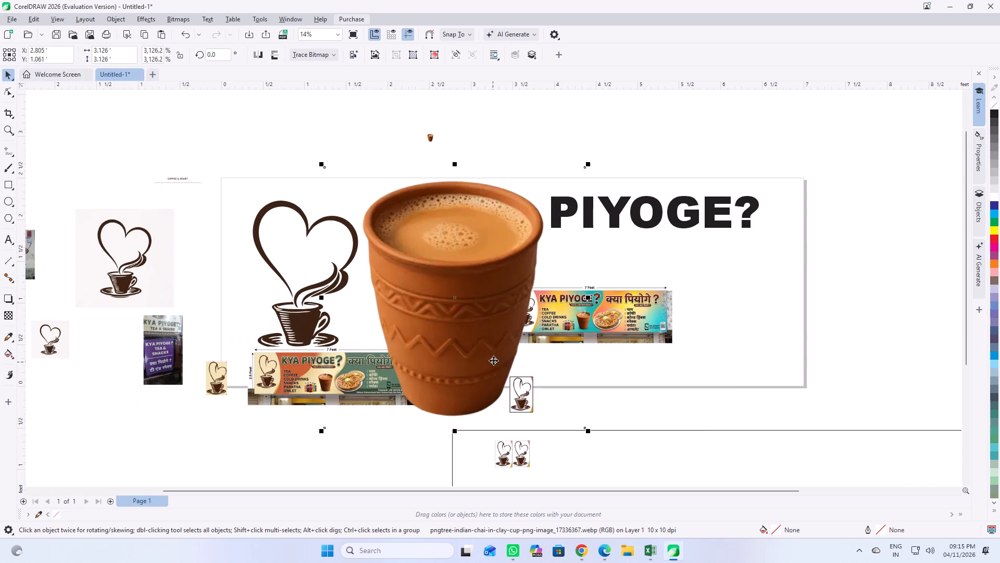
left_click_drag(590, 163, 527, 266)
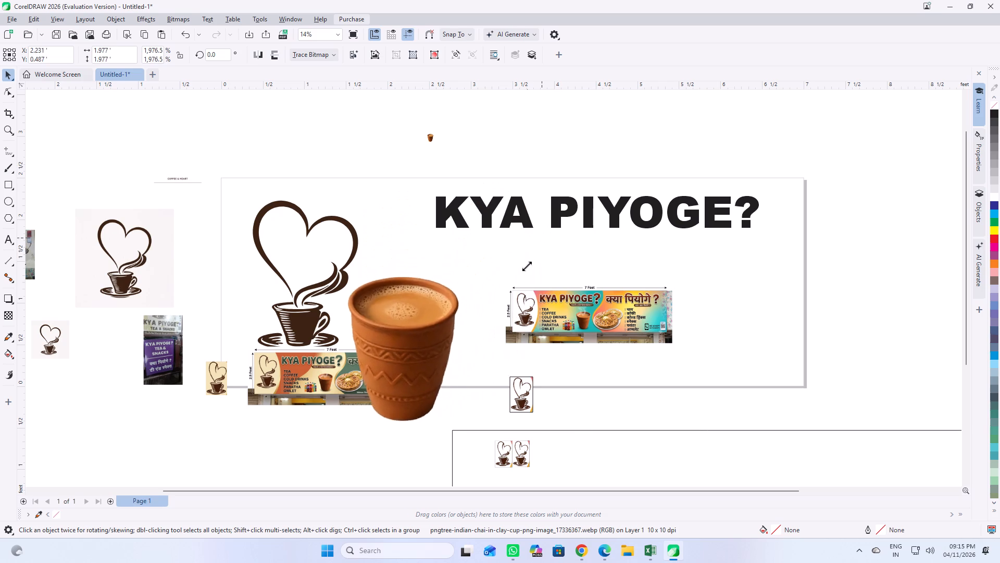
left_click_drag(527, 266, 521, 278)
Move the green-and-cream signboard mockup off the page to just below its bottom edge.
left_click_drag(305, 374, 258, 448)
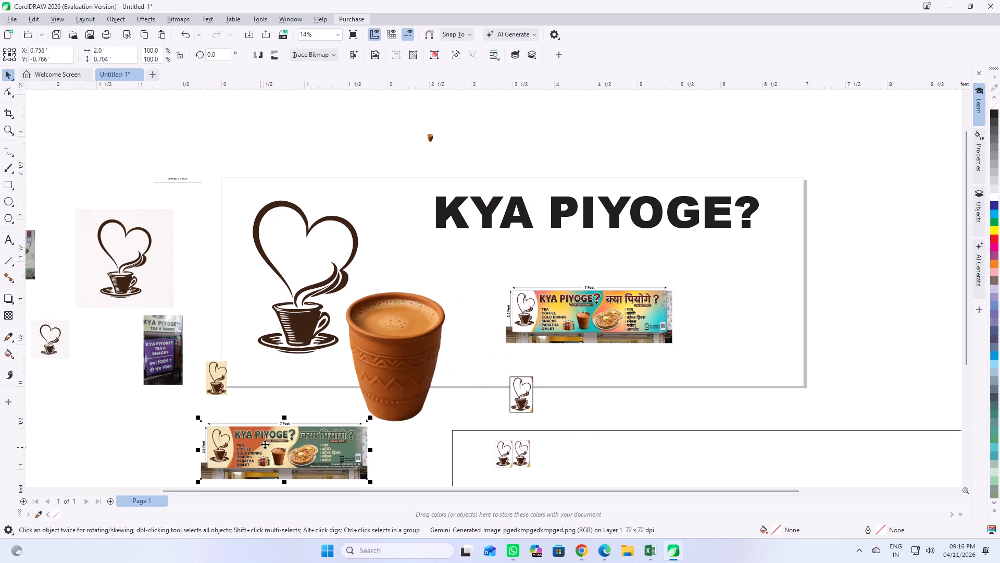
Examine the green-and-cream mockup's text and layout against the KYA PIYOGE? heading on the page.
scroll(414, 345, "up", 3)
scroll(415, 345, "down", 4)
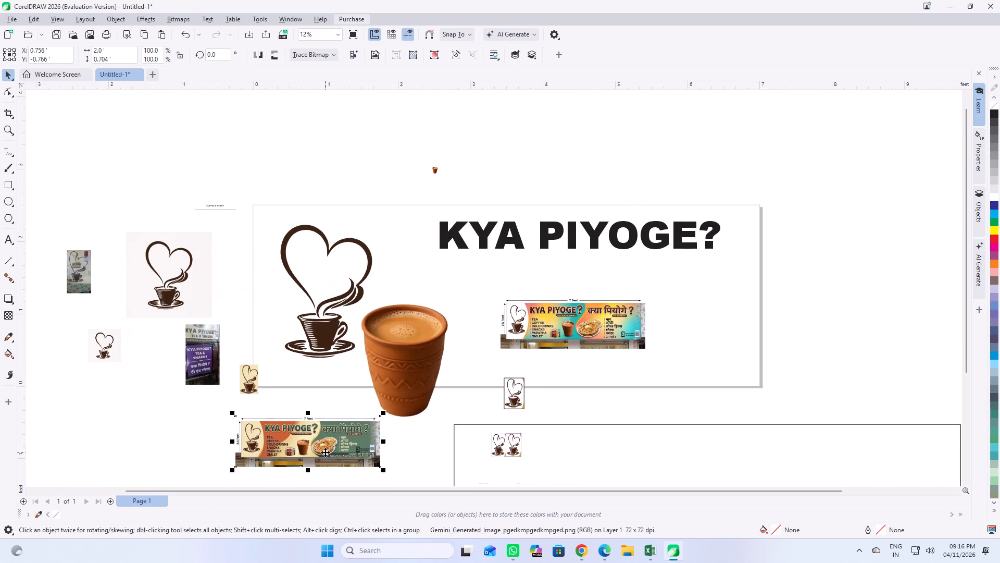
scroll(325, 452, "up", 5)
scroll(394, 421, "up", 3)
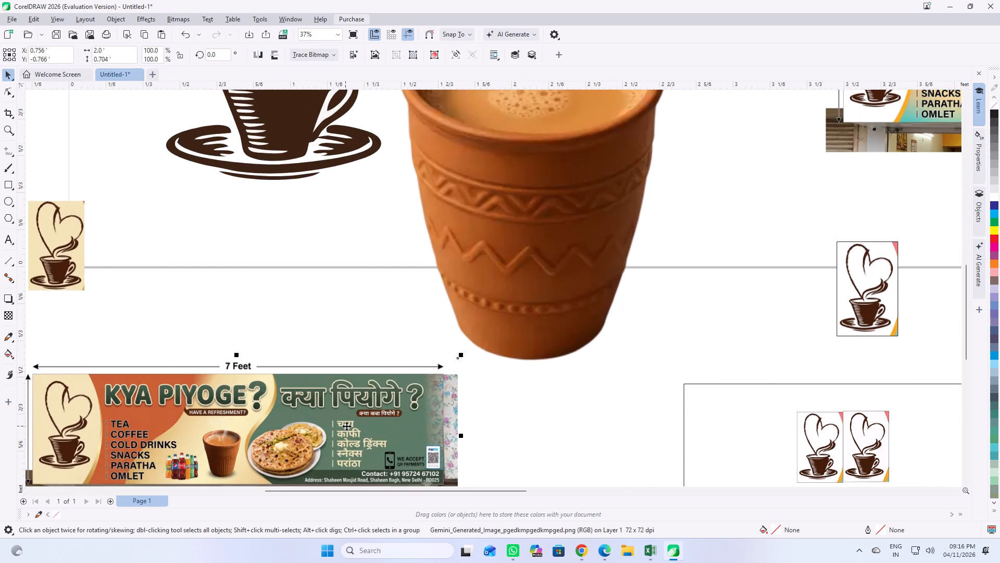
scroll(382, 417, "down", 9)
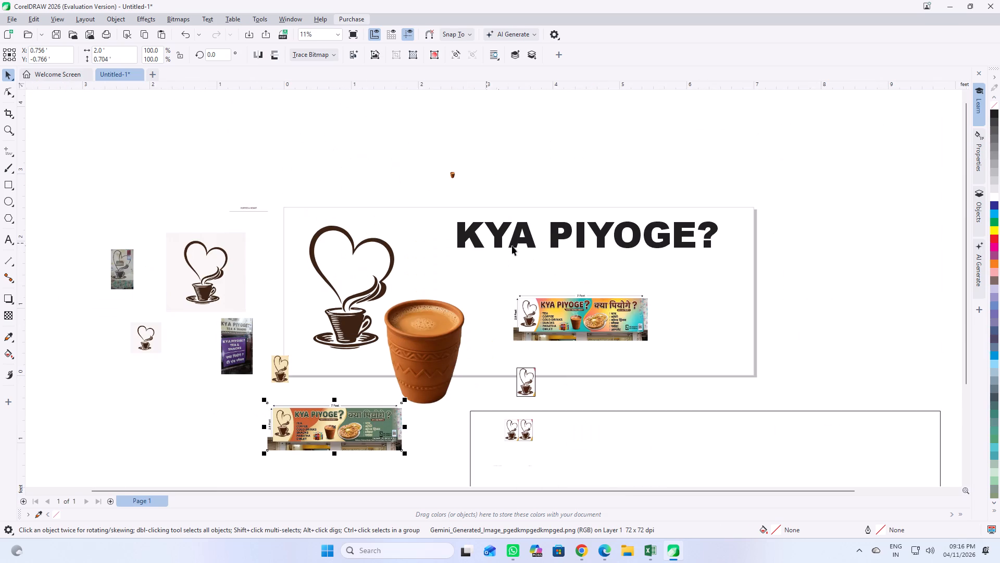
left_click(581, 239)
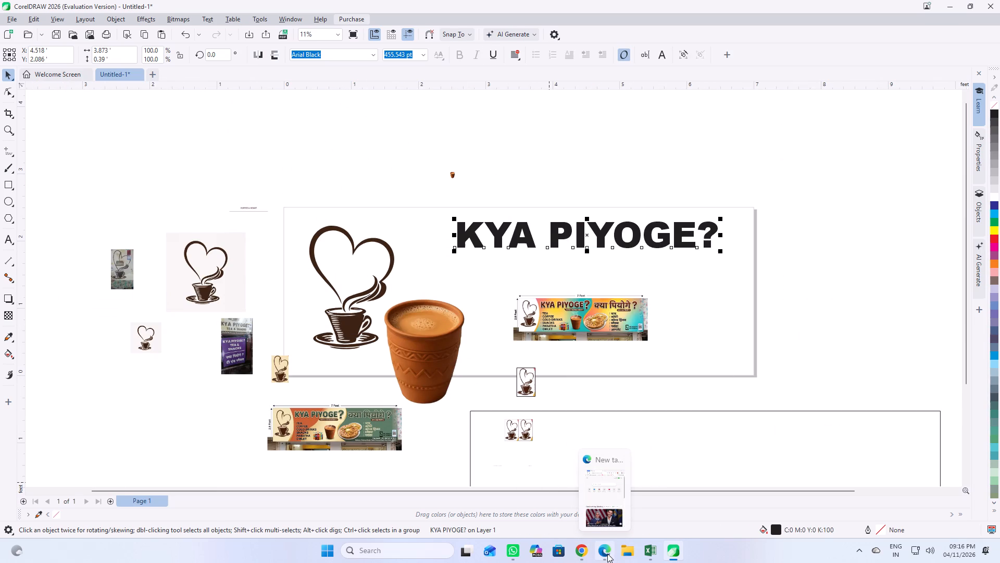
scroll(369, 422, "up", 9)
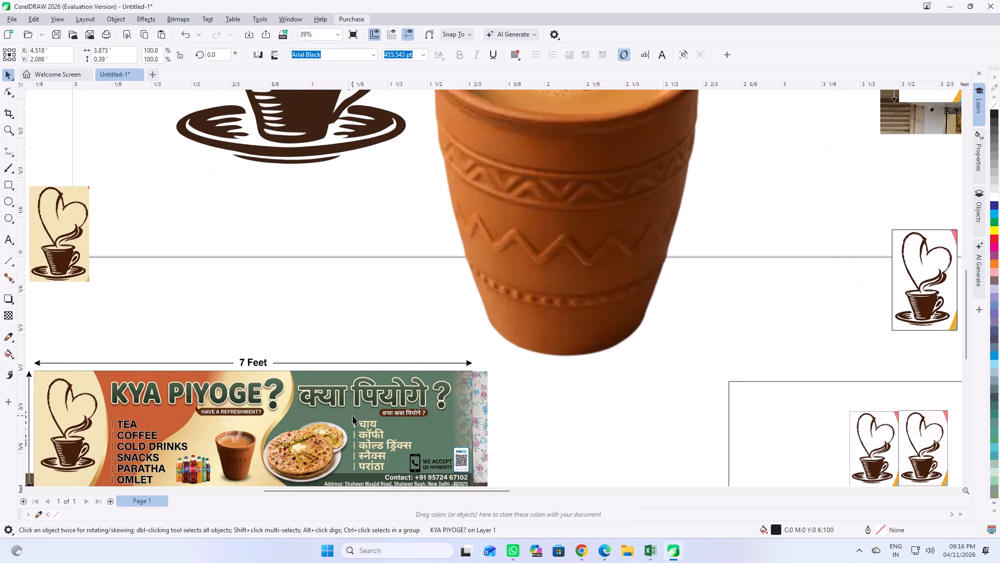
scroll(348, 437, "down", 8)
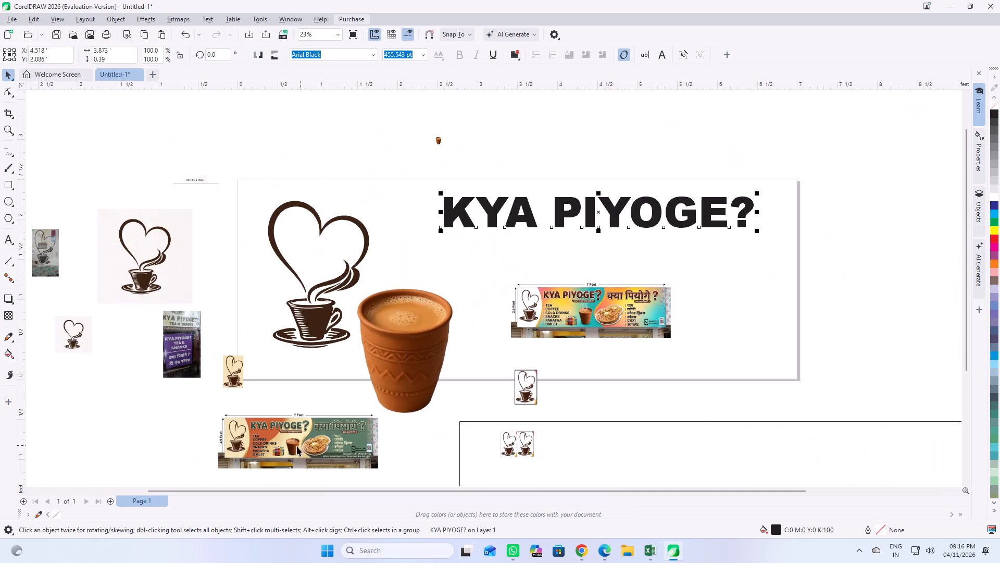
scroll(502, 340, "up", 3)
scroll(444, 397, "down", 3)
scroll(582, 562, "down", 3)
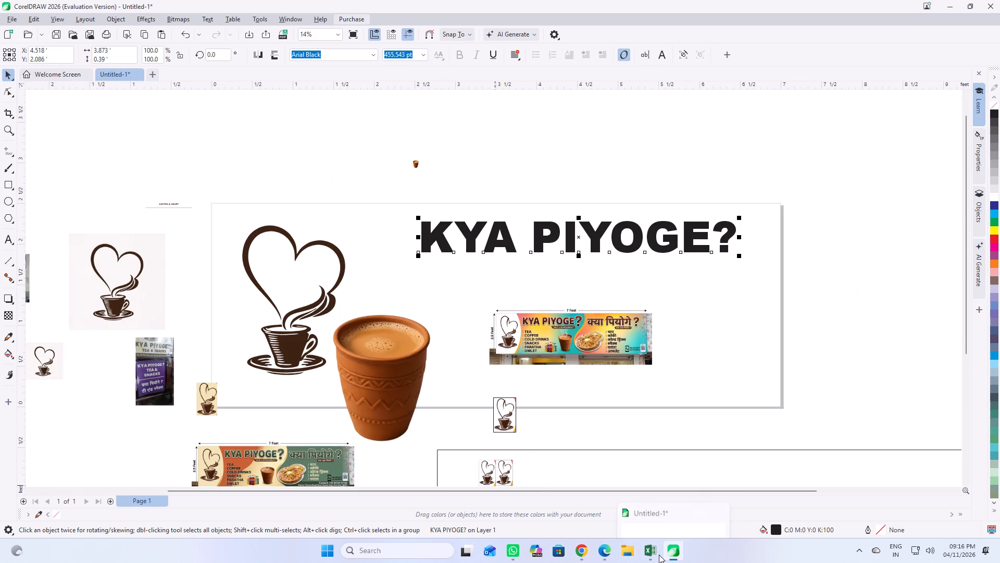
left_click(581, 553)
left_click(599, 506)
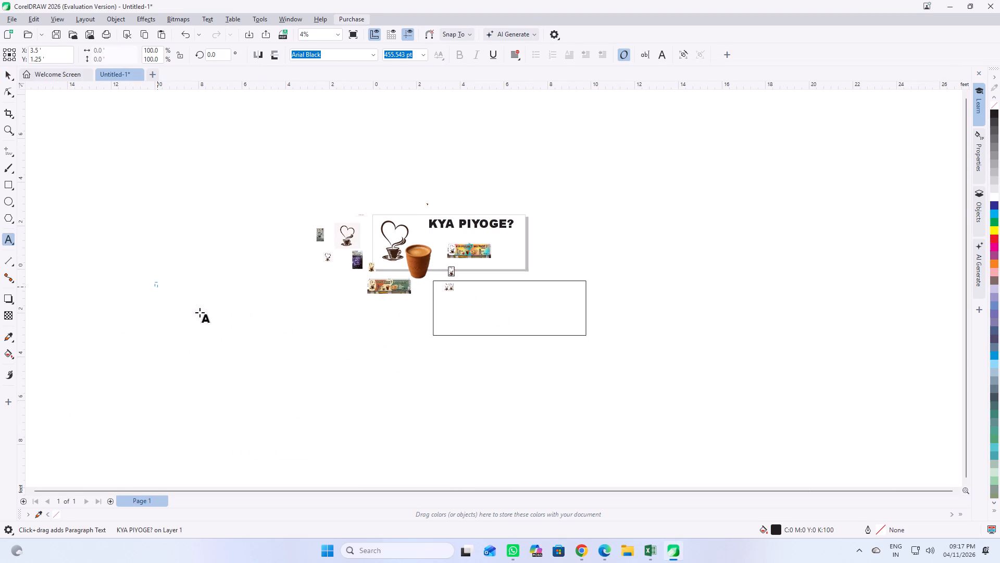
left_click_drag(199, 312, 328, 466)
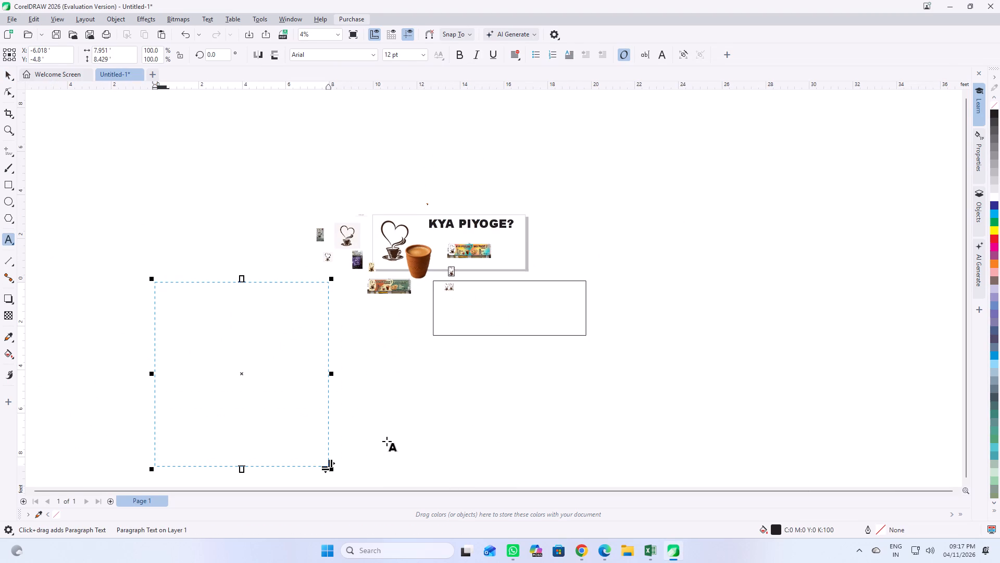
key("ctrl+v")
Shrink the pasted text's paragraph frame to about 3.3 × 3.5 ft.
scroll(167, 292, "up", 3)
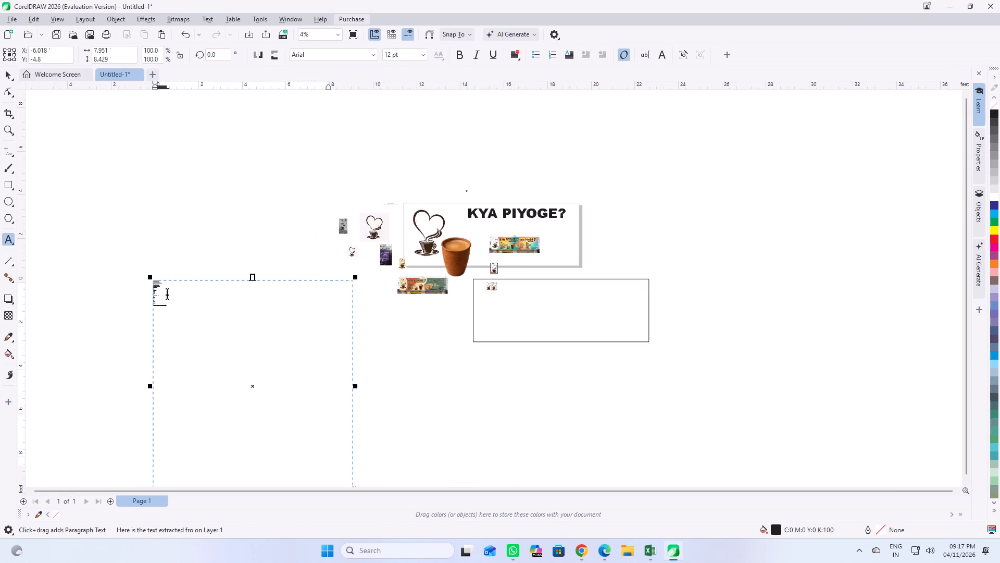
scroll(167, 292, "up", 7)
scroll(135, 255, "up", 9)
scroll(222, 249, "down", 6)
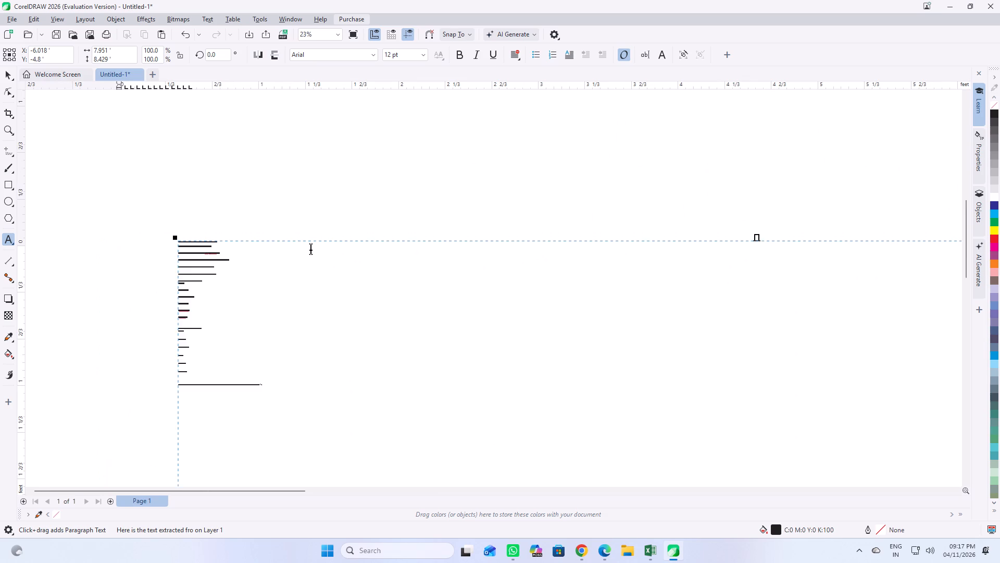
scroll(310, 248, "down", 18)
left_click_drag(447, 402, 436, 393)
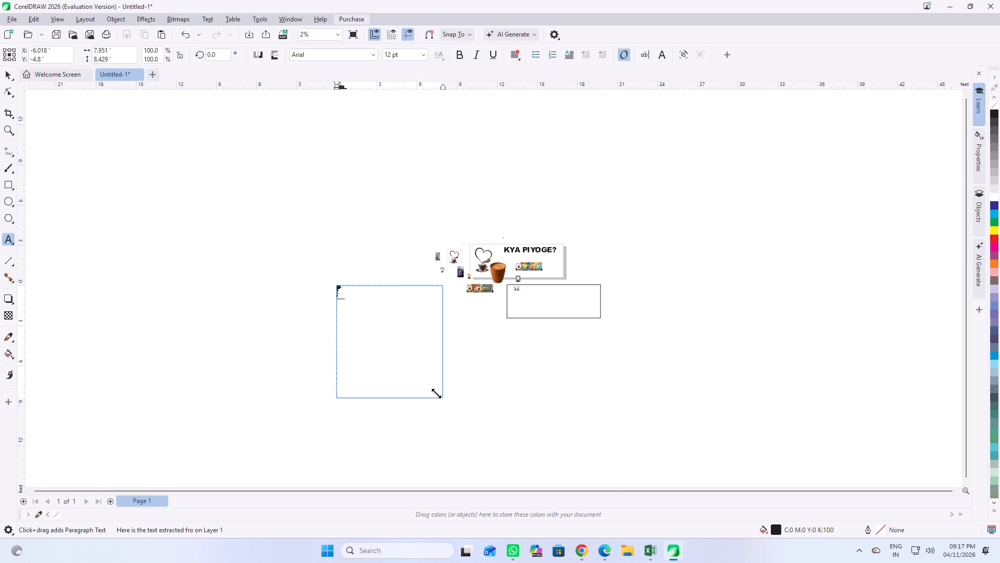
left_click_drag(436, 393, 385, 370)
Set the pasted paragraph text's font size to 72 pt.
scroll(350, 310, "up", 10)
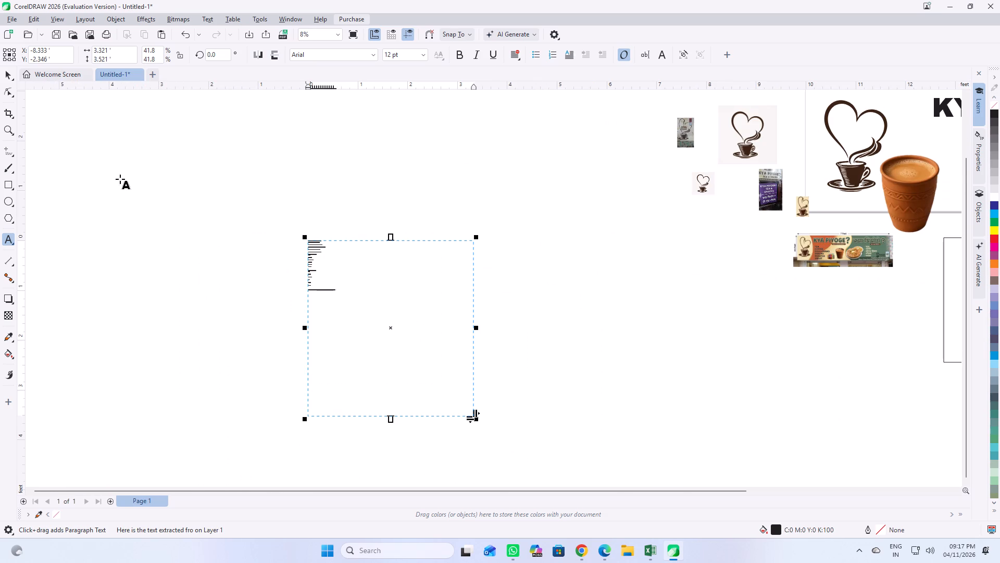
left_click(6, 77)
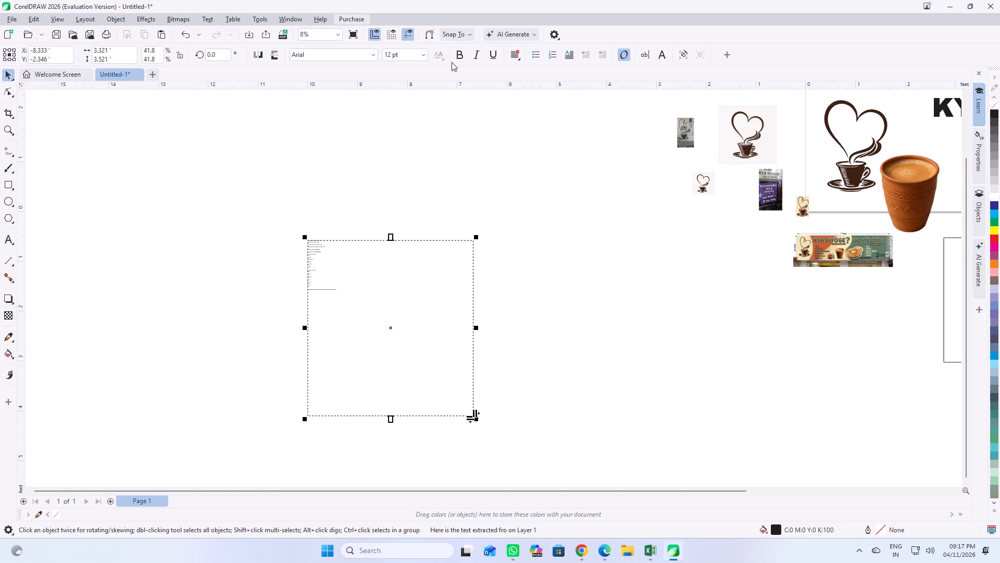
left_click(424, 55)
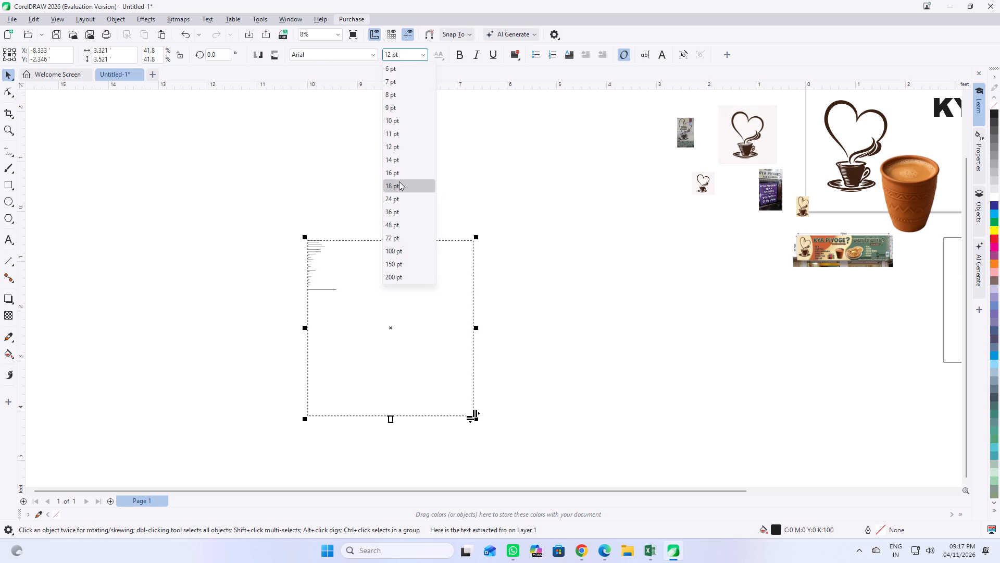
left_click(393, 236)
Delete the "Here is the text extracted from the image:" and Dimensions lines from the pasted text.
left_click(304, 368)
scroll(320, 245, "up", 6)
scroll(367, 311, "up", 1)
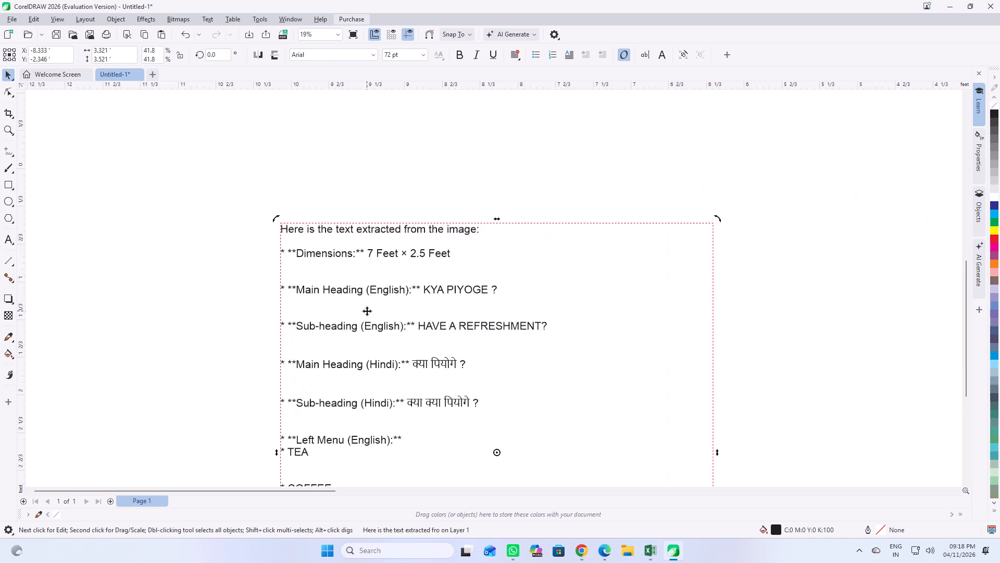
scroll(367, 311, "up", 4)
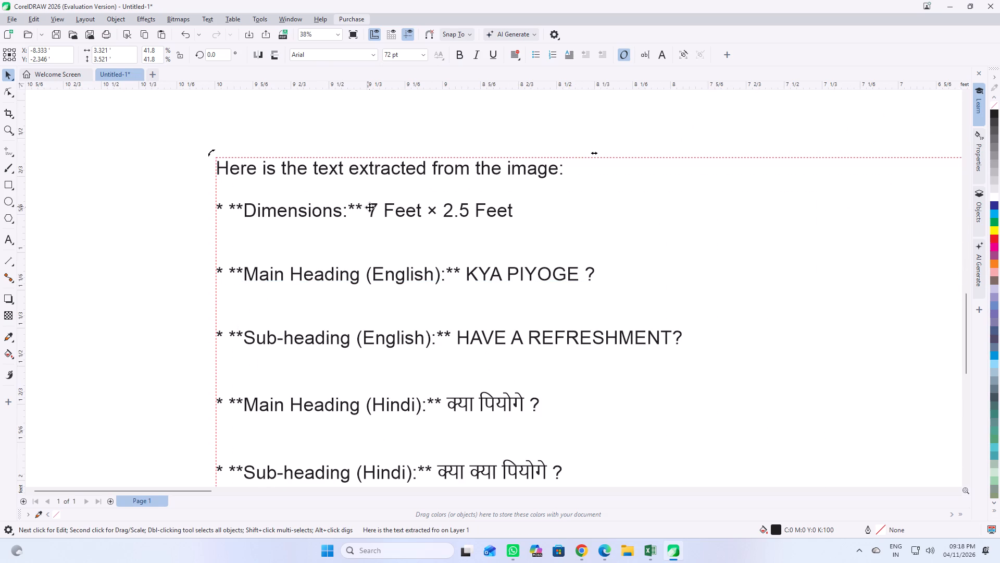
double_click(500, 214)
left_click_drag(518, 214, 229, 200)
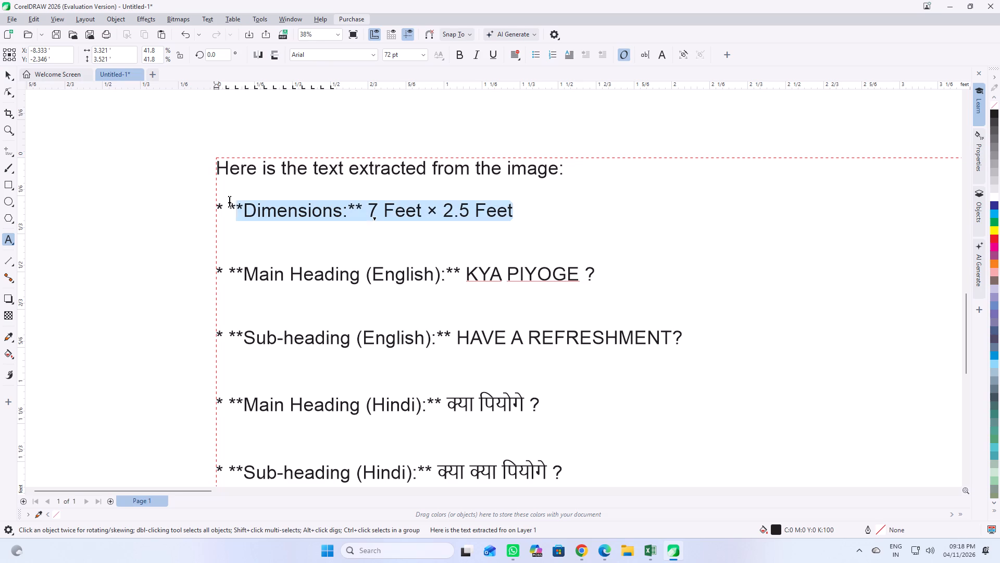
left_click_drag(229, 200, 219, 159)
key("BackSpace")
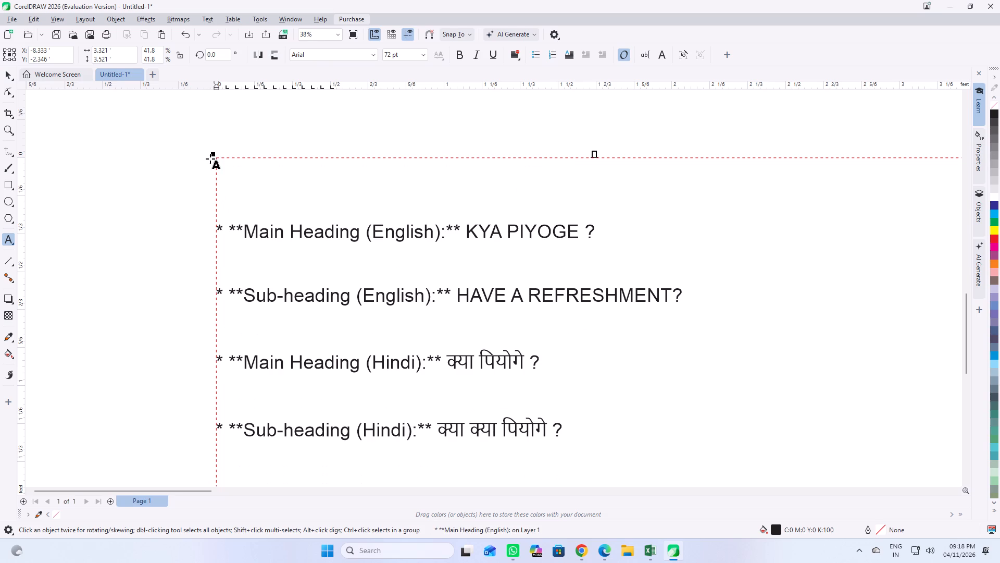
Remove the leading blank lines and the "* **Main Heading (English):**" label before KYA PIYOGE ?.
key("Delete")
key("Delete")
key("Delete")
key("Delete")
key("Delete")
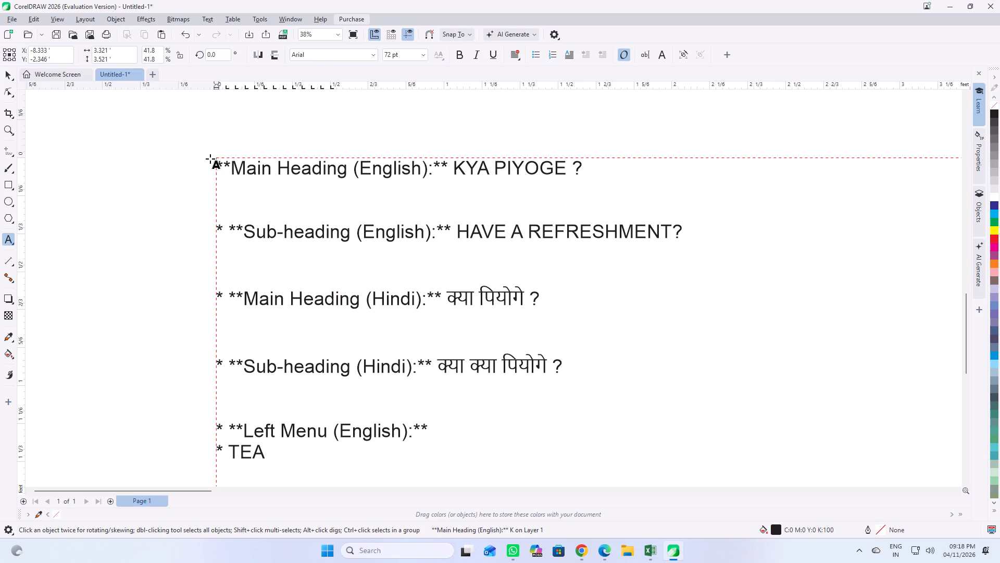
key("Delete")
key("Delete")
key("Delete")
key("Delete")
key("Delete")
key("Delete")
key("Delete")
key("Delete")
key("Delete")
key("Delete")
key("Delete")
key("Delete")
key("Delete")
key("Delete")
key("Delete")
key("Delete")
key("Delete")
key("Delete")
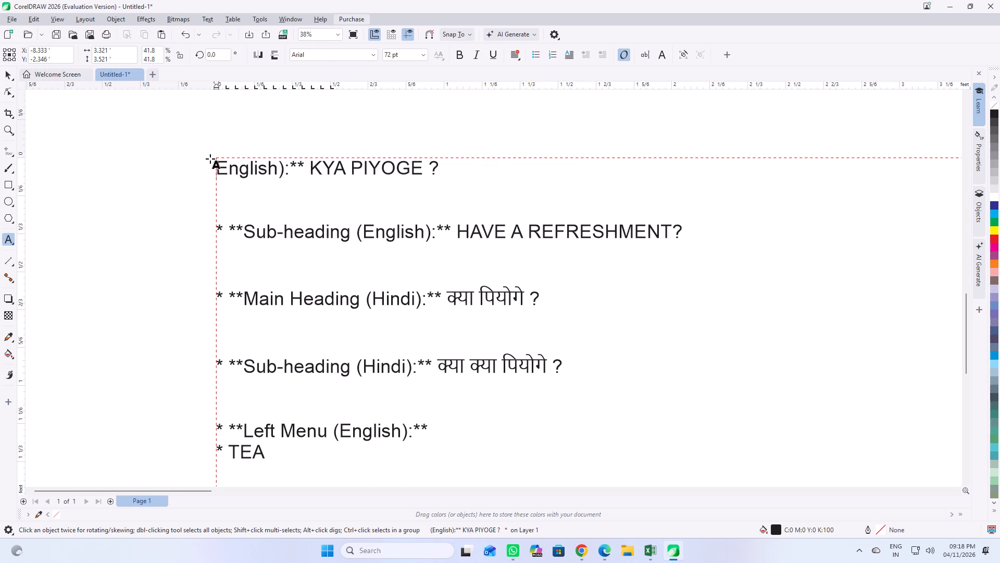
key("Delete")
key("Delete")
key("Delete")
key("Delete")
key("Delete")
key("Delete")
key("Delete")
key("Delete")
key("Delete")
key("Delete")
key("Delete")
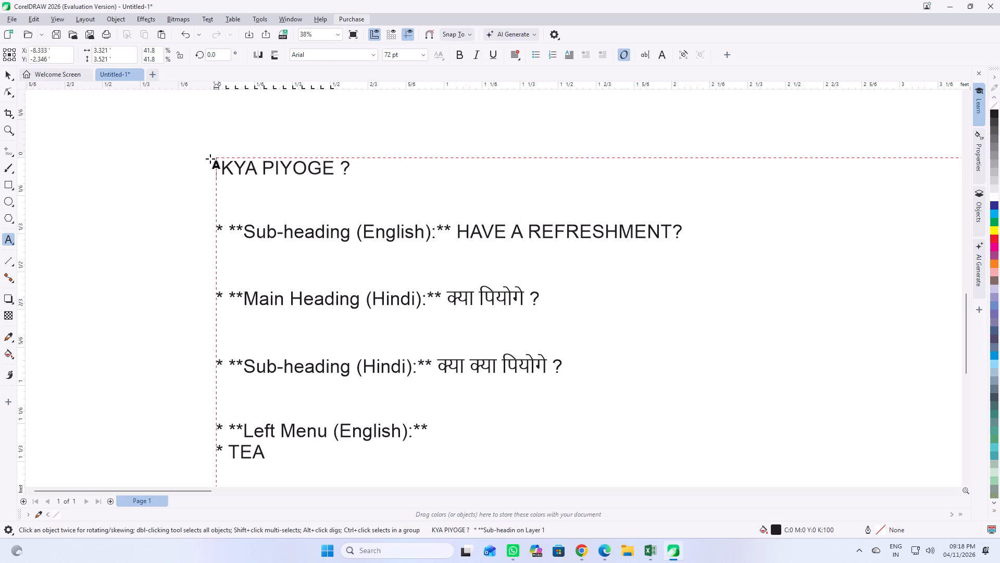
key("Delete")
Strip the "* **Sub-heading (English):**" label from HAVE A REFRESHMENT? and leave one blank line between it and KYA PIYOGE ?.
key("Down")
key("Down")
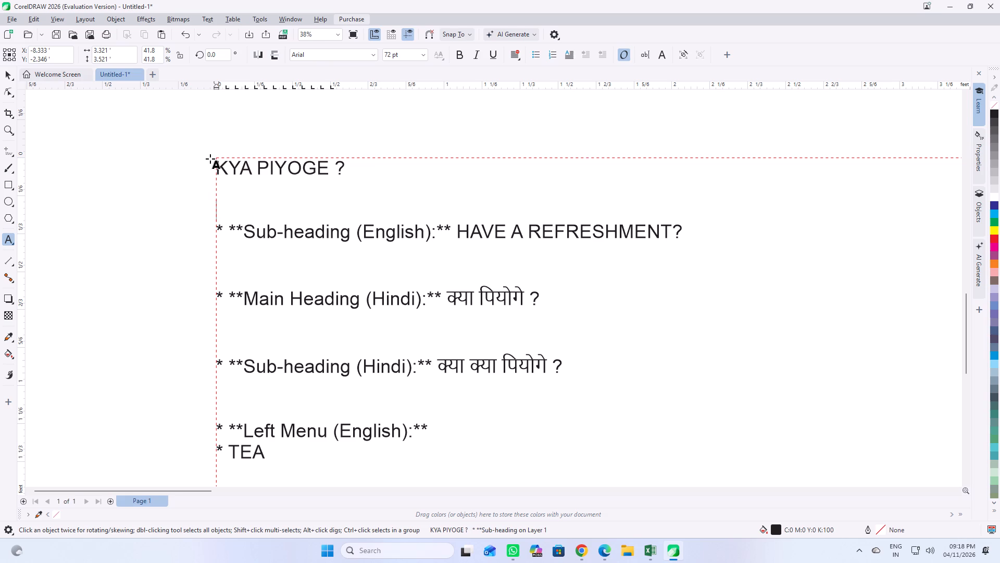
key("Up")
key("Delete")
key("Delete")
key("Delete")
key("Delete")
key("Delete")
key("Delete")
key("Delete")
key("Delete")
key("Delete")
key("Delete")
key("Delete")
key("Delete")
key("Delete")
key("Delete")
key("Delete")
key("Delete")
key("Delete")
key("Delete")
key("Delete")
key("Delete")
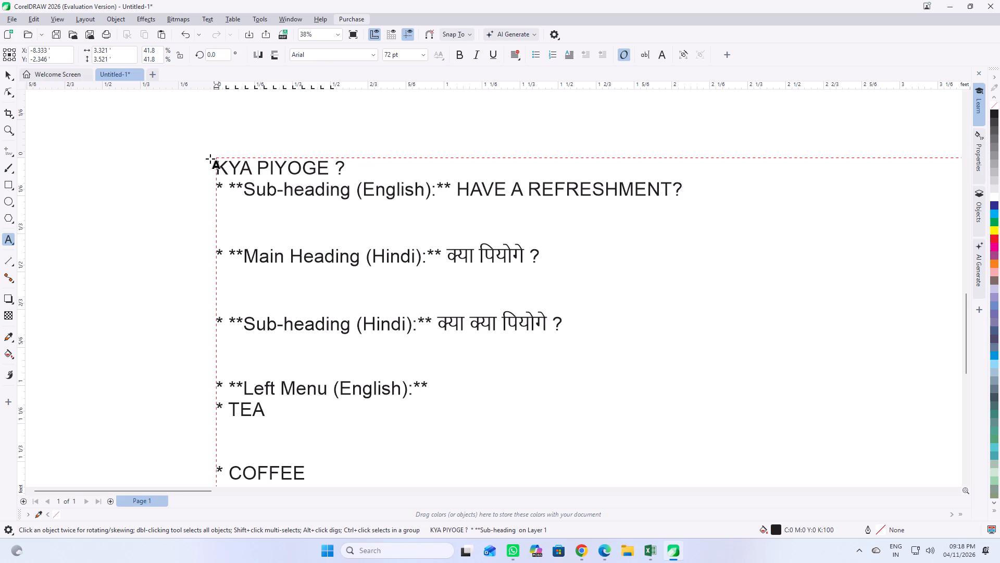
key("Delete")
key("Delete")
key("Delete")
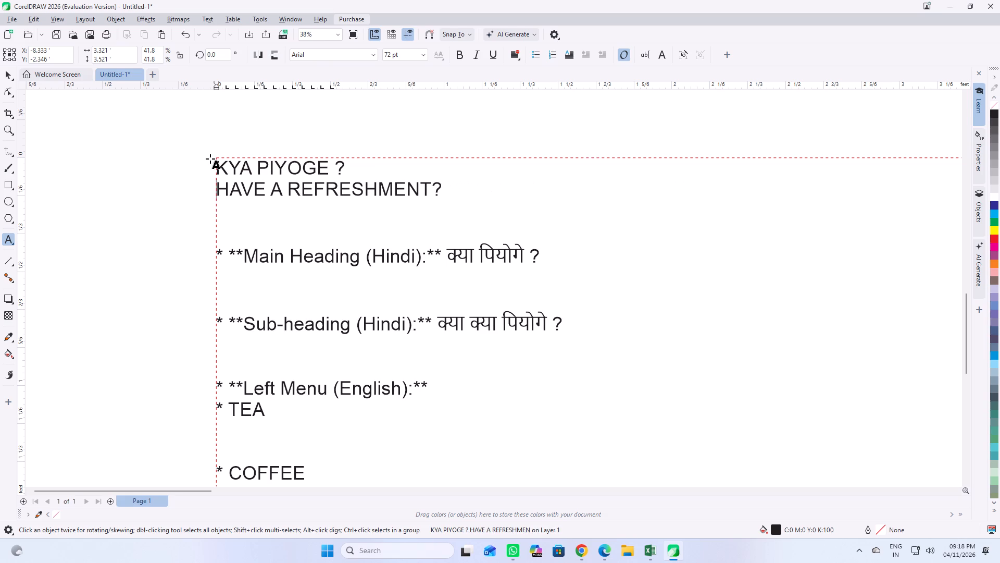
key("Return")
Remove the "* **Main Heading (Hindi):**" label before क्या पियोगे ?.
key("Down")
key("Down")
key("Down")
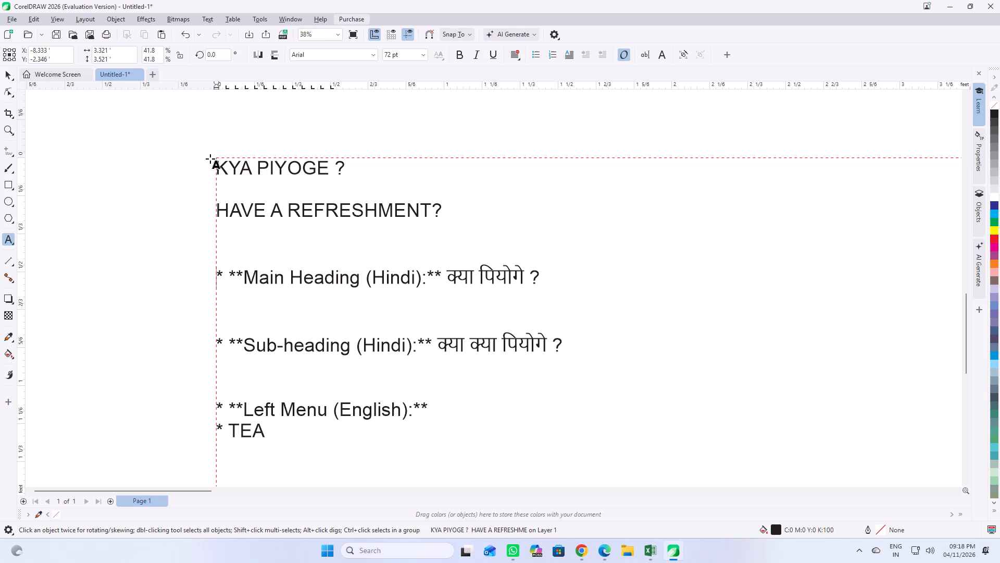
key("Delete")
key("Delete")
key("Delete")
key("Delete")
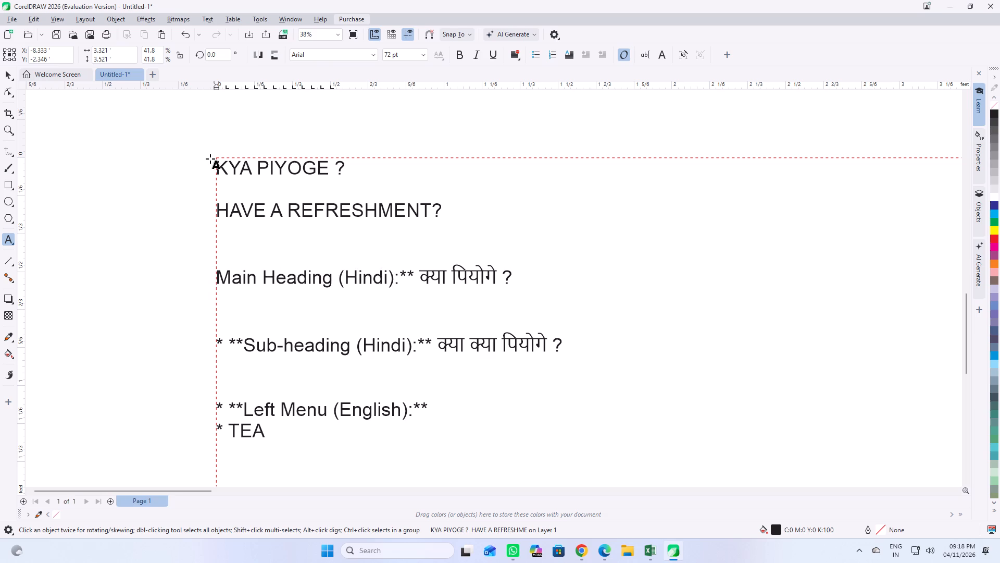
key("Delete")
key("Delete")
key("Delete")
key("Delete")
key("Delete")
key("Delete")
key("Delete")
key("Delete")
key("Delete")
key("Delete")
key("Delete")
key("Delete")
key("Delete")
key("Delete")
key("Delete")
key("Delete")
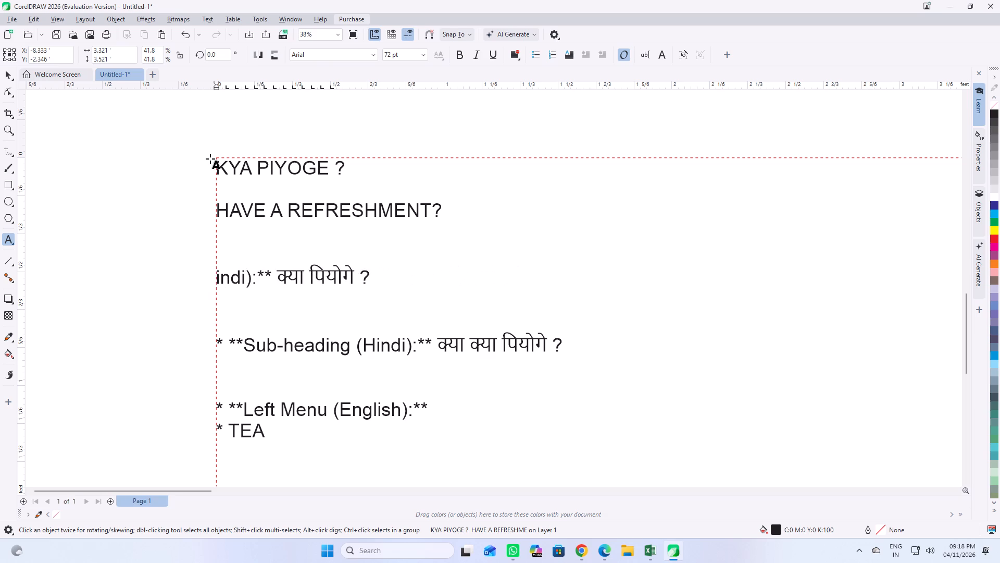
key("Delete")
key("Delete")
key("Delete")
key("Delete")
key("Delete")
key("Delete")
key("Delete")
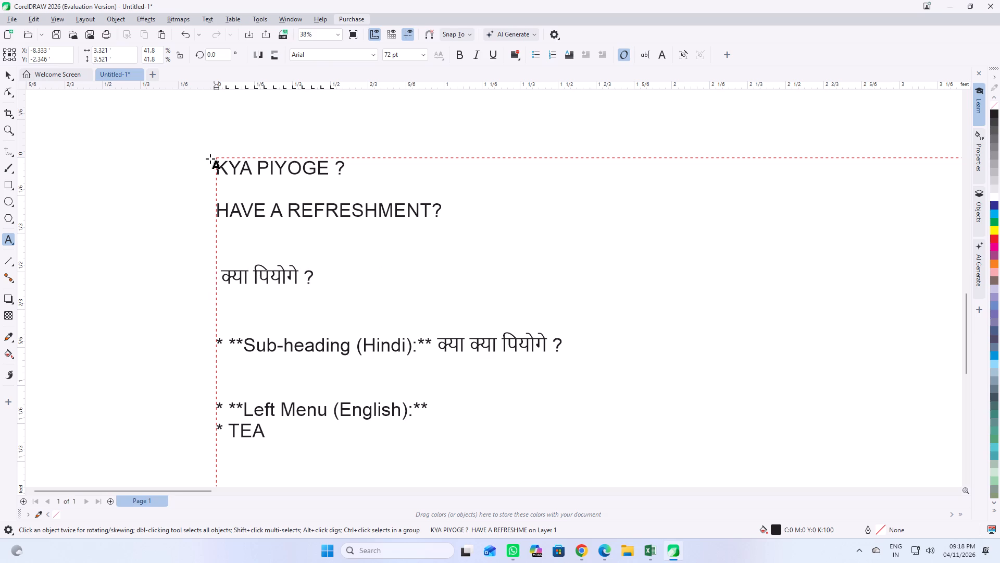
key("Delete")
Remove the "* **Sub-heading (Hindi):**" label before क्या क्या पियोगे ?.
key("Down")
key("Down")
key("Down")
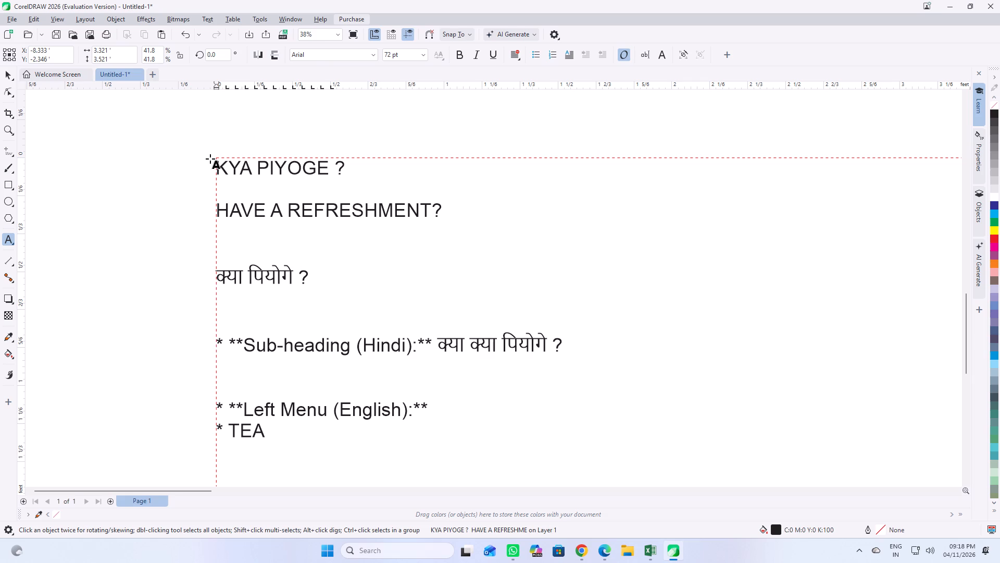
key("Delete")
key("Delete")
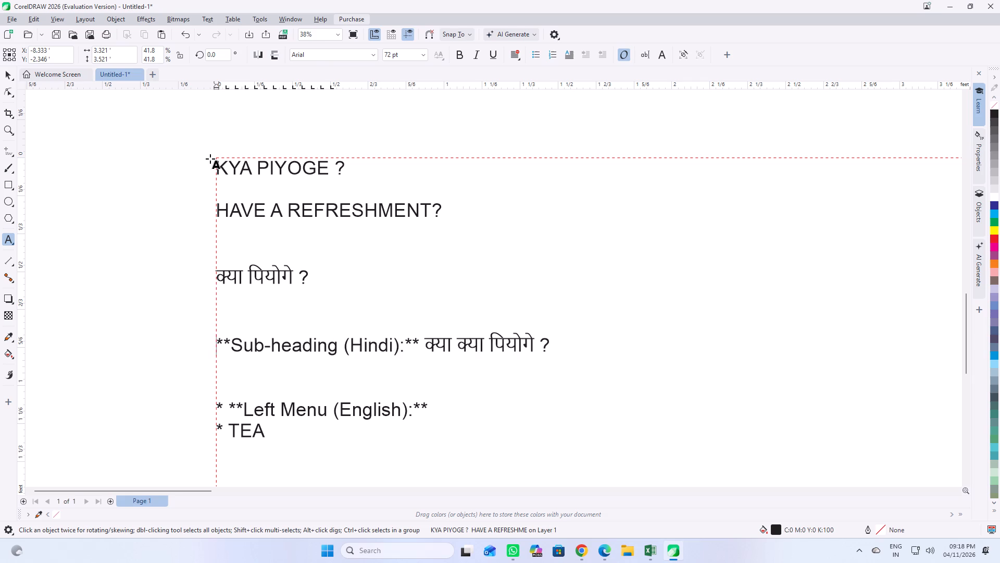
key("Delete")
key("Delete")
key("Delete")
key("Delete")
key("Delete")
key("Delete")
key("Delete")
key("Delete")
key("Delete")
key("Delete")
key("Delete")
key("Delete")
key("Delete")
key("Delete")
key("Delete")
key("Delete")
key("Delete")
key("Delete")
key("Delete")
key("Delete")
key("Delete")
key("Delete")
key("Delete")
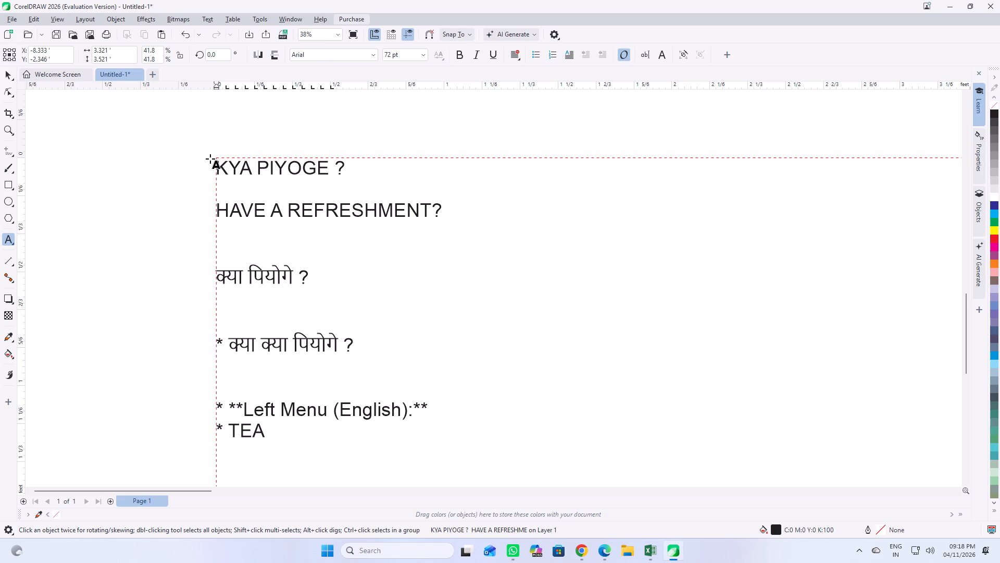
key("Delete")
key("Delete")
Remove the "* **Left Menu (English):**" label and the bullet before TEA.
key("Down")
key("Down")
key("Down")
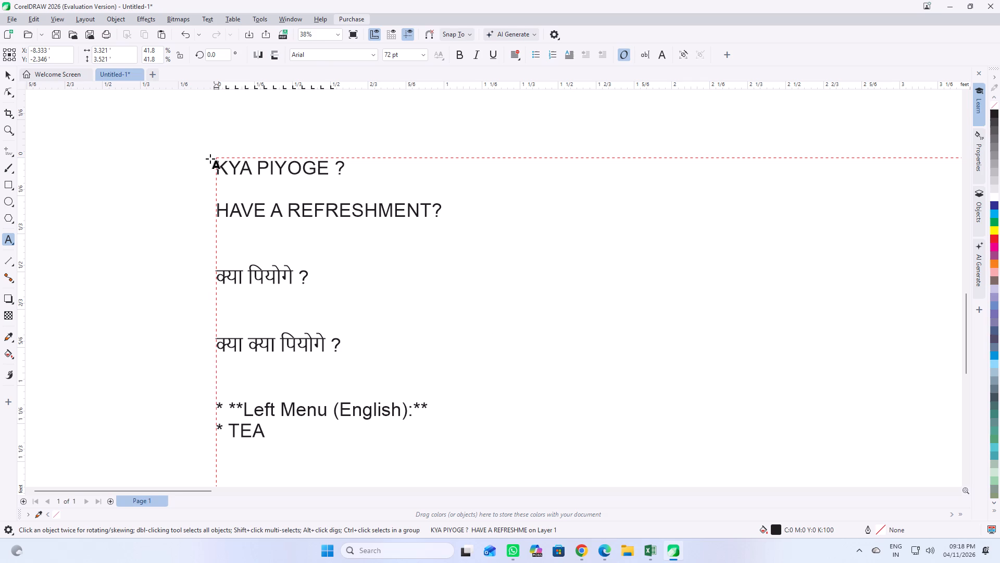
key("Delete")
key("Delete")
key("Delete")
key("Delete")
key("Delete")
key("Delete")
key("Delete")
key("Delete")
key("Delete")
key("Delete")
key("Delete")
key("Delete")
key("Delete")
key("Delete")
key("Delete")
key("Delete")
key("Delete")
key("Delete")
key("Delete")
key("Delete")
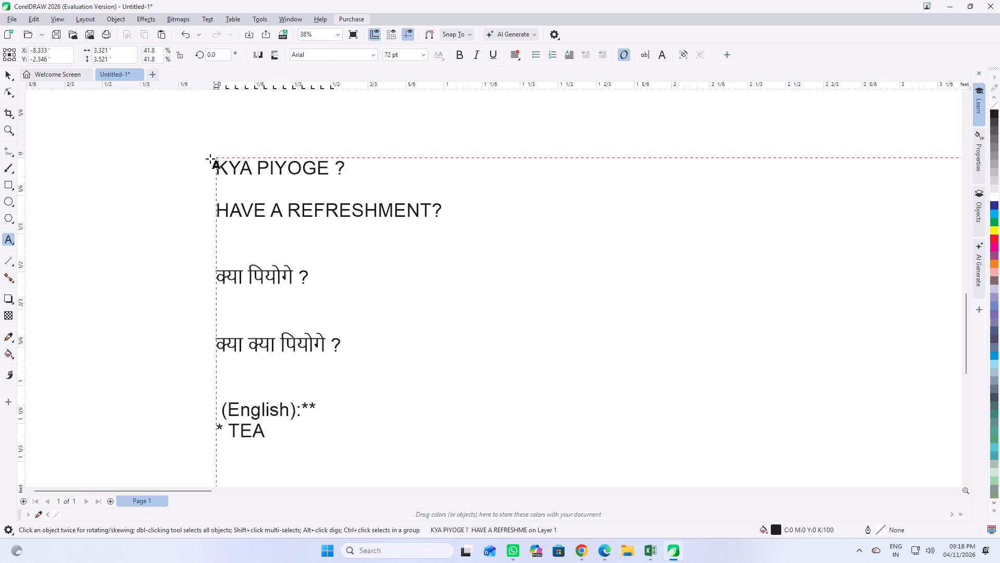
key("Delete")
key("Delete")
key("Delete")
key("Delete")
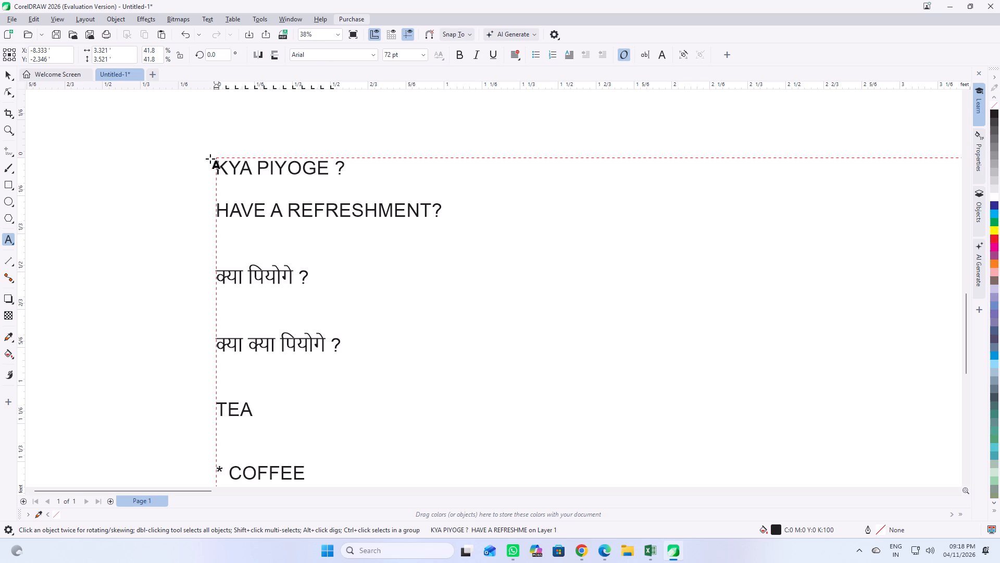
Strip the bullets and extra blank lines from COFFEE, COLD DRINKS, SNACKS, PARATHA and OMLET so they follow TEA on consecutive lines.
key("Down")
key("Delete")
key("Delete")
key("Delete")
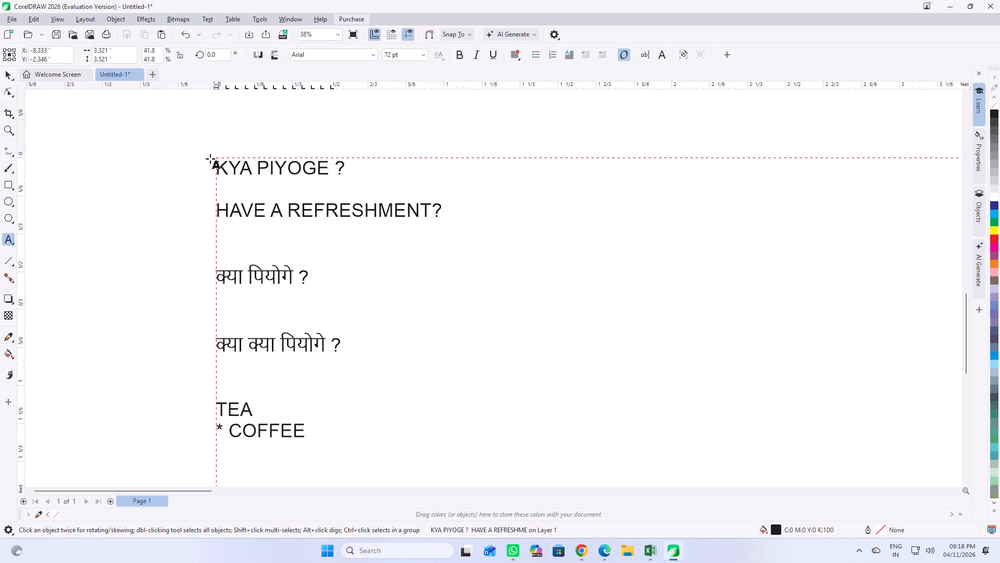
key("Delete")
key("Down")
key("Delete")
key("Delete")
key("Delete")
key("Delete")
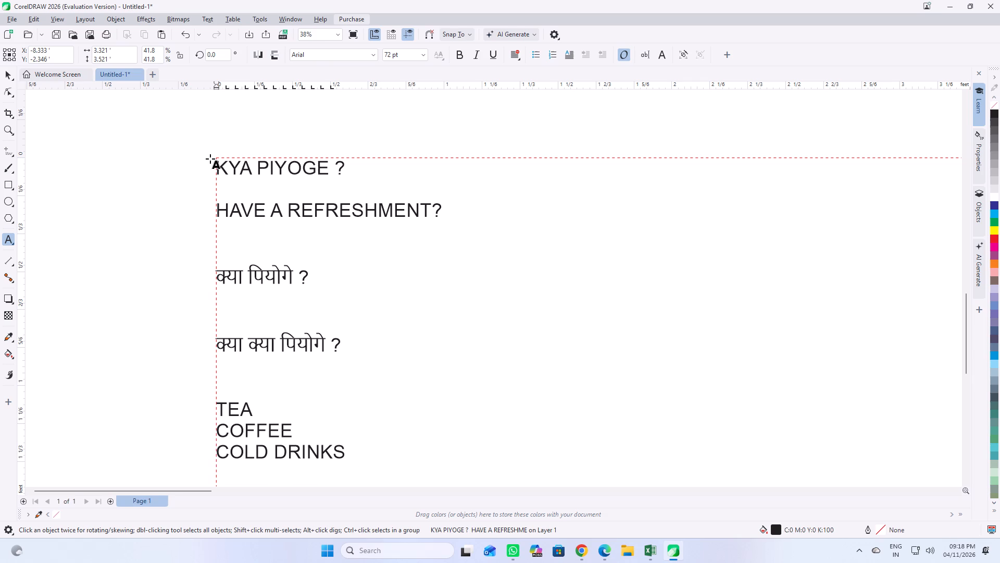
key("Down")
key("Delete")
key("Delete")
key("Delete")
key("Delete")
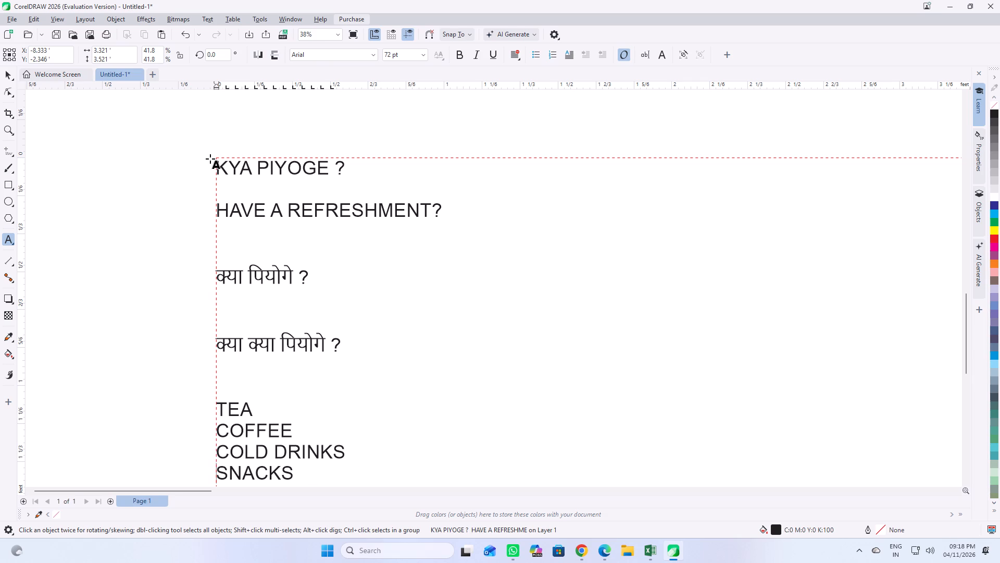
key("Down")
key("Delete")
key("Delete")
key("Delete")
key("Delete")
key("Down")
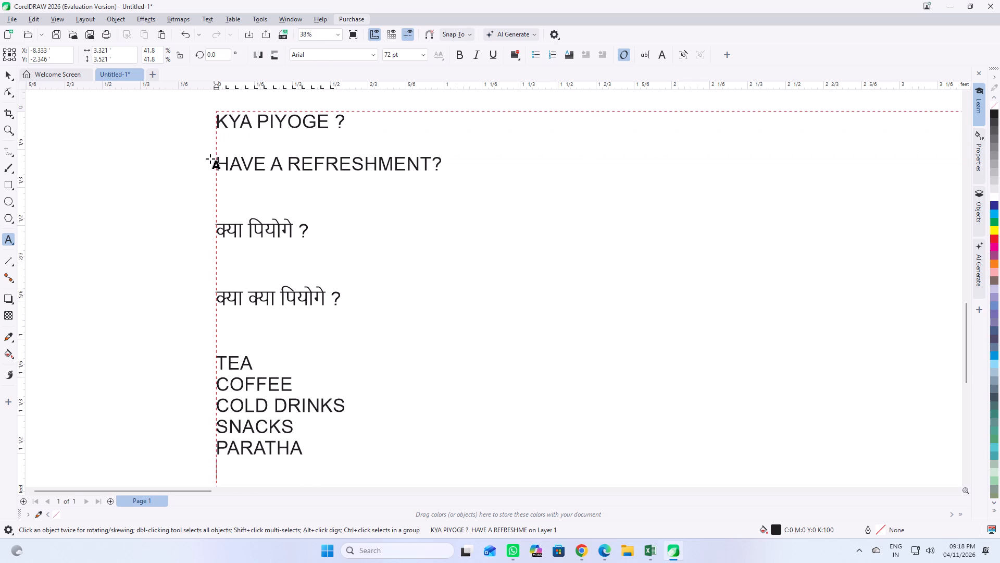
key("Delete")
key("Delete")
key("Delete")
key("Delete")
Remove the "* **Right Menu (Hindi):**" label above चाय.
key("Down")
key("Down")
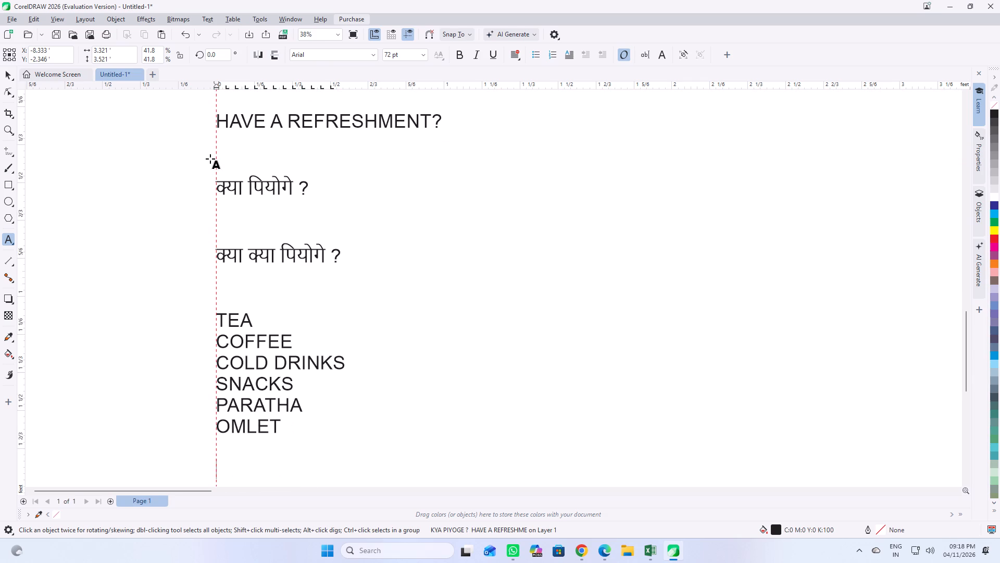
key("Down")
key("Up")
key("Down")
key("Down")
key("Down")
key("Down")
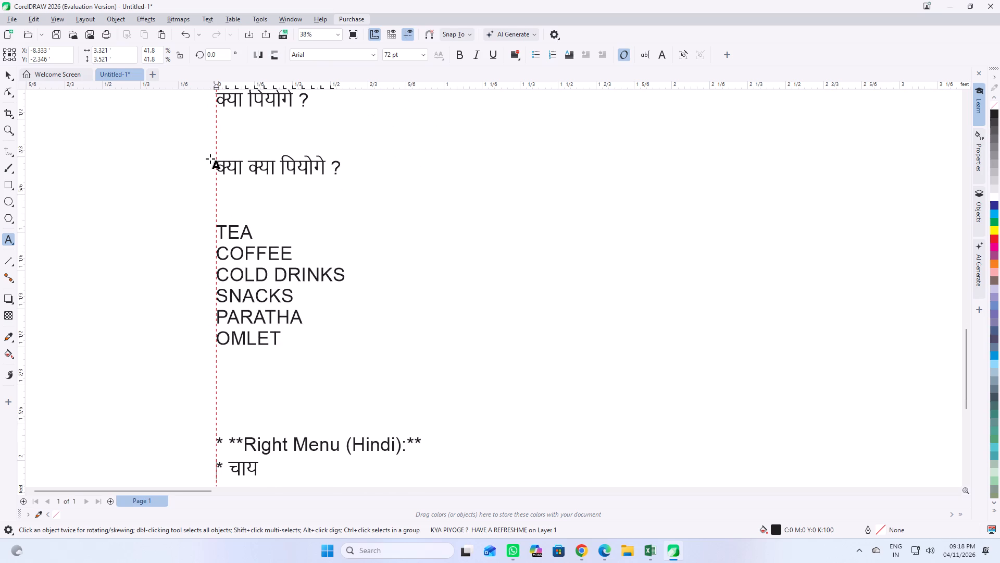
key("Up")
key("Up")
key("Down")
key("Delete")
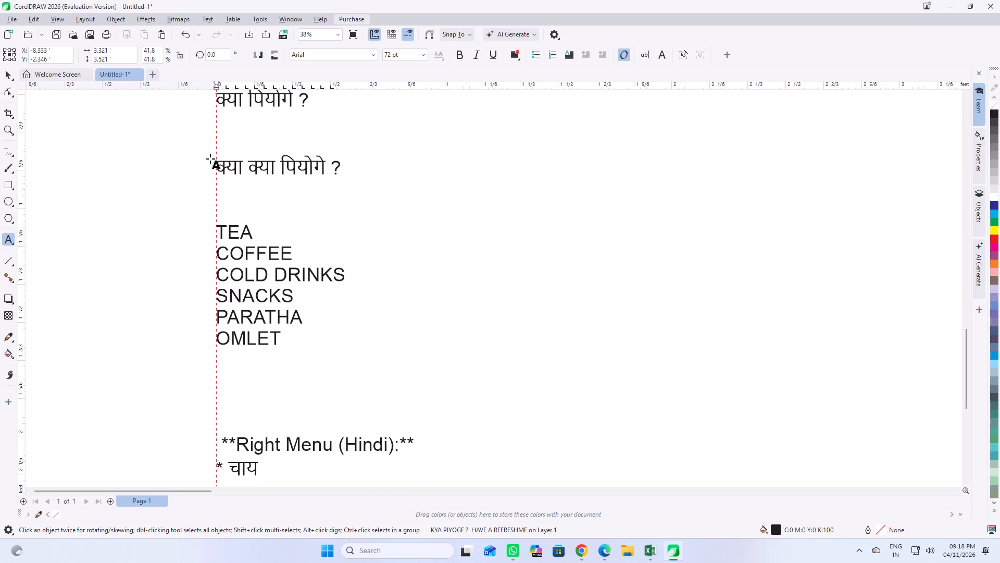
key("Delete")
key("Delete")
key("Delete")
key("Delete")
key("Delete")
key("Delete")
key("Delete")
key("Delete")
key("Delete")
key("Delete")
key("Delete")
key("Delete")
key("Delete")
key("Delete")
key("Delete")
key("Delete")
key("Delete")
key("Delete")
key("Delete")
key("Delete")
key("Delete")
key("Delete")
key("Delete")
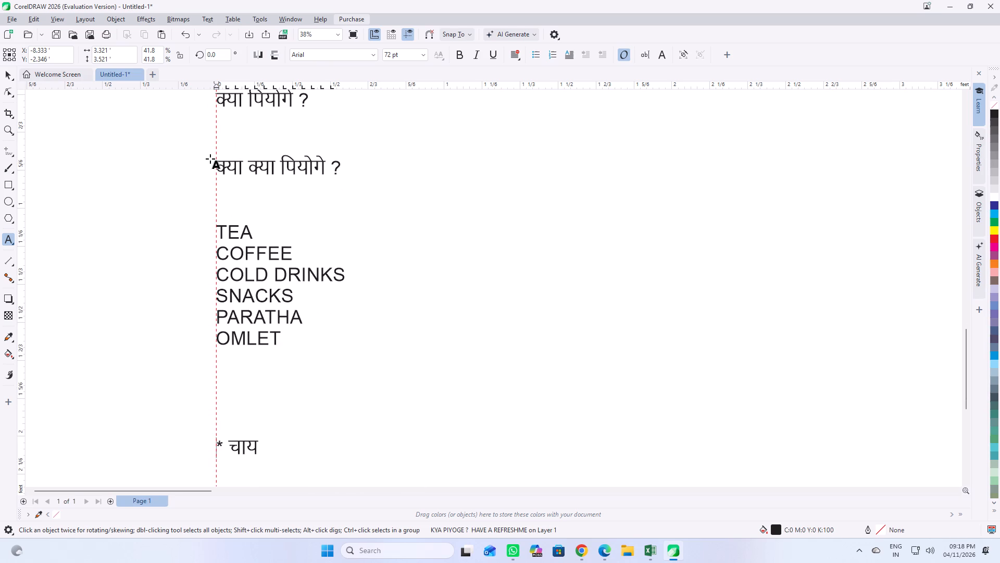
key("Delete")
Strip the bullets and extra blank lines from चाय, कॉफ़ी, कोल्ड ड्रिंक्स, स्नैक्स and परांठा to form a consecutive list.
key("Down")
key("Delete")
key("Delete")
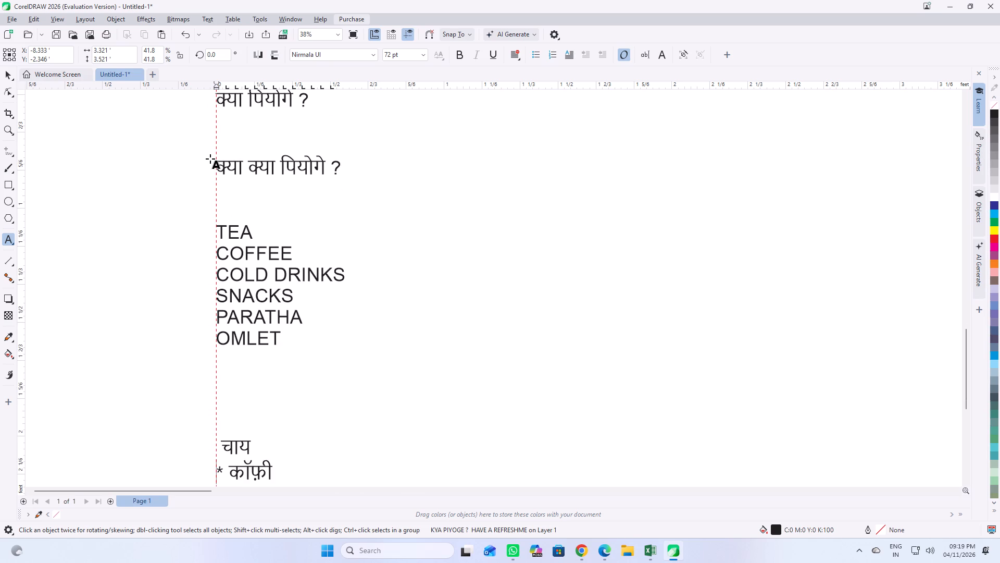
key("Delete")
key("Delete")
key("Up")
key("Delete")
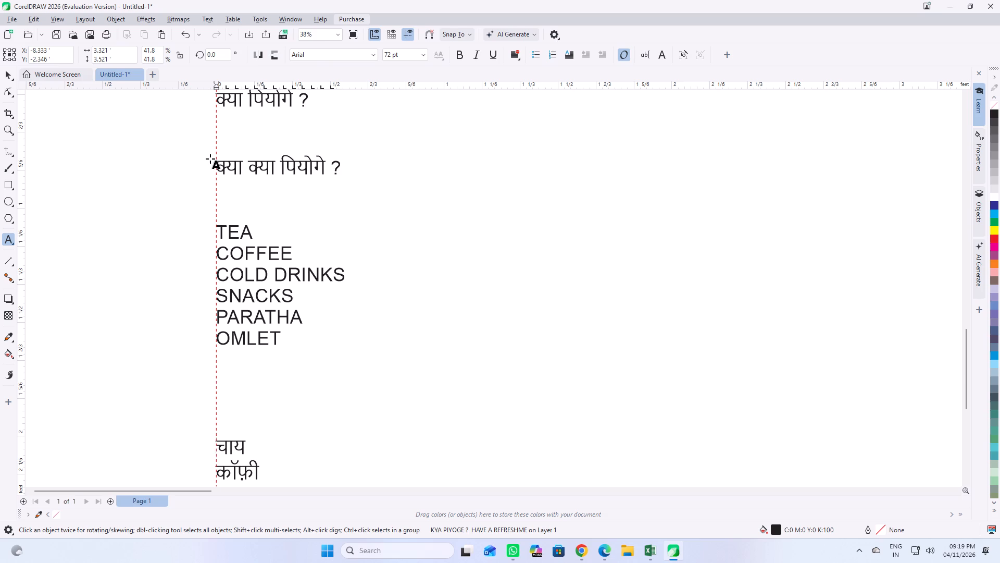
key("Down")
key("Down")
key("Delete")
key("Delete")
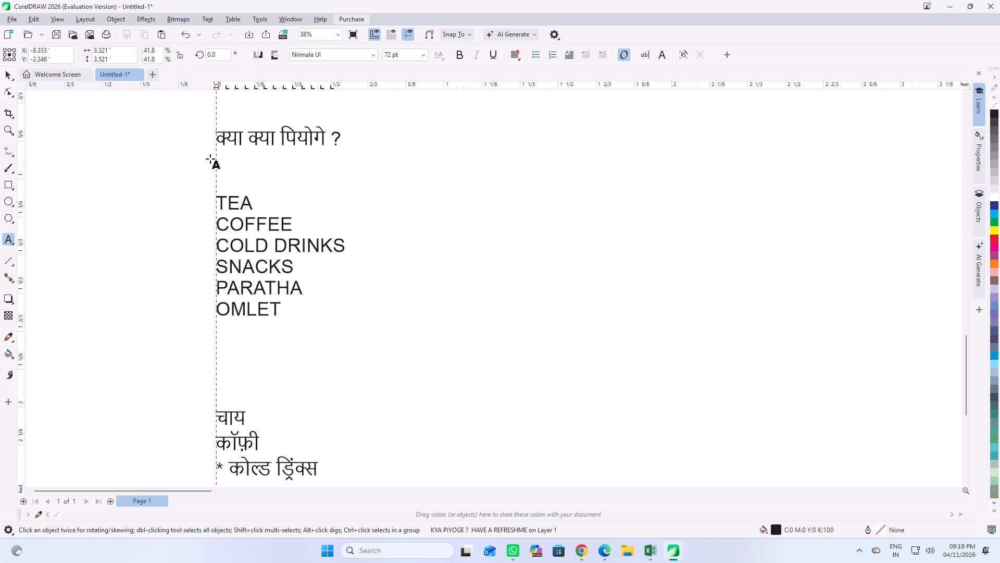
key("Delete")
key("Delete")
key("Down")
key("Delete")
key("Delete")
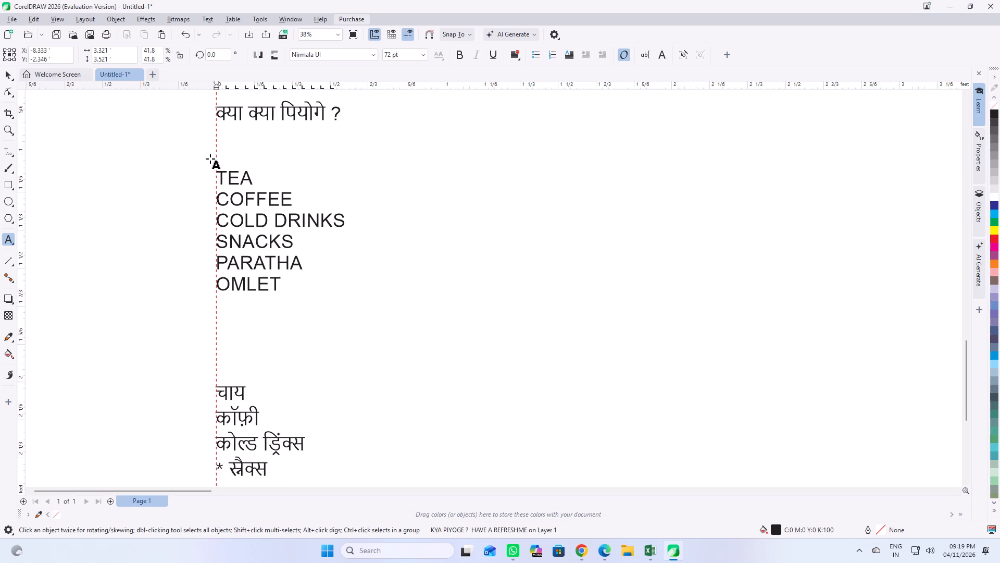
key("Delete")
key("Delete")
key("Down")
key("Delete")
key("Delete")
key("Delete")
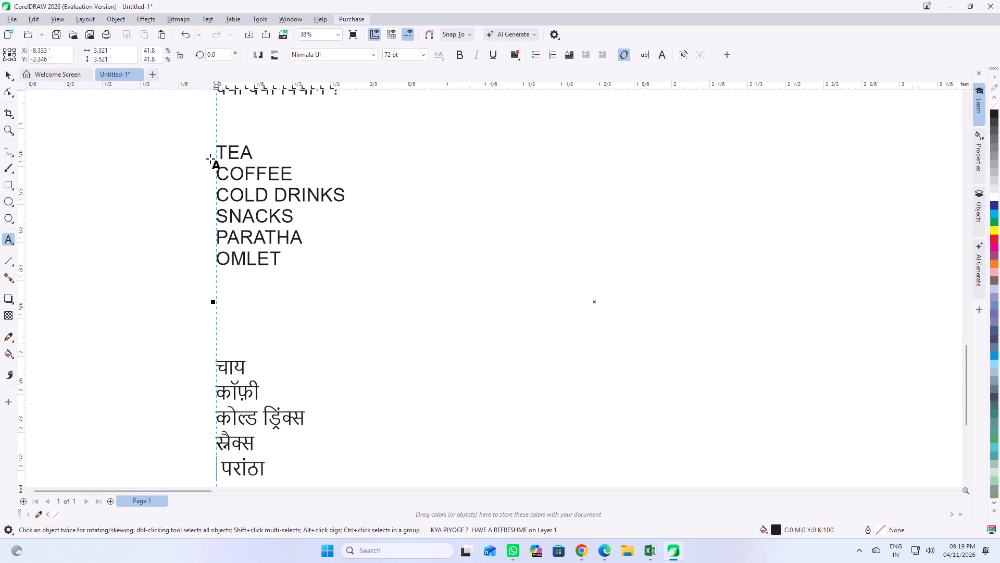
key("Delete")
Remove the bullet before आमलेट, keeping the whole word directly below परांठा.
key("Down")
key("Delete")
key("Delete")
key("Delete")
key("Delete")
key("Delete")
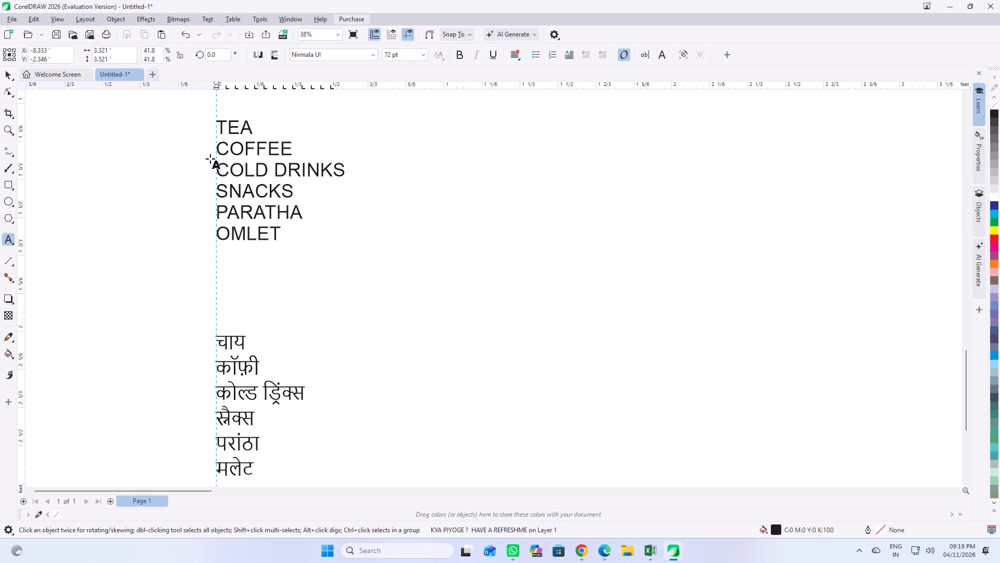
key("ctrl+z")
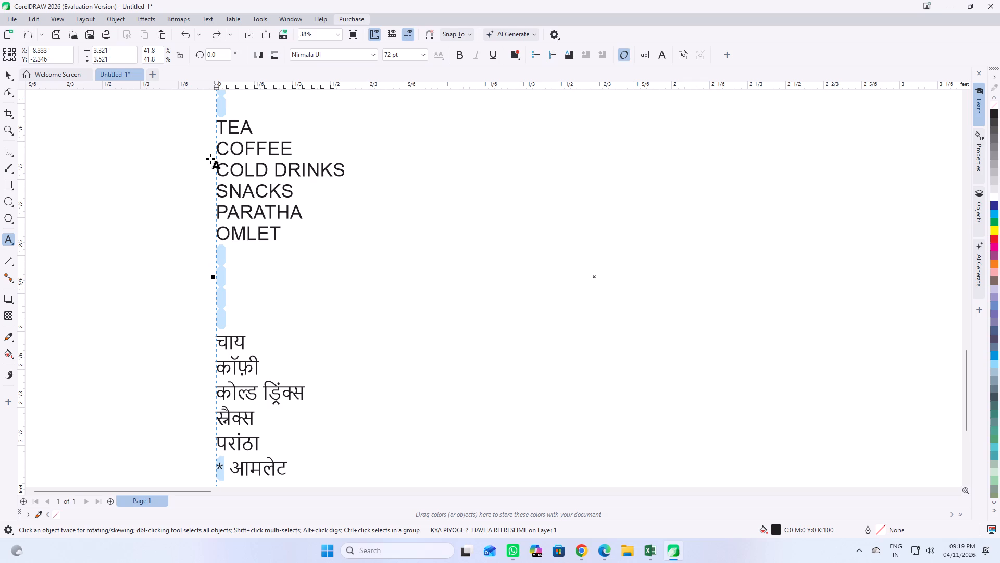
key("Delete")
key("Delete")
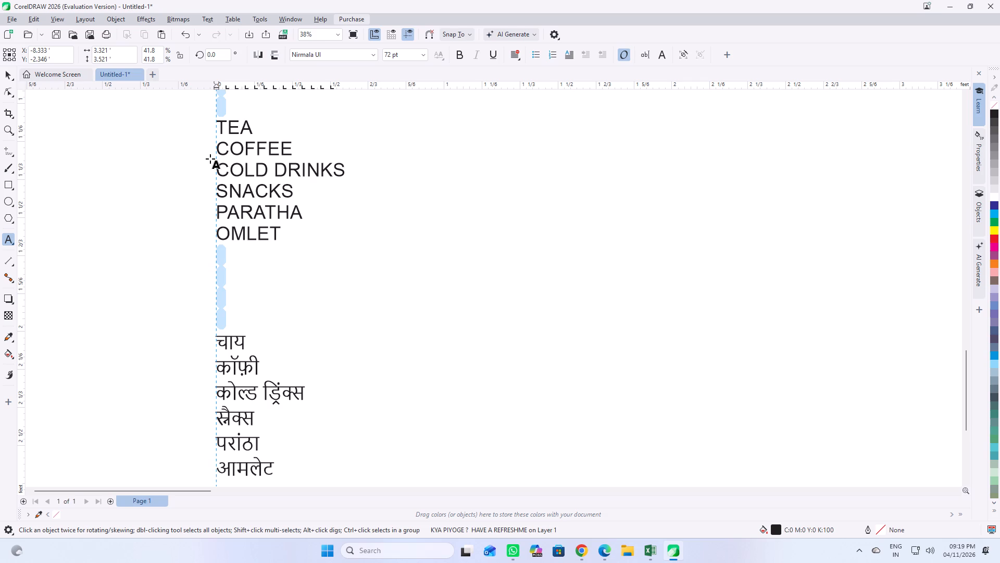
Delete the "Bottom Right Notice" paragraph about QR payments and all blank lines after आमलेट.
key("Down")
key("Down")
key("Down")
key("Down")
key("Down")
key("Down")
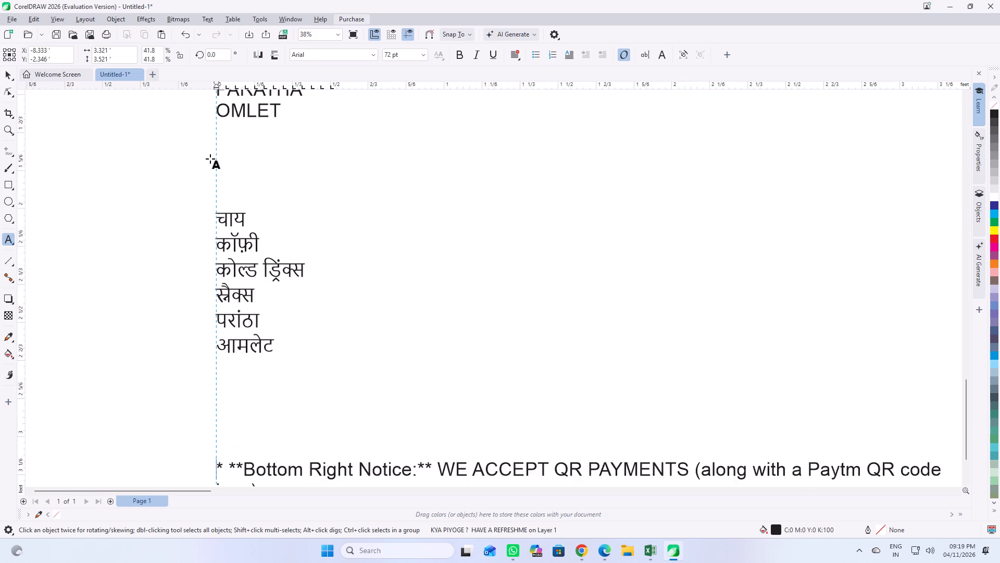
key("Down")
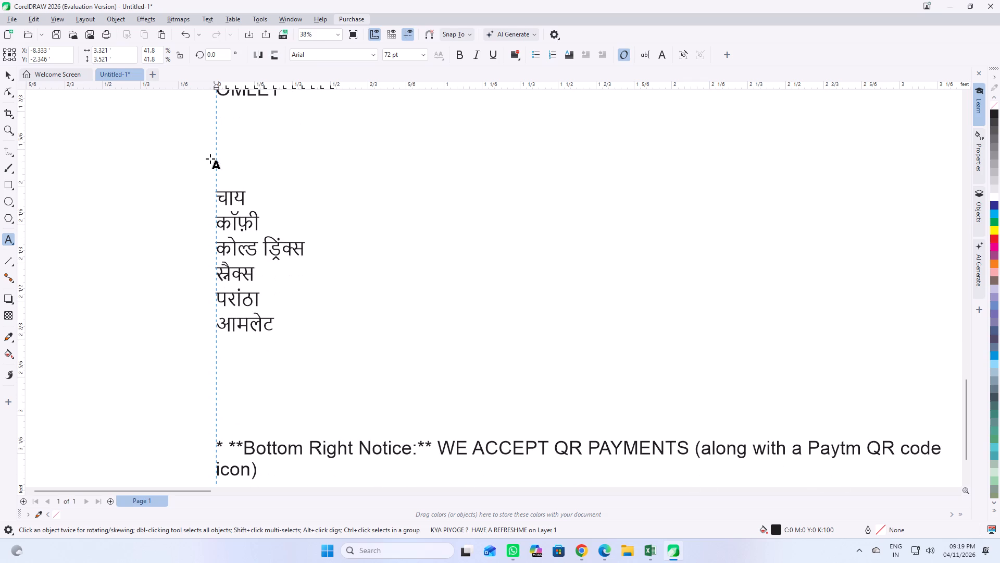
left_click_drag(258, 472, 214, 455)
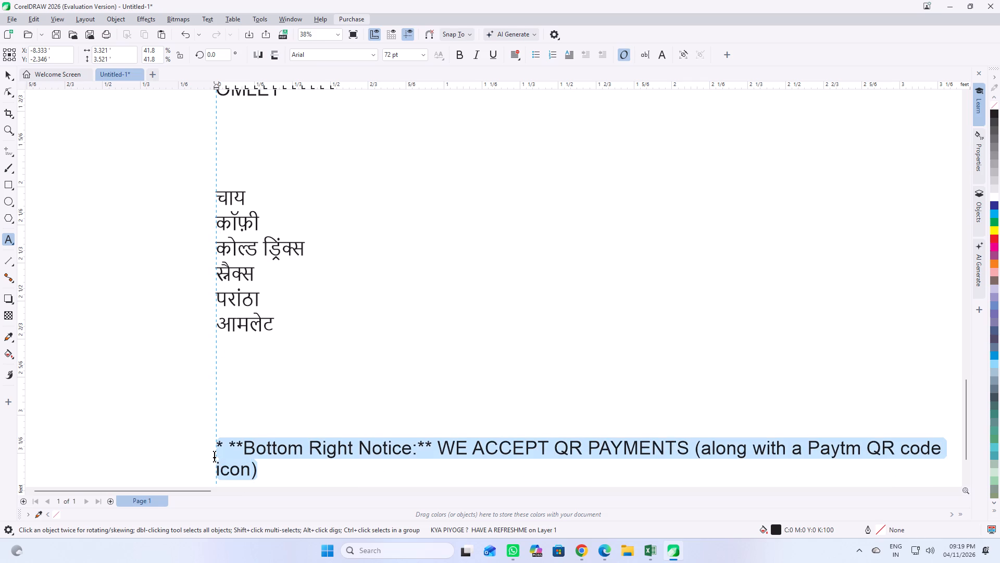
left_click_drag(214, 455, 214, 455)
key("Delete")
key("Delete")
key("Delete")
key("Delete")
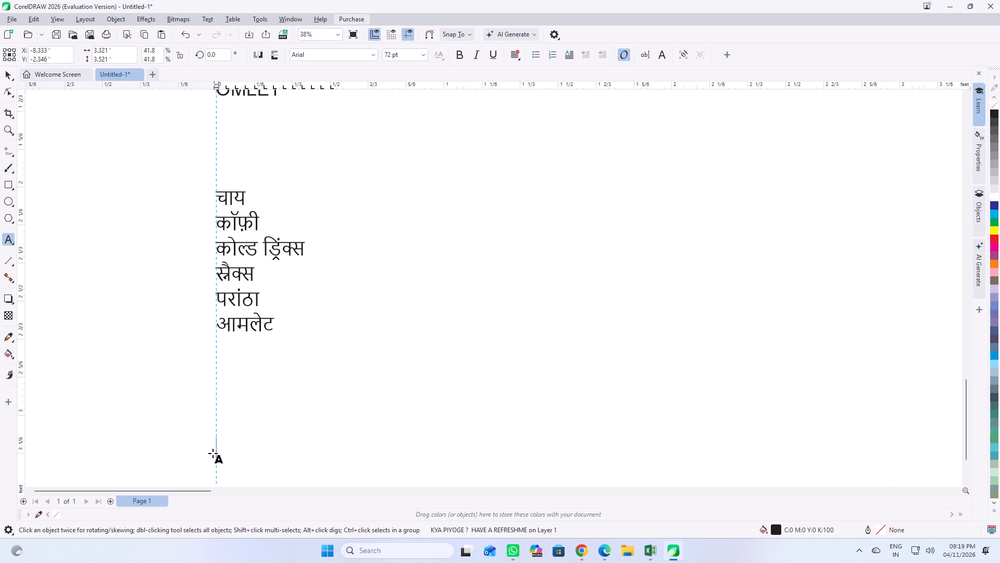
key("BackSpace")
key("BackSpace")
key("BackSpace")
key("BackSpace")
key("BackSpace")
Reduce the gap between OMLET and चाय to one blank line.
left_click(256, 163)
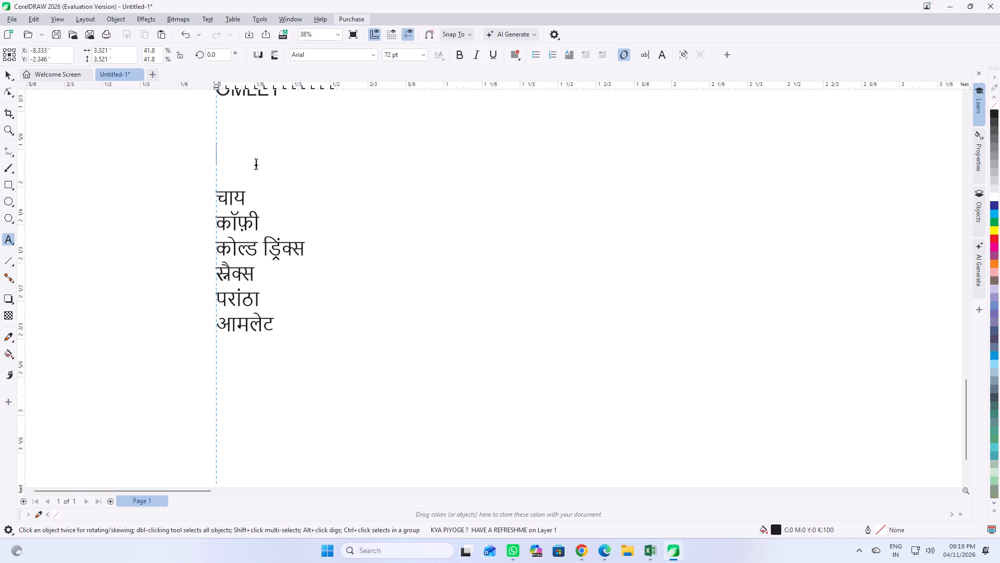
key("BackSpace")
key("BackSpace")
key("BackSpace")
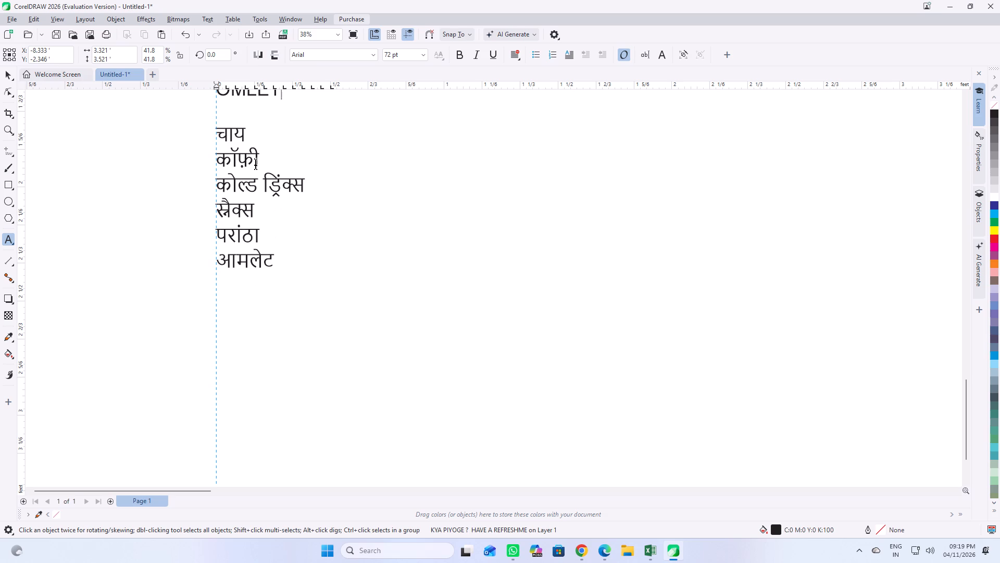
Shorten the paragraph text frame from its bottom edge to about 2.6 ft high.
scroll(332, 331, "down", 12)
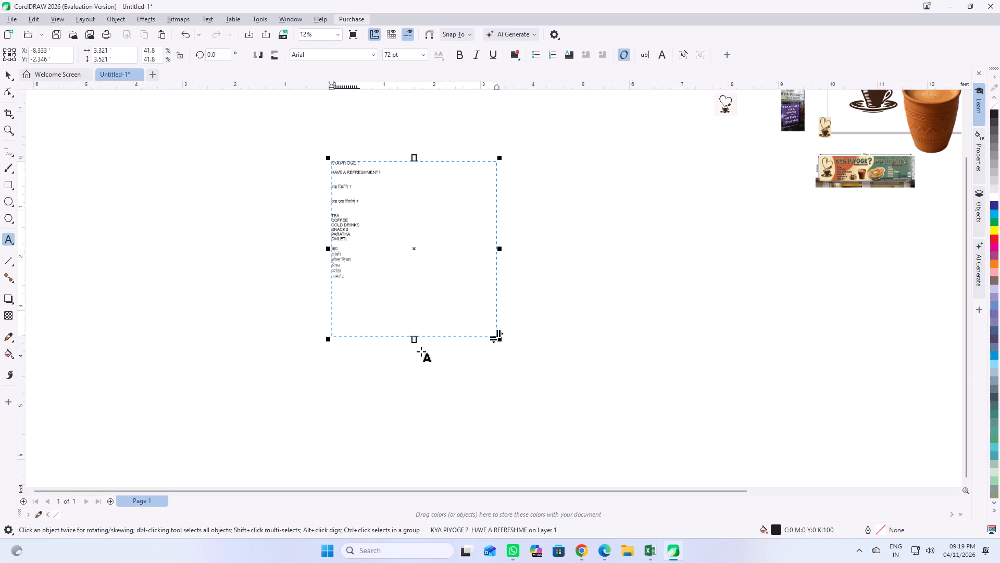
left_click_drag(416, 337, 416, 291)
Move the text frame onto the empty rectangle below the sign page, centred at about X 6.61 ft, Y -2.01 ft, and activate the Pick tool.
scroll(533, 265, "down", 3)
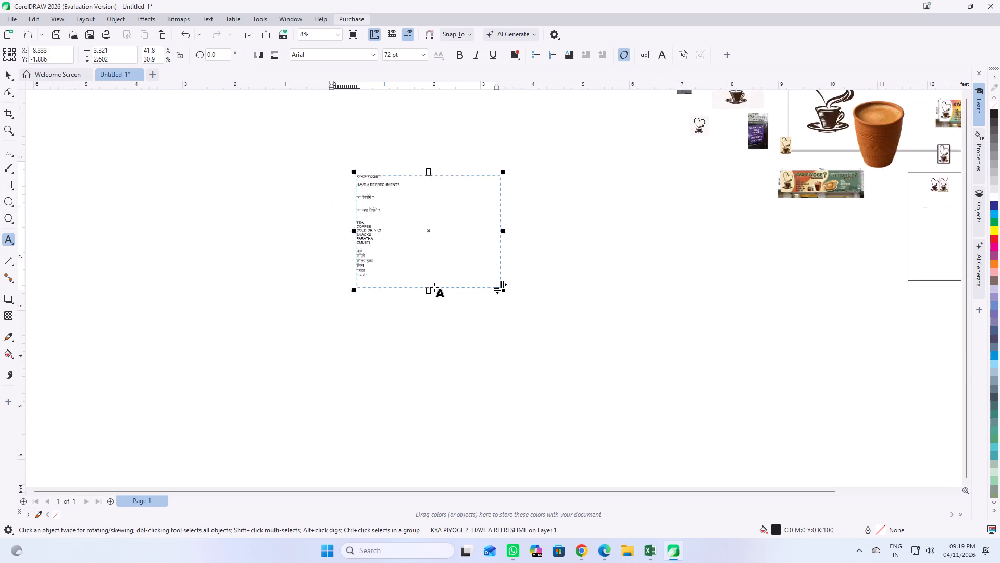
scroll(434, 287, "down", 8)
scroll(568, 225, "up", 5)
scroll(584, 286, "up", 5)
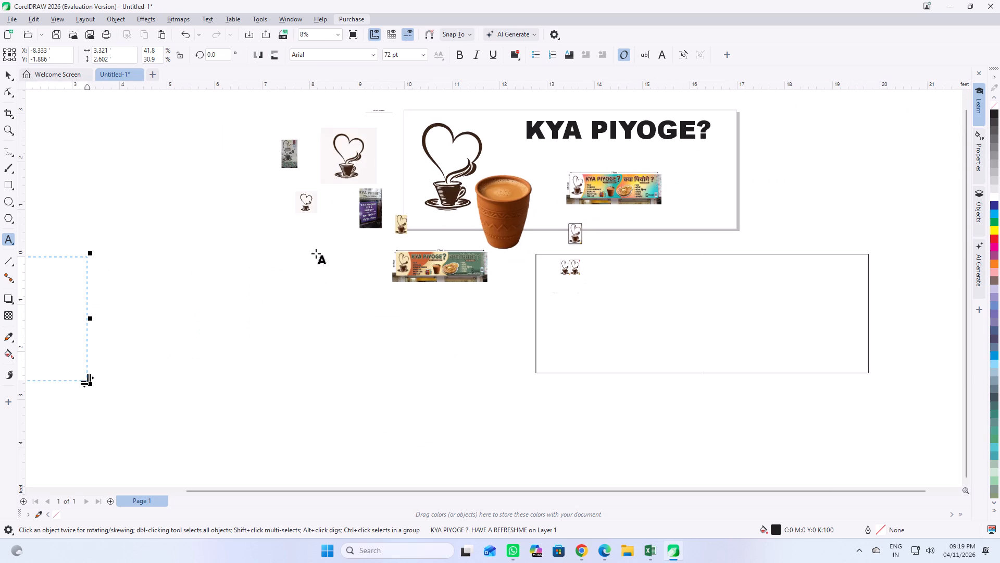
scroll(510, 305, "down", 8)
left_click_drag(337, 336, 521, 367)
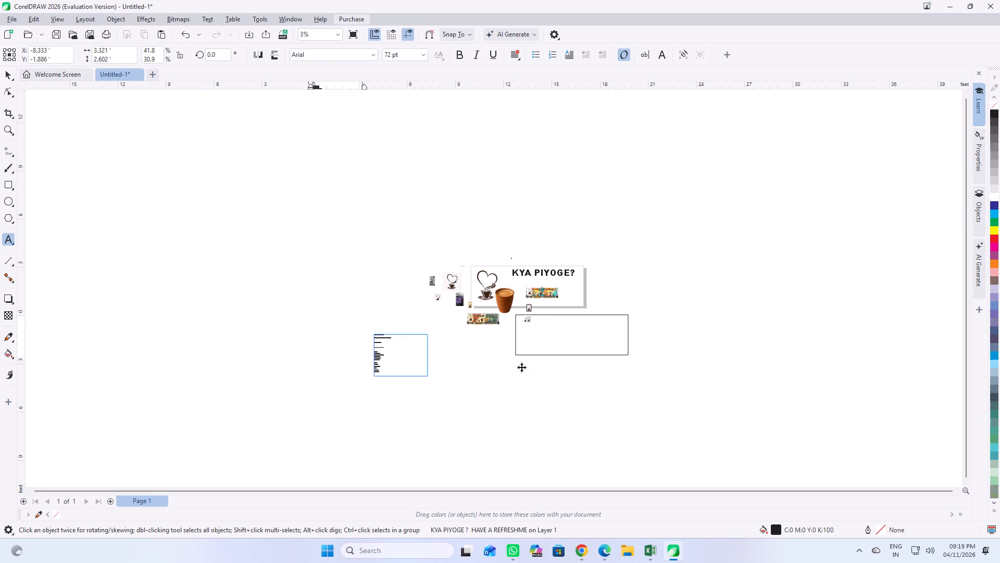
left_click_drag(521, 367, 569, 340)
right_click(569, 339)
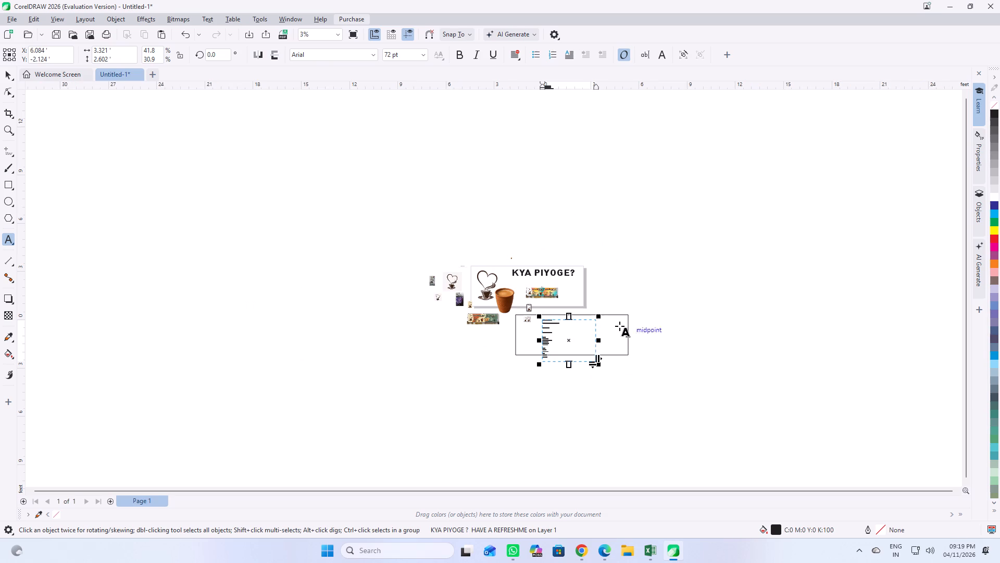
scroll(617, 323, "up", 6)
left_click_drag(518, 359, 647, 359)
right_click(647, 359)
left_click_drag(648, 359, 536, 354)
left_click(8, 78)
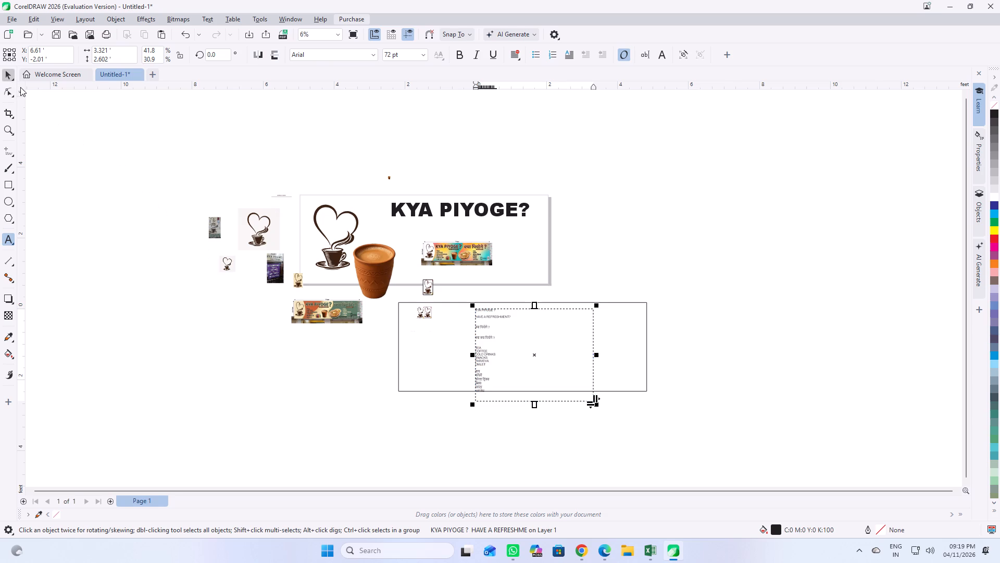
Place a duplicate of the text frame beside the original, centred at about X 11.06 ft, Y -2.18 ft.
left_click_drag(533, 356, 691, 362)
right_click(691, 362)
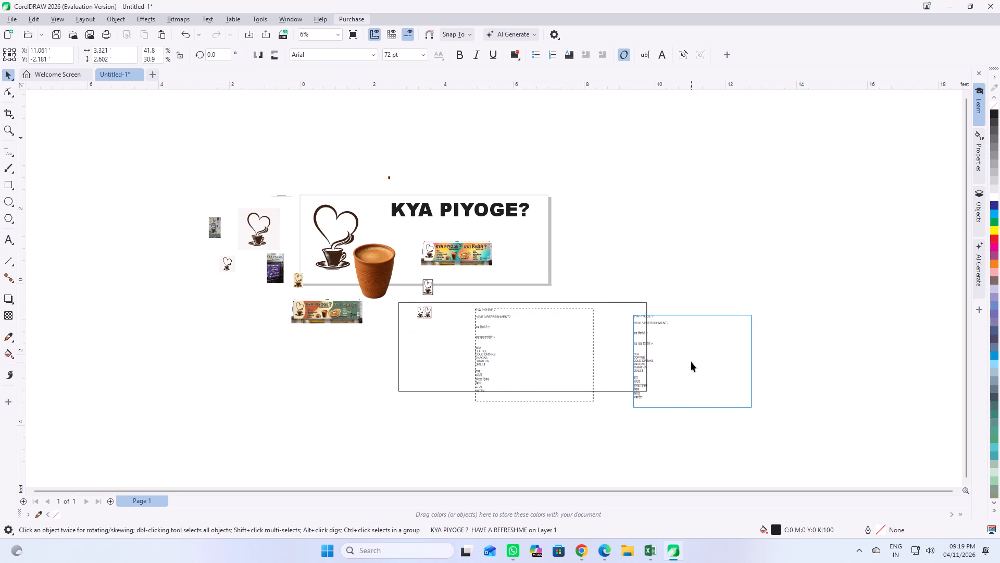
Cut "HAVE A REFRESHMENT?" from the original frame and paste it as separate text beside it, at about X 4.4 ft, Y -1.09 ft.
scroll(654, 319, "up", 5)
scroll(324, 328, "up", 6)
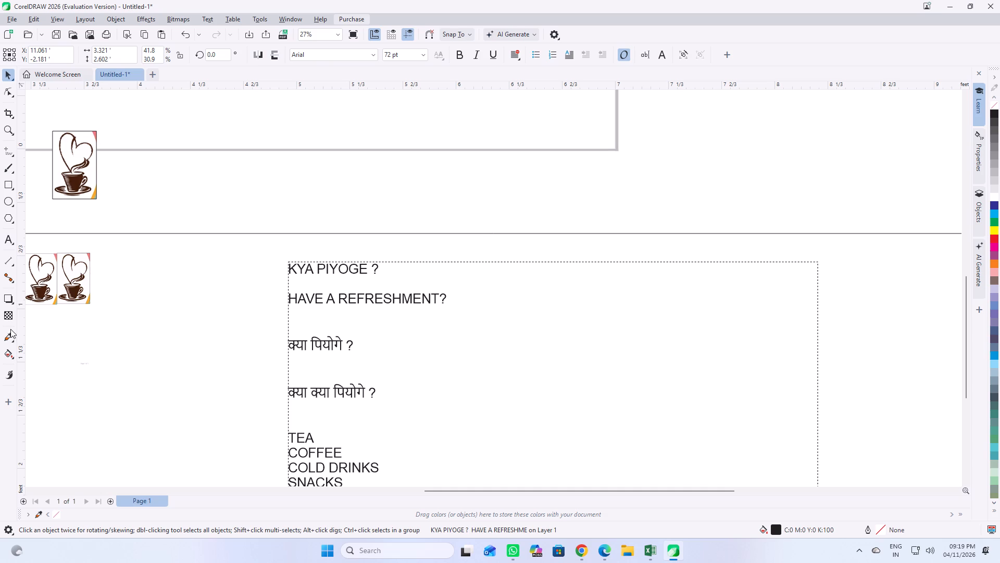
left_click(9, 234)
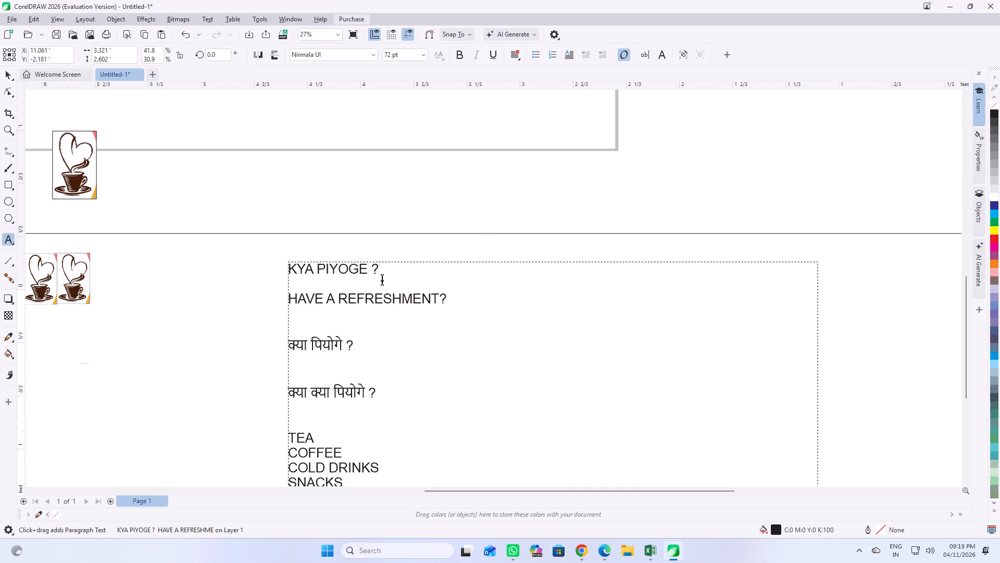
left_click_drag(451, 298, 279, 298)
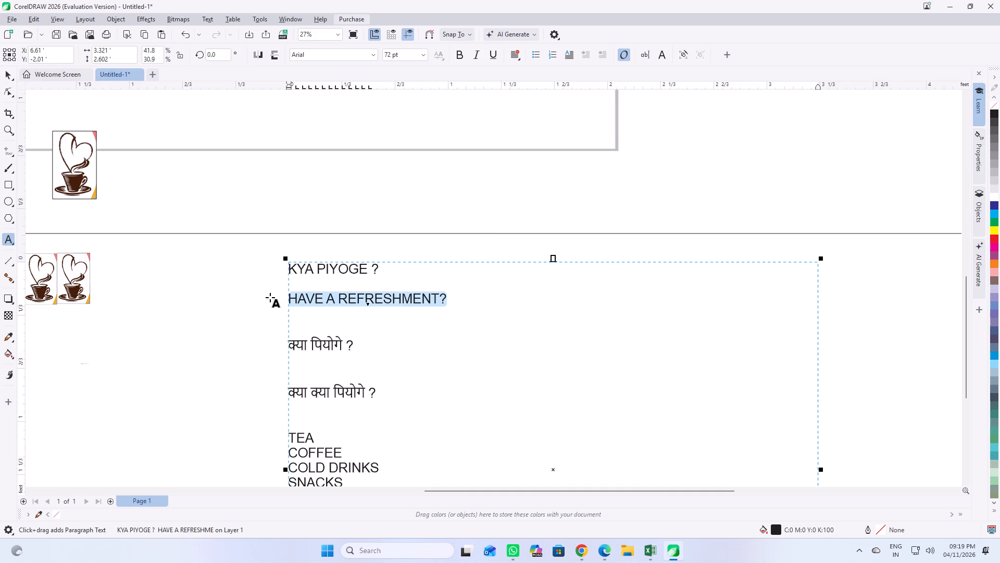
key("ctrl+c")
key("ctrl+x")
left_click(245, 319)
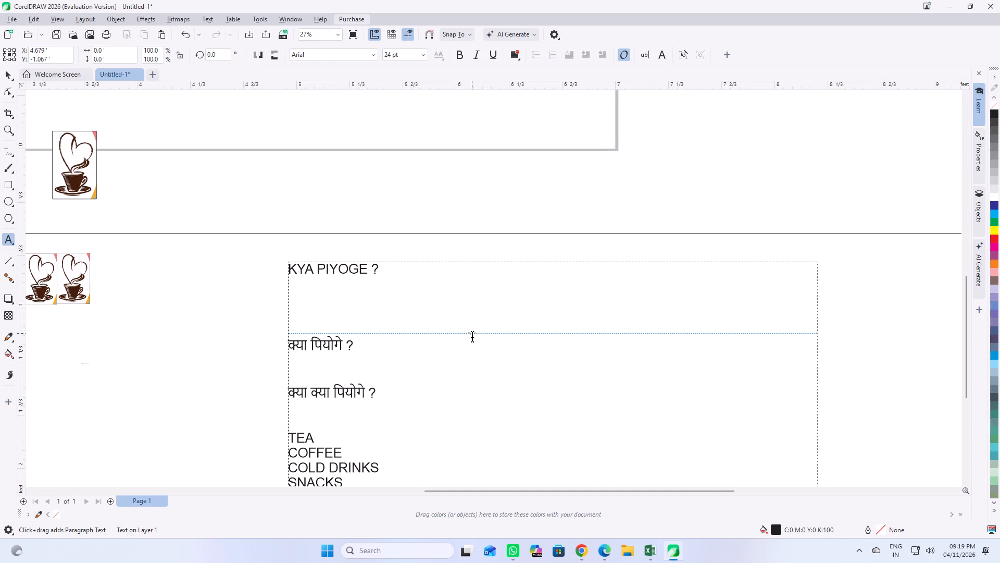
key("ctrl+v")
scroll(324, 313, "up", 2)
left_click_drag(327, 315, 201, 326)
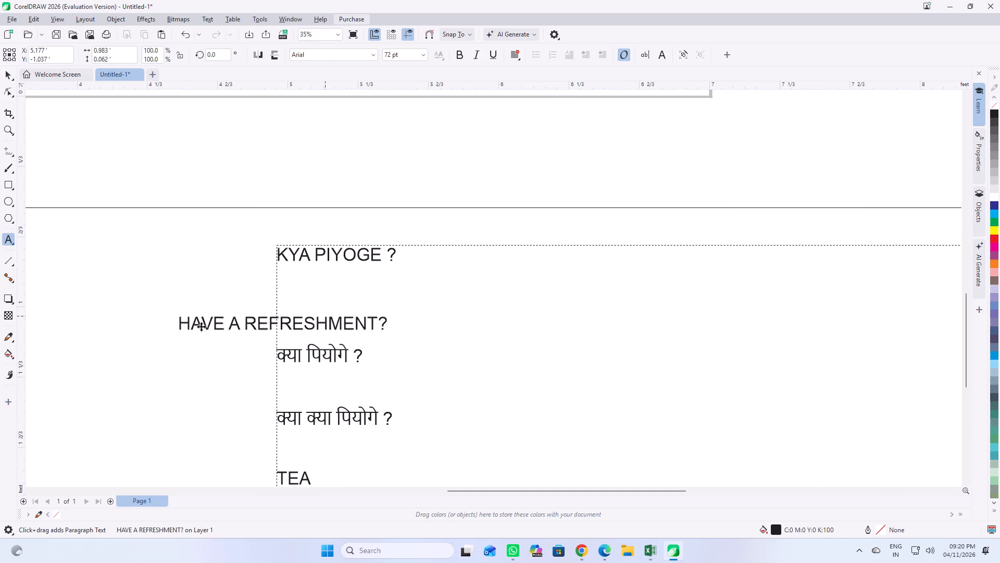
left_click_drag(201, 326, 162, 326)
Cut "क्या क्या पियोगे ?" from the original frame and paste it as separate text at about X 3.87 ft, Y -1.5 ft.
scroll(351, 286, "down", 7)
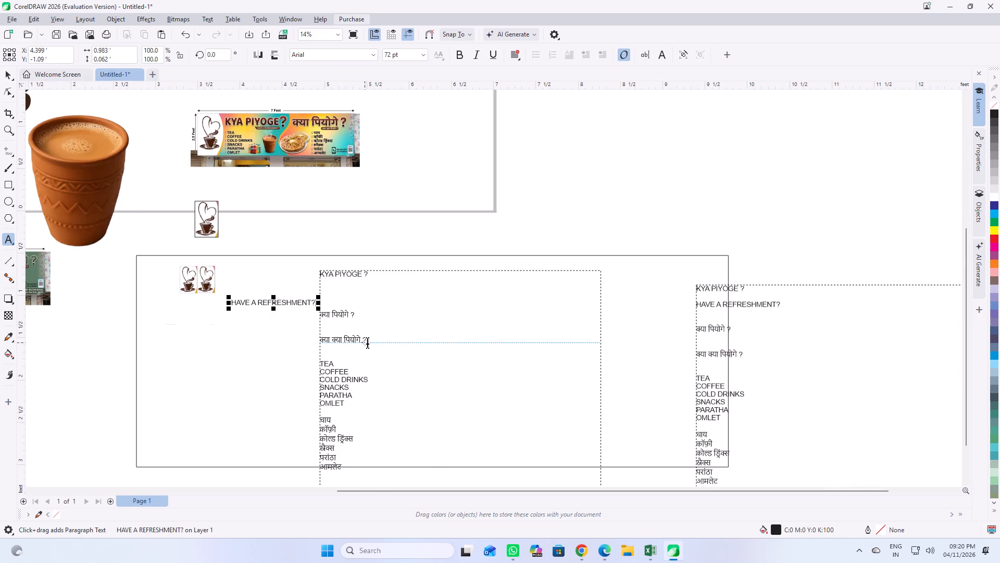
left_click_drag(368, 340, 299, 340)
key("ctrl+c")
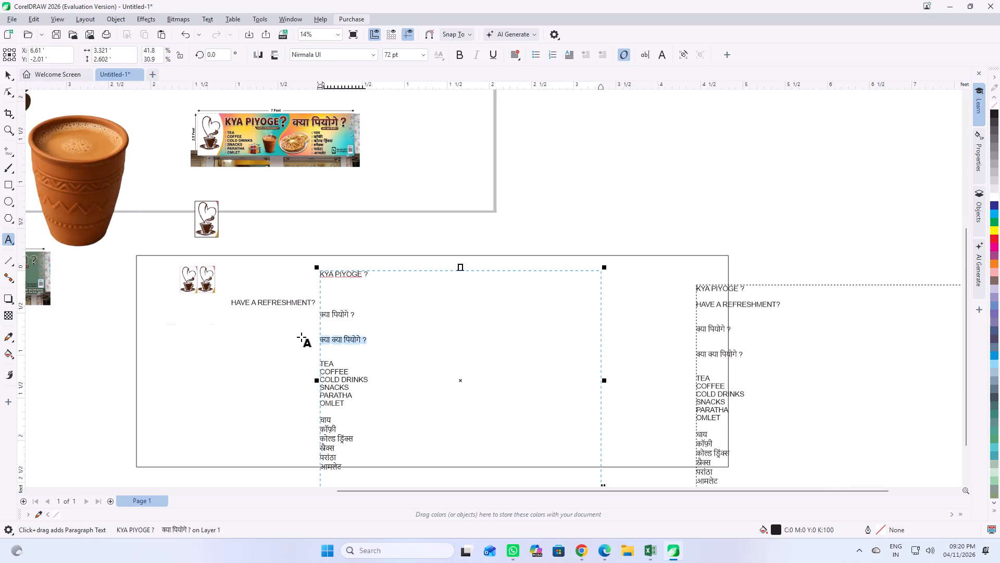
key("ctrl+x")
left_click(206, 341)
key("ctrl+v")
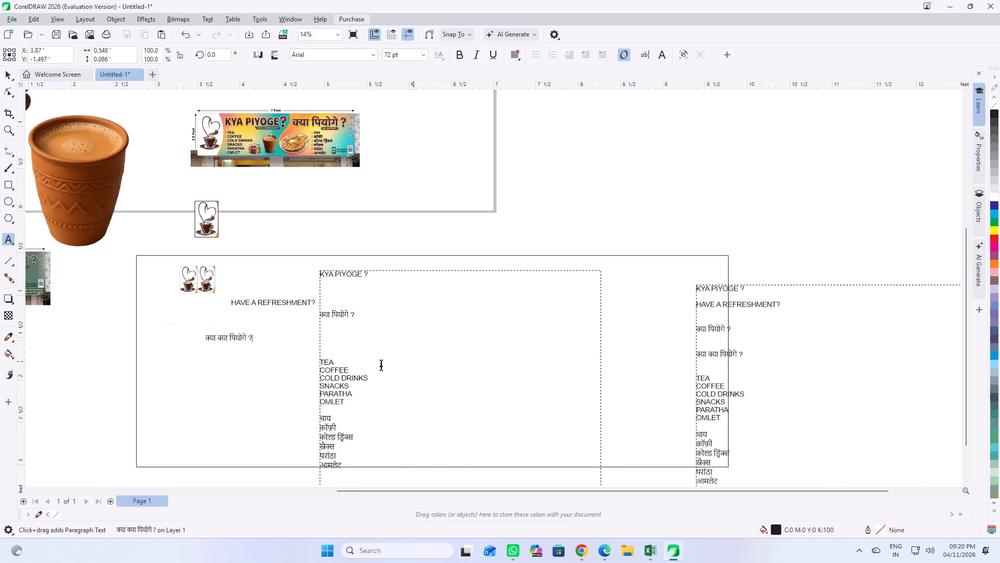
Delete "क्या पियोगे ?" and surplus blank lines from the original frame, leaving one blank line between KYA PIYOGE ? and TEA.
scroll(340, 310, "up", 3)
scroll(341, 299, "down", 4)
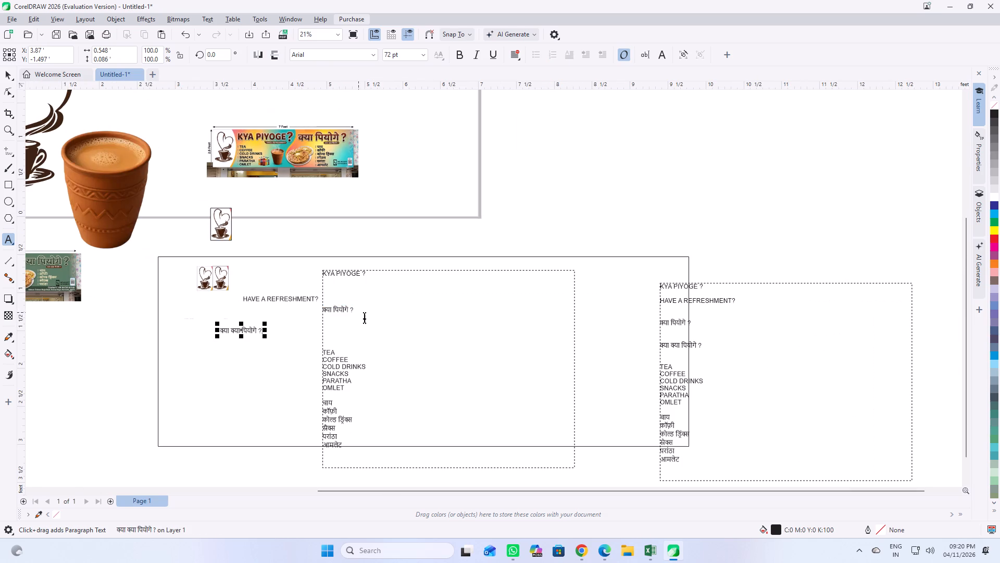
left_click_drag(359, 309, 298, 305)
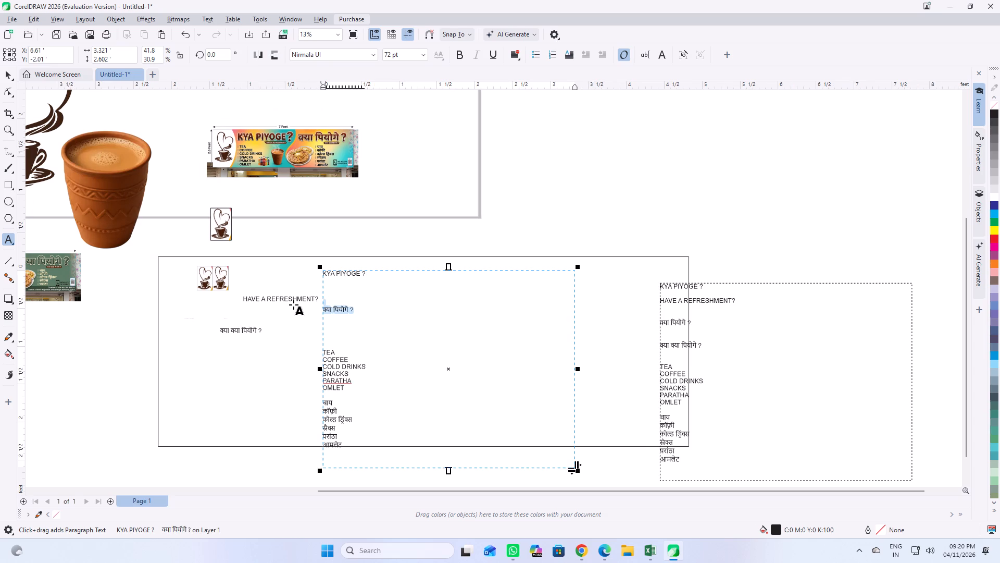
key("BackSpace")
key("Delete")
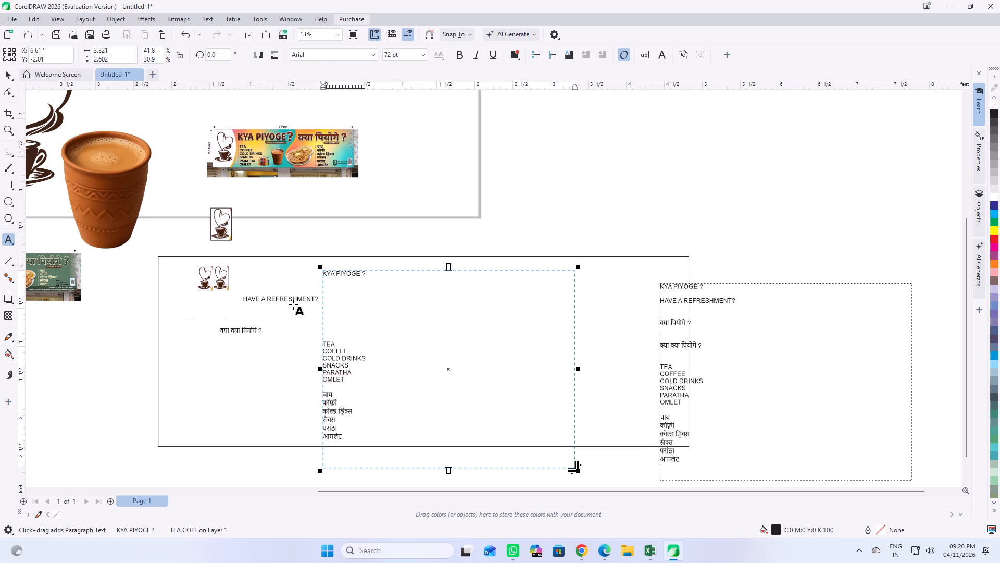
key("Delete")
key("Delete")
key("Delete")
key("Delete")
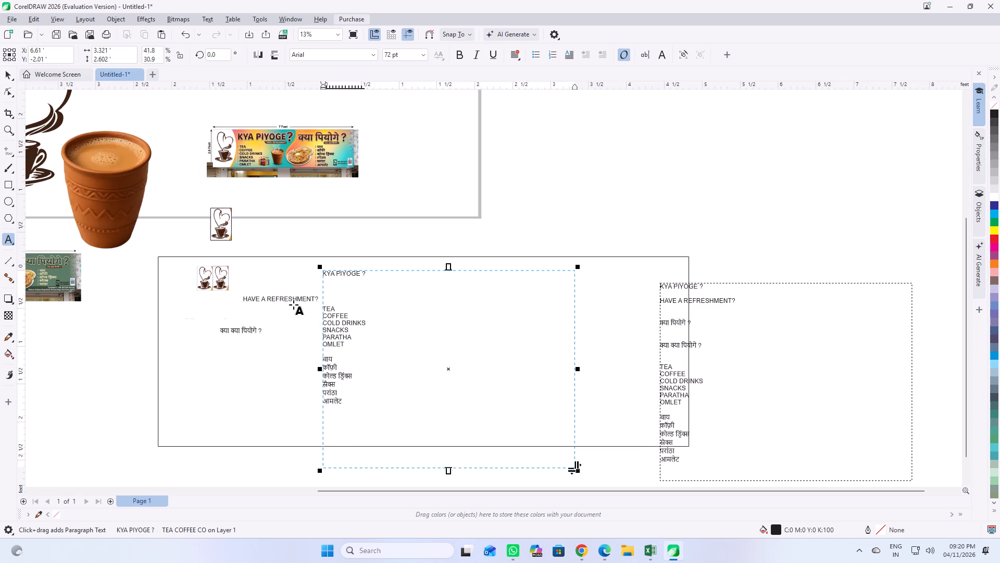
key("Up")
key("Up")
key("Delete")
key("Delete")
key("Delete")
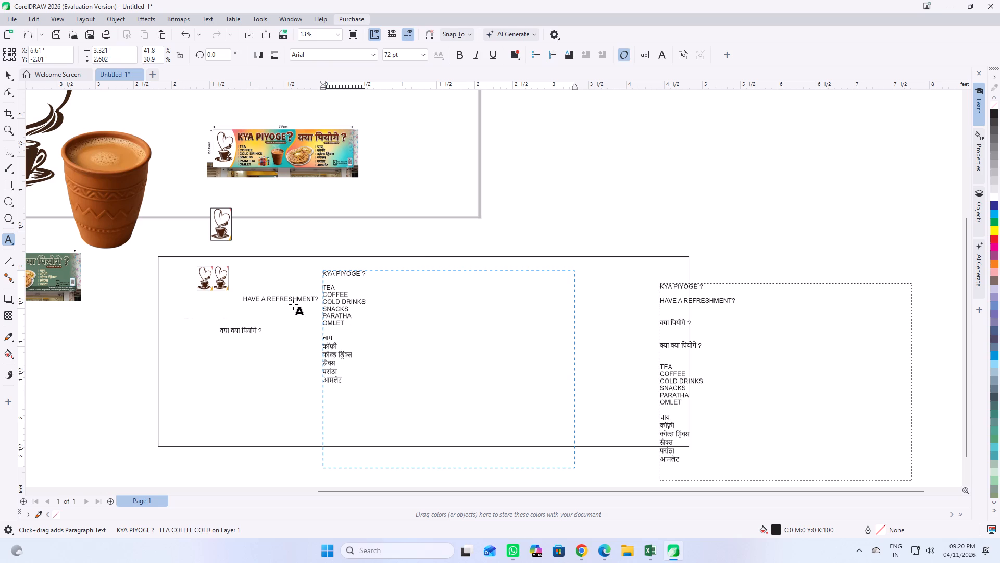
Delete the Hindi menu items from चाय to आमलेट below OMLET in the original text frame.
key("Down")
key("Down")
key("Down")
key("Down")
key("Down")
key("Down")
key("Down")
key("shift+Down")
key("shift+Down")
key("shift+Down")
key("shift+Down")
key("shift+Down")
key("shift+Down")
key("shift+Down")
key("shift+Down")
key("shift+Down")
key("shift+Down")
key("shift+Down")
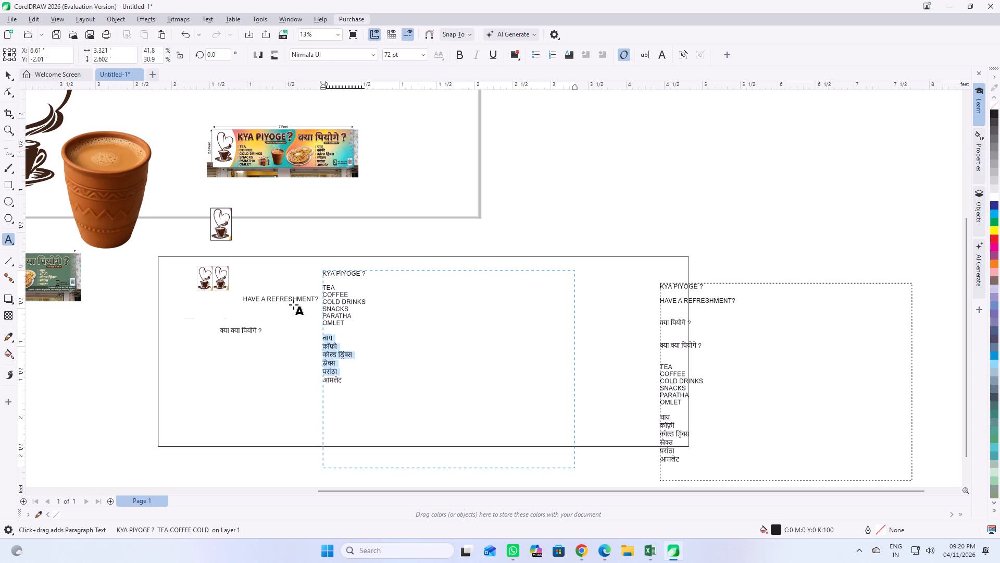
key("shift+Down")
key("shift+Down")
key("shift+Down")
key("shift+Down")
key("shift+Down")
key("BackSpace")
key("Delete")
key("Delete")
key("Delete")
key("Delete")
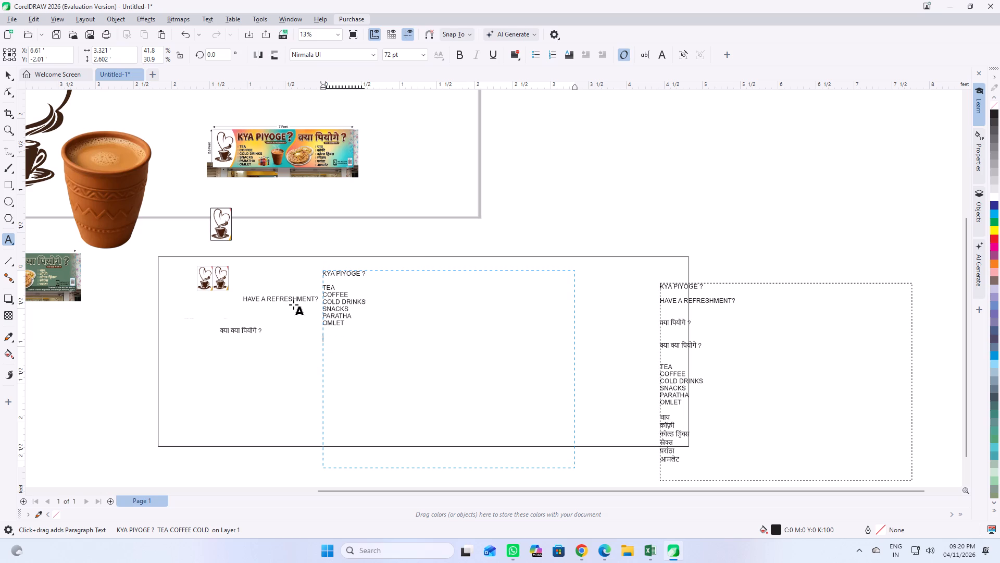
key("Delete")
Shrink the English text frame from its bottom and right edges to about 1.05 × 0.9 ft.
left_click(436, 451)
left_click_drag(448, 472, 448, 342)
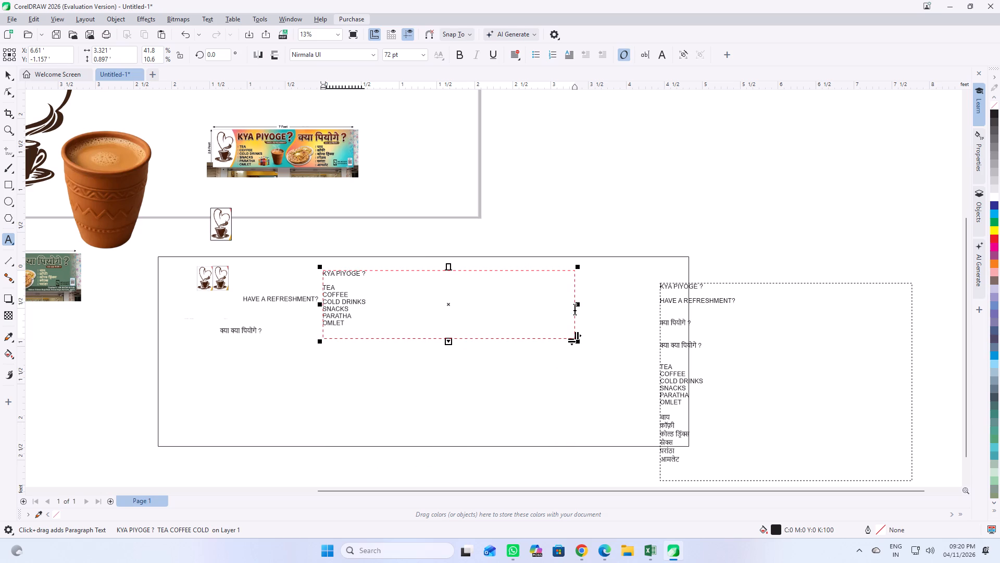
left_click_drag(579, 307, 406, 315)
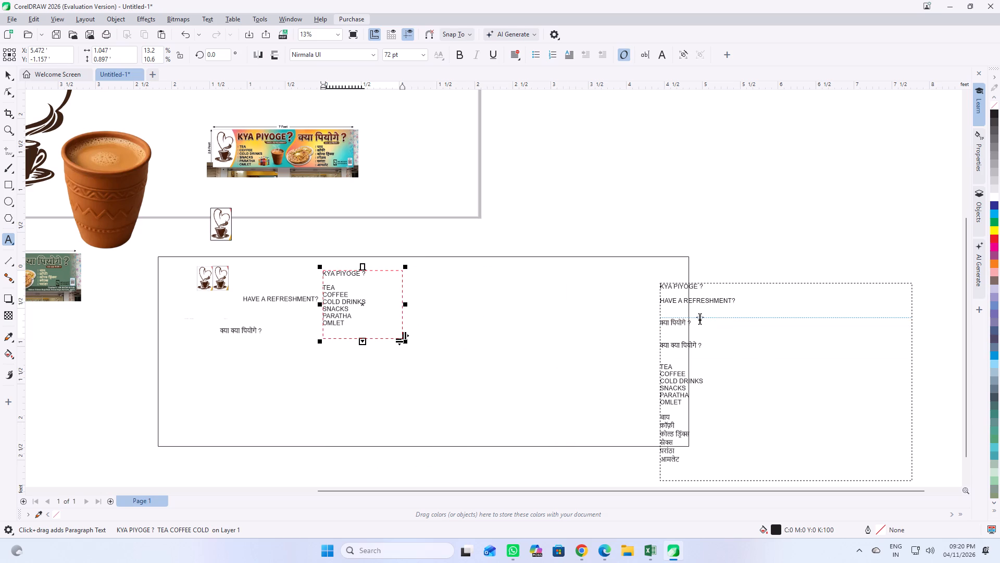
Delete "KYA PIYOGE ?", "HAVE A REFRESHMENT?" and the blank lines above "क्या पियोगे ?" from the duplicate text frame.
left_click_drag(753, 303, 652, 258)
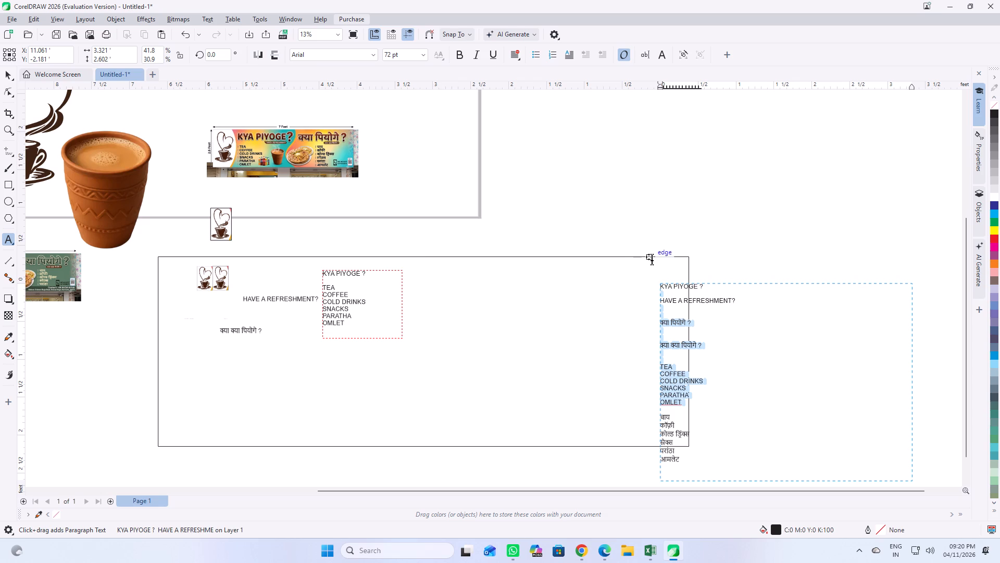
left_click_drag(652, 258, 663, 286)
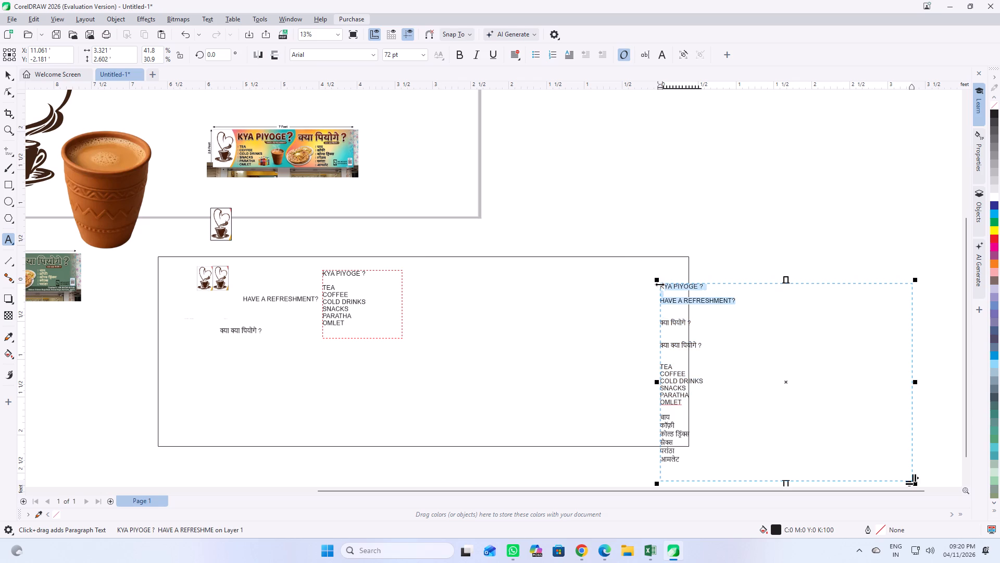
key("BackSpace")
key("BackSpace")
key("BackSpace")
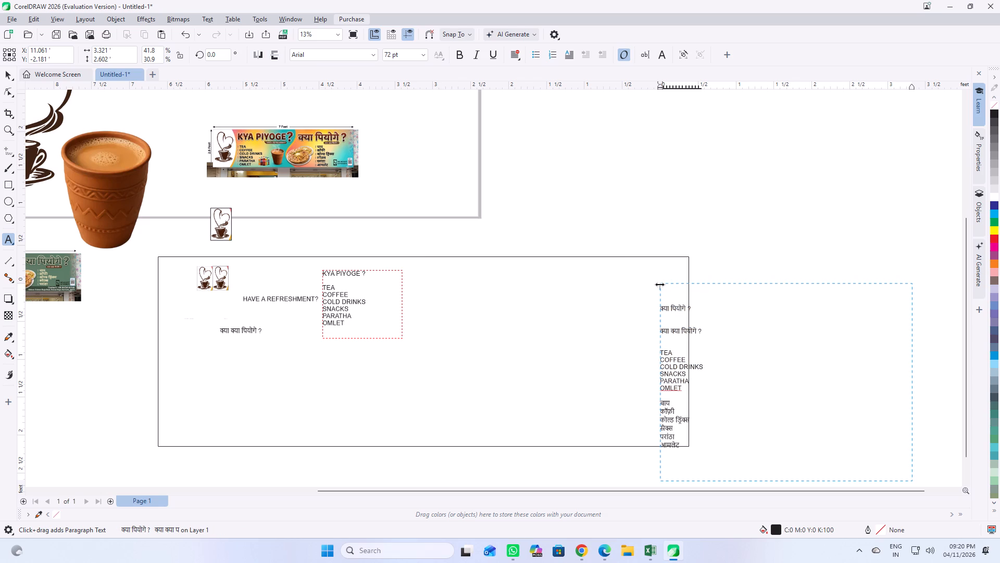
key("Delete")
key("Delete")
key("Delete")
Delete the "क्या क्या पियोगे ?" line and its surrounding extra blank lines from the duplicate frame.
key("Down")
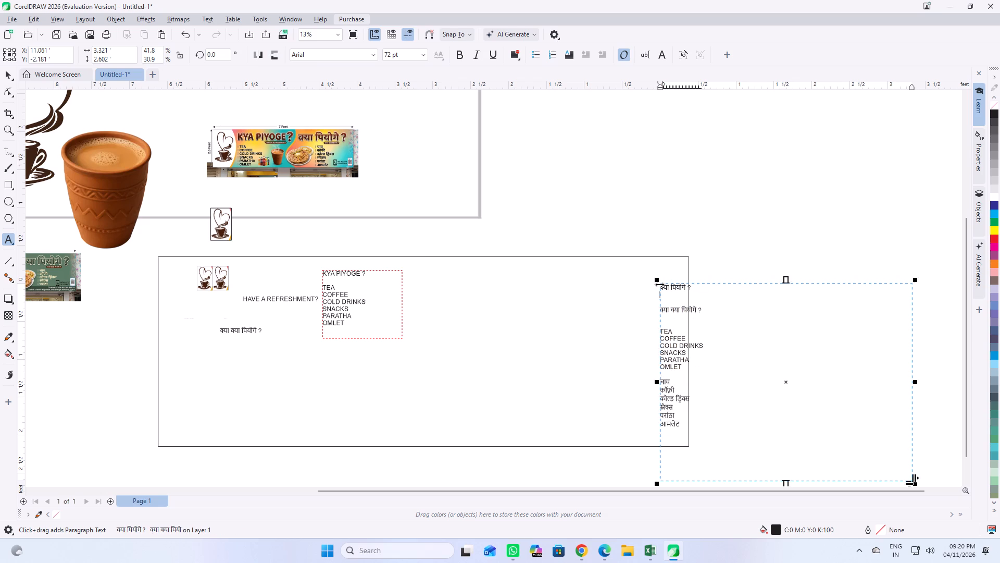
key("shift+Down")
key("shift+Down")
key("shift+Down")
key("shift+Down")
key("Delete")
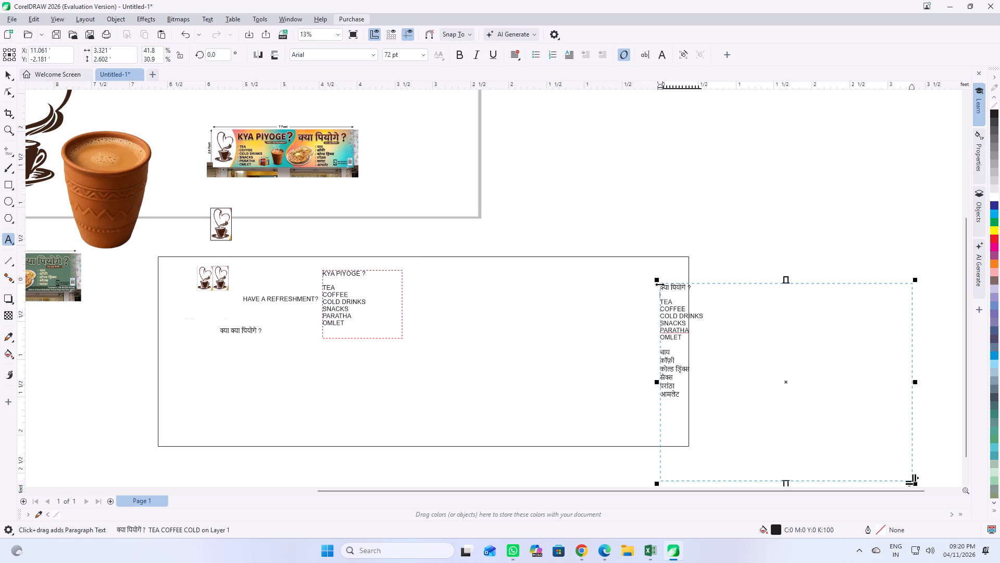
Delete the English menu items TEA to OMLET from the duplicate frame, keeping one blank line above चाय.
key("shift+Down")
key("shift+Down")
key("shift+Down")
key("shift+Down")
key("shift+Down")
key("shift+Down")
key("shift+Down")
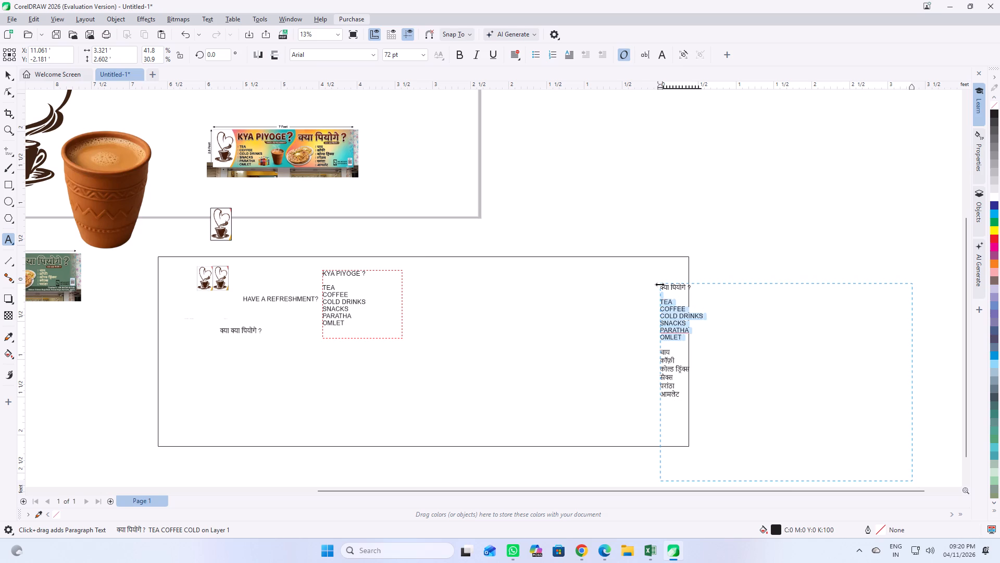
key("Delete")
key("Down")
key("Down")
key("Down")
key("Down")
key("Down")
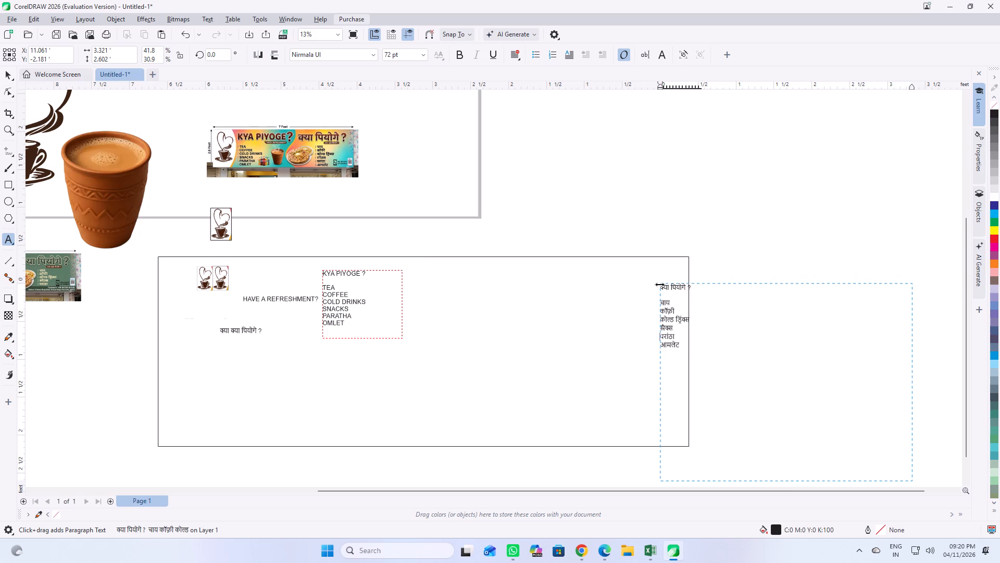
key("Down")
key("Down")
key("Down")
key("Down")
key("Down")
Shrink the Hindi text frame from its bottom and right edges to about 0.84 × 1.13 ft.
scroll(682, 290, "down", 5)
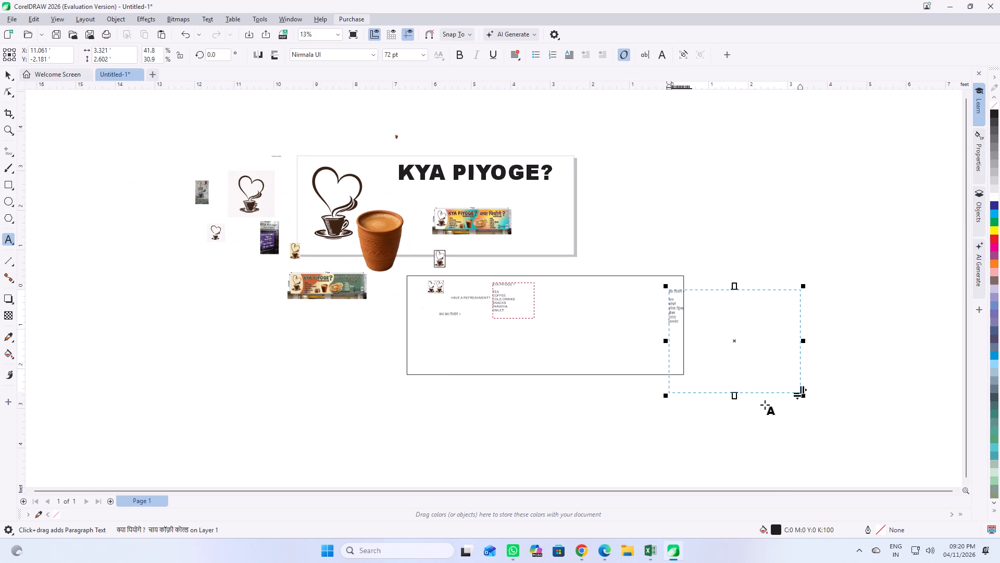
left_click_drag(735, 395, 729, 336)
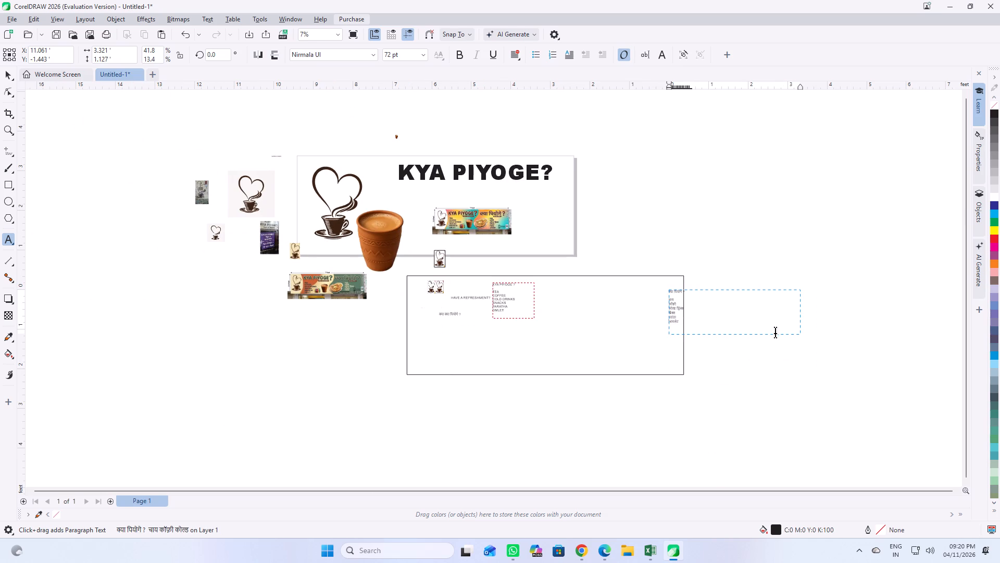
left_click_drag(805, 309, 767, 310)
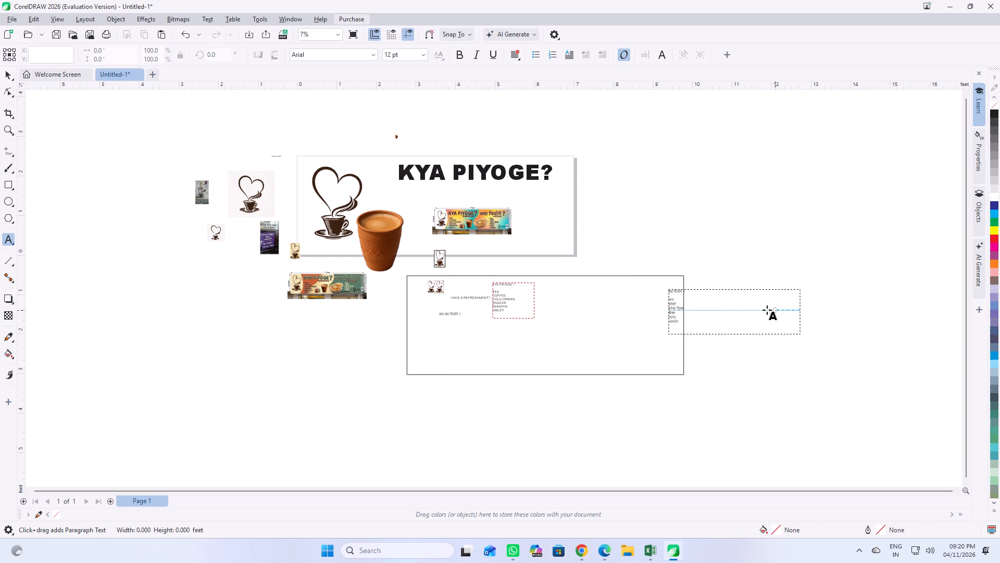
left_click_drag(767, 310, 756, 309)
left_click(790, 322)
left_click_drag(803, 311, 705, 310)
Move the Hindi text frame inside the lower rectangle, centred at about X 7.5 ft, Y -1.24 ft.
left_click_drag(687, 310, 637, 301)
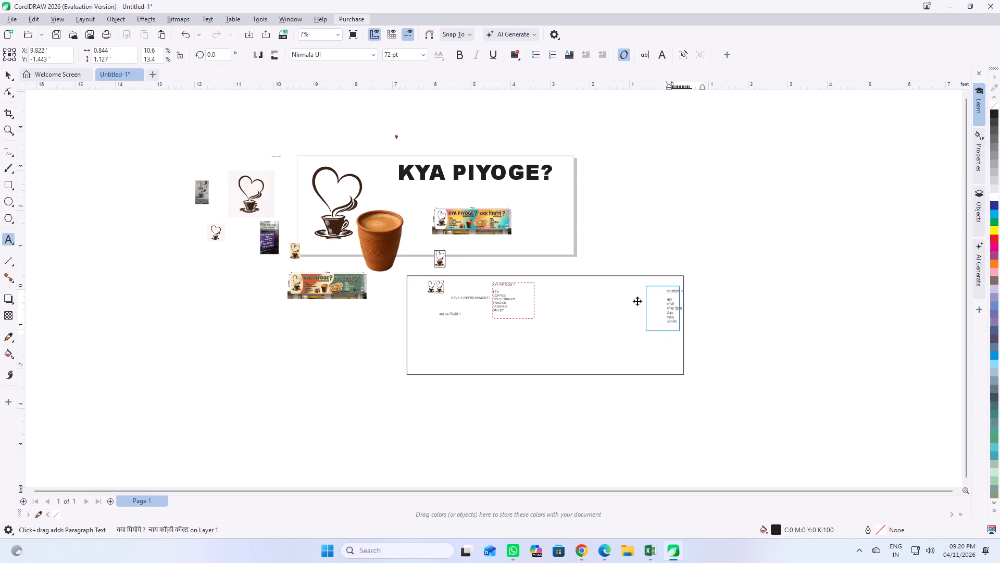
left_click_drag(637, 301, 596, 302)
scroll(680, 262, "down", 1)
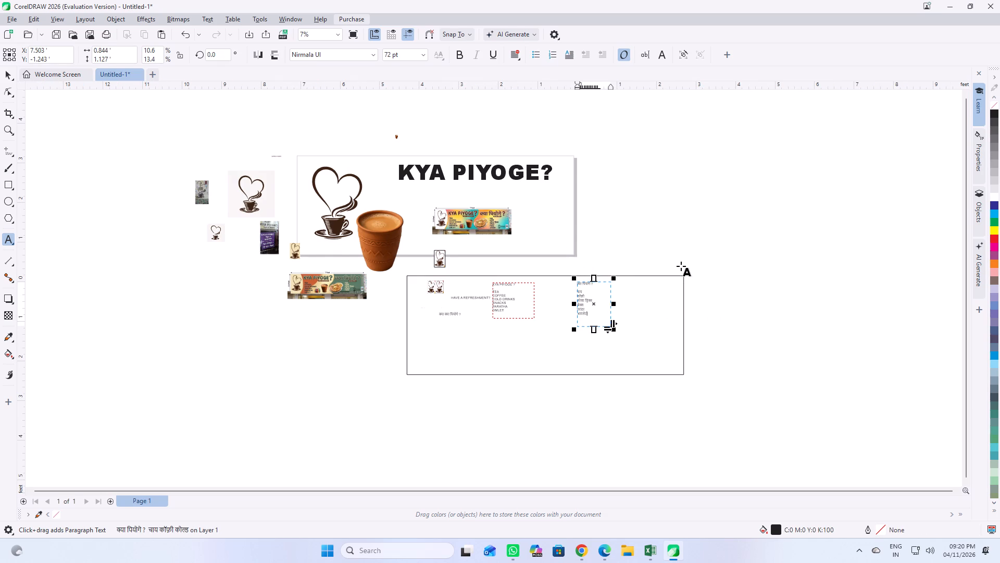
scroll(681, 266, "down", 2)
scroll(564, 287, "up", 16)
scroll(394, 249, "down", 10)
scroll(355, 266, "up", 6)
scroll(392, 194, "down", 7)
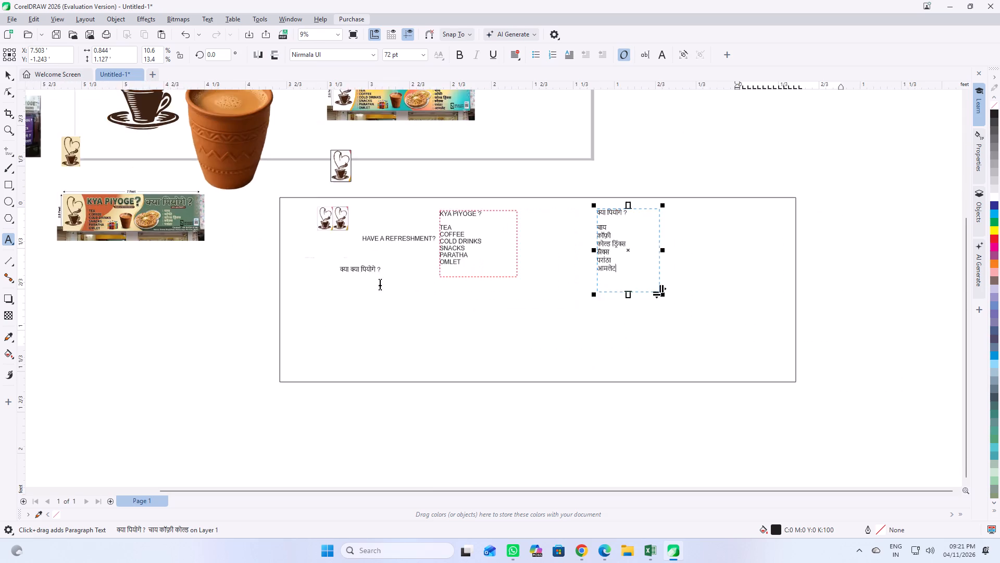
Examine the layout, text and background of the colourful KYA PIYOGE? reference banner against the working rectangle's contents.
scroll(380, 283, "down", 6)
scroll(380, 228, "up", 20)
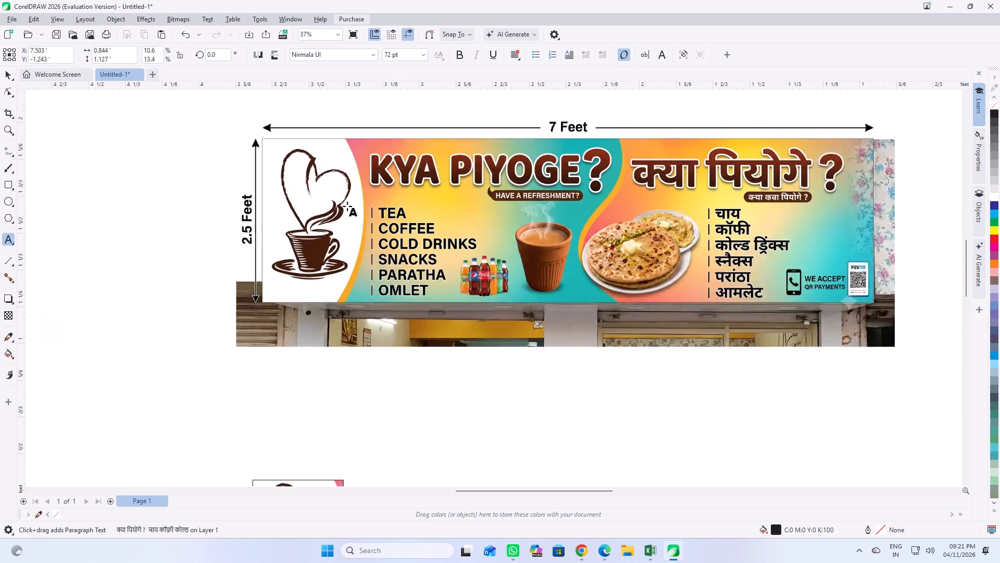
scroll(347, 206, "up", 2)
scroll(330, 203, "down", 3)
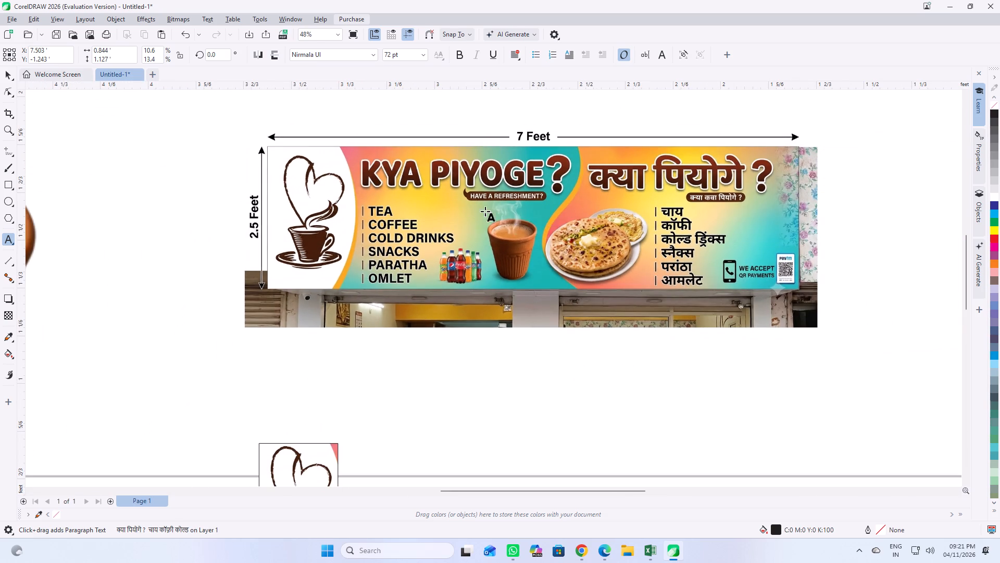
scroll(443, 201, "down", 9)
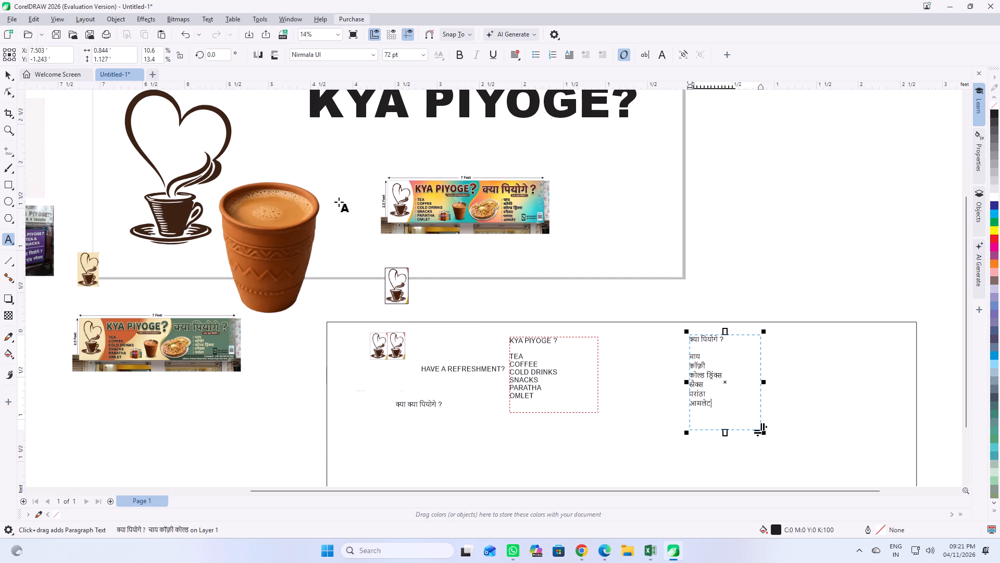
scroll(432, 227, "up", 8)
scroll(350, 179, "down", 3)
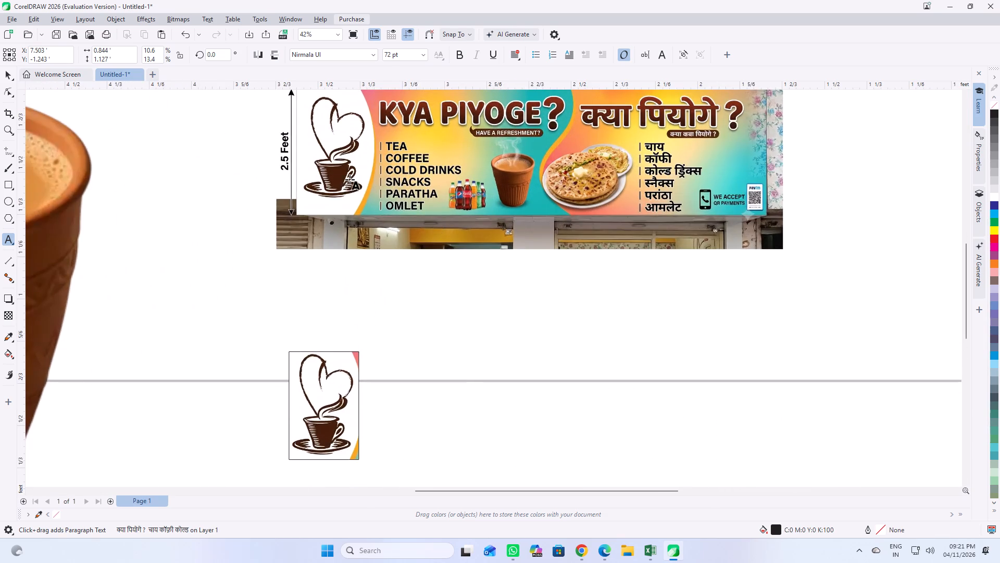
scroll(349, 179, "down", 1)
scroll(436, 204, "down", 4)
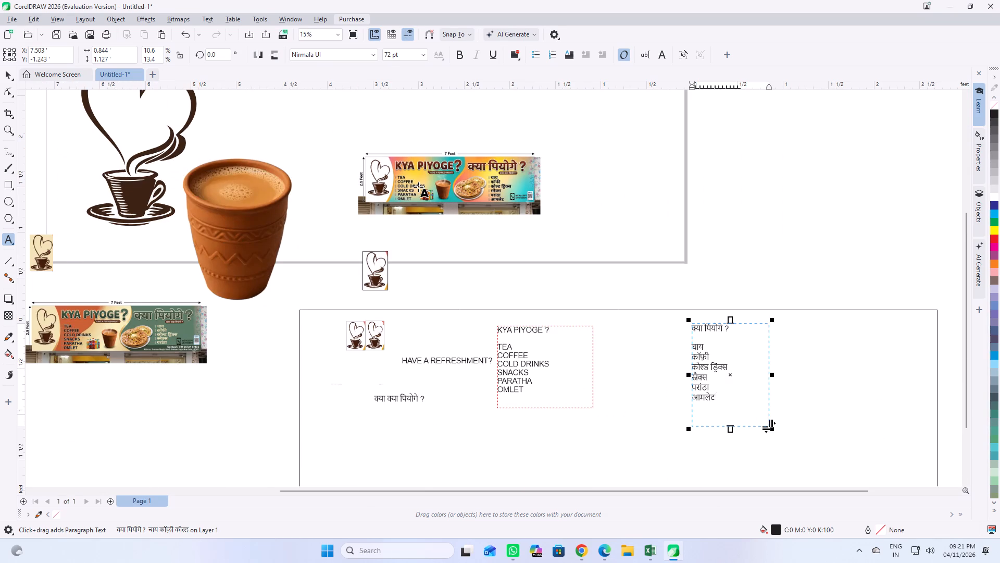
scroll(418, 187, "down", 4)
scroll(434, 185, "up", 5)
scroll(509, 327, "down", 3)
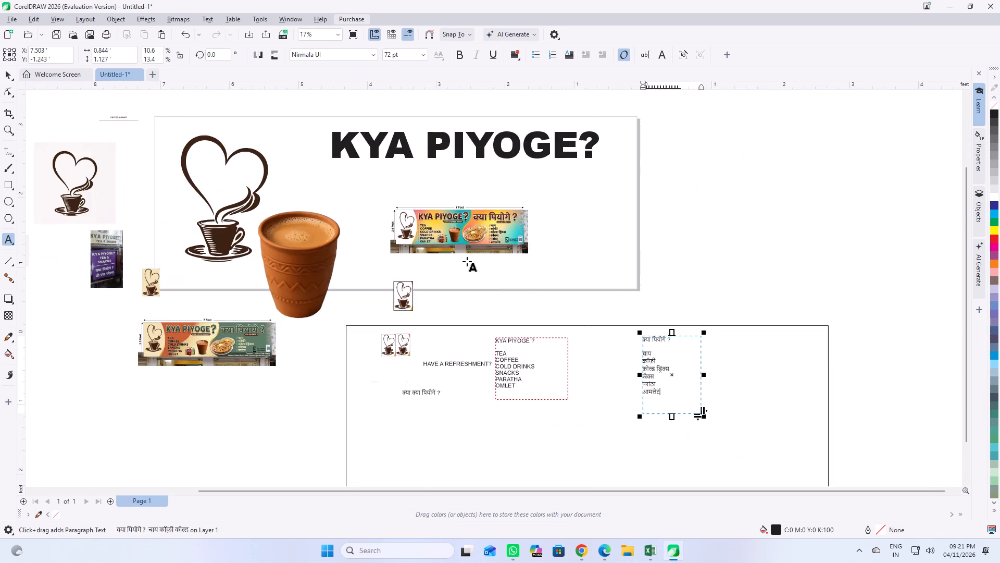
scroll(467, 261, "down", 4)
scroll(468, 347, "up", 2)
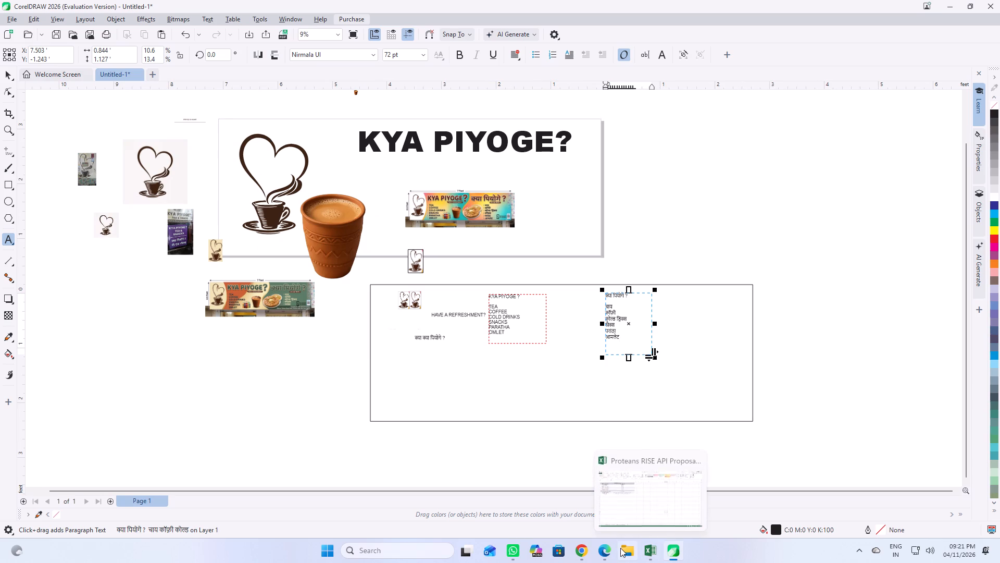
Switch to Chrome and search Google in a new tab for "islamic calligraphy banner background".
left_click(583, 552)
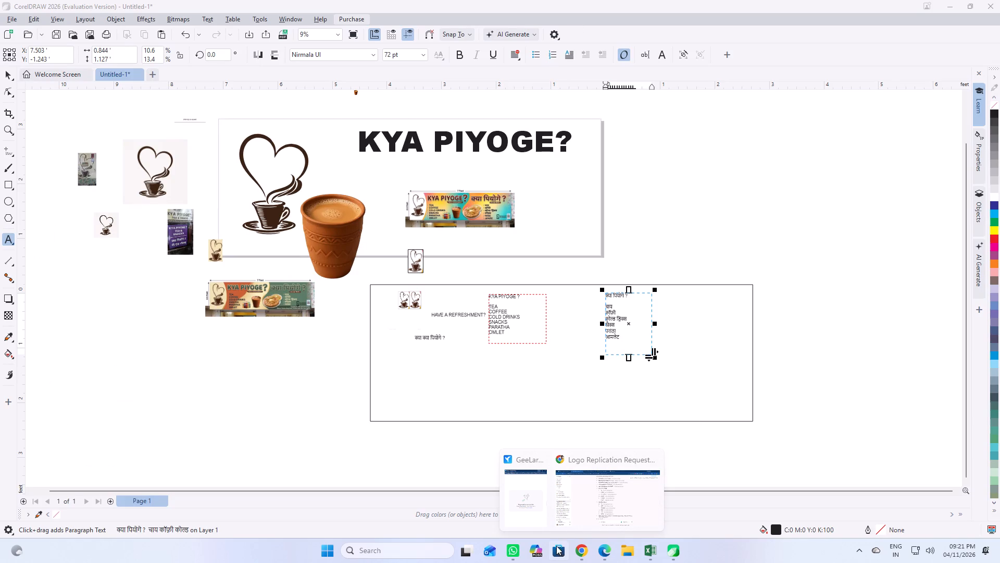
left_click(582, 554)
left_click(587, 512)
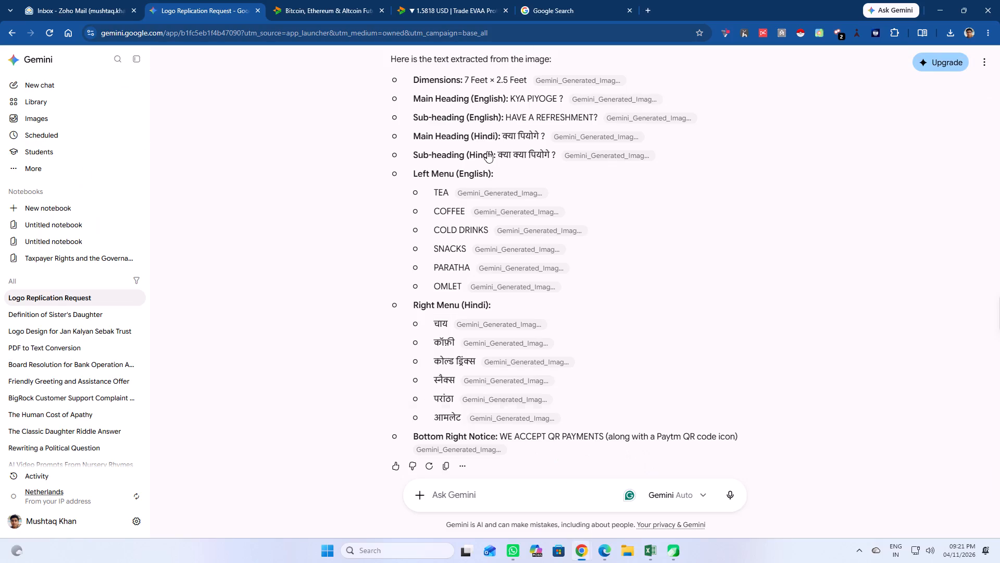
left_click(655, 9)
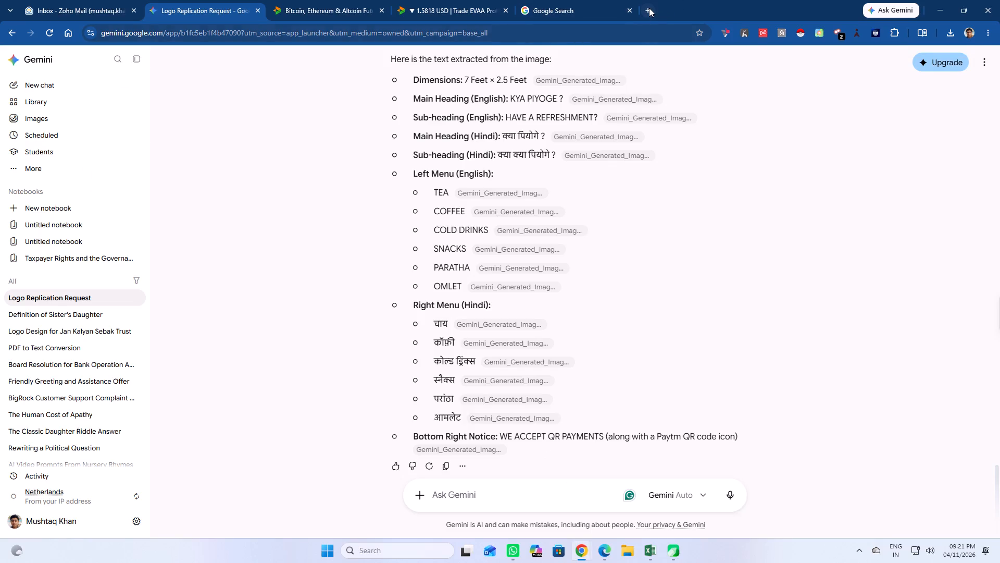
left_click(649, 8)
left_click(379, 210)
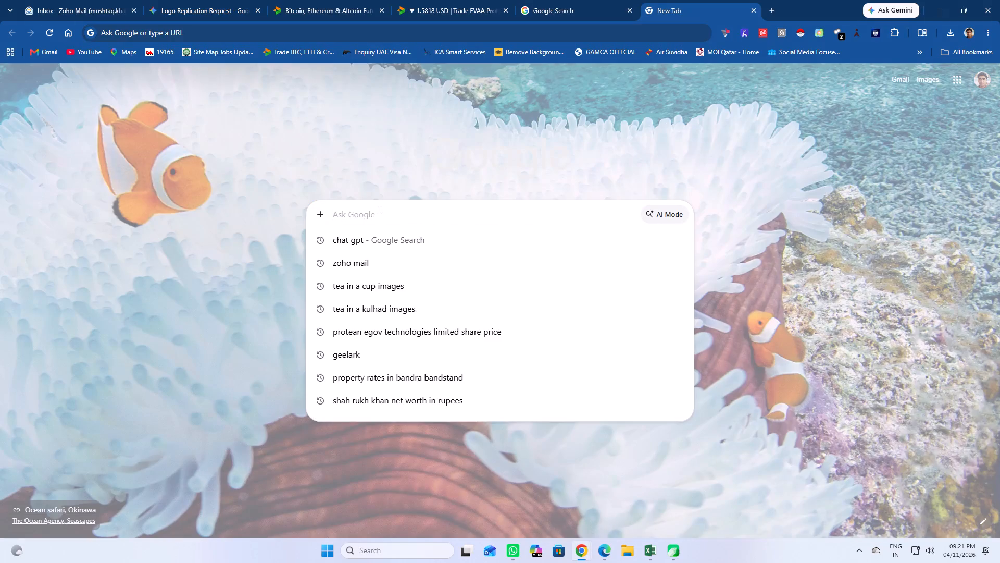
type("Isalami")
type("c")
key("space")
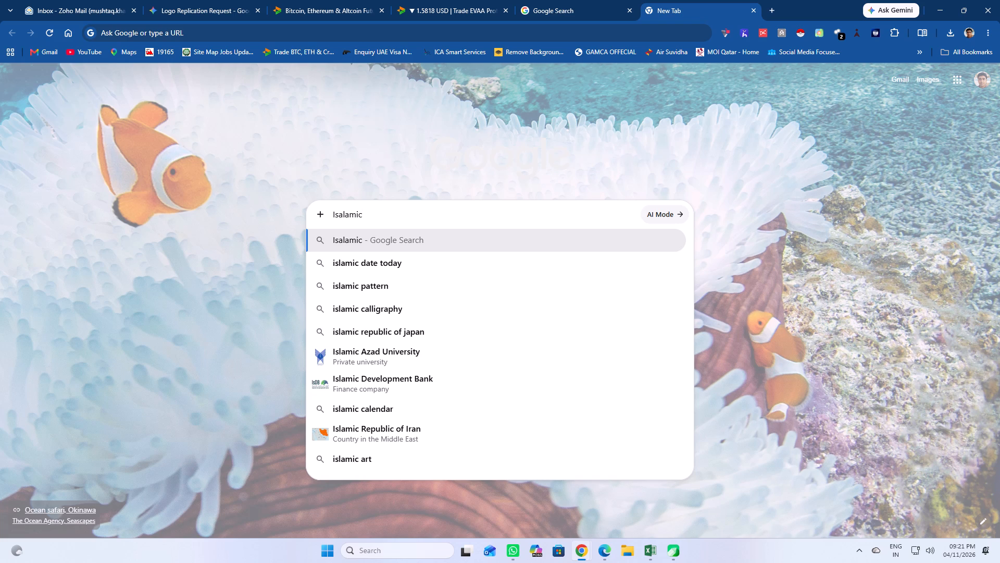
key("Down")
key("Down")
key("Down")
key("space")
type("bac")
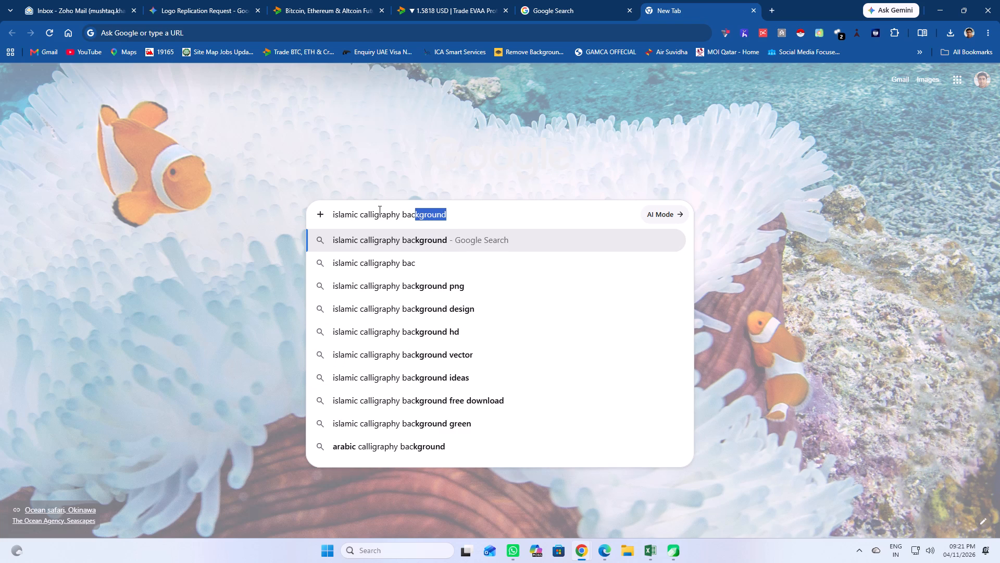
key("k")
type("grounf")
key("space")
key("BackSpace")
key("BackSpace")
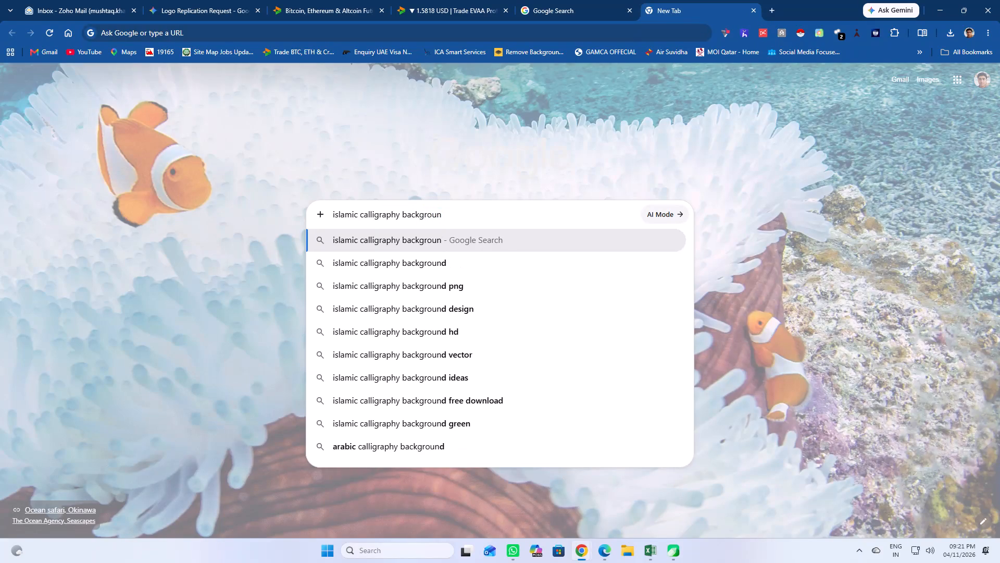
type("d")
key("space")
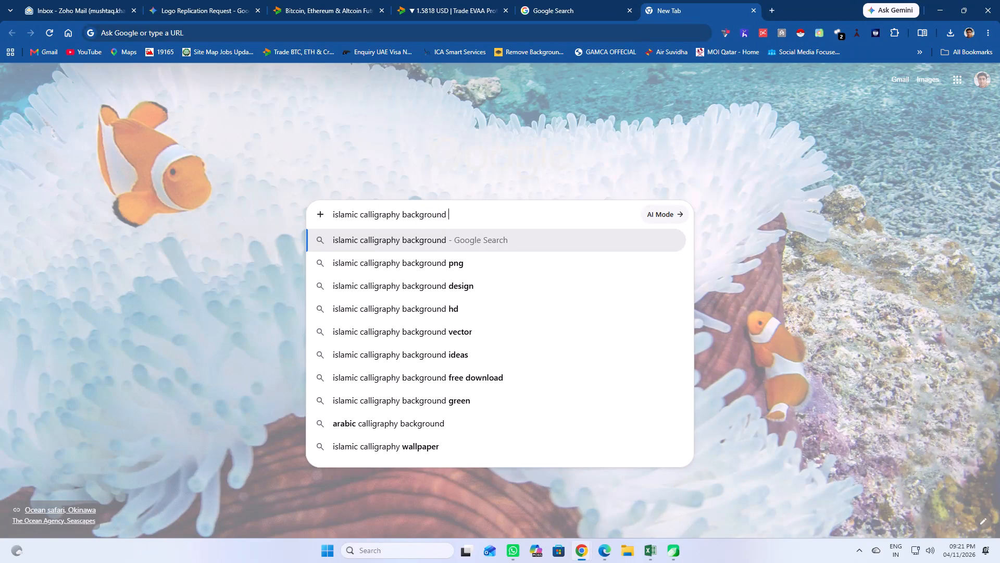
key("Left")
key("Left")
key("Left")
key("Left")
key("Left")
key("Left")
key("Left")
key("Left")
key("Left")
key("Left")
key("Left")
type("banner")
key("space")
key("Return")
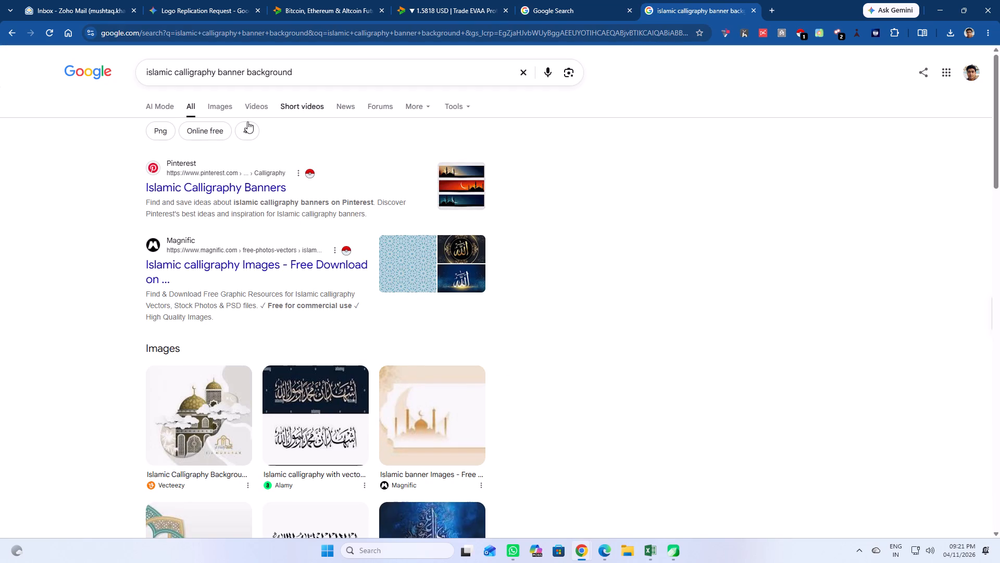
Browse the results and change the Google search to "islamic style banner background".
scroll(320, 287, "down", 5)
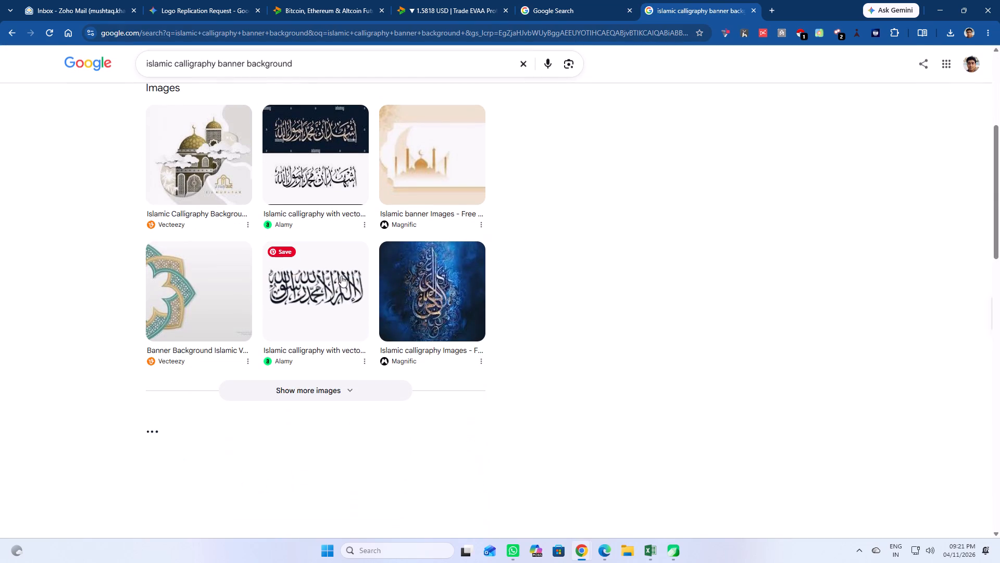
scroll(336, 302, "up", 5)
scroll(282, 228, "up", 4)
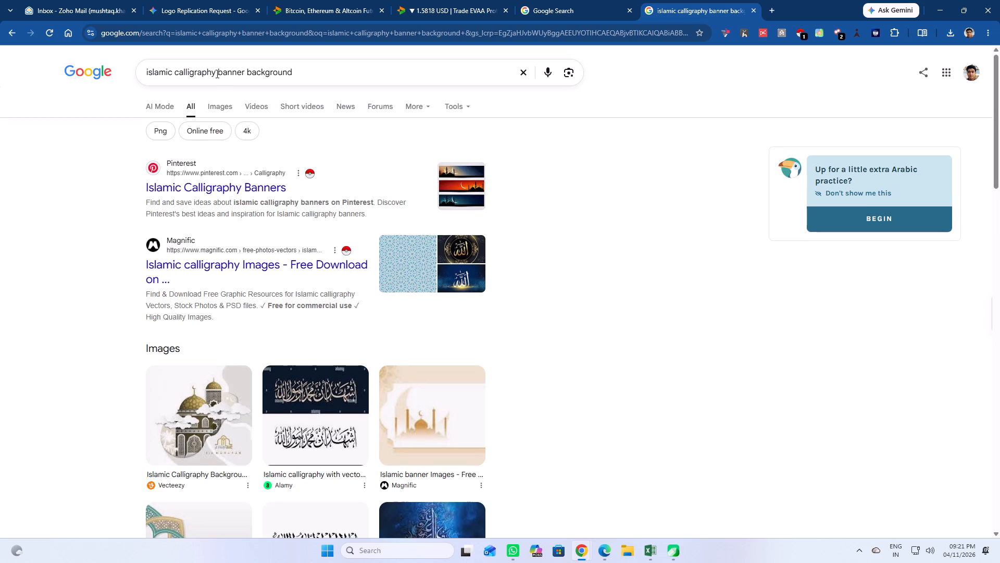
left_click_drag(216, 73, 173, 76)
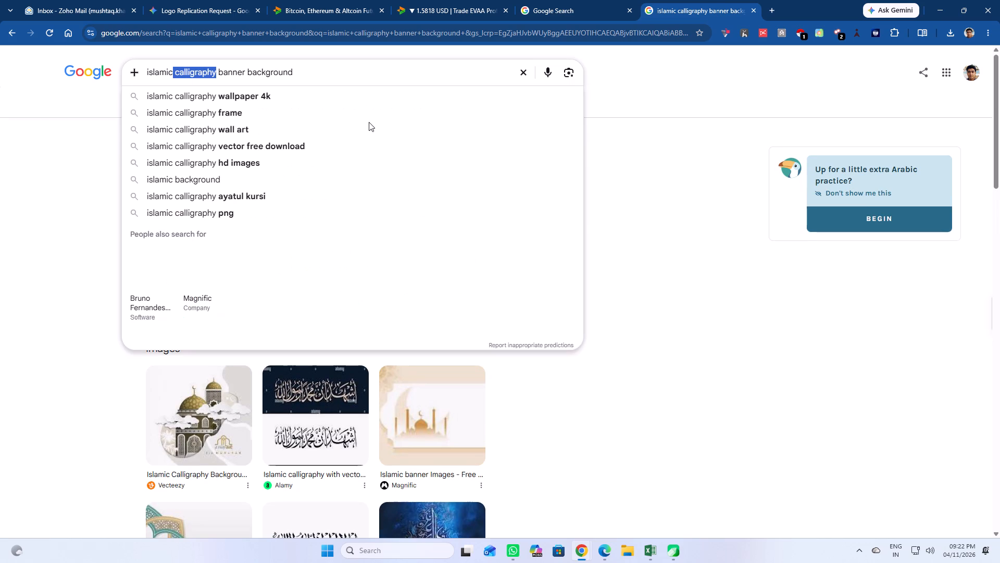
key("BackSpace")
key("space")
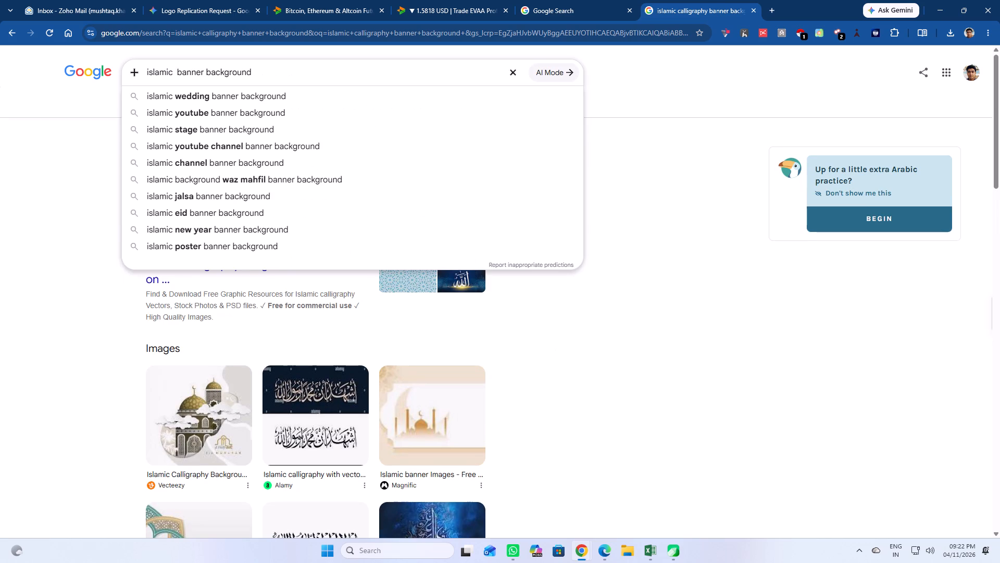
key("s")
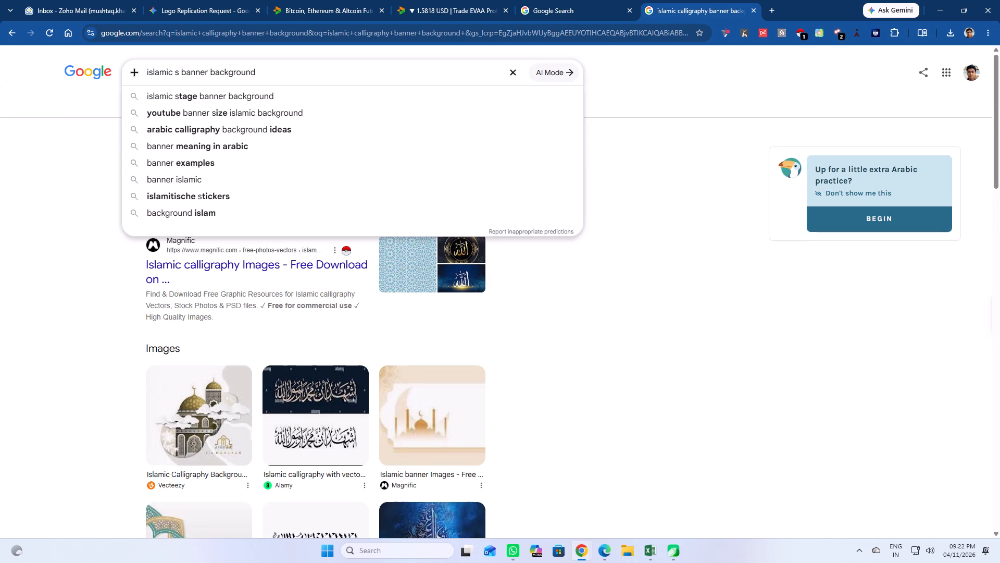
type("tyle")
key("Return")
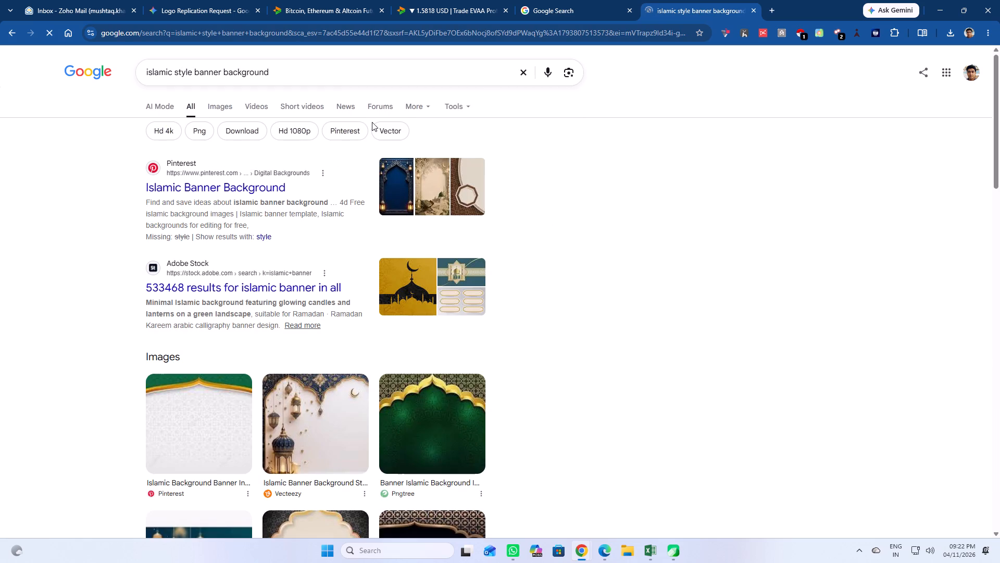
Look through the image results and search for the suggested query "islamic banner design".
scroll(328, 311, "down", 6)
scroll(324, 352, "up", 1)
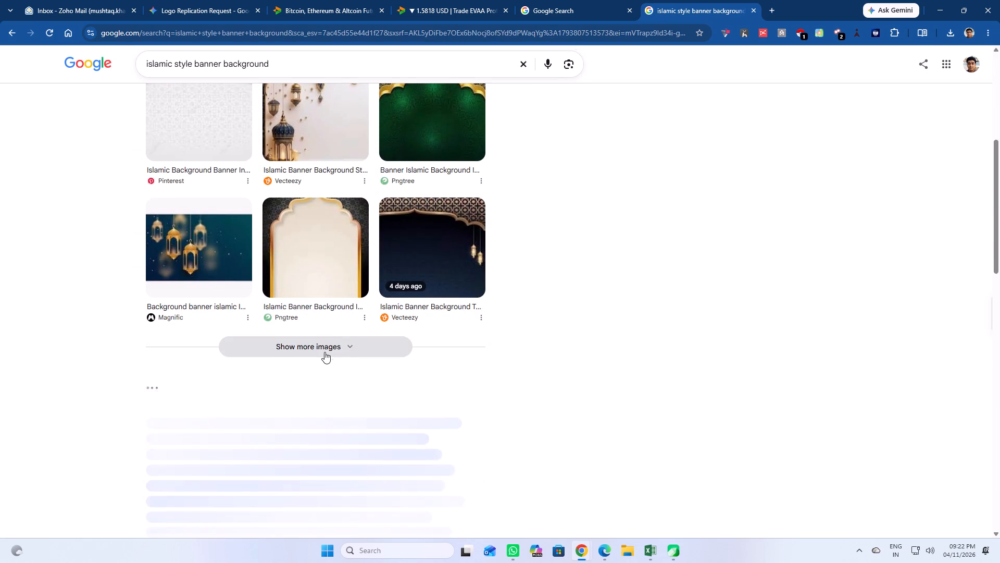
scroll(324, 352, "up", 8)
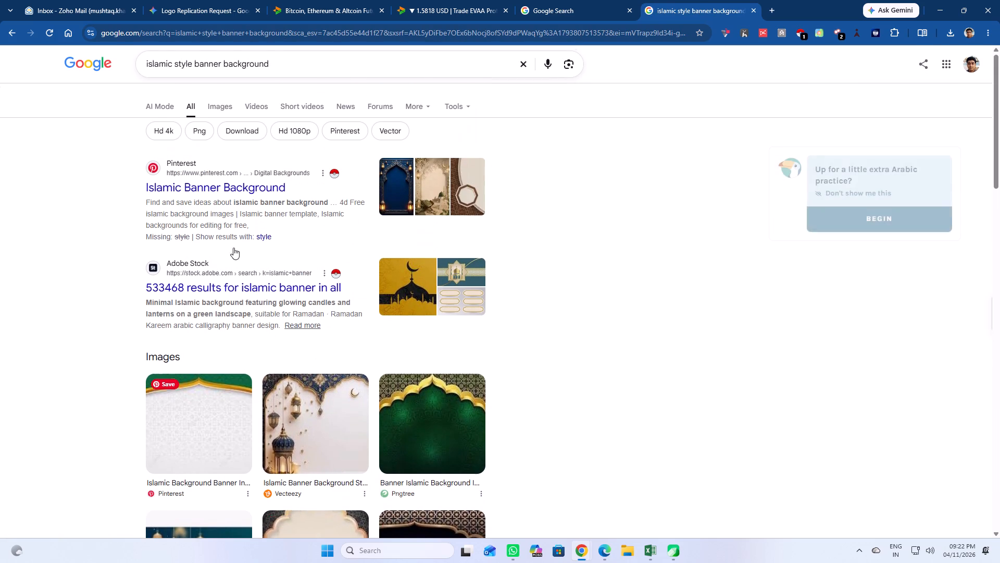
scroll(233, 248, "up", 3)
left_click_drag(191, 72, 174, 75)
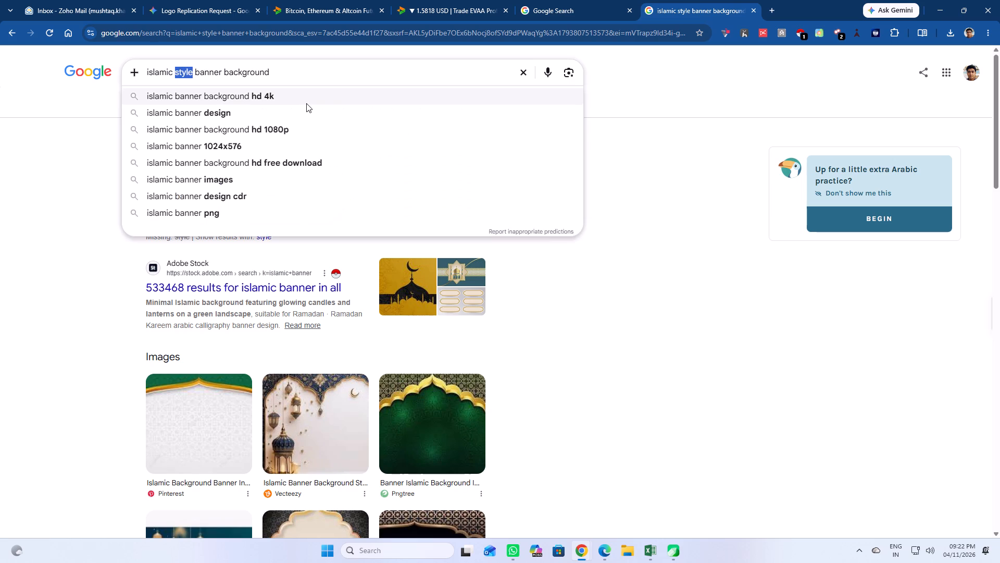
key("Left")
key("Left")
key("Down")
key("Up")
key("Down")
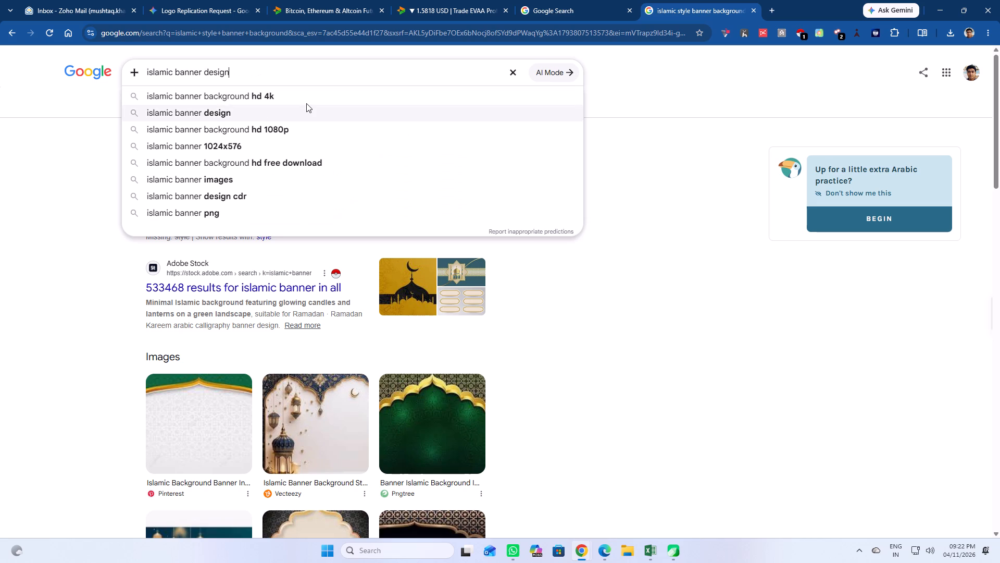
key("Return")
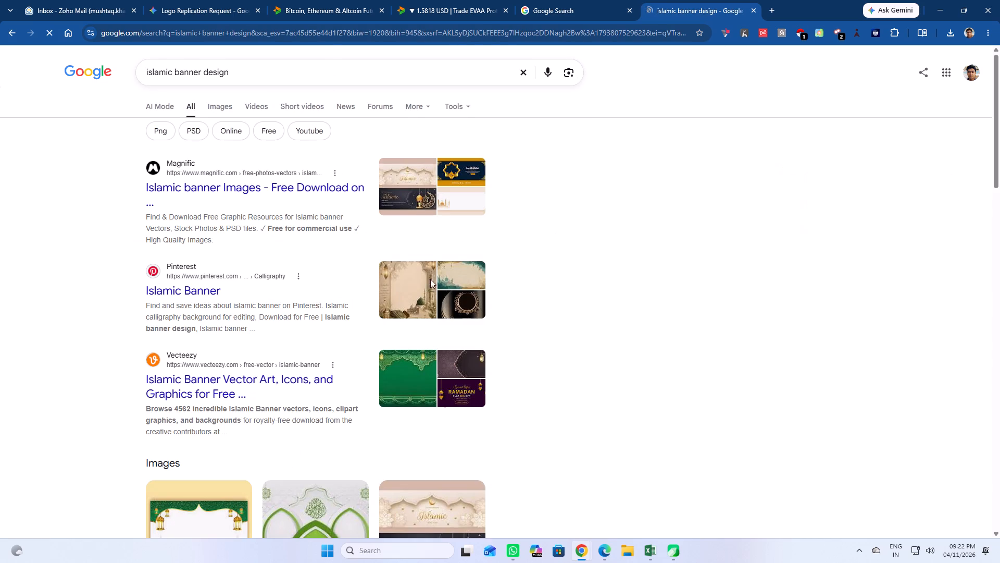
Look through the "islamic banner design" results and change the Google search to "arabic style banner design for background".
scroll(244, 265, "down", 4)
scroll(305, 285, "down", 3)
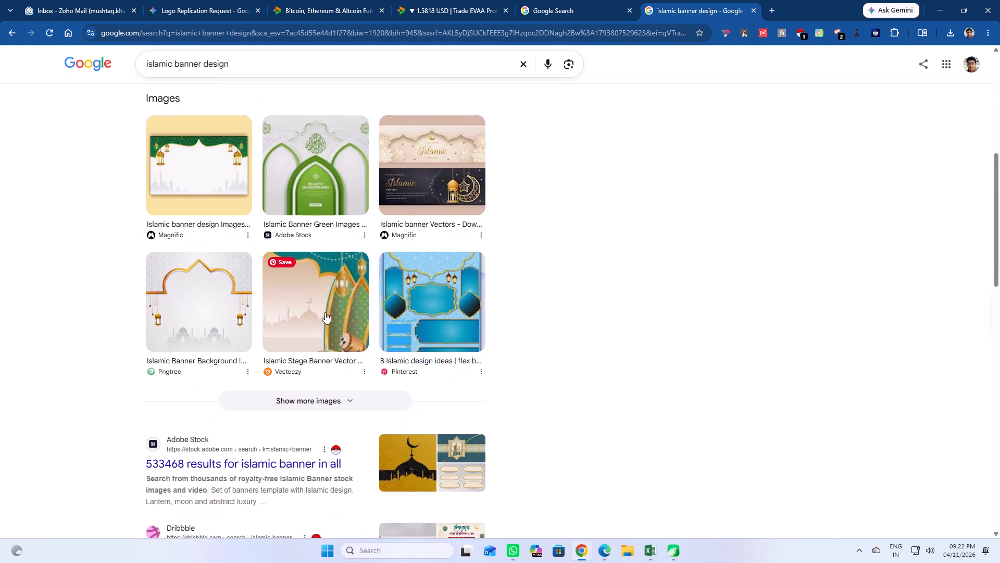
scroll(326, 312, "up", 3)
scroll(392, 301, "up", 4)
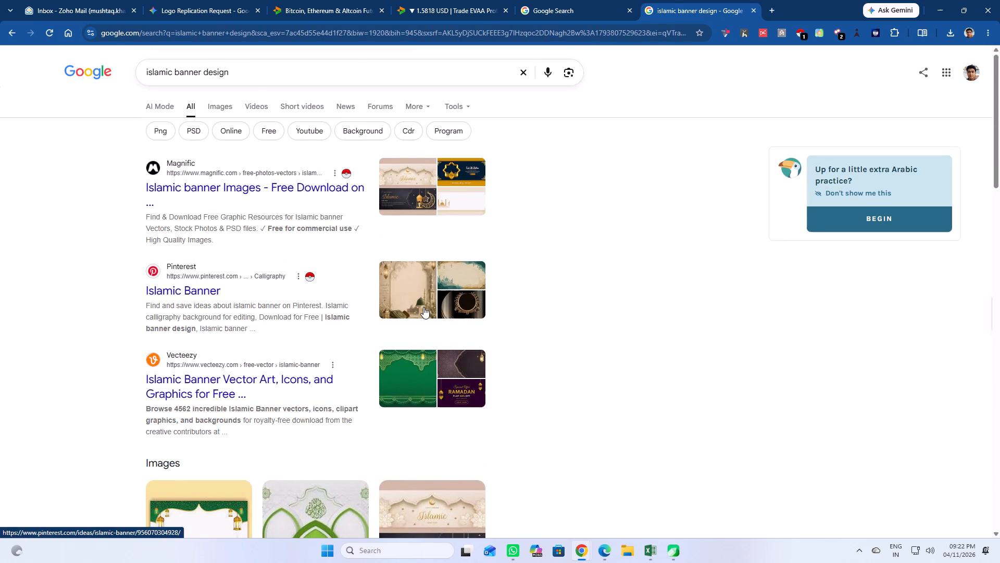
scroll(423, 307, "up", 2)
scroll(245, 193, "up", 3)
left_click_drag(245, 74, 129, 71)
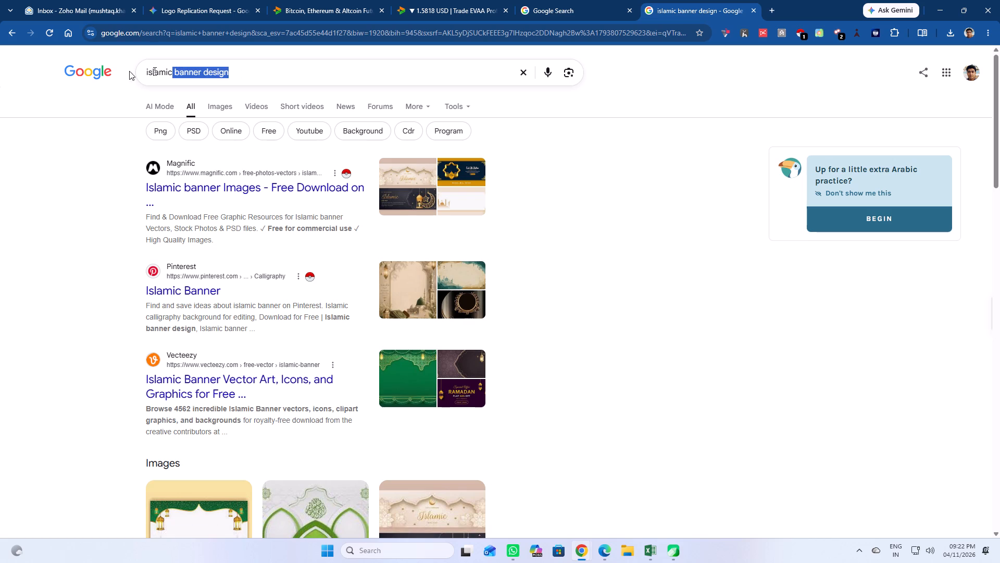
left_click_drag(129, 71, 123, 71)
type("arabic")
key("space")
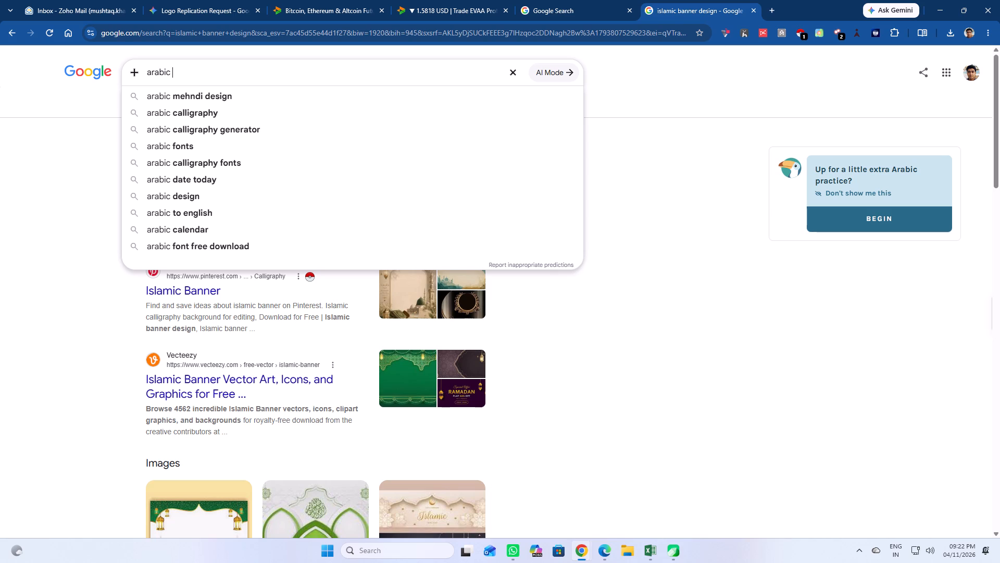
type("style banner")
key("space")
type("design")
key("space")
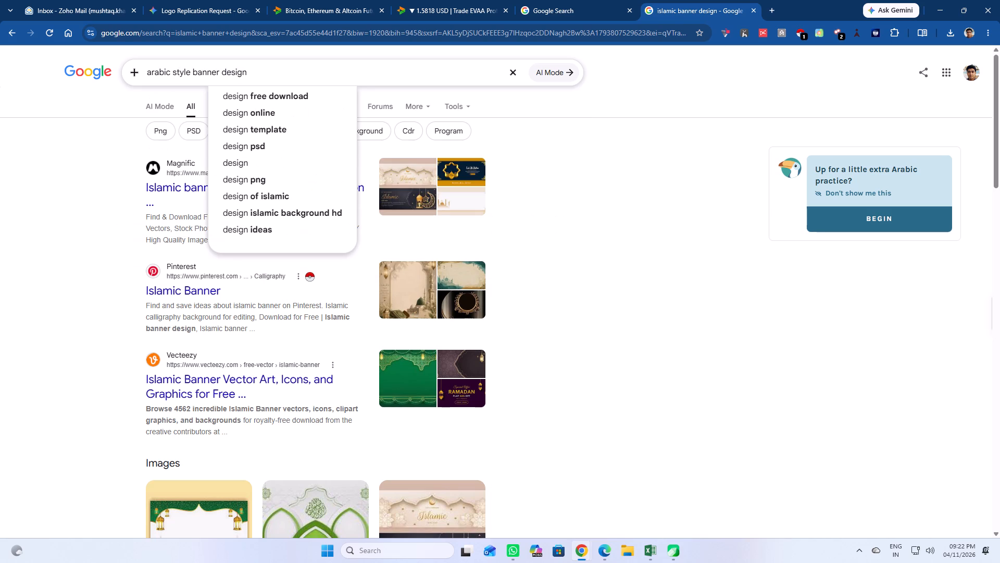
type("for background")
key("Return")
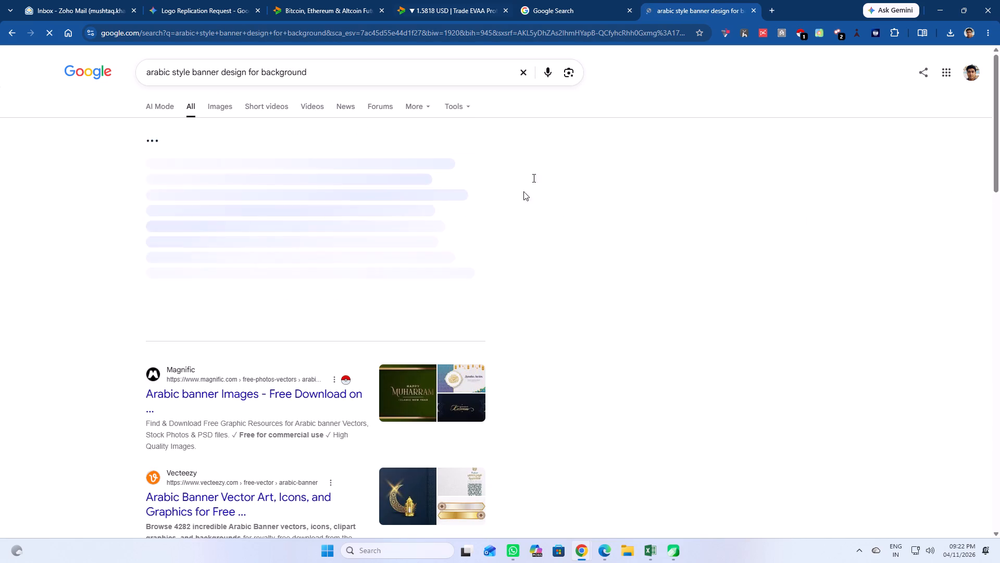
scroll(343, 223, "down", 4)
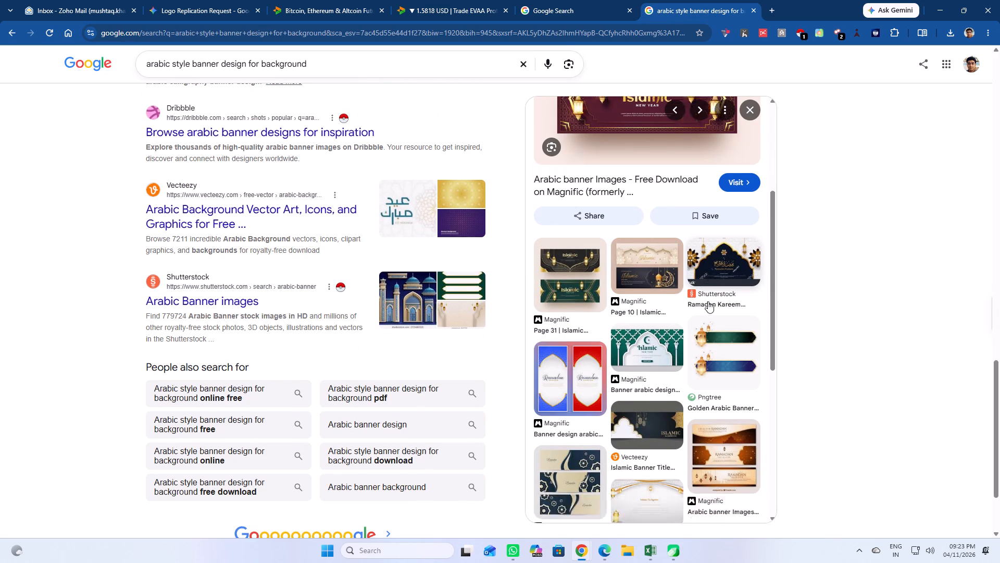
scroll(708, 301, "down", 1)
scroll(566, 382, "down", 4)
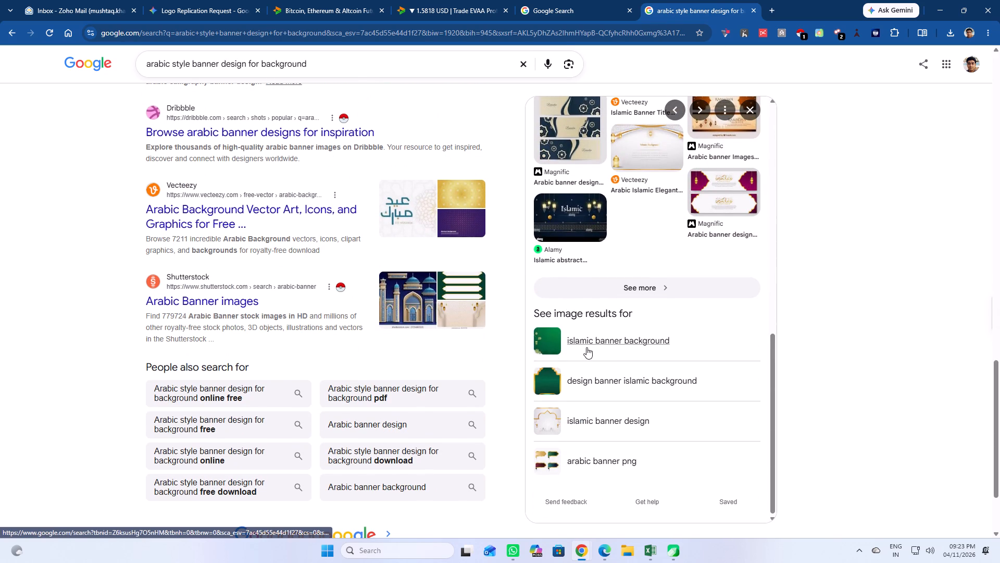
left_click(612, 342)
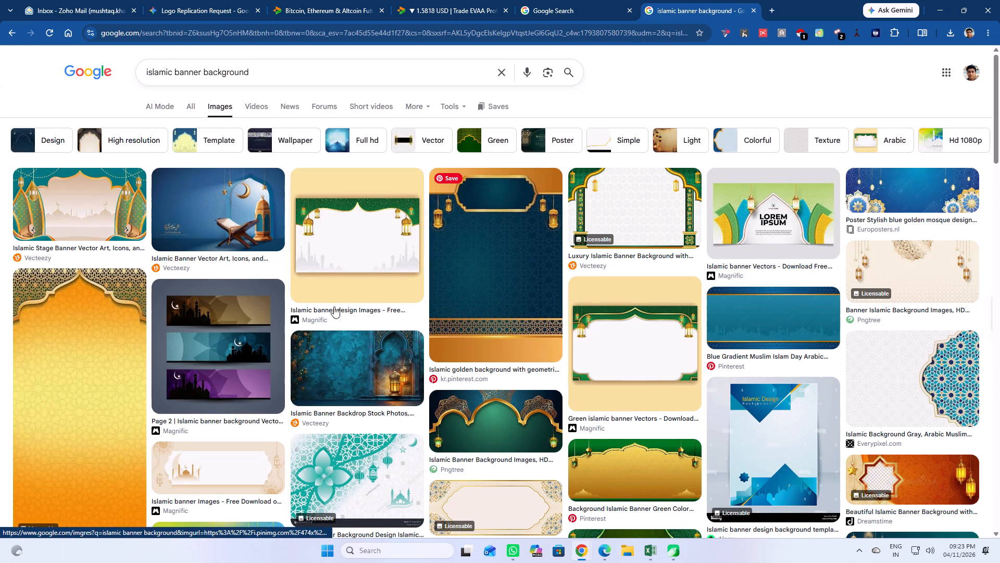
Examine the Islamic banner background images, including the orange Pixabay banner and its related images, for a suitable sign background.
scroll(219, 283, "down", 4)
left_click(77, 214)
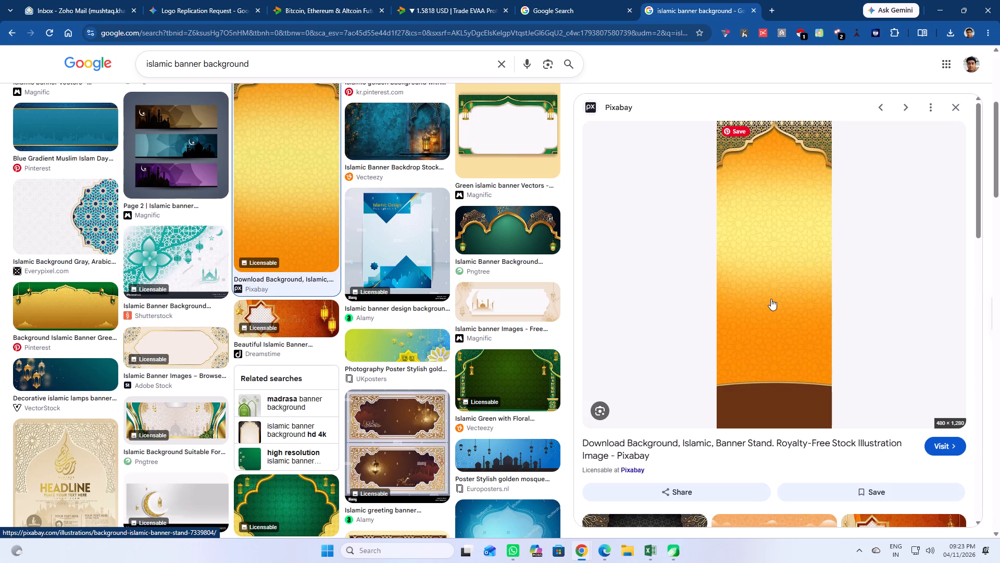
scroll(771, 299, "up", 2)
scroll(498, 280, "down", 3)
scroll(776, 443, "down", 4)
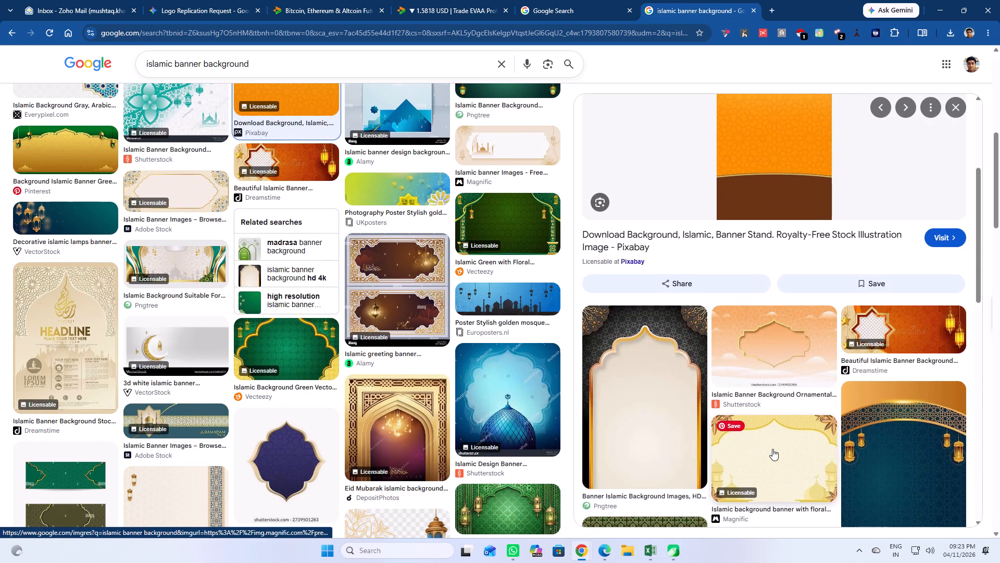
scroll(700, 412, "down", 2)
scroll(624, 361, "down", 3)
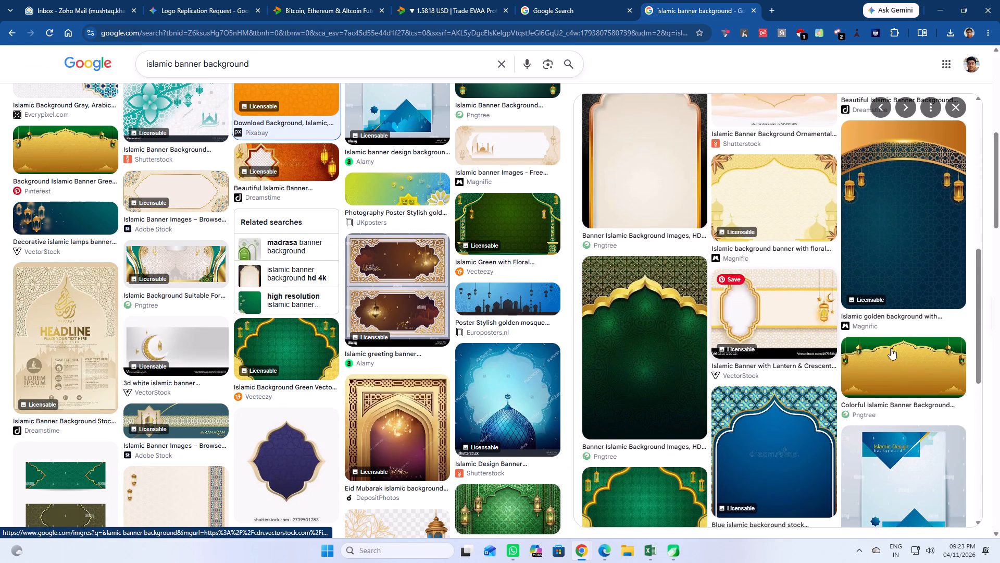
scroll(924, 343, "up", 2)
scroll(872, 344, "down", 3)
scroll(748, 385, "down", 3)
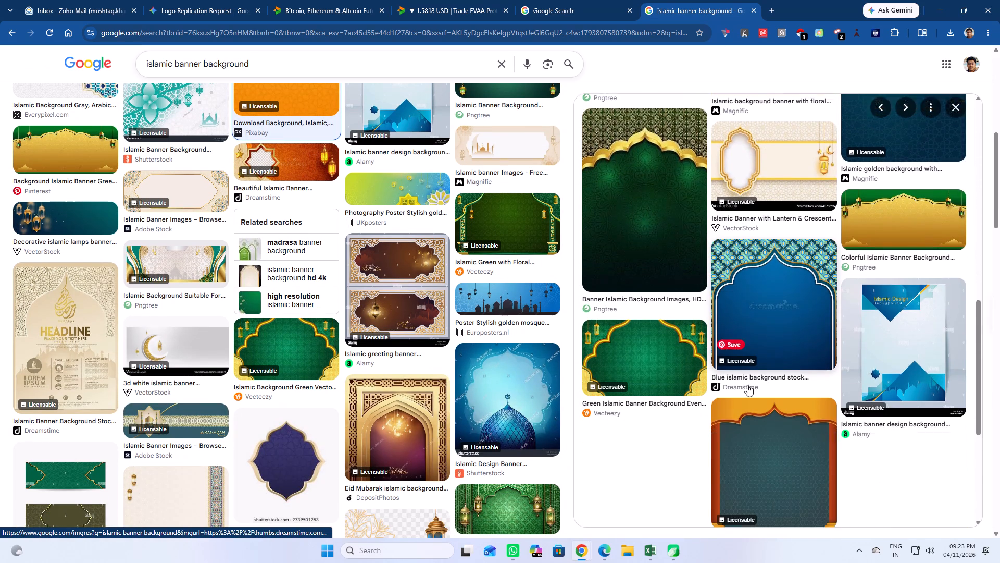
scroll(731, 381, "down", 2)
scroll(583, 353, "down", 4)
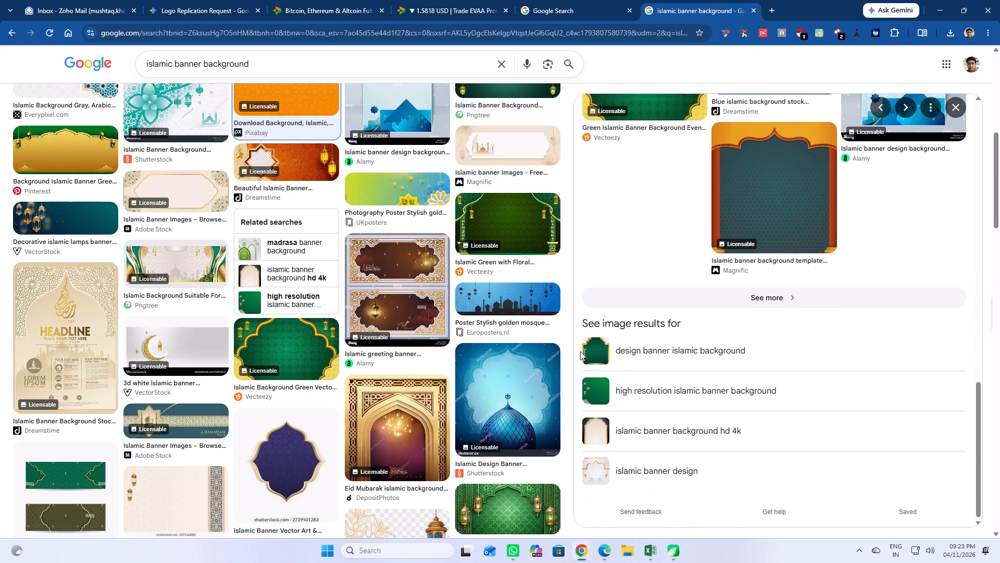
scroll(308, 396, "down", 4)
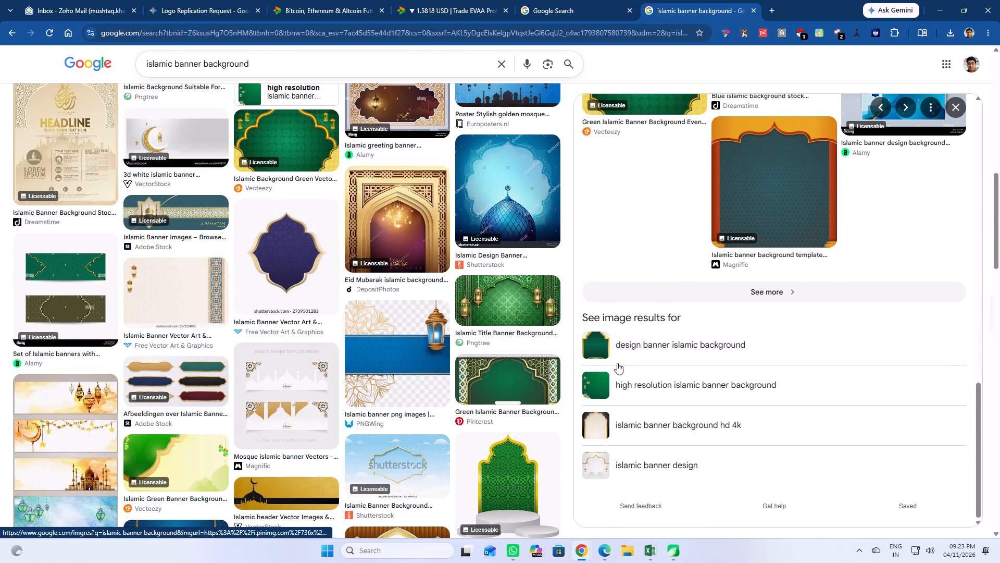
scroll(574, 348, "down", 4)
scroll(425, 445, "down", 3)
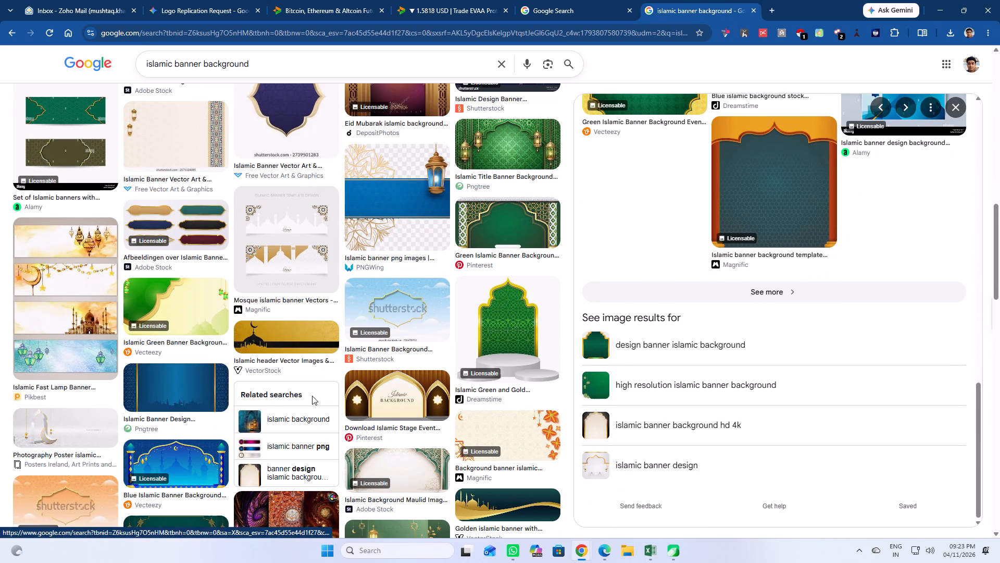
Preview the blue Pngtree mosque-silhouette banner and look through its related images and further results.
left_click(176, 389)
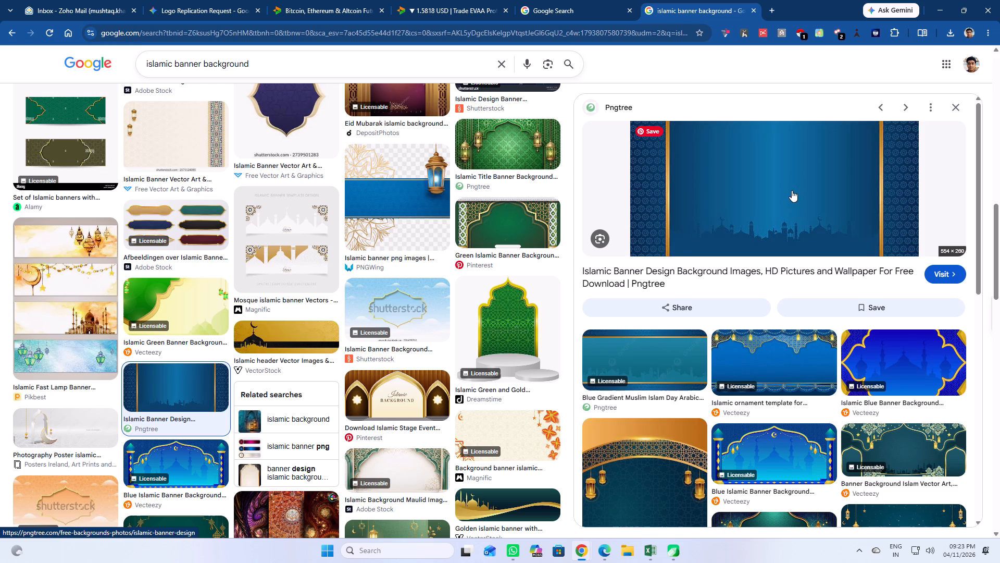
scroll(727, 368, "down", 5)
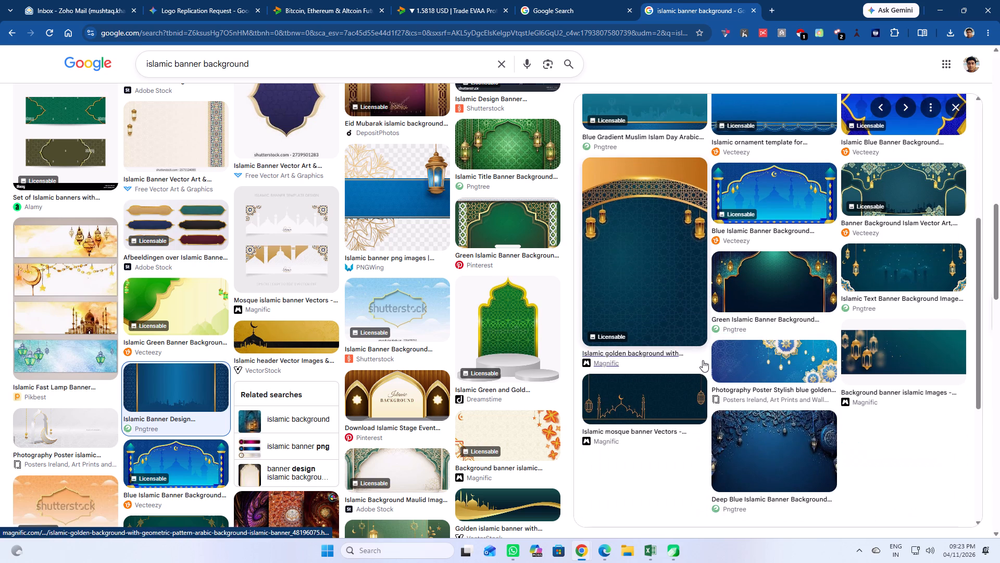
scroll(708, 389, "down", 4)
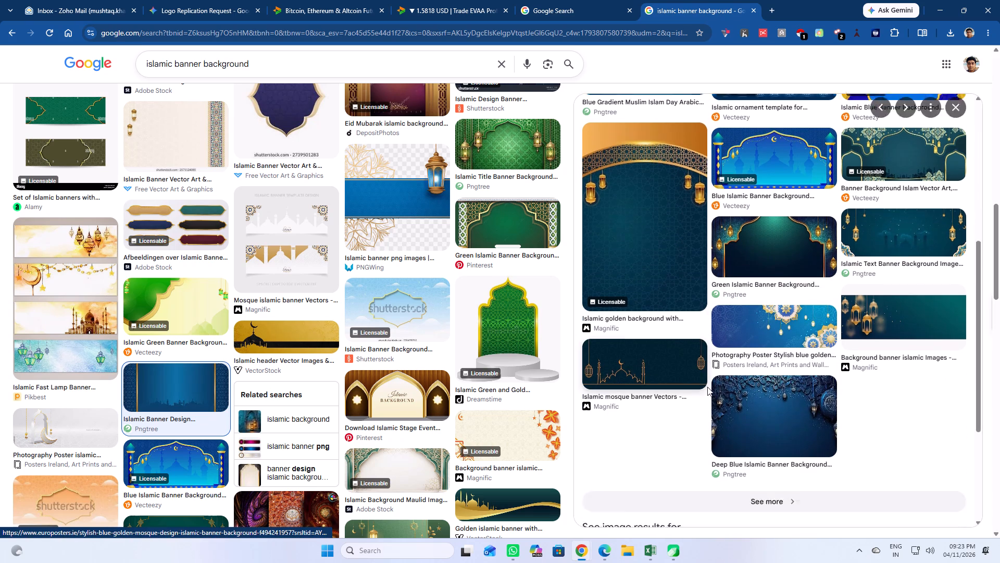
scroll(510, 500, "down", 4)
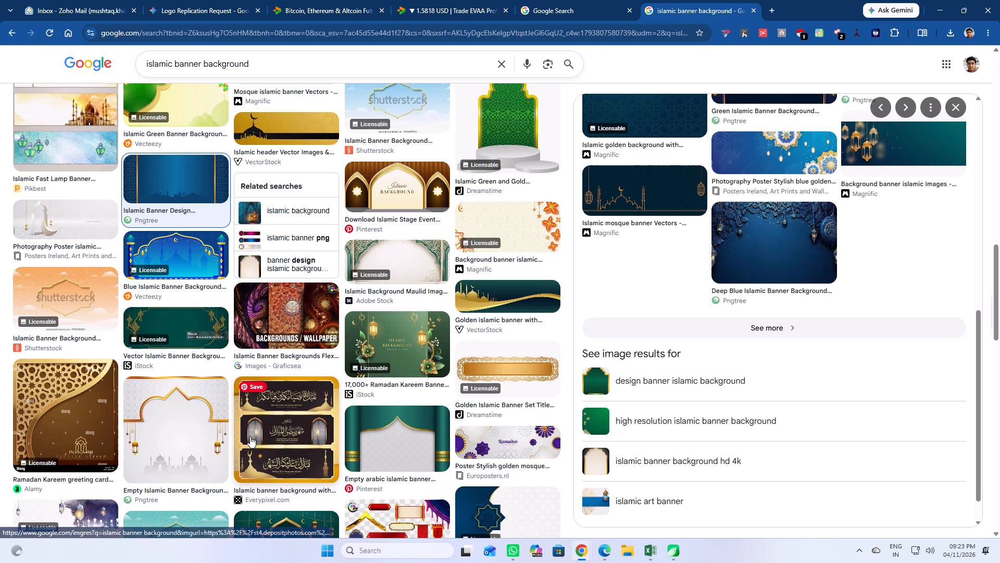
scroll(490, 341, "down", 5)
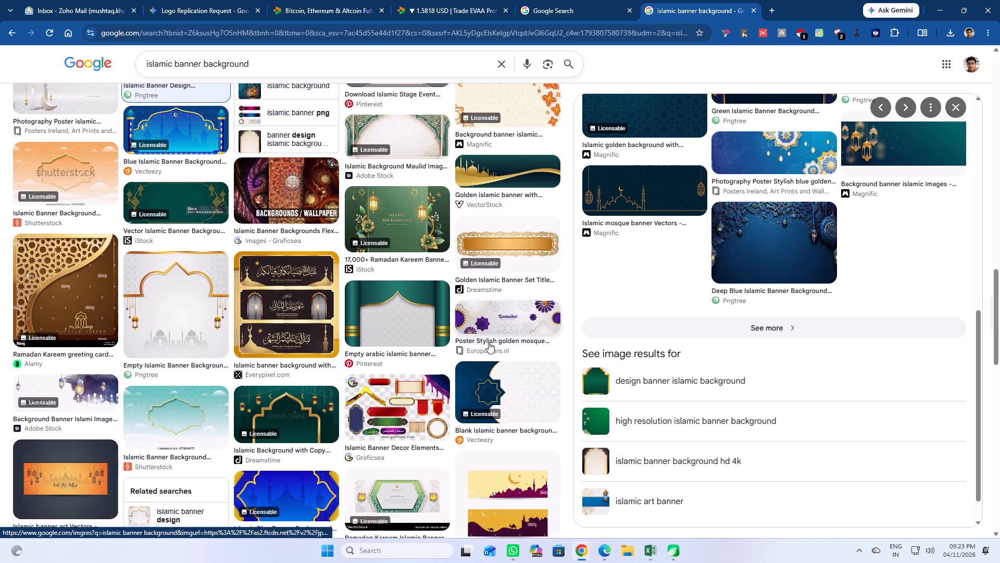
Save Vecteezy's blank Islamic banner background with the blue star to Downloads as the JPEG blank-islamic-banner-background-vector.
left_click(505, 263)
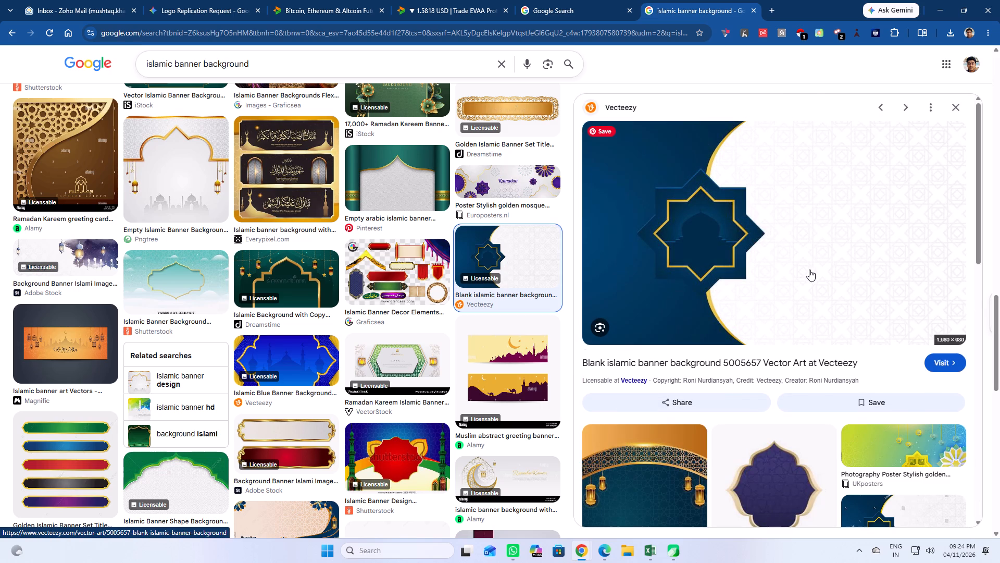
right_click(828, 235)
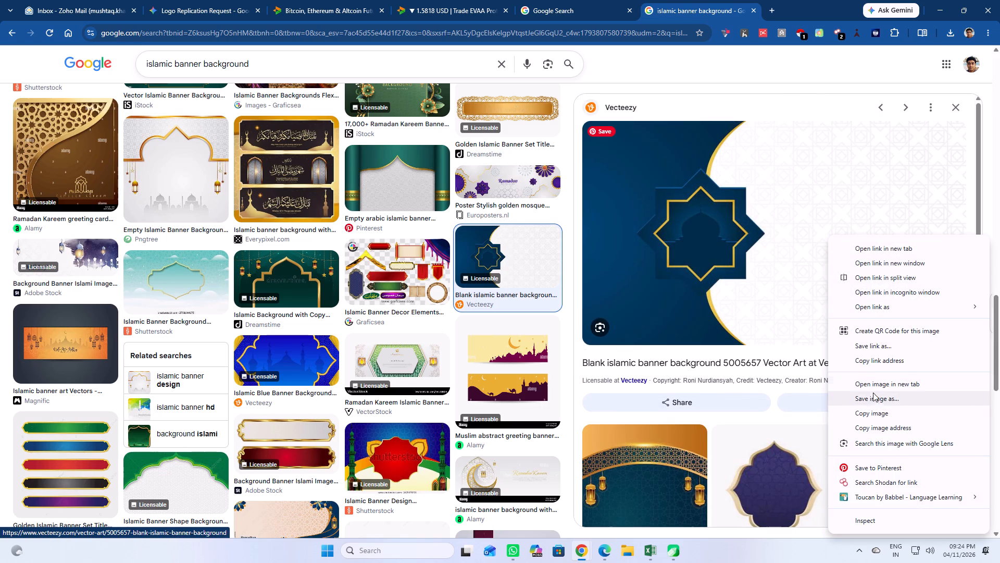
left_click(871, 398)
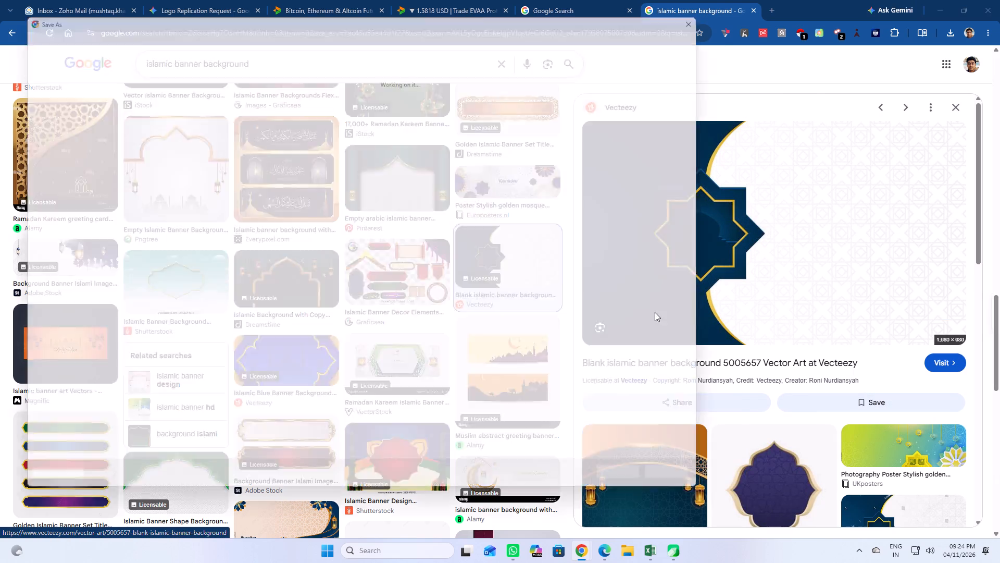
left_click(641, 491)
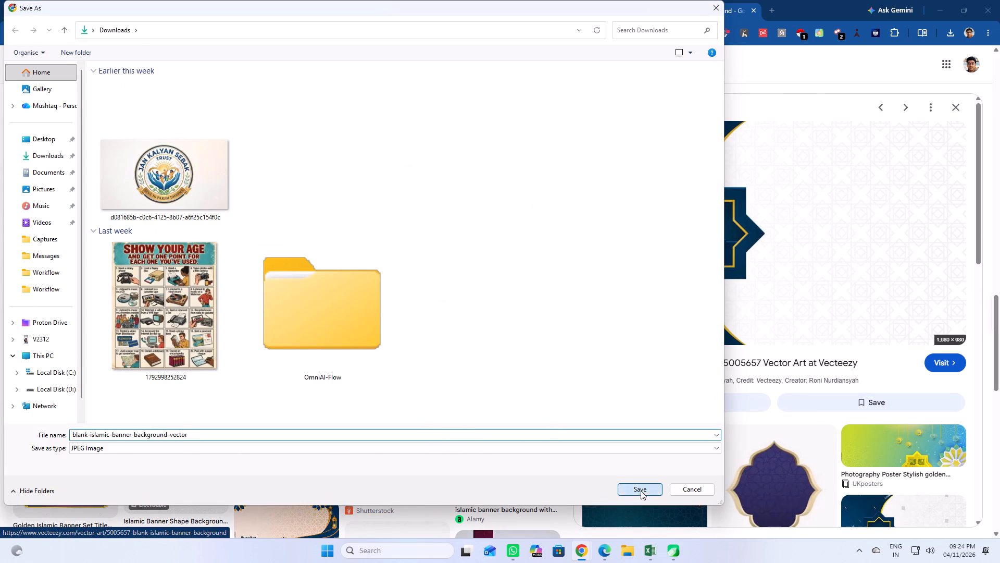
Switch to CorelDRAW and import blank-islamic-banner-background-vector.jpg, placing it at about 0.467 × 0.272 ft beside the working rectangle.
left_click(677, 553)
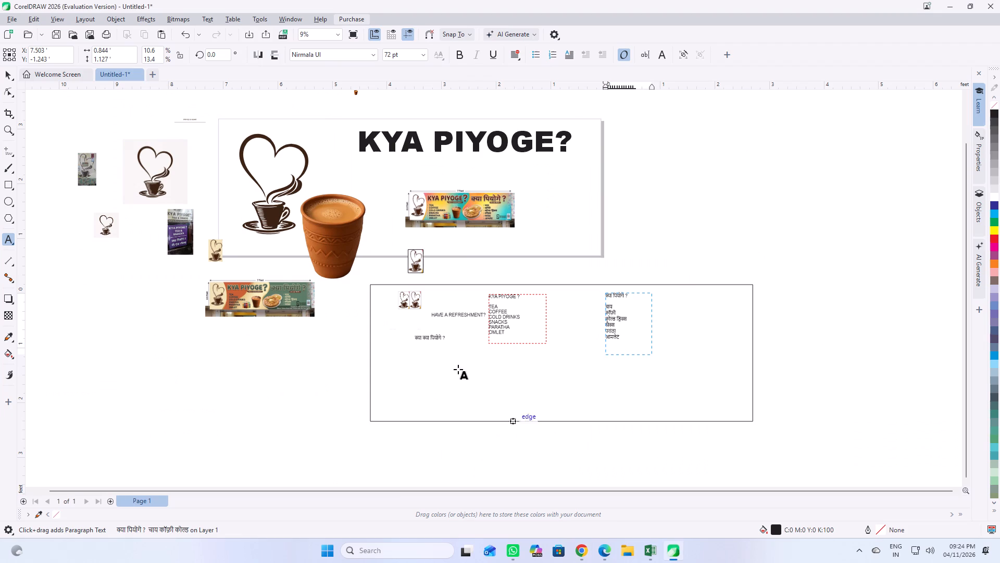
right_click(278, 361)
left_click(314, 422)
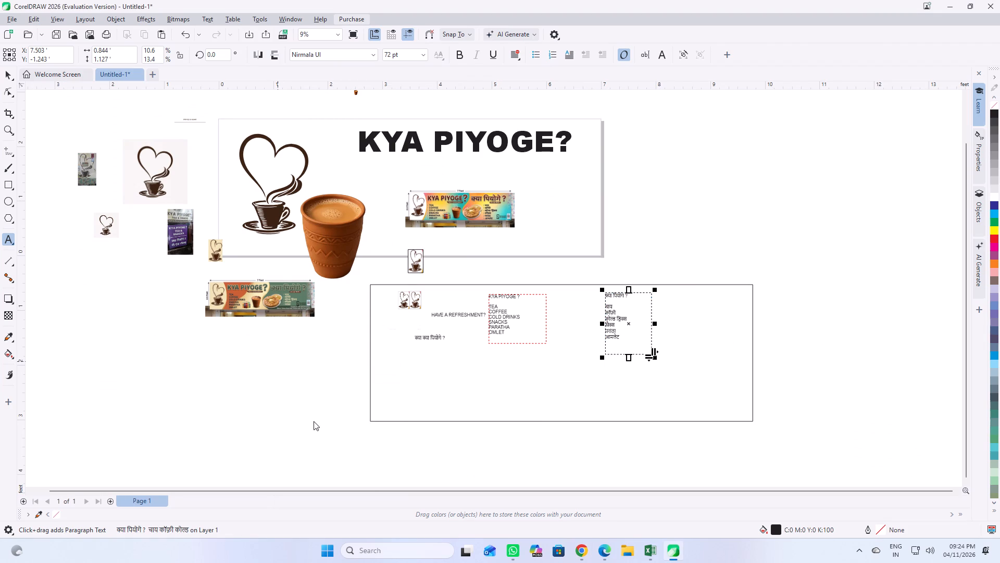
double_click(468, 207)
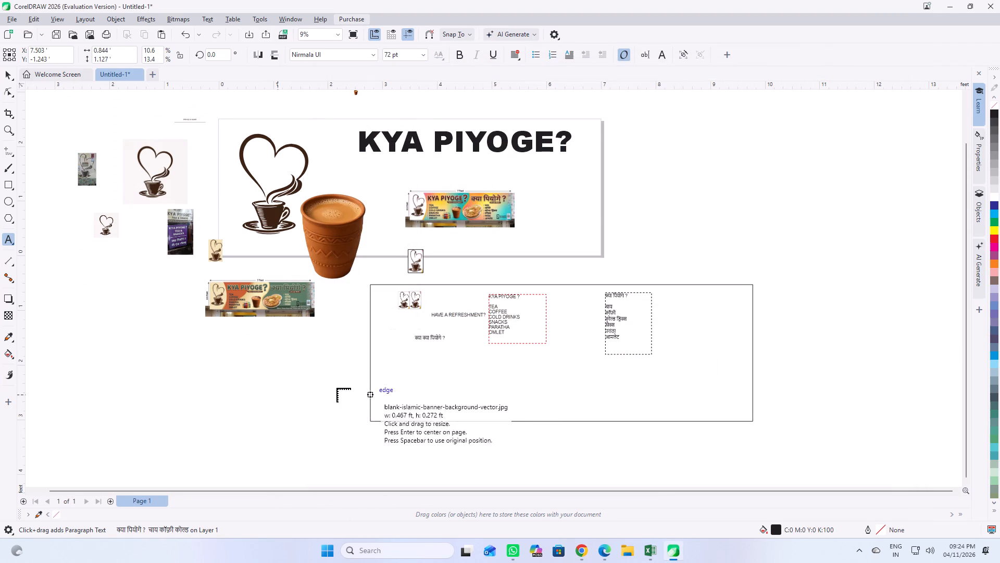
left_click(320, 360)
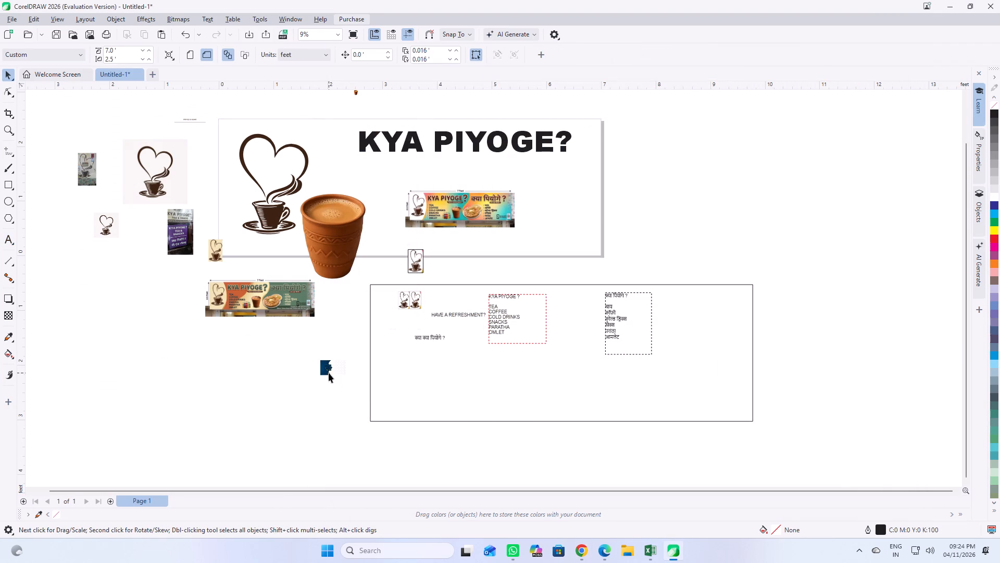
Enlarge the imported blue star banner image proportionally to about 5.263 × 3.07 ft.
left_click(329, 373)
left_click_drag(347, 380, 848, 501)
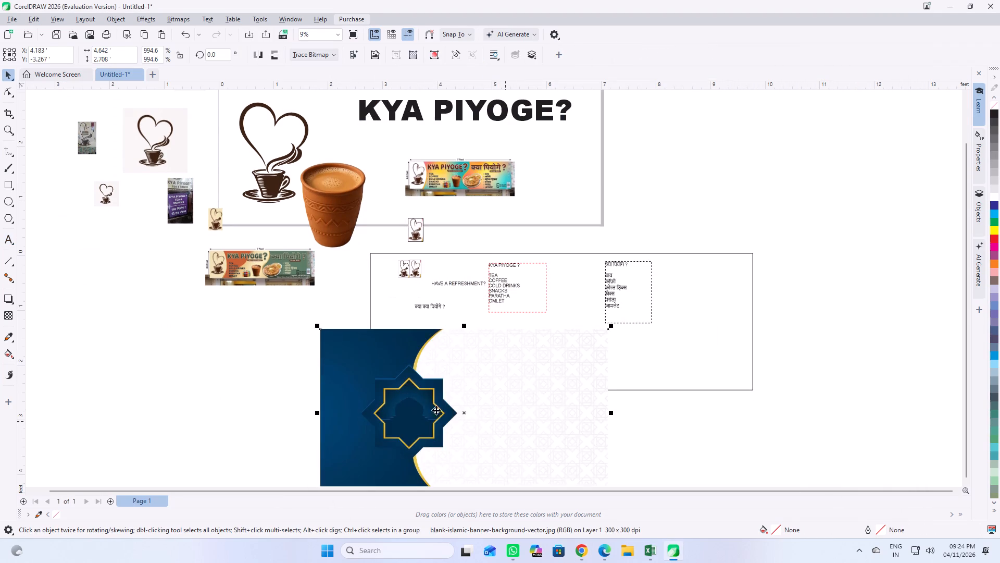
Draw a square of about 0.365 × 0.365 ft over the banner image's pale geometric pattern.
scroll(429, 422, "up", 5)
scroll(608, 409, "up", 5)
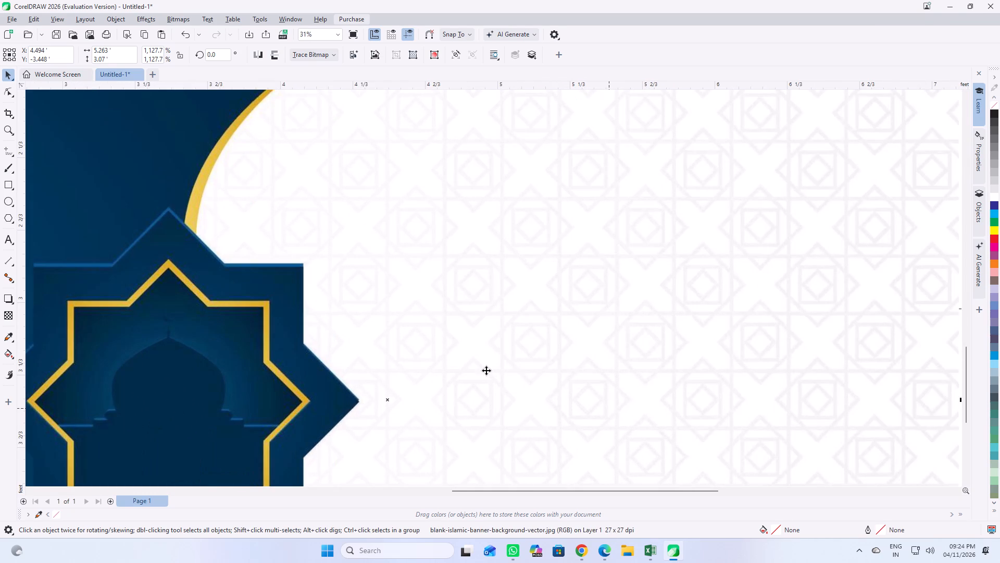
scroll(467, 368, "down", 8)
scroll(549, 301, "up", 4)
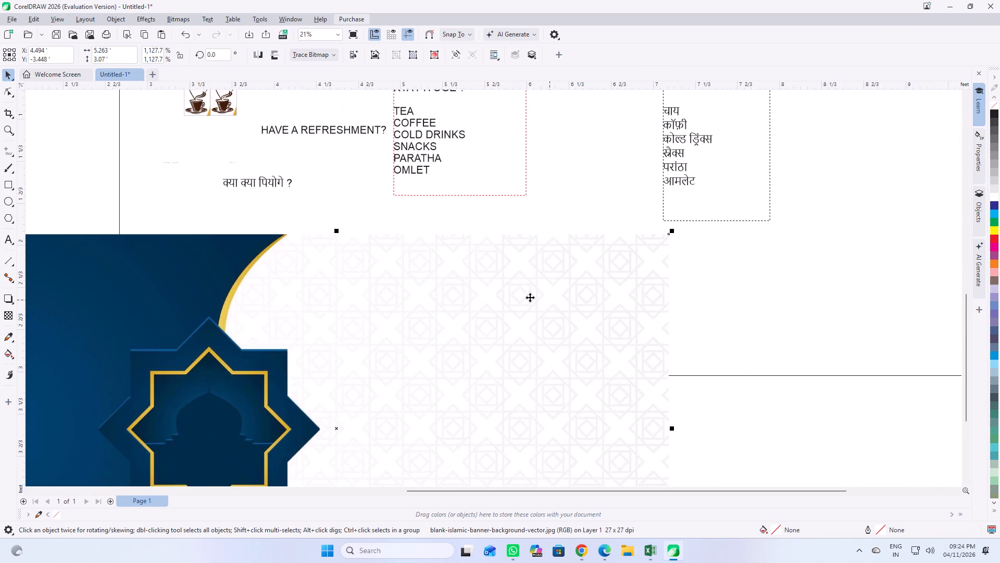
scroll(511, 293, "up", 4)
scroll(406, 282, "down", 3)
scroll(487, 285, "up", 2)
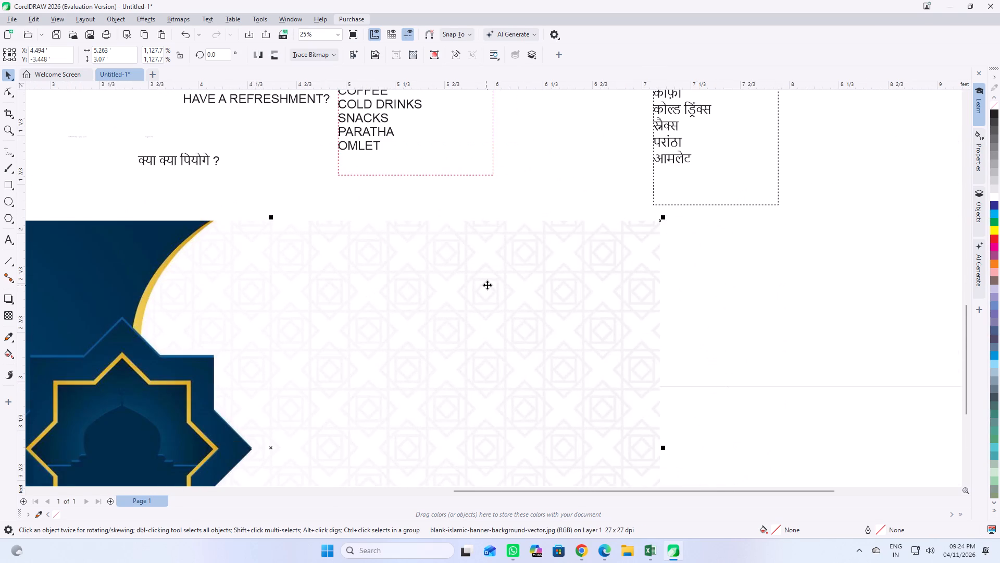
scroll(487, 285, "up", 2)
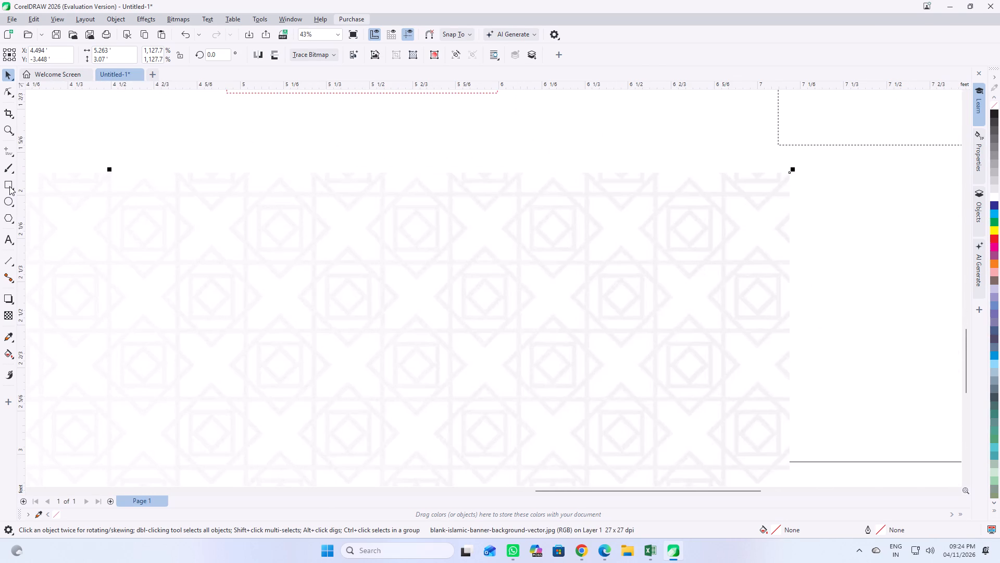
left_click(9, 186)
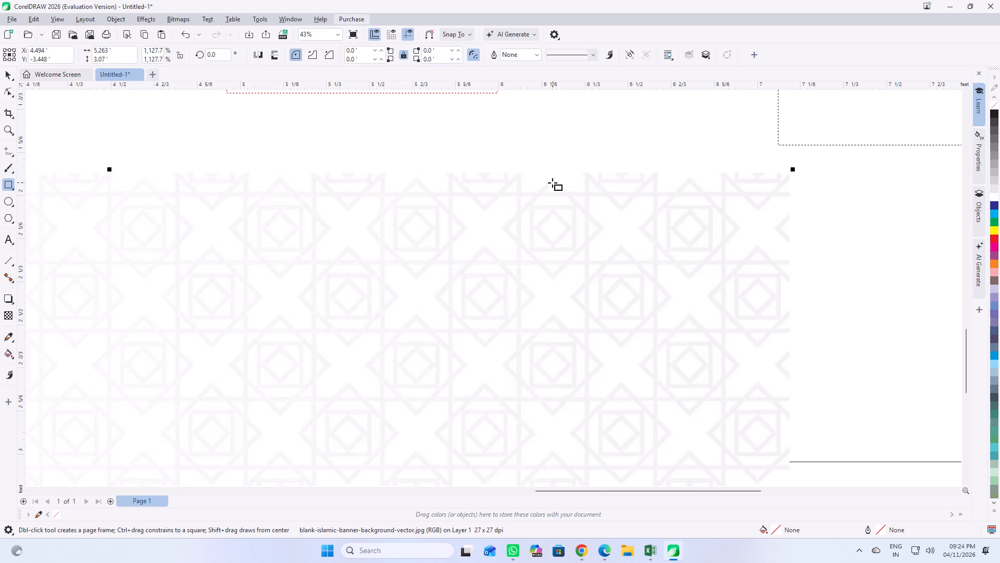
left_click_drag(552, 182, 551, 277, "ctrl")
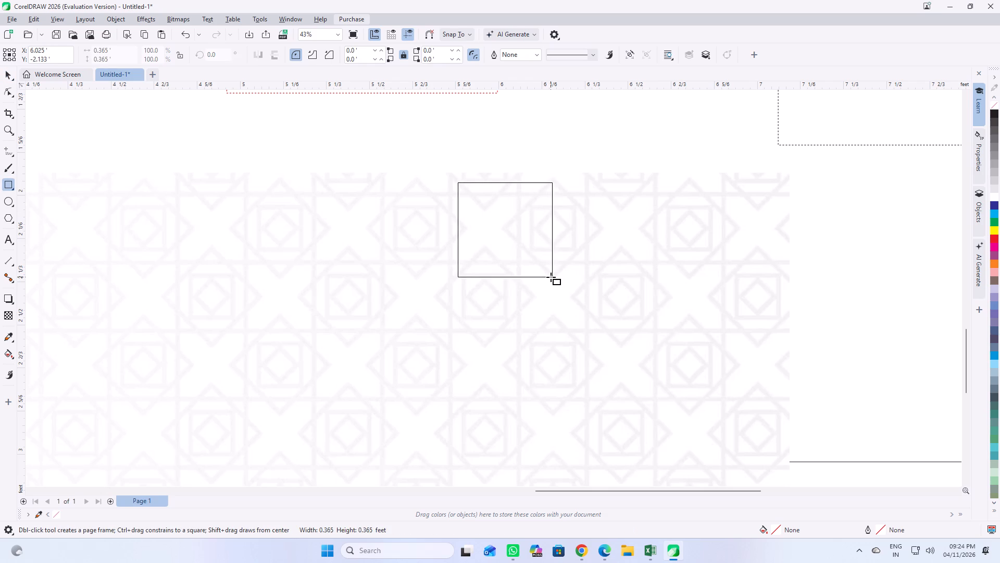
left_click_drag(551, 277, 552, 277, "ctrl")
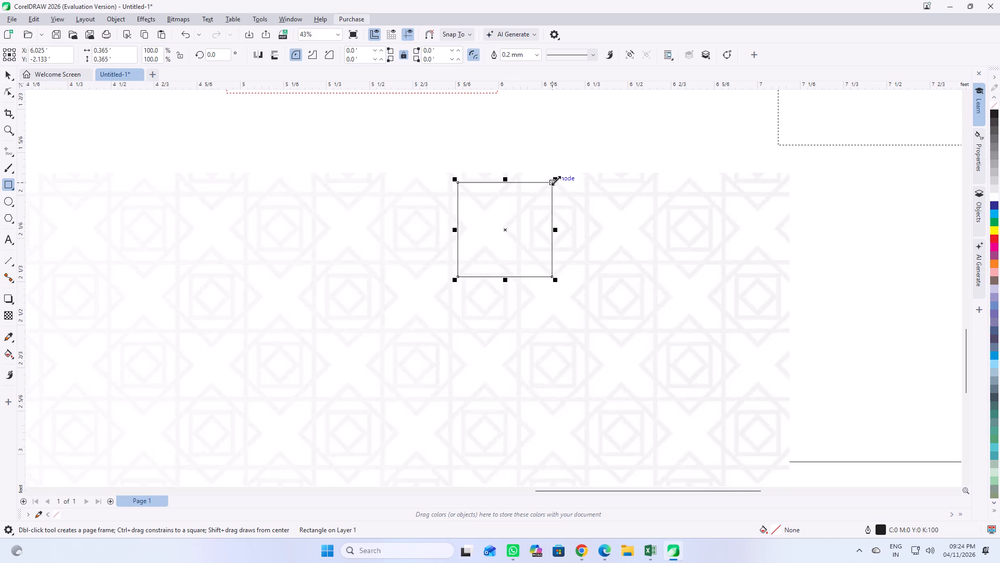
Make a copy of the square rotated by 45° and shrink it to 0.365 ft wide so its corners touch the square's sides.
left_click(507, 228)
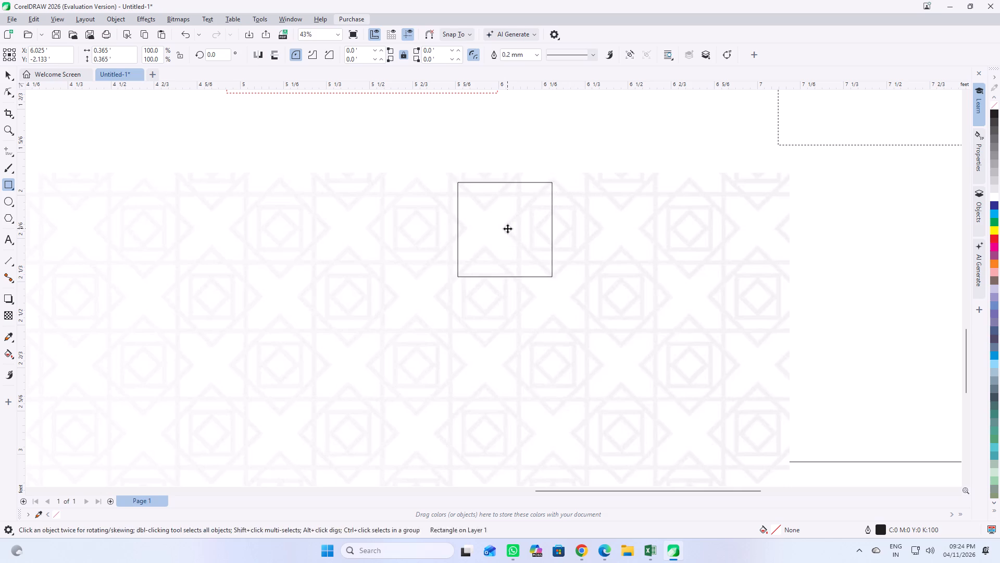
left_click_drag(556, 177, 569, 222, "ctrl")
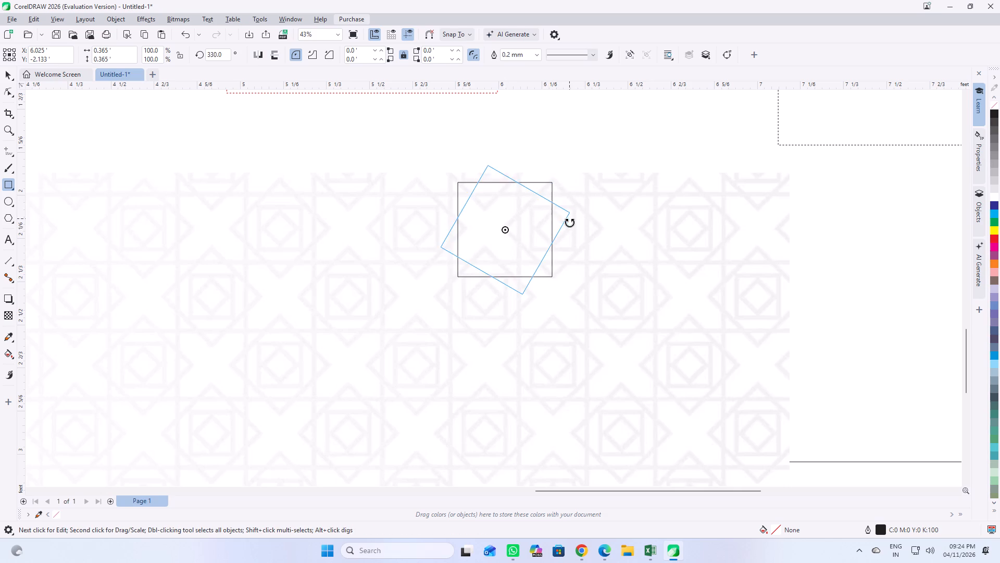
left_click_drag(569, 222, 567, 231, "ctrl")
right_click(567, 231, "ctrl")
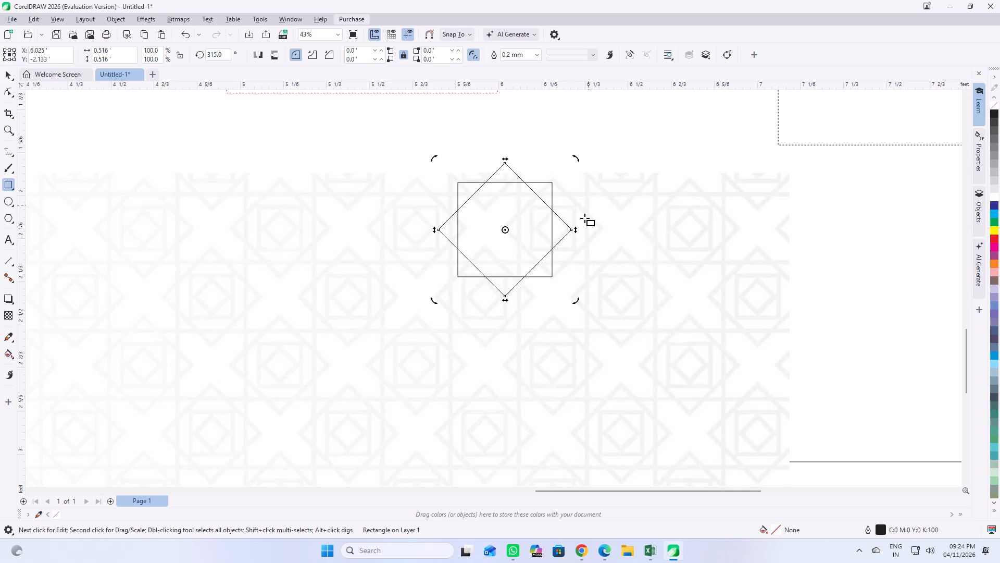
left_click(530, 204)
left_click_drag(574, 160, 572, 161)
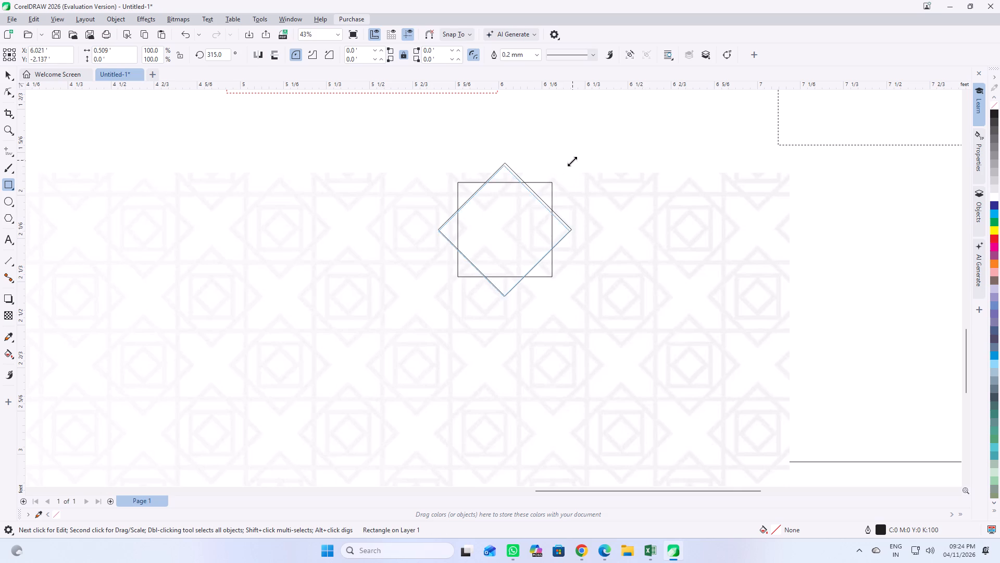
left_click_drag(572, 161, 557, 178)
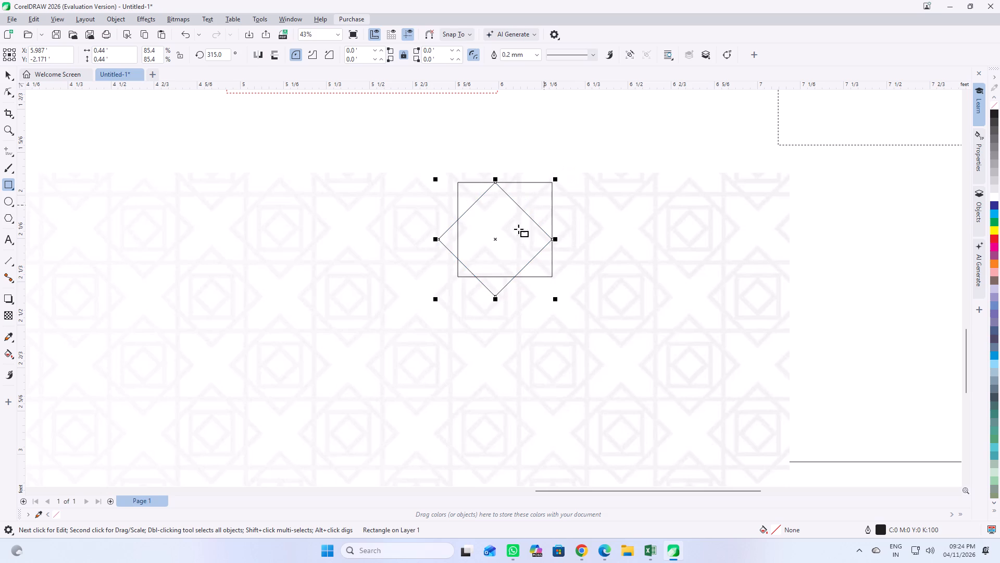
left_click_drag(434, 301, 449, 288)
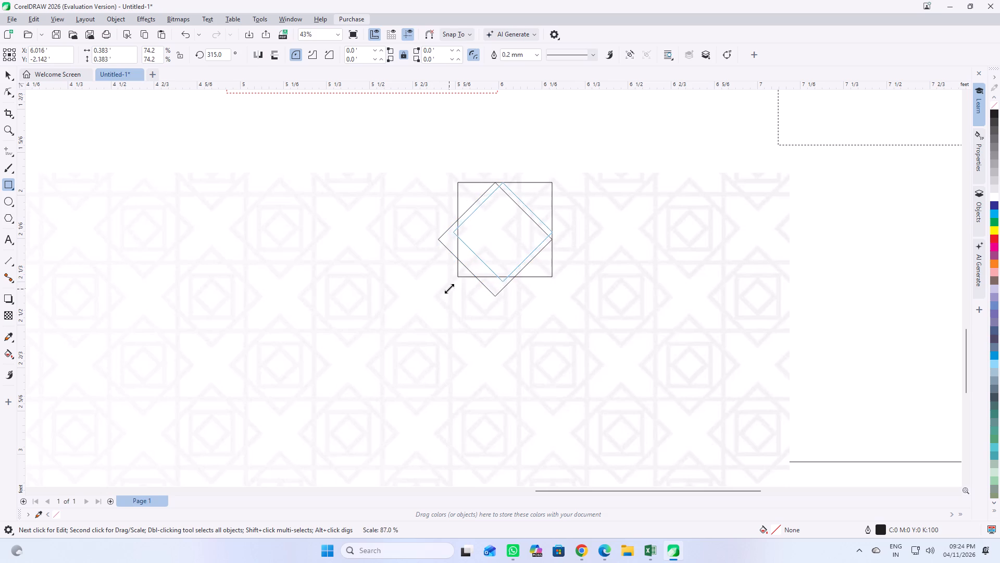
left_click_drag(449, 288, 451, 286)
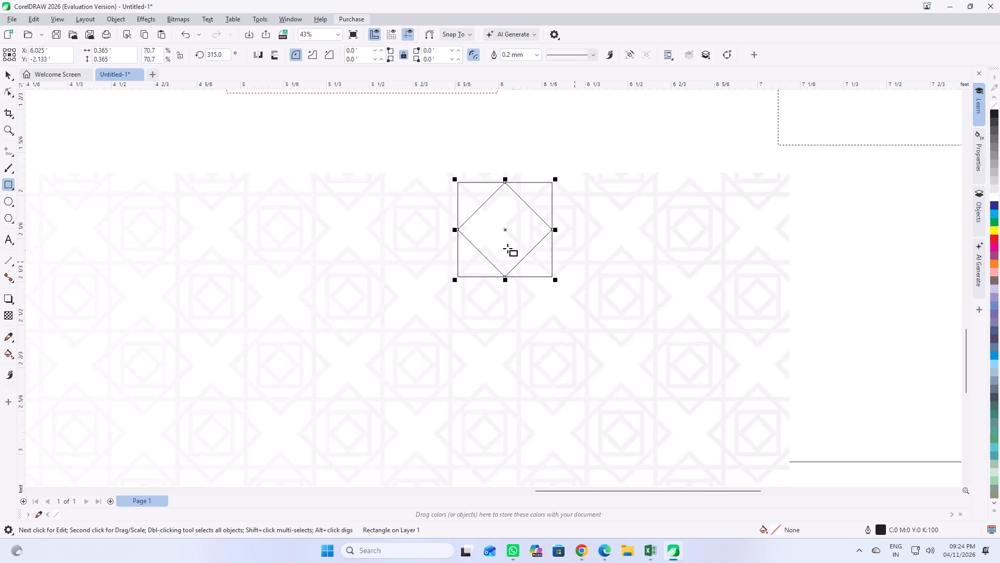
Make another copy rotated 45° from the diamond and shrink it to 0.182 × 0.182 ft, fitting inside the diamond.
left_click(505, 230)
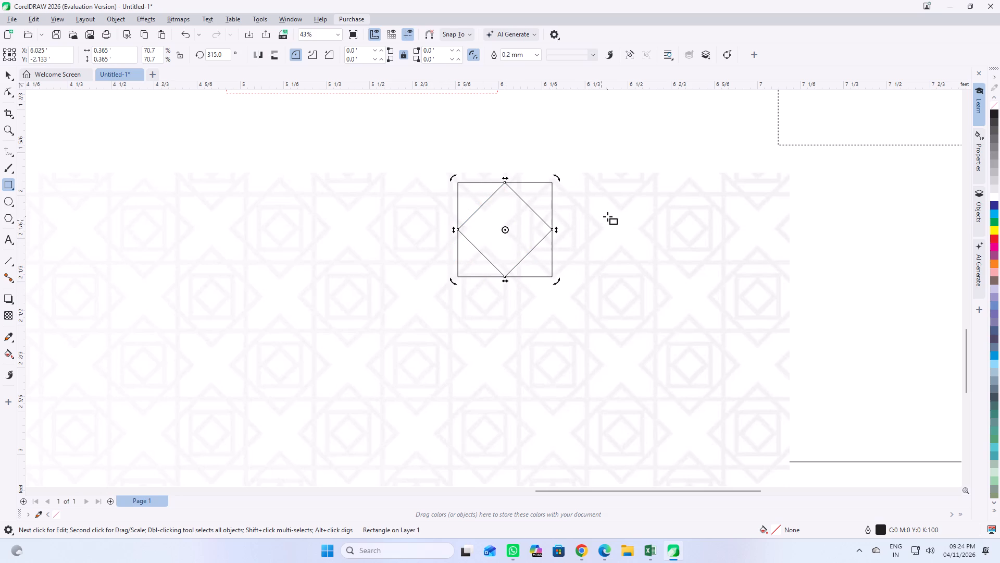
left_click(607, 216)
left_click(535, 215)
left_click(7, 75)
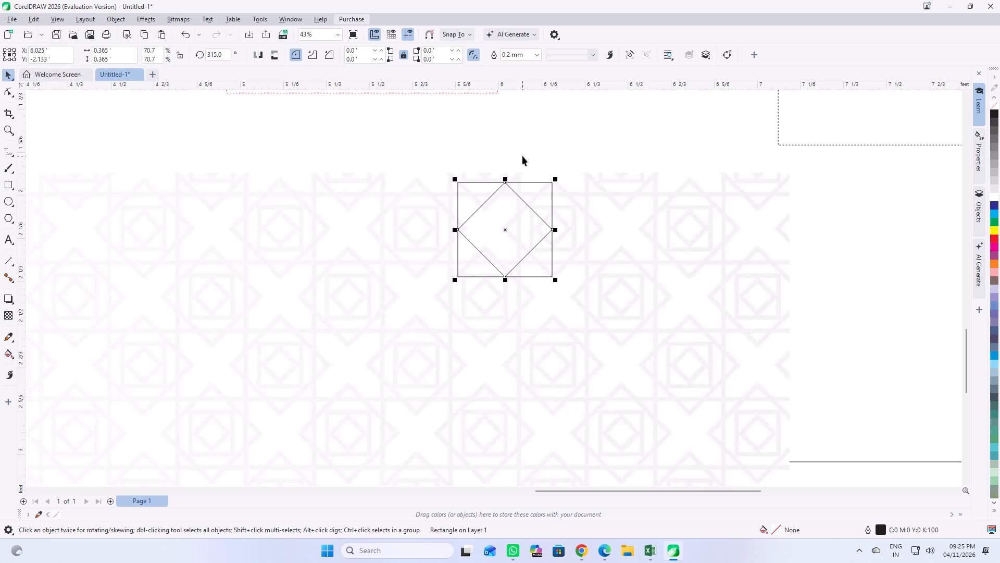
left_click(522, 156)
left_click(518, 195)
left_click(518, 196)
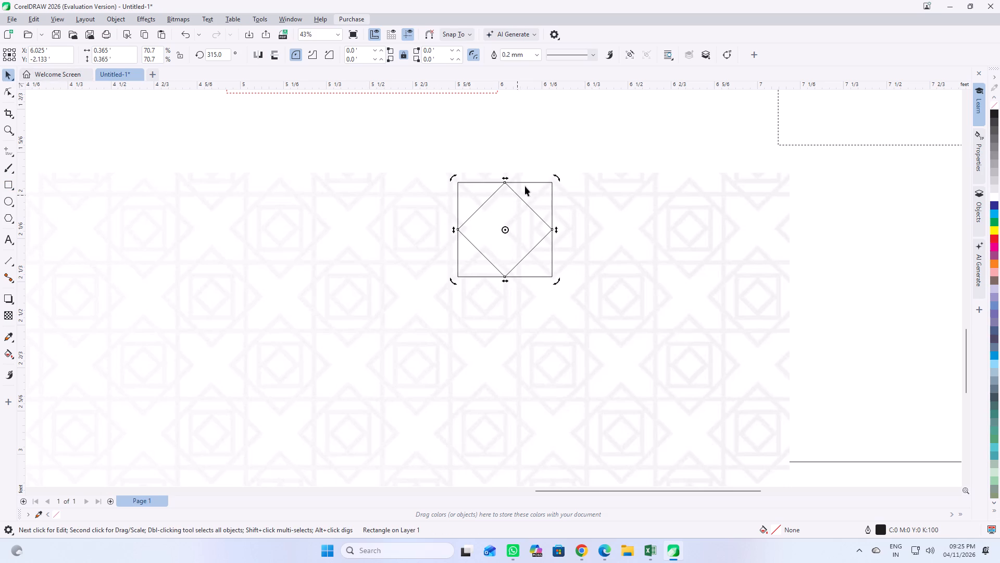
left_click_drag(556, 178, 569, 226, "ctrl")
right_click(569, 226, "ctrl")
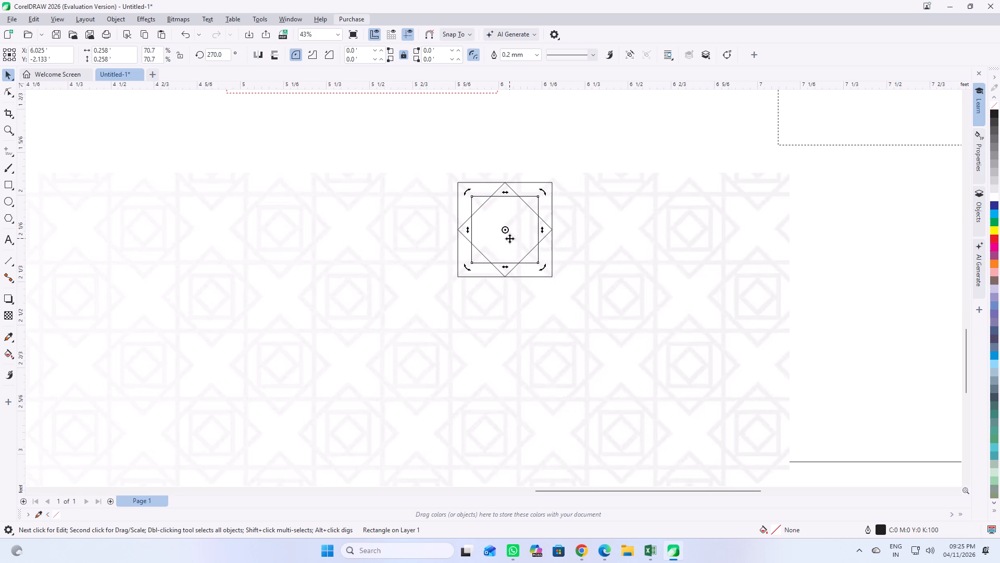
scroll(509, 238, "up", 2)
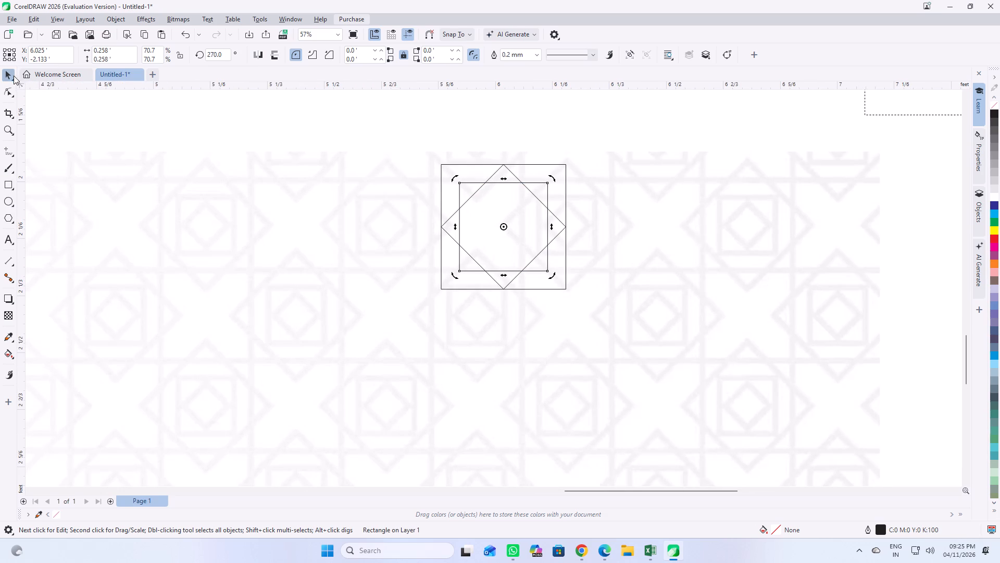
left_click(518, 194)
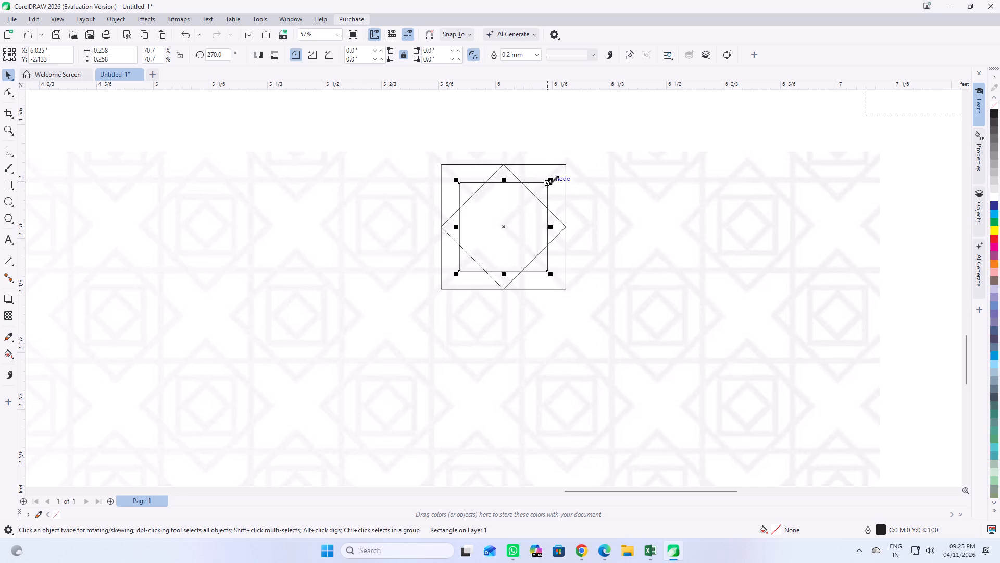
left_click_drag(552, 179, 543, 192)
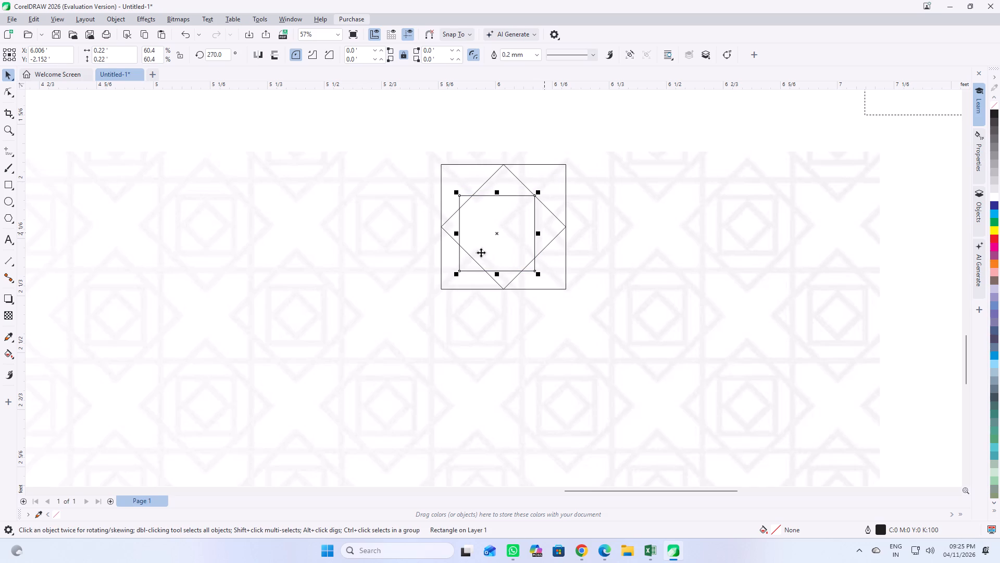
left_click_drag(456, 275, 469, 266)
scroll(501, 209, "down", 3)
scroll(508, 217, "up", 1)
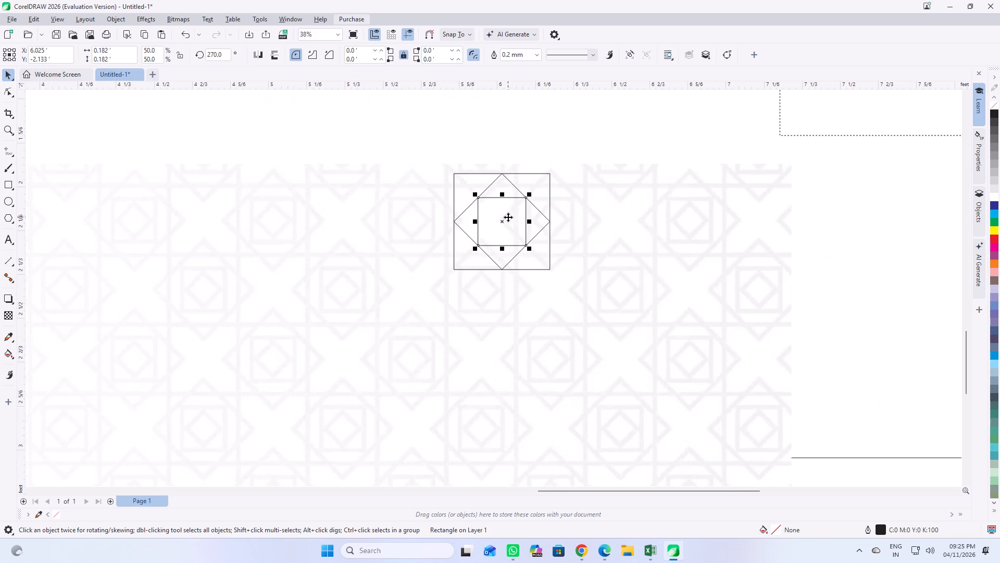
Select all three nested squares and move them inside the working rectangle's upper-right corner, at about X 9.807, Y -1.467 ft.
left_click_drag(427, 142, 566, 305)
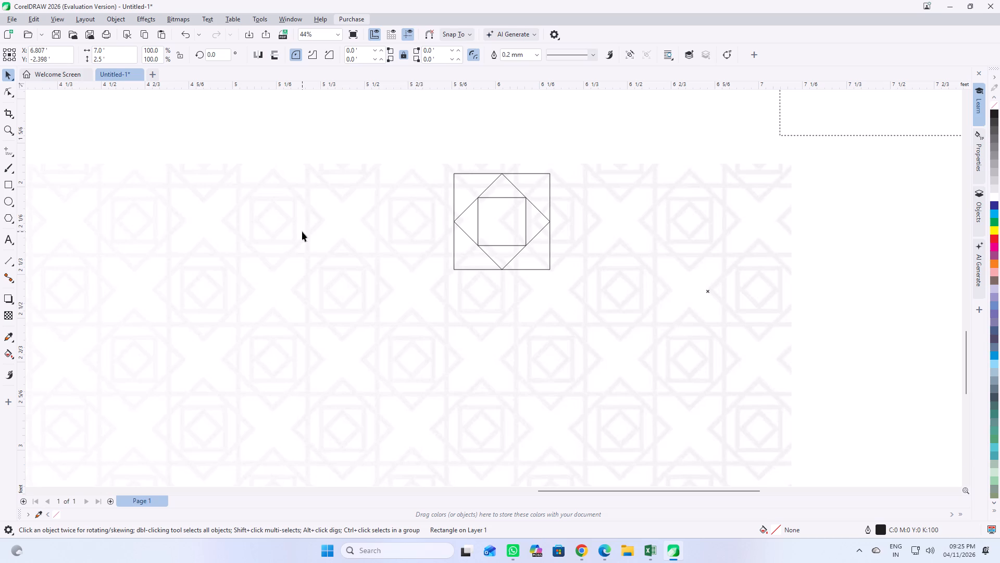
scroll(302, 234, "down", 11)
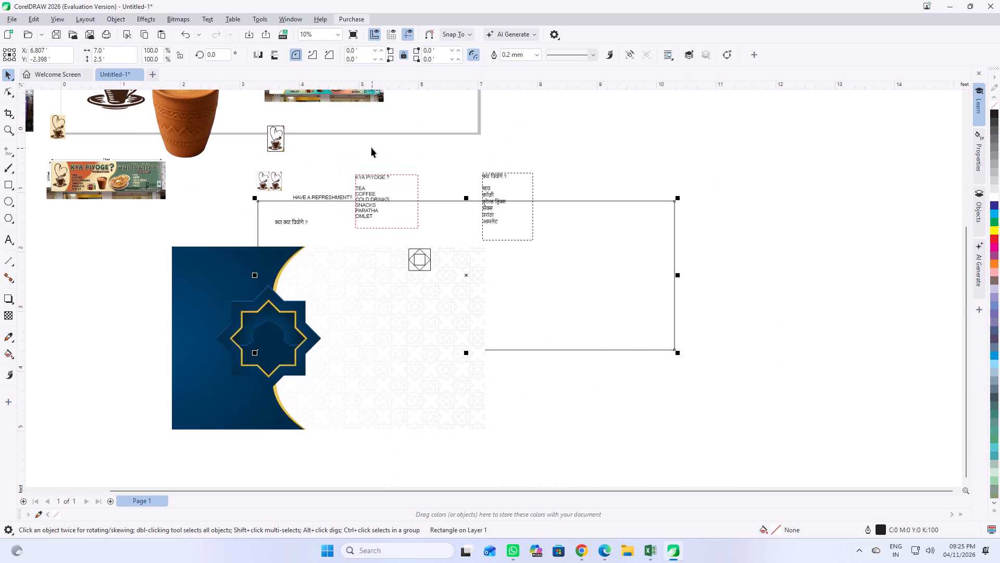
left_click_drag(383, 151, 443, 302)
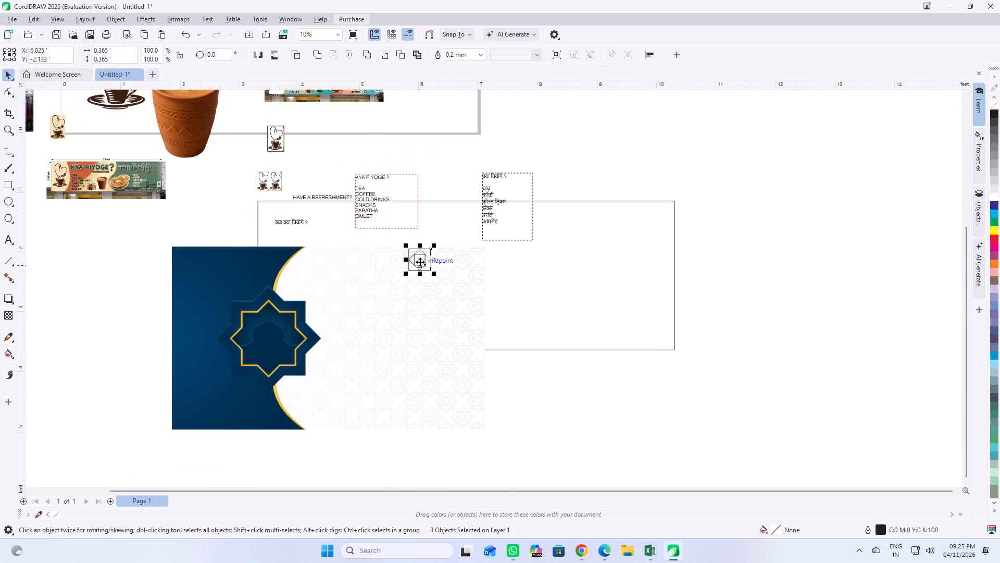
left_click_drag(420, 261, 645, 220)
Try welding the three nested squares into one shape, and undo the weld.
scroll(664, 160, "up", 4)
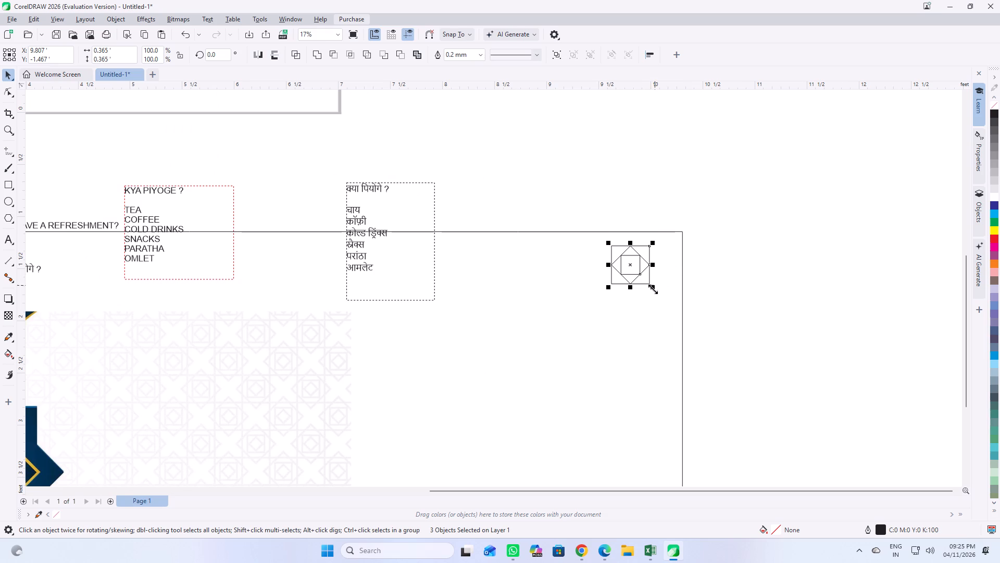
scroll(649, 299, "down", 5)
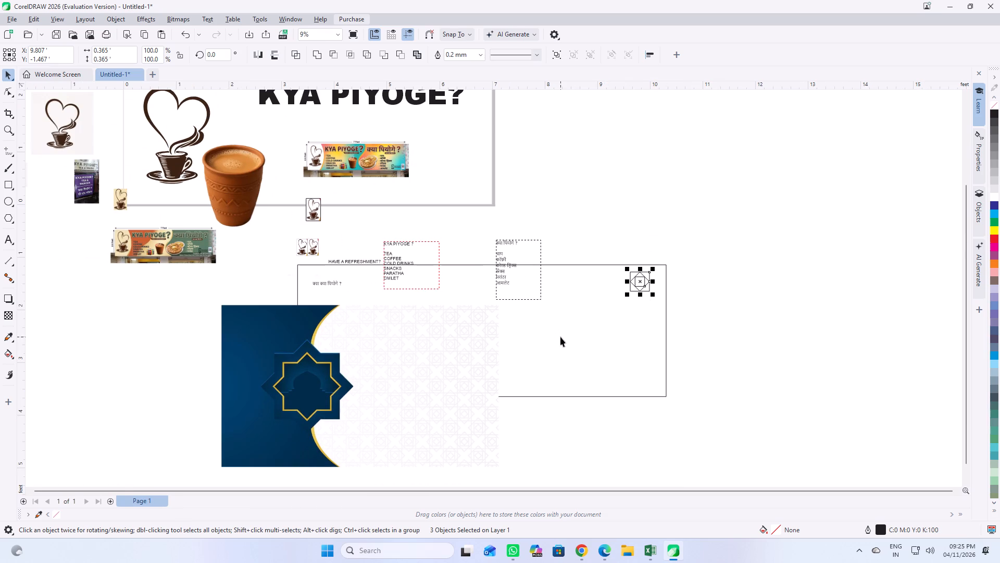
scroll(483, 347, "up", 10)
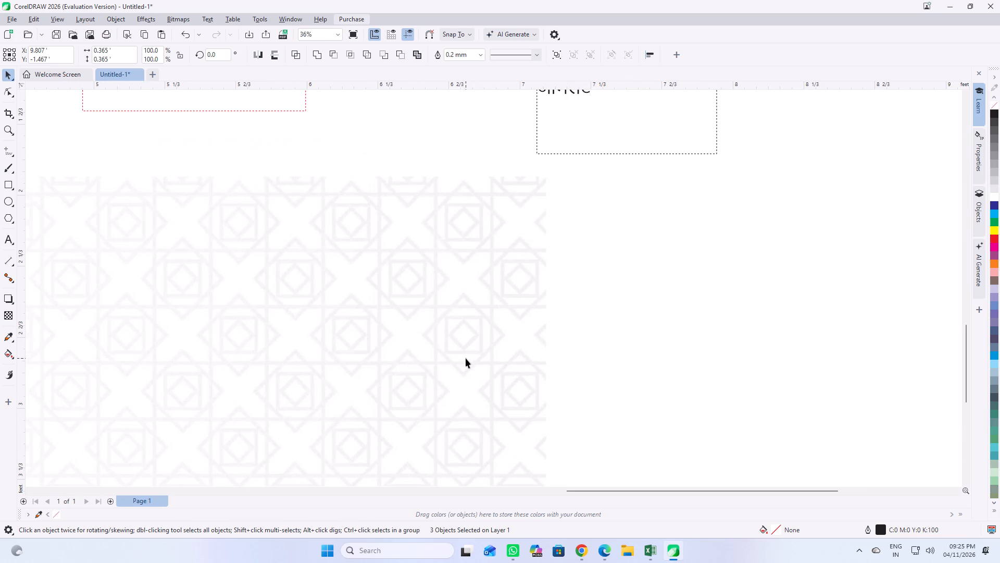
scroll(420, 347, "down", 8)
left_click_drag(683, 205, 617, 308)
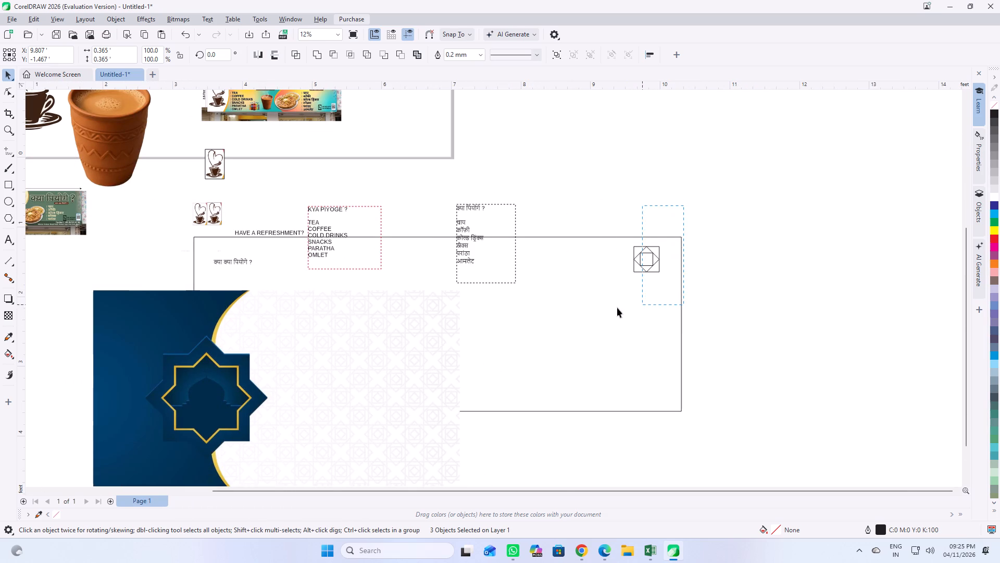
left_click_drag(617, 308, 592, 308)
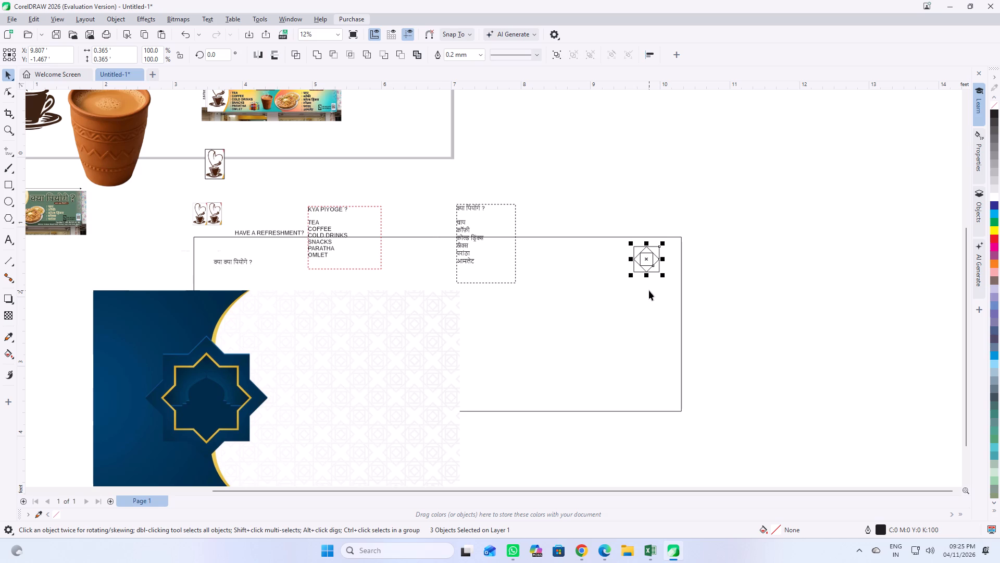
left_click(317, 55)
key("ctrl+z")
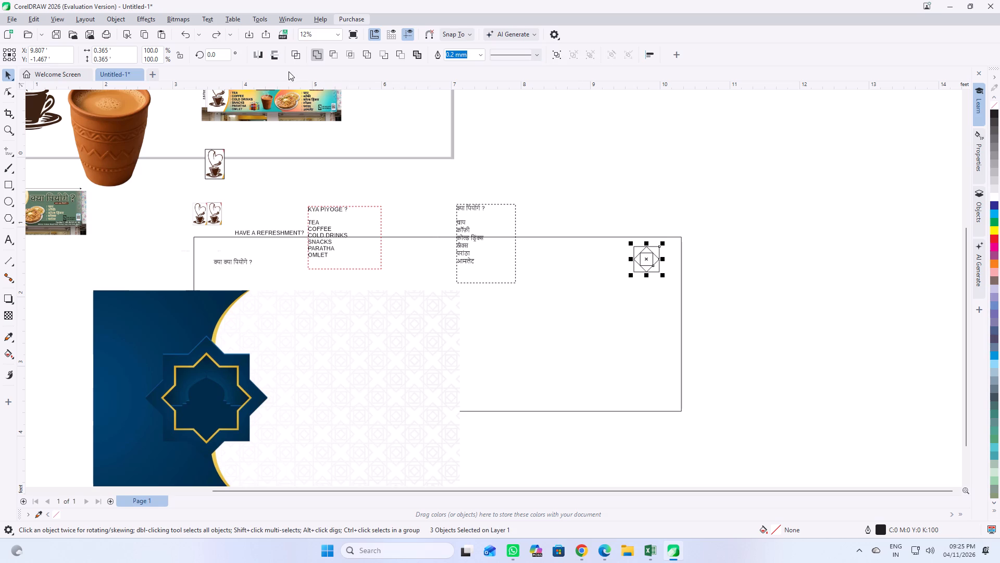
Combine the three nested squares into a single curve.
left_click(295, 56)
left_click(786, 229)
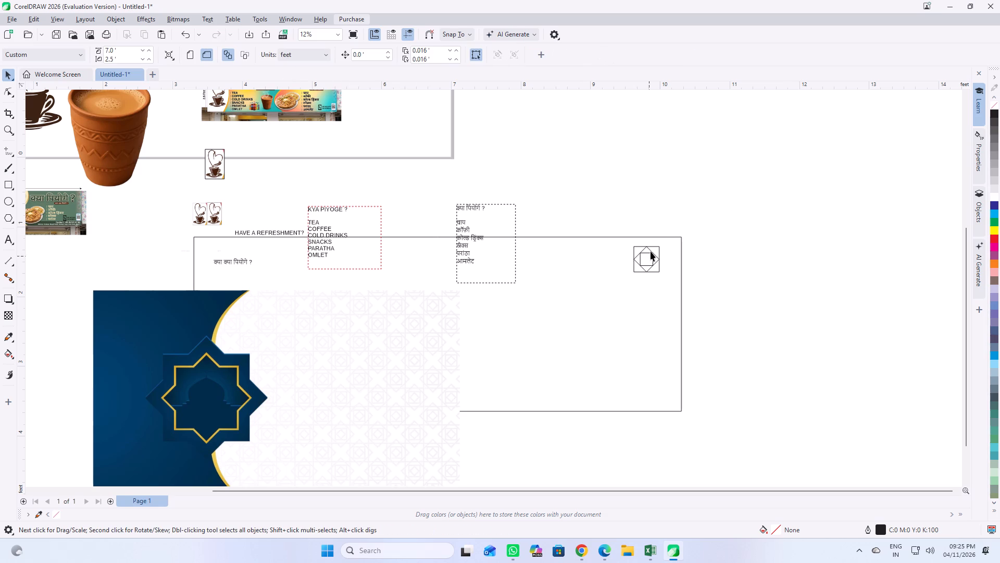
left_click_drag(580, 194, 692, 296)
left_click(706, 261)
Move the combined square motif further inside the working rectangle, to about X 9.565, Y -1.704 ft.
left_click_drag(649, 258, 681, 293)
left_click_drag(680, 296, 630, 276)
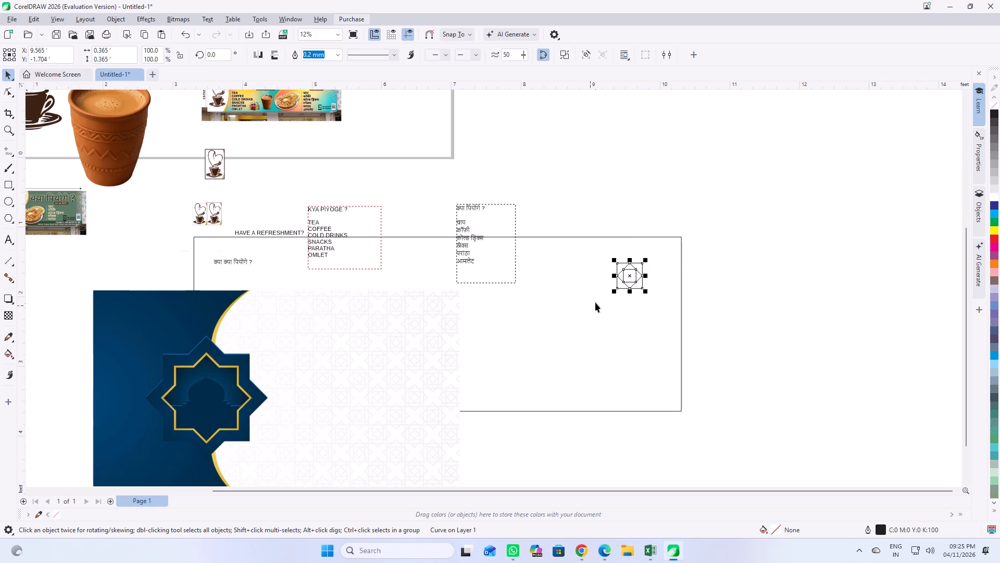
Rotate the combined square motif to about 315.8° so its outer square stands as a diamond.
left_click(632, 283)
left_click_drag(647, 258, 668, 290)
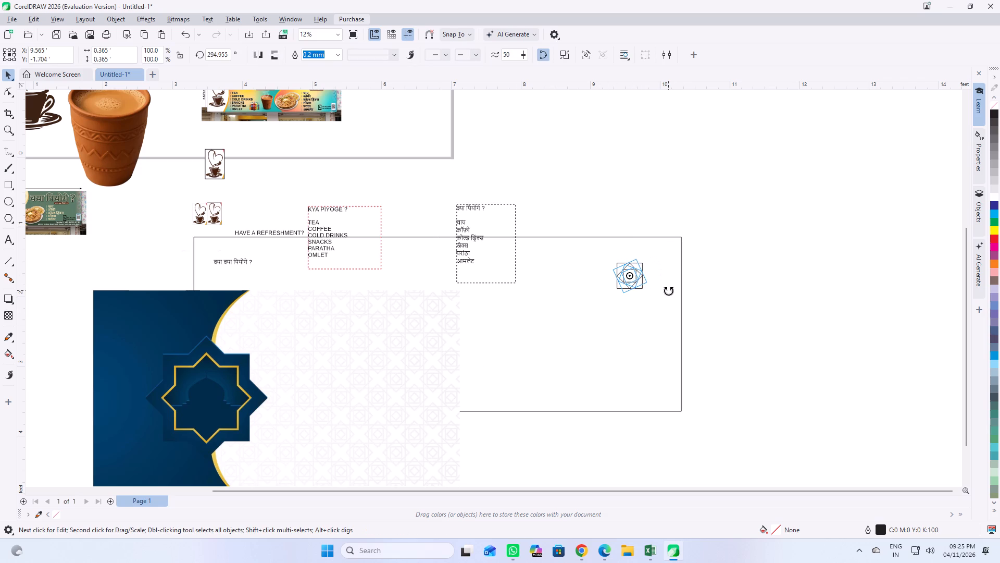
left_click_drag(668, 290, 669, 275)
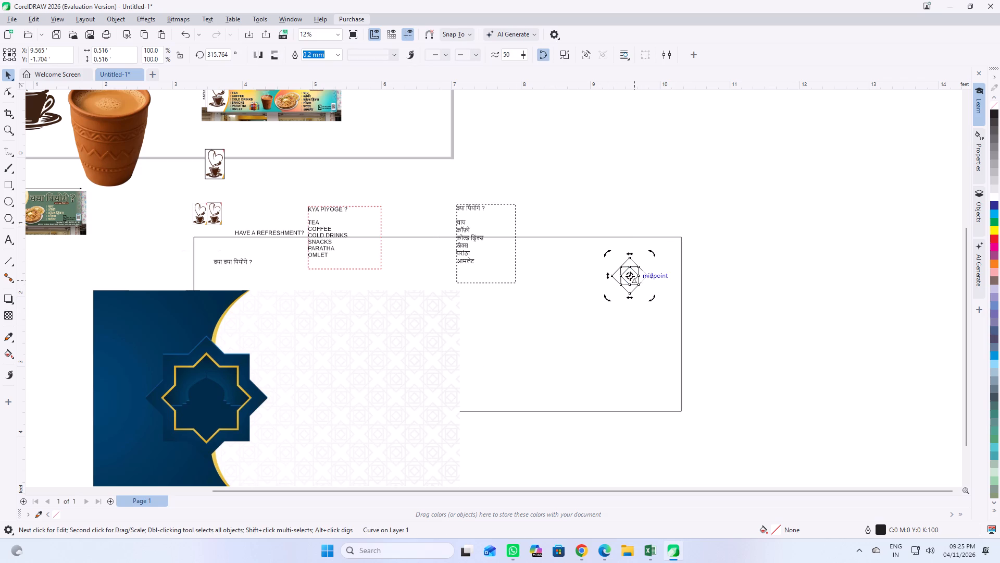
Move the rotated motif onto the reference pattern's upper-right corner, at about X 6.746, Y -2.093 ft.
left_click(637, 280)
left_click_drag(630, 278, 429, 303)
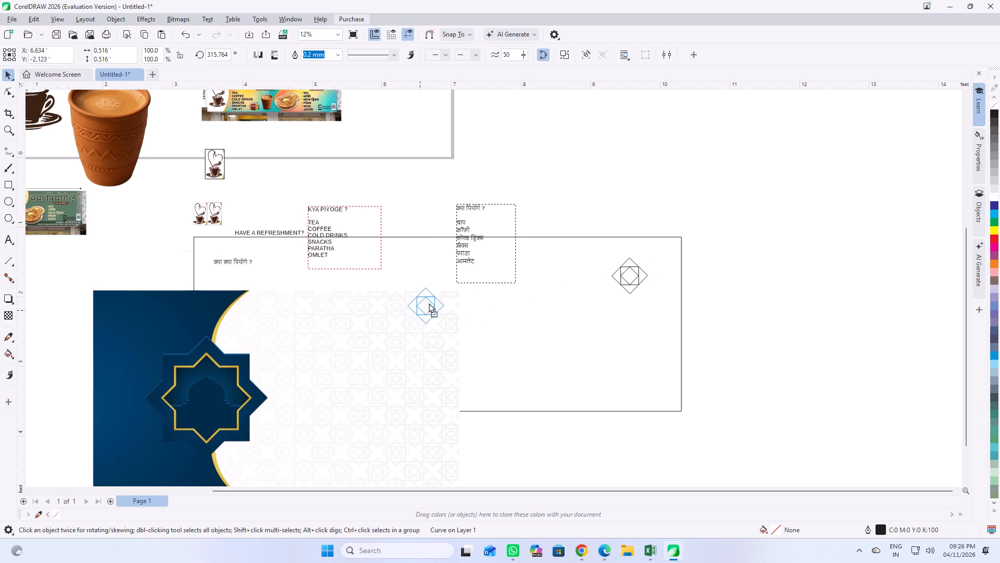
left_click_drag(429, 303, 433, 303)
Scale the motif down proportionally to about 0.368 ft wide, fitting it over the reference pattern's corner star.
scroll(431, 304, "up", 10)
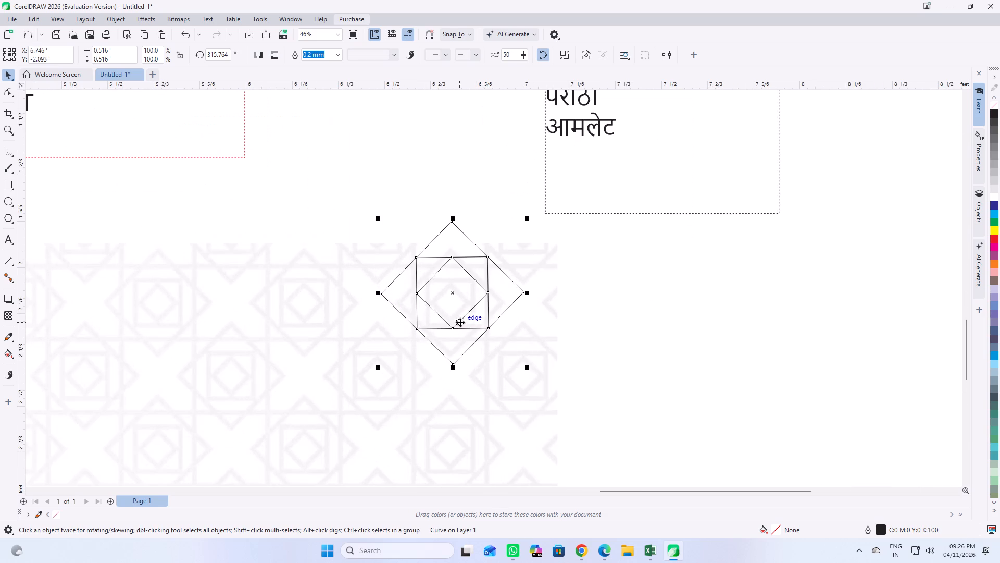
left_click_drag(527, 218, 519, 235)
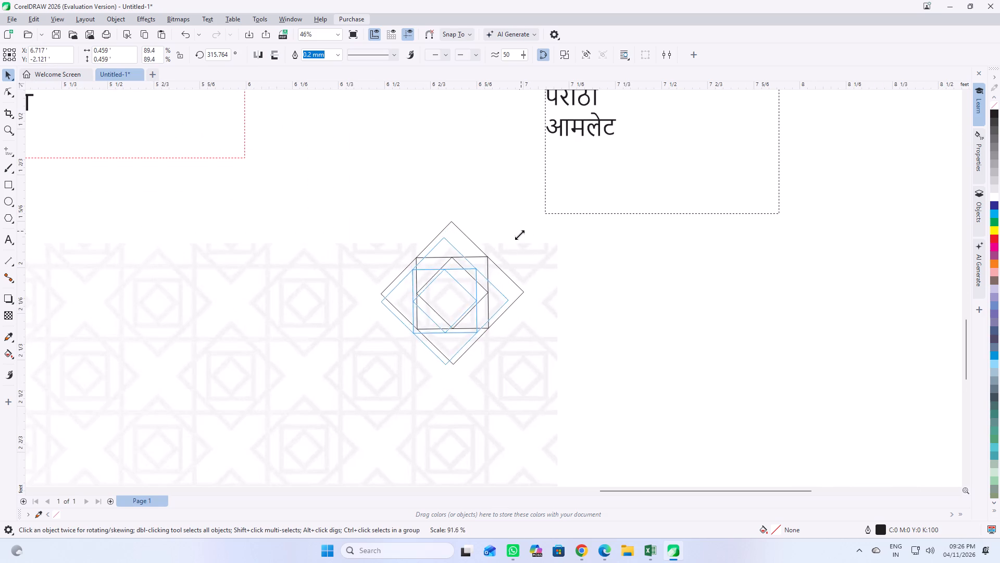
left_click_drag(519, 235, 517, 238)
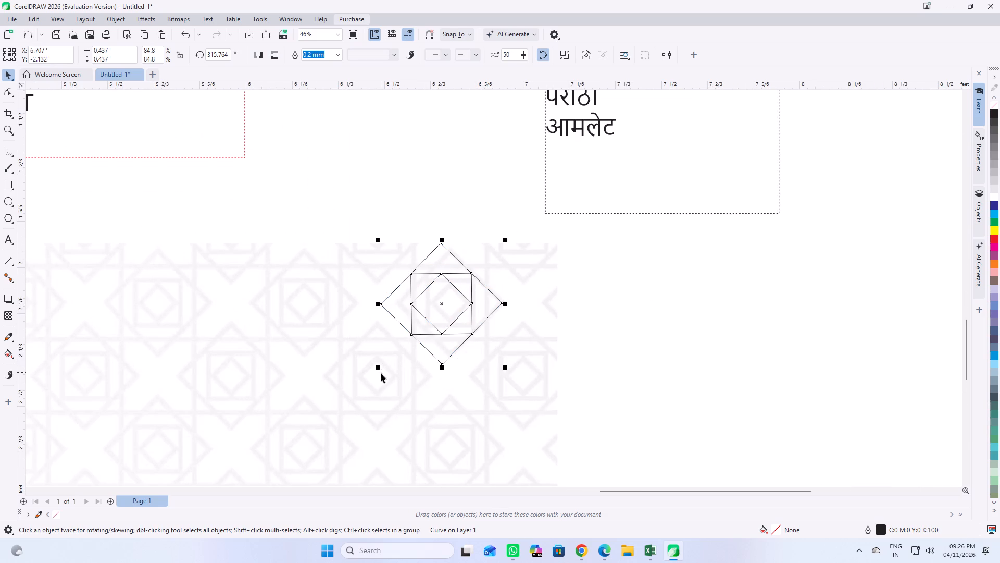
left_click_drag(378, 367, 389, 362)
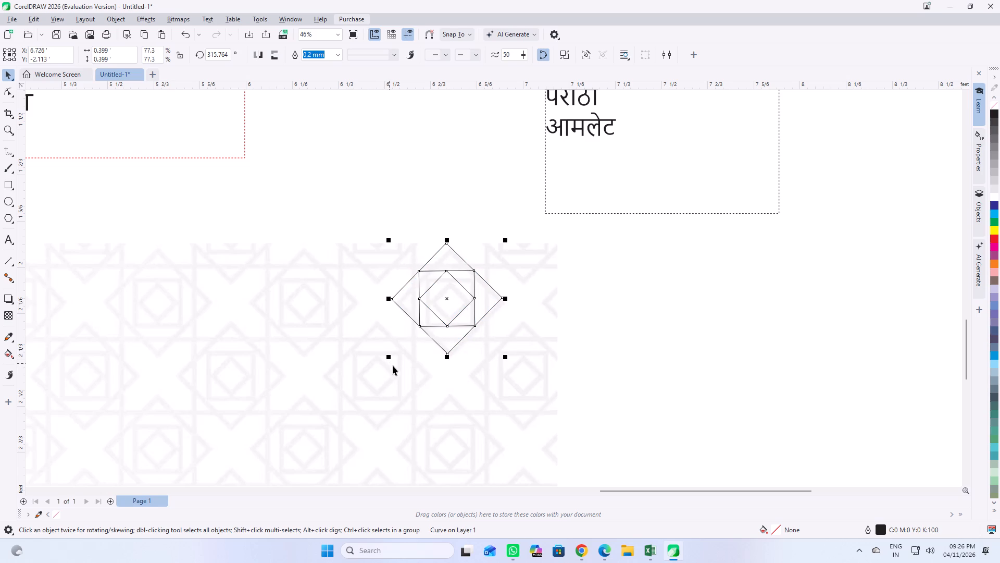
left_click_drag(390, 240, 397, 248)
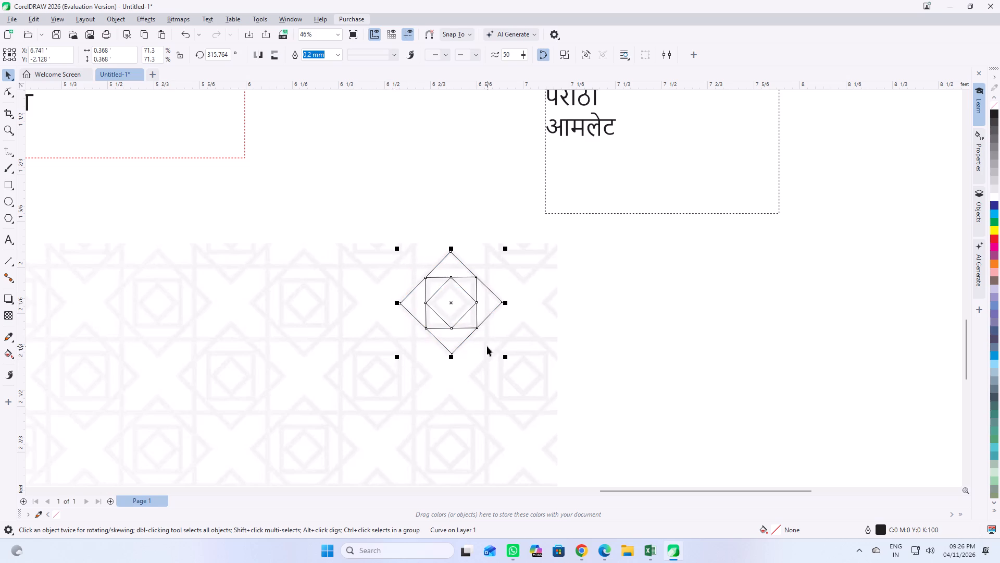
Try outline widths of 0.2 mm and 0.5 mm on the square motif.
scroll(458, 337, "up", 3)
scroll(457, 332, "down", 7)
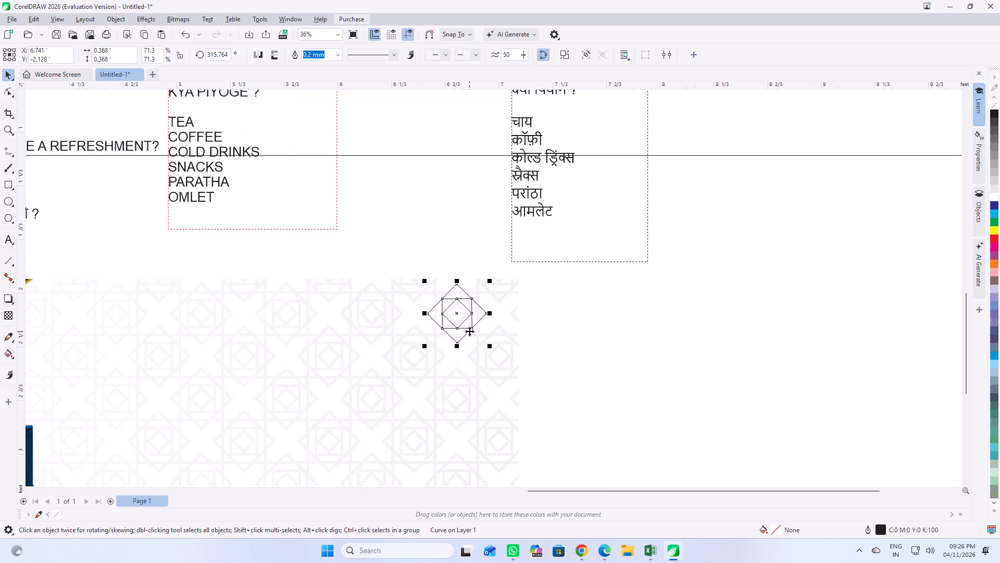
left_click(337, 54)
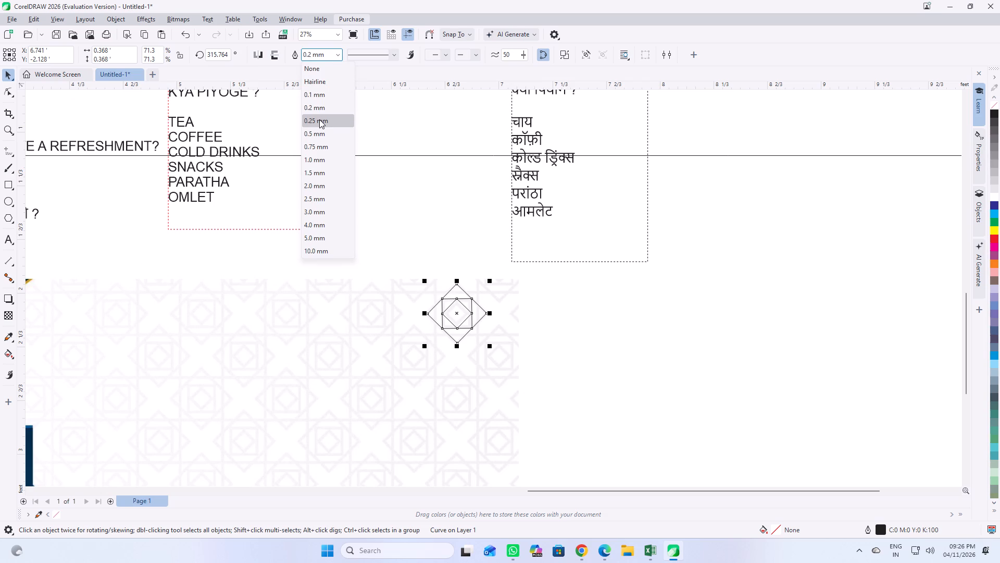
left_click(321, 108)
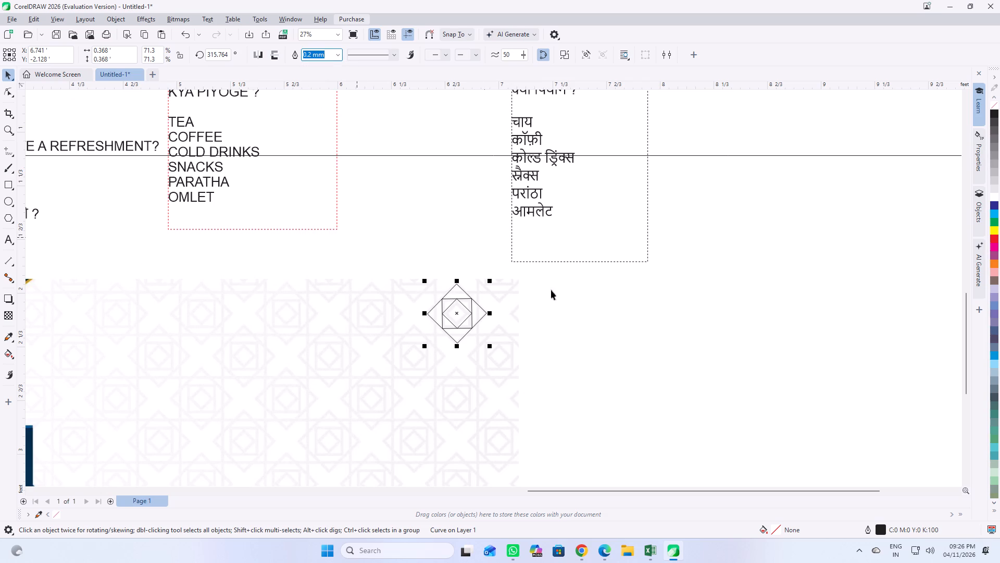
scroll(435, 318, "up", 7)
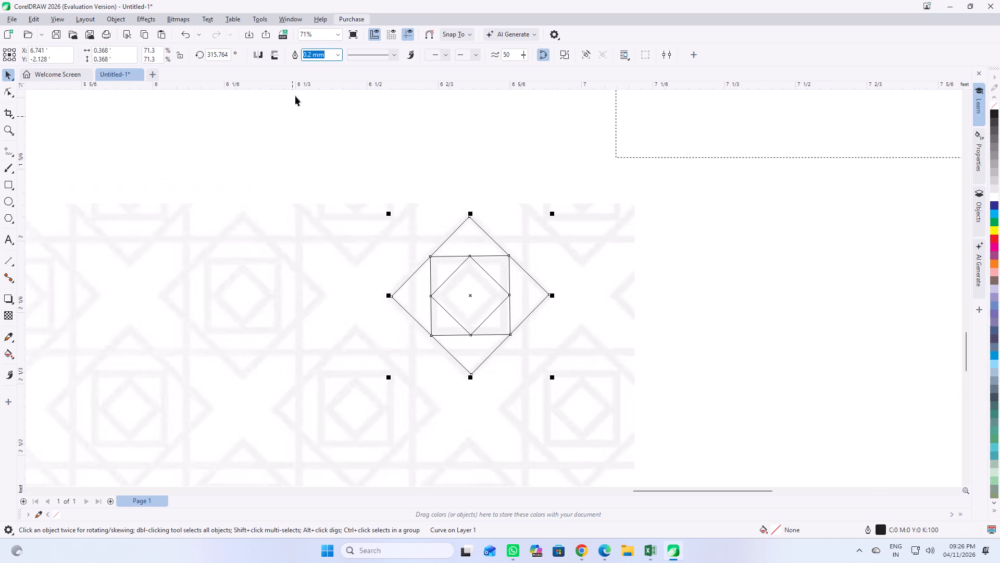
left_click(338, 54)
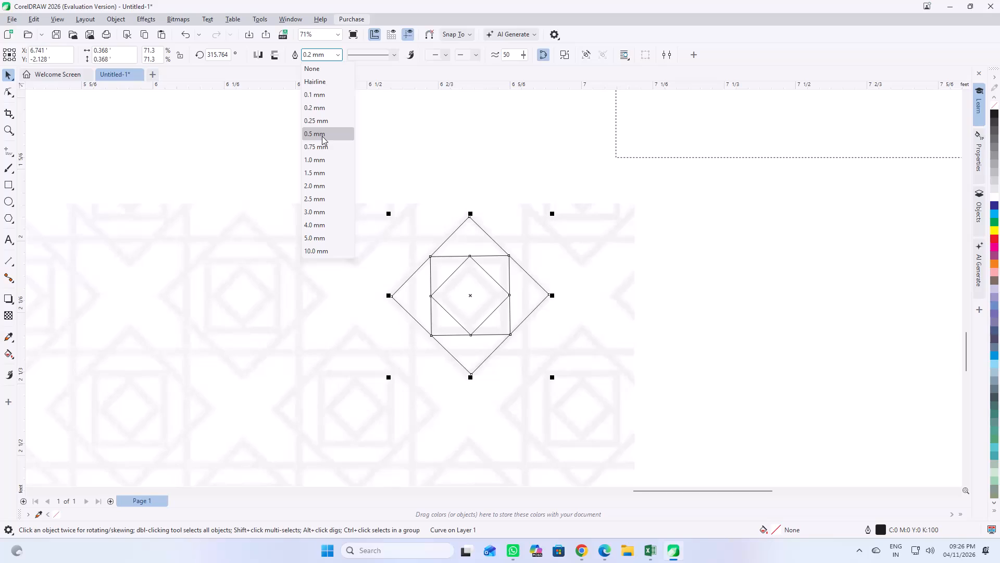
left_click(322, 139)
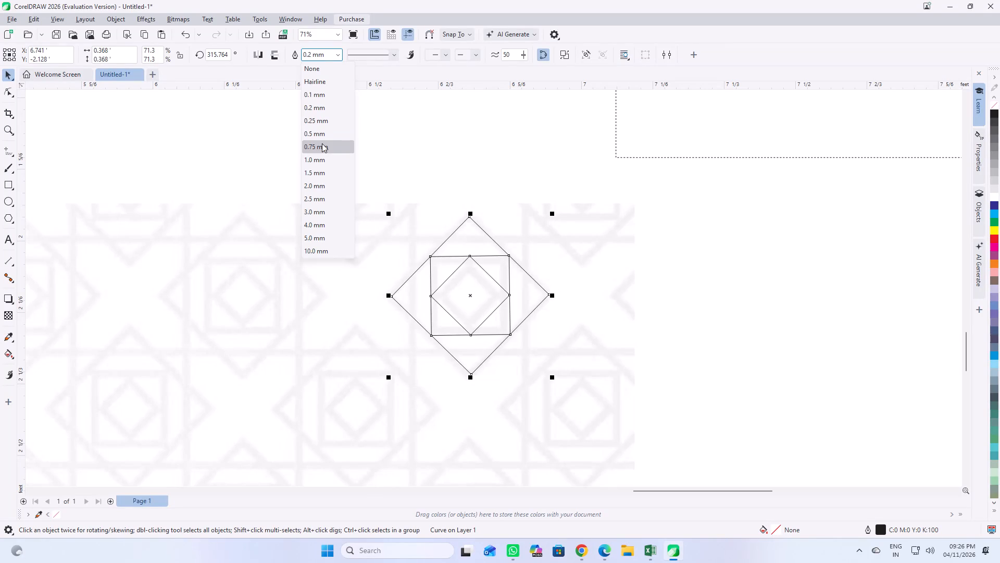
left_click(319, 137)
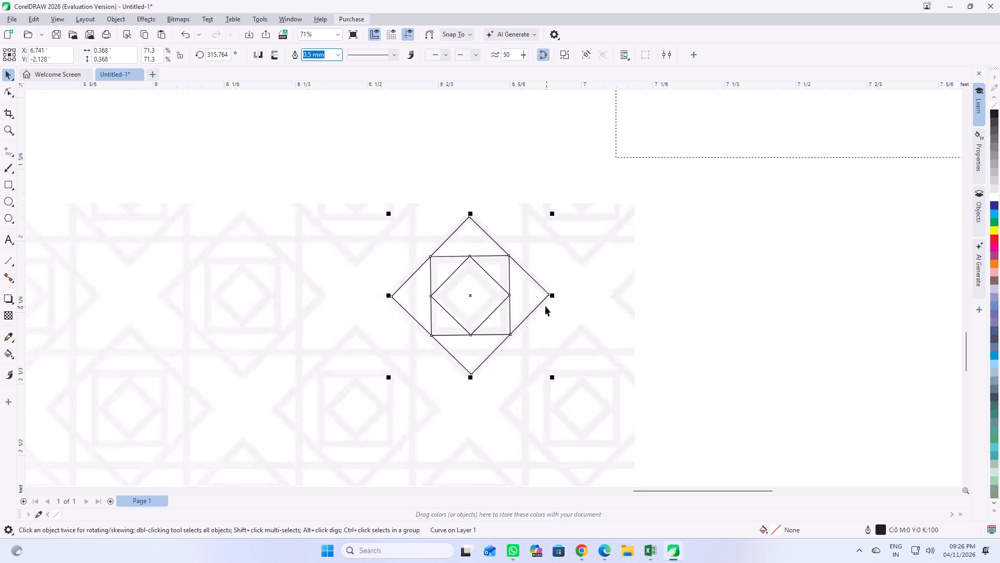
Set the square motif's outline width to 1.0 mm.
left_click(339, 53)
left_click(320, 163)
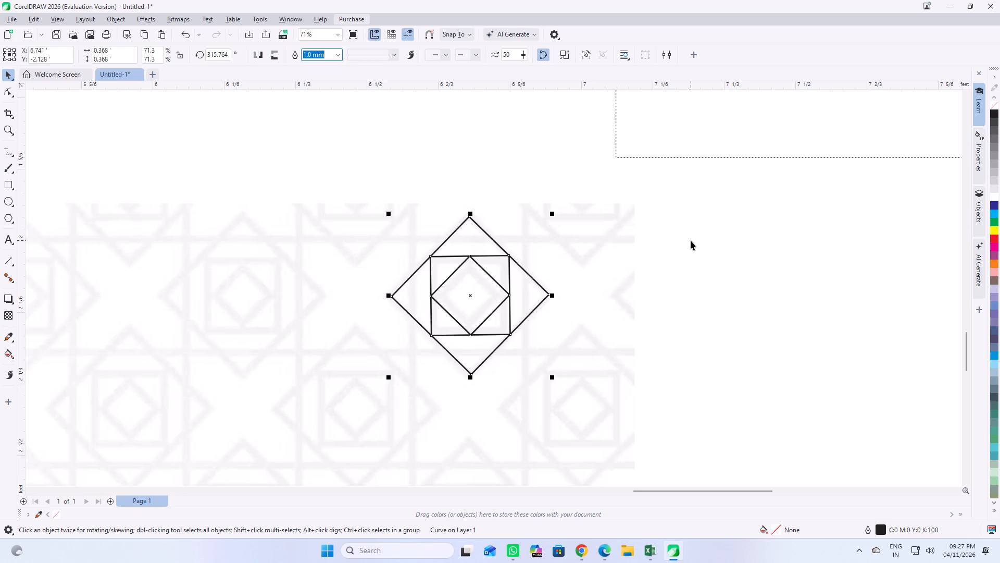
scroll(692, 241, "down", 6)
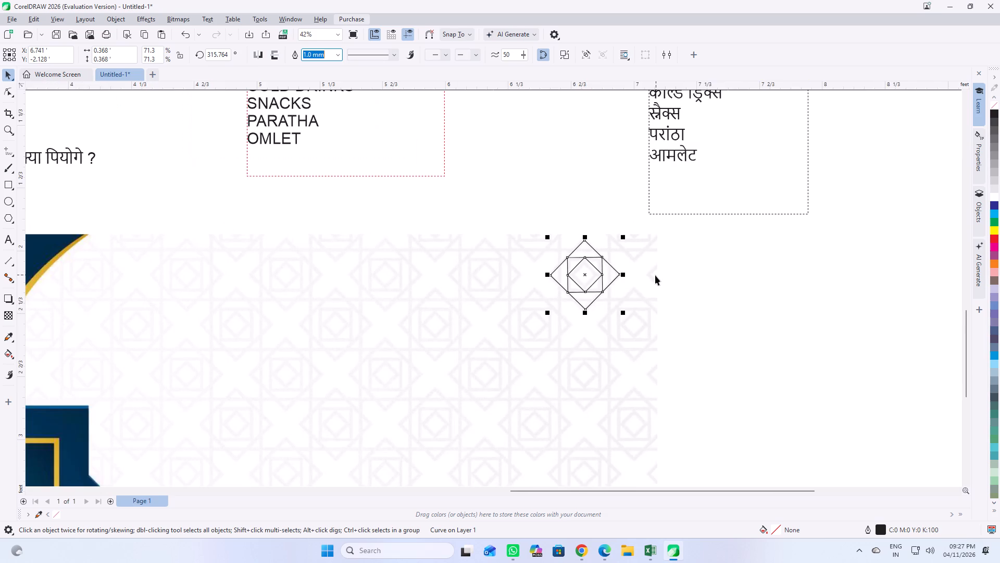
scroll(626, 300, "down", 3)
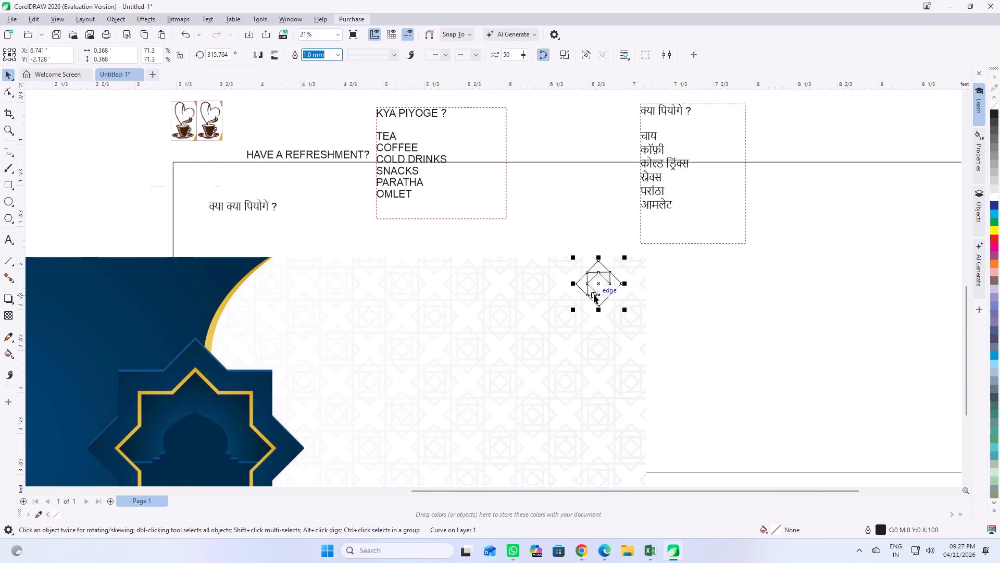
Move the blue Islamic banner reference image off the 7 × 2.5 ft frame, to about X 0.172, Y -3.487 ft.
scroll(479, 309, "down", 3)
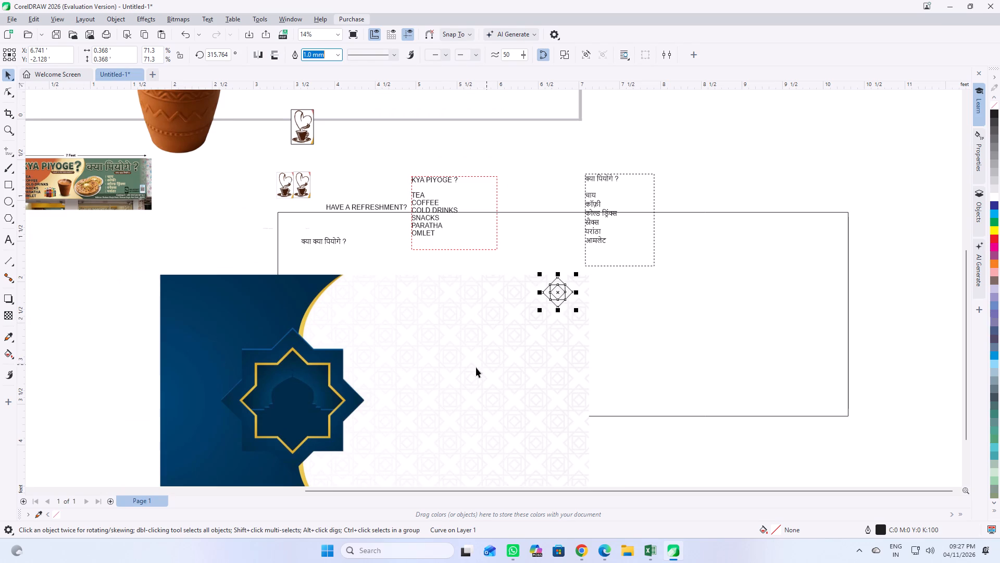
left_click_drag(384, 366, 383, 366)
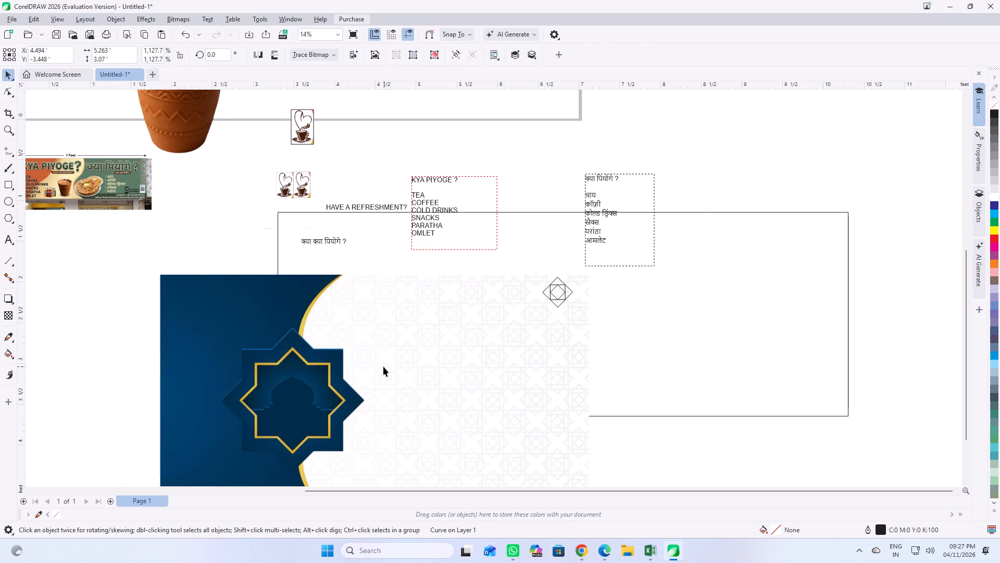
left_click_drag(383, 366, 54, 366)
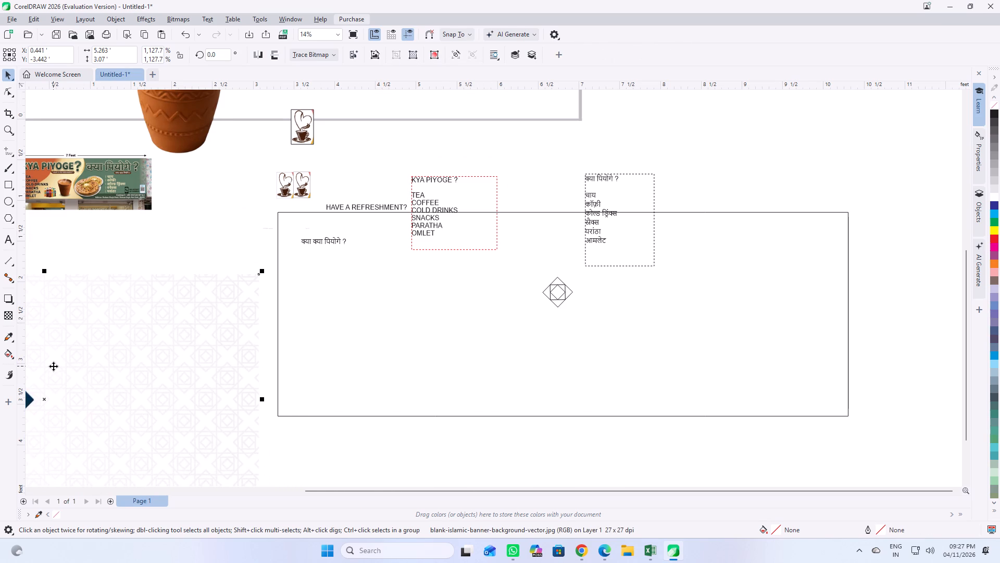
left_click_drag(55, 363, 33, 367)
Move the Hindi menu, the English menu and the "क्या क्या पियोगे ?" text above the frame, clear of its interior.
left_click(559, 293)
left_click_drag(630, 233, 669, 194)
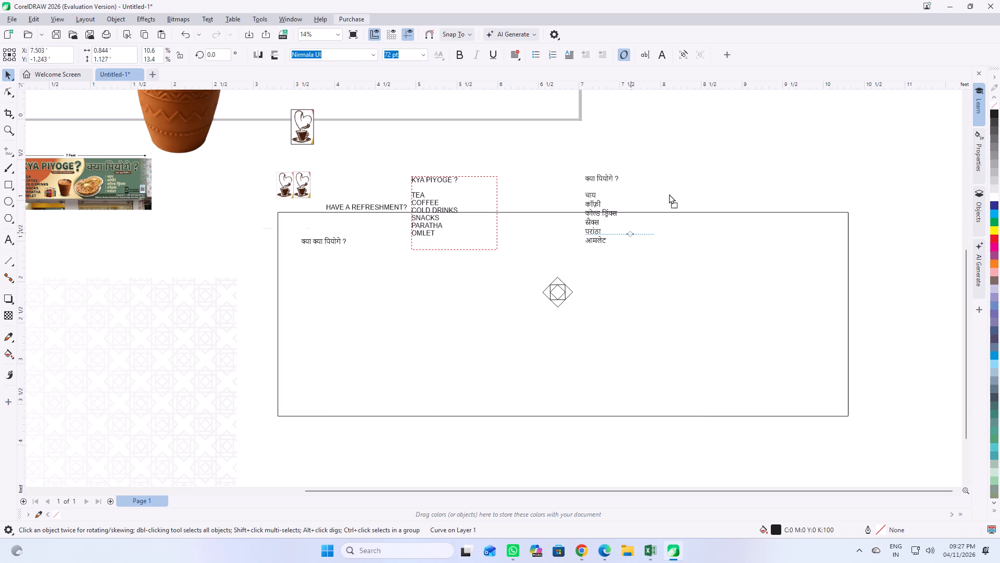
left_click_drag(669, 194, 694, 164)
left_click_drag(455, 212, 556, 169)
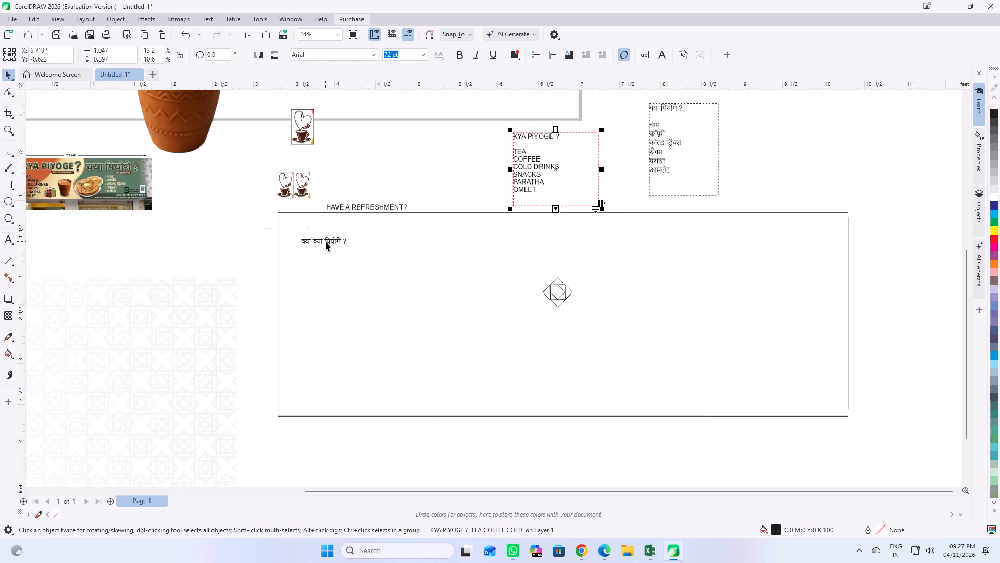
left_click_drag(326, 241, 451, 160)
Move the square motif into the frame's upper-left corner, touching both edges, at about X 3.49, Y -1.332 ft.
left_click_drag(559, 284, 374, 280)
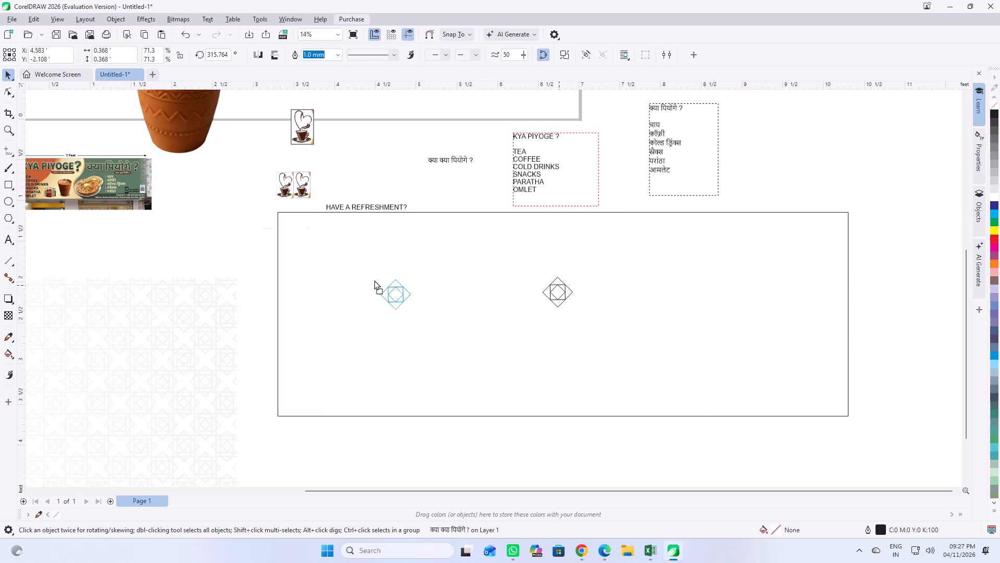
left_click_drag(374, 280, 294, 221)
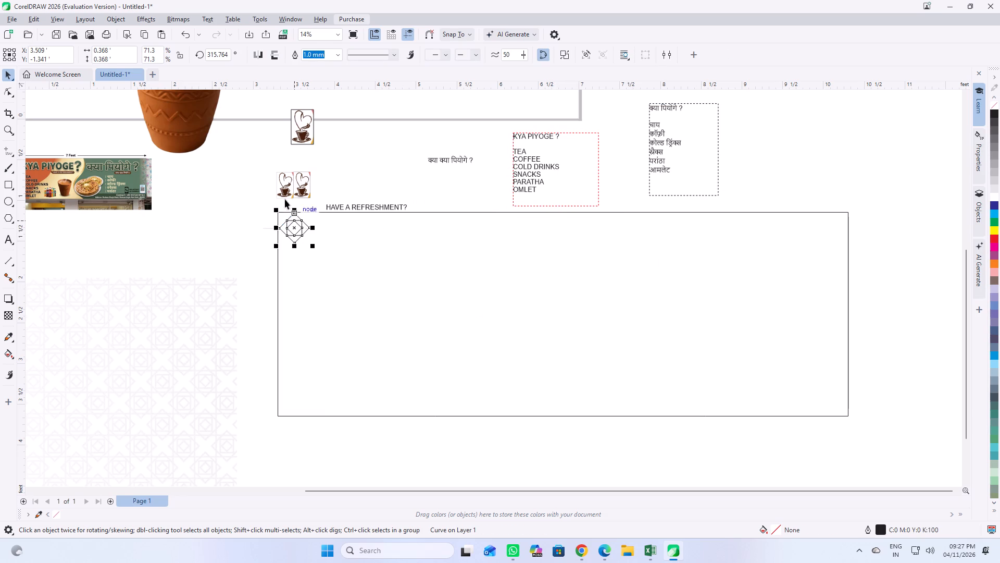
scroll(276, 187, "up", 4)
scroll(299, 243, "up", 9)
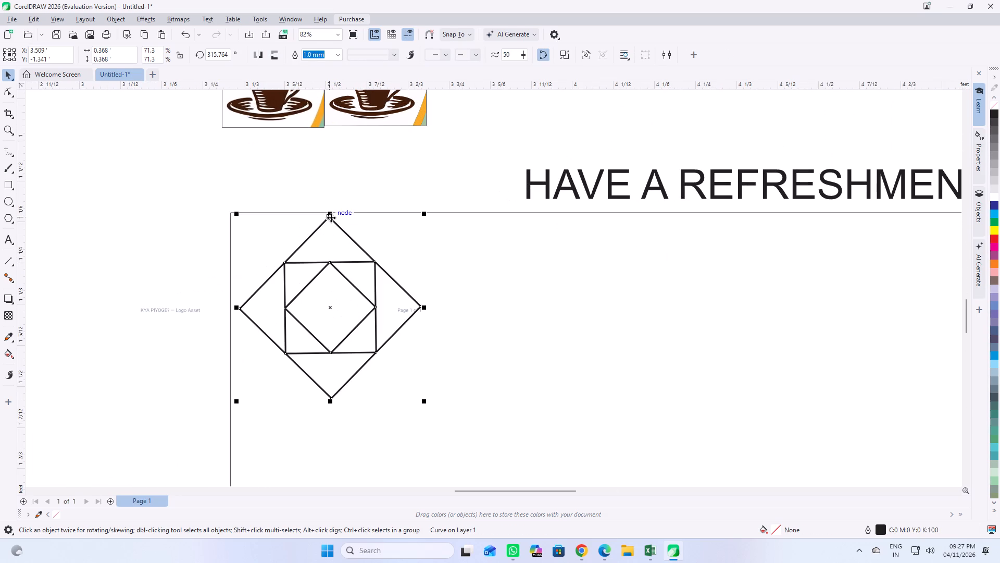
left_click_drag(331, 217, 320, 214)
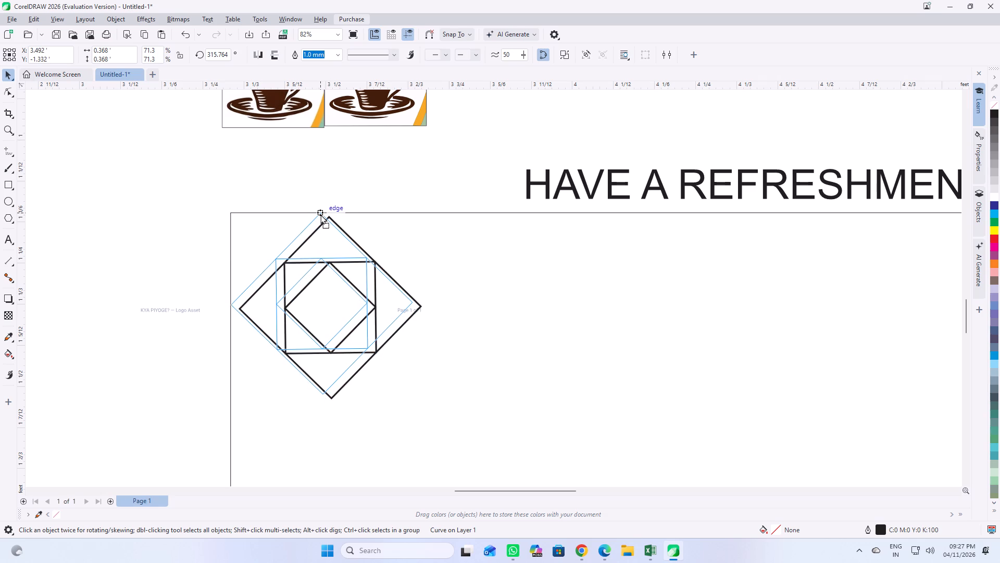
left_click_drag(320, 214, 320, 215)
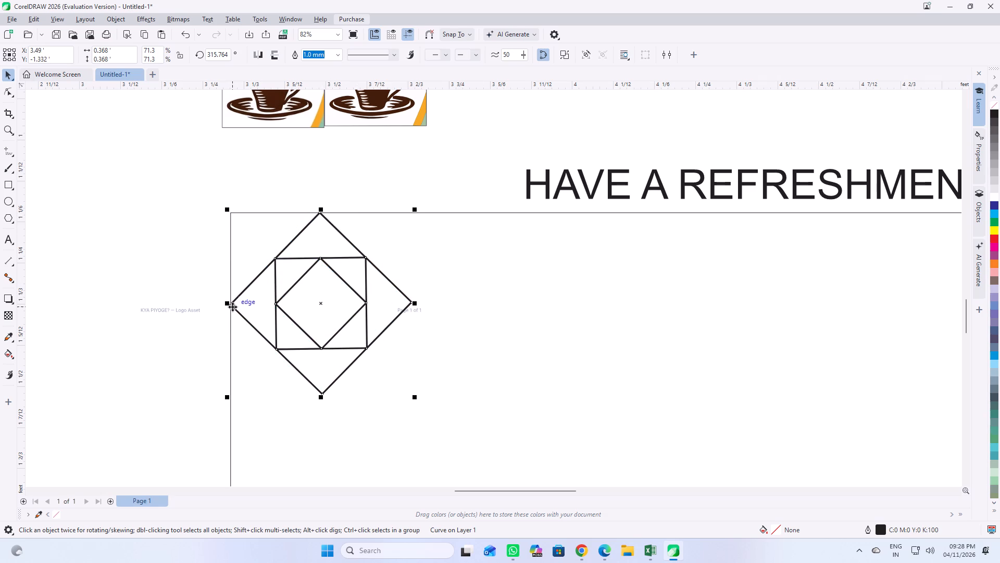
Duplicate the motif beside the original so their side corners meet, at about X 3.858, Y -1.327 ft.
left_click_drag(231, 305, 416, 301)
right_click(416, 301)
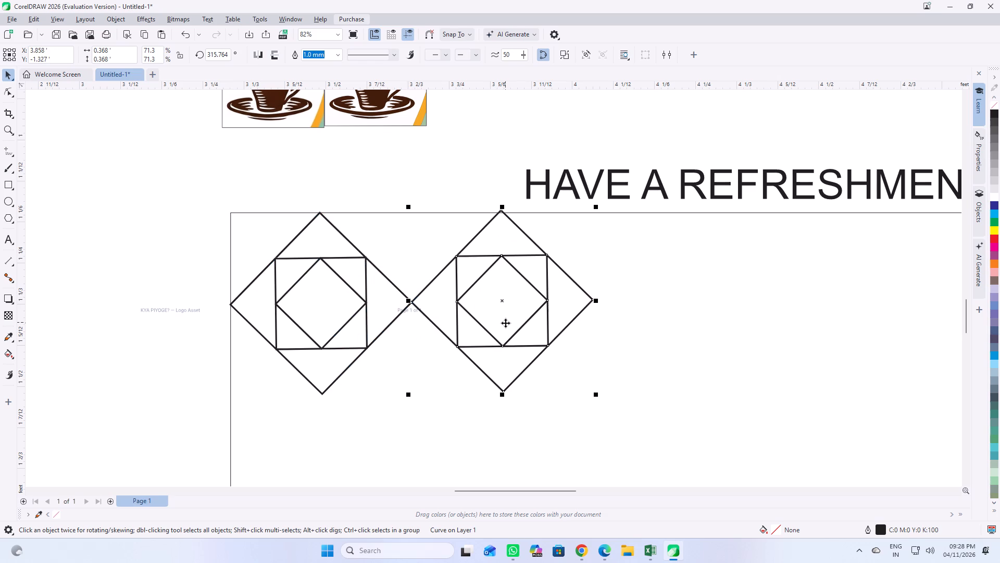
scroll(429, 318, "up", 10)
scroll(396, 279, "up", 2)
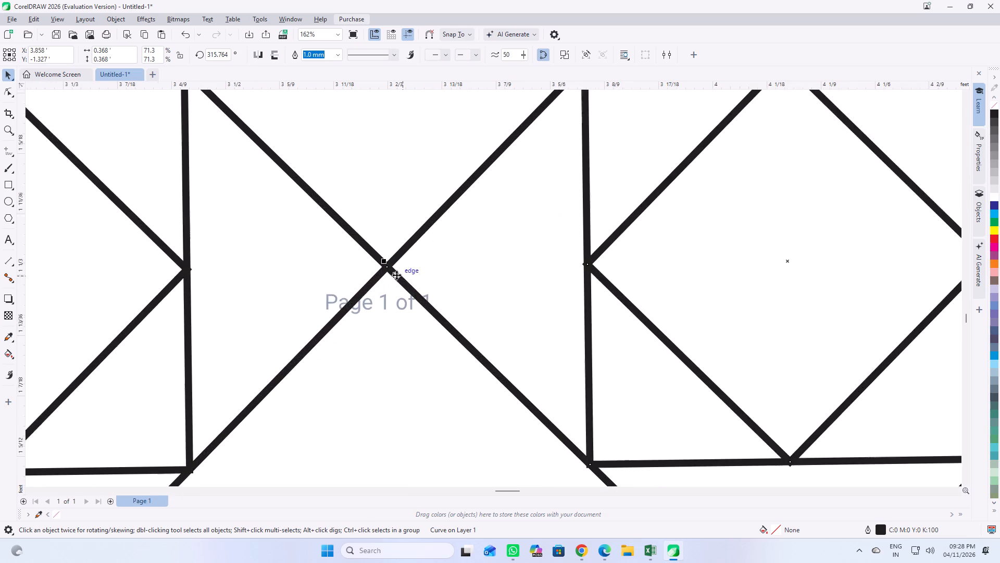
scroll(396, 275, "up", 1)
scroll(398, 306, "down", 14)
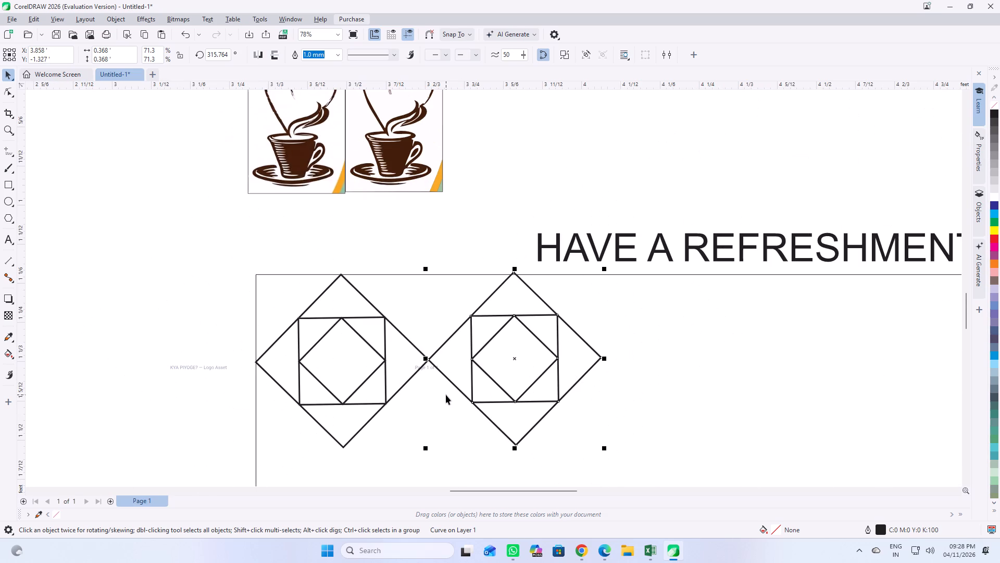
Repeat the motif duplication 17 times to form a continuous row across the frame's full width.
key("ctrl+r")
key("ctrl+r")
key("ctrl+r")
key("ctrl+r")
scroll(292, 357, "down", 5)
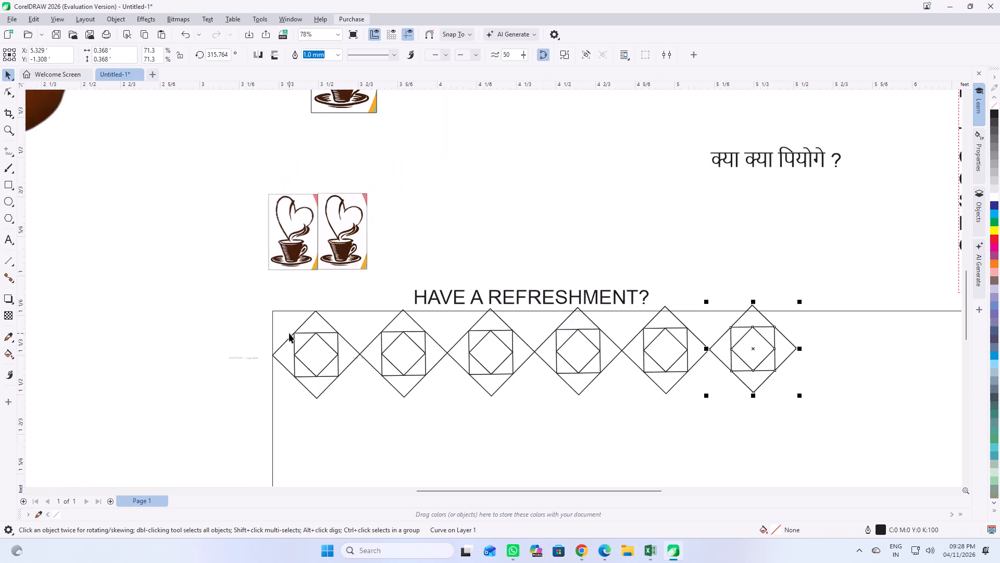
scroll(289, 333, "down", 3)
key("ctrl+r")
key("ctrl+r")
key("ctrl+r")
key("ctrl+r")
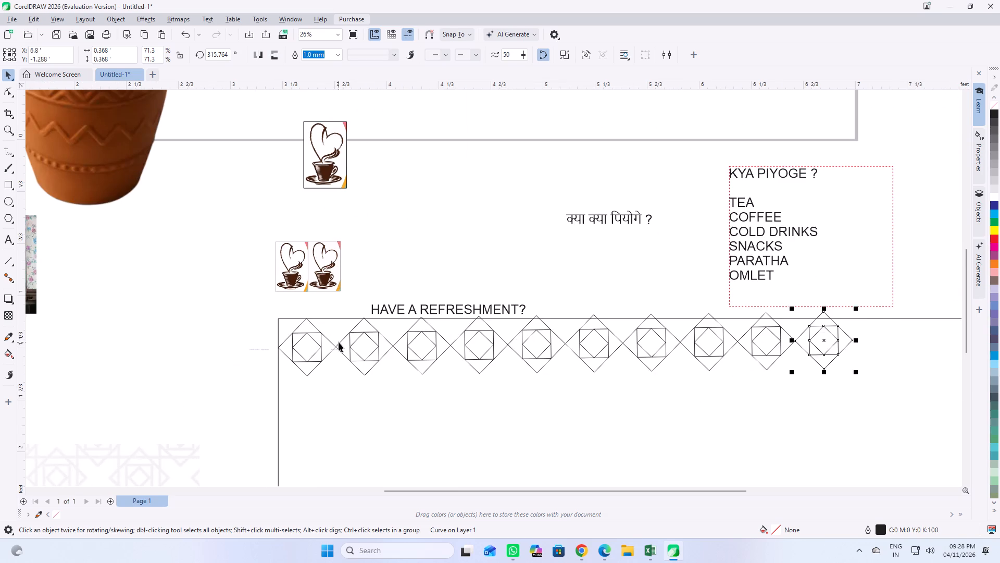
key("ctrl+r")
key("ctrl+r")
scroll(229, 325, "down", 8)
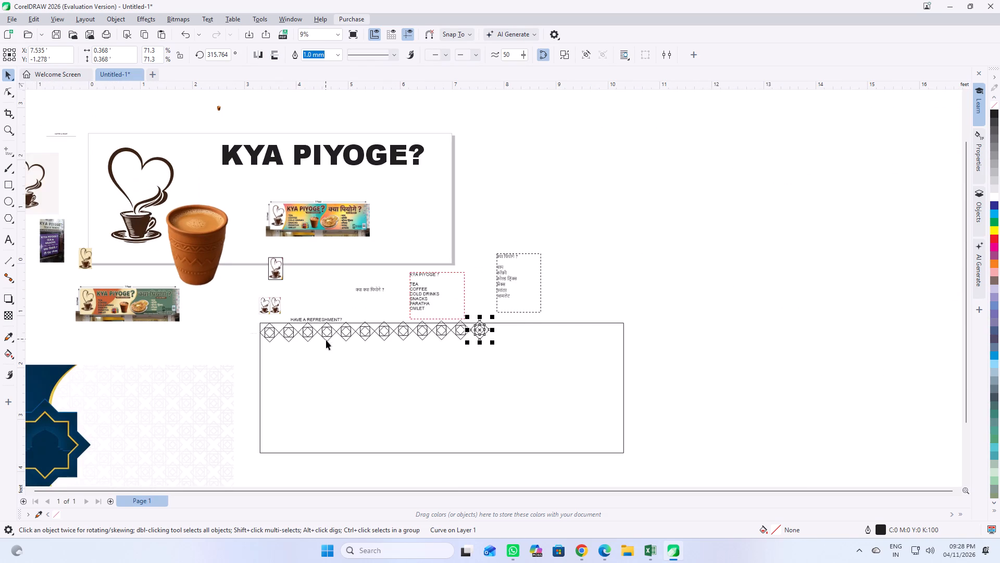
key("ctrl+r")
key("ctrl+r")
key("ctrl+r")
key("ctrl+r")
key("ctrl+r")
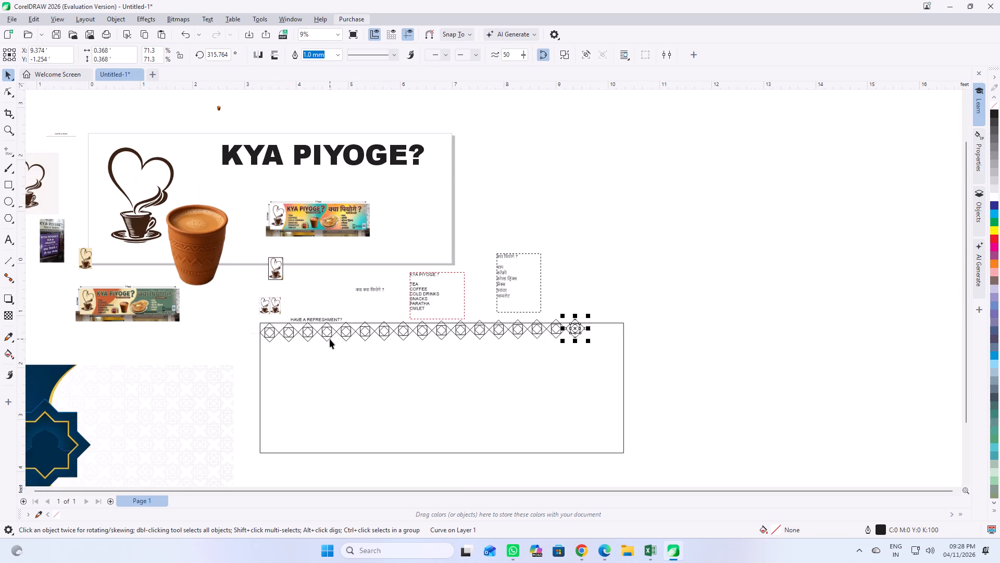
key("ctrl+r")
key("ctrl+r")
scroll(399, 363, "up", 2)
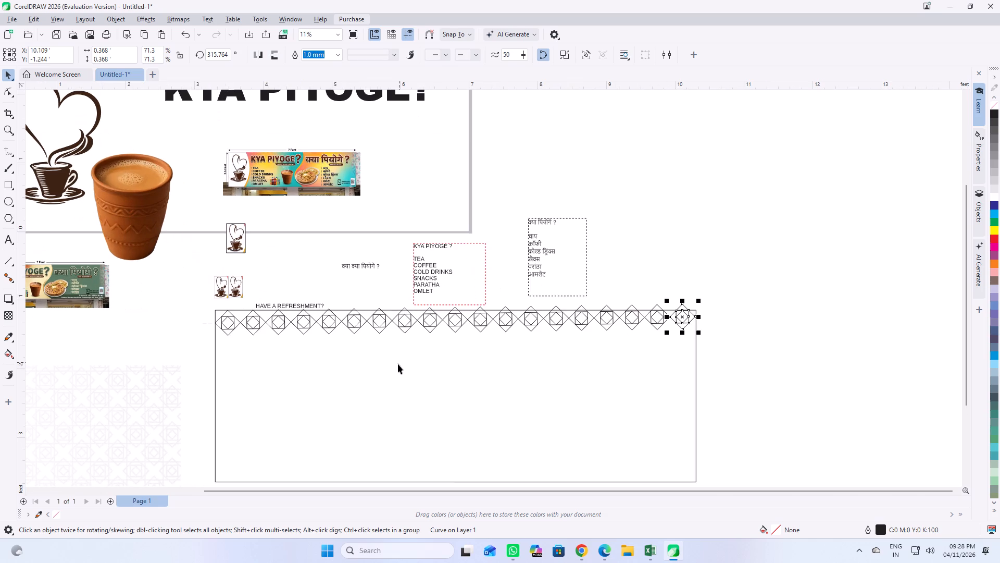
Move the "HAVE A REFRESHMENT?" text away from the motif row, to about X 5.081, Y -0.575 ft.
left_click_drag(198, 307, 704, 359)
left_click_drag(745, 306, 569, 345)
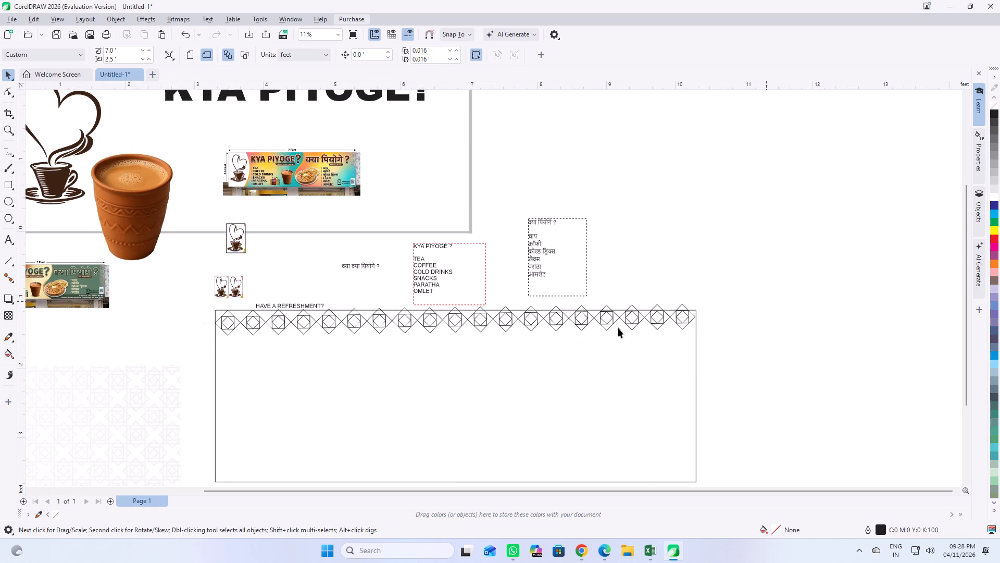
left_click_drag(283, 304, 330, 269)
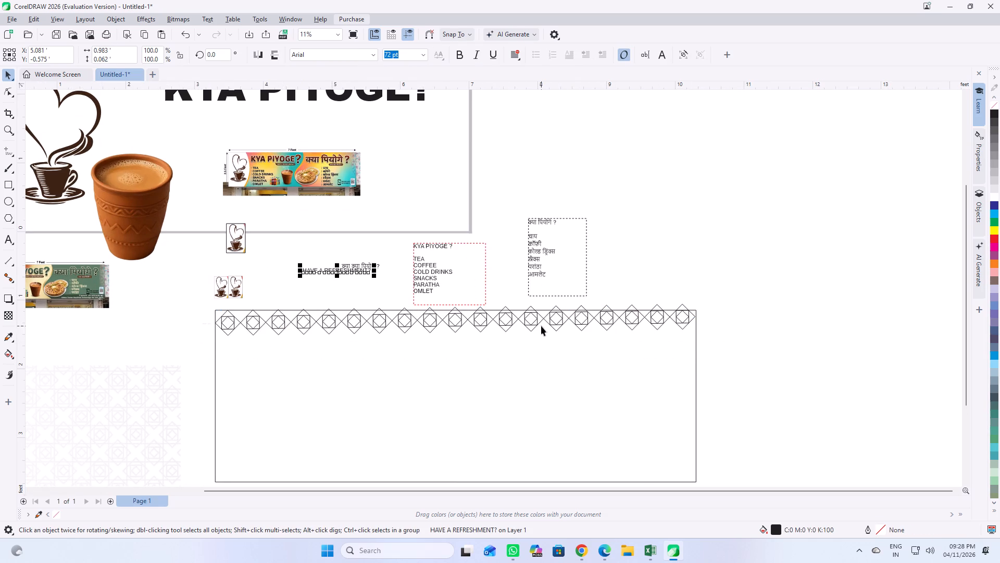
Top-align all motifs in the row with one another and with the frame's top edge.
left_click_drag(726, 293, 262, 381)
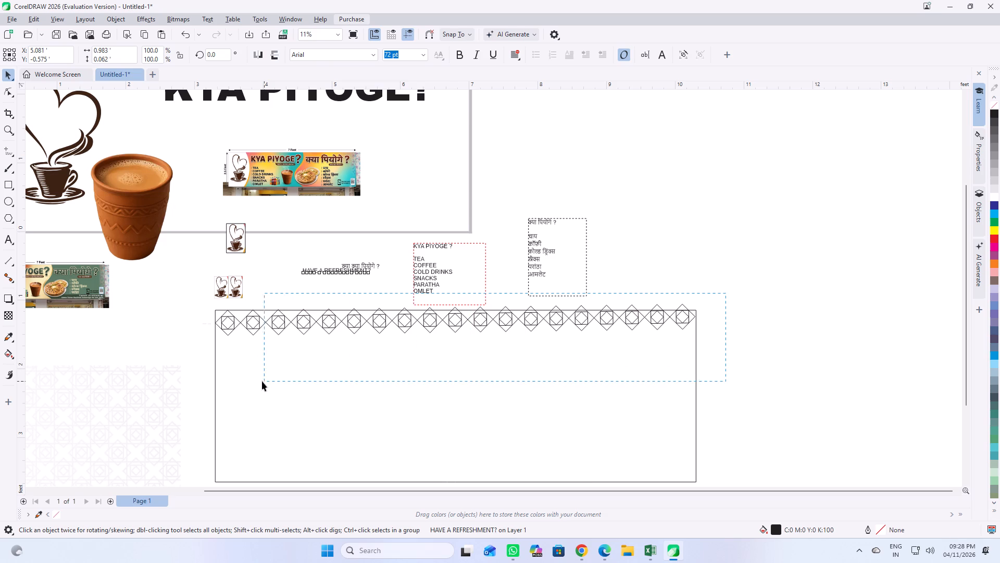
left_click_drag(262, 381, 212, 388)
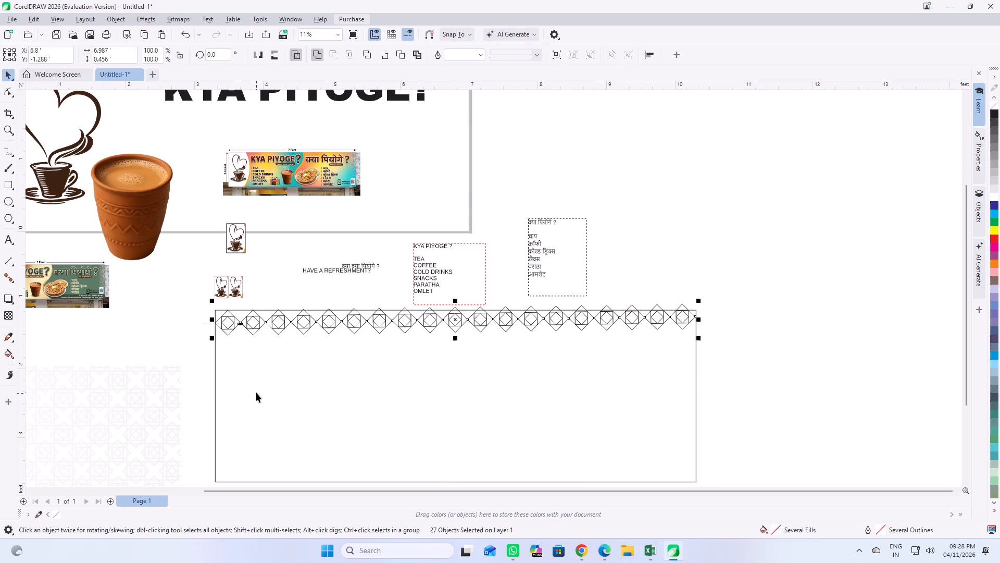
key("t")
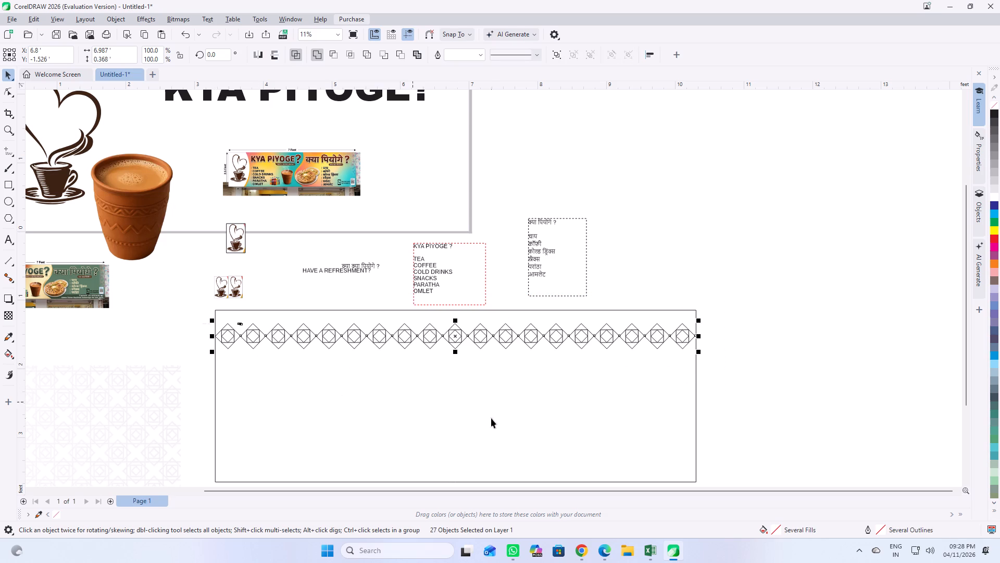
scroll(351, 319, "up", 2)
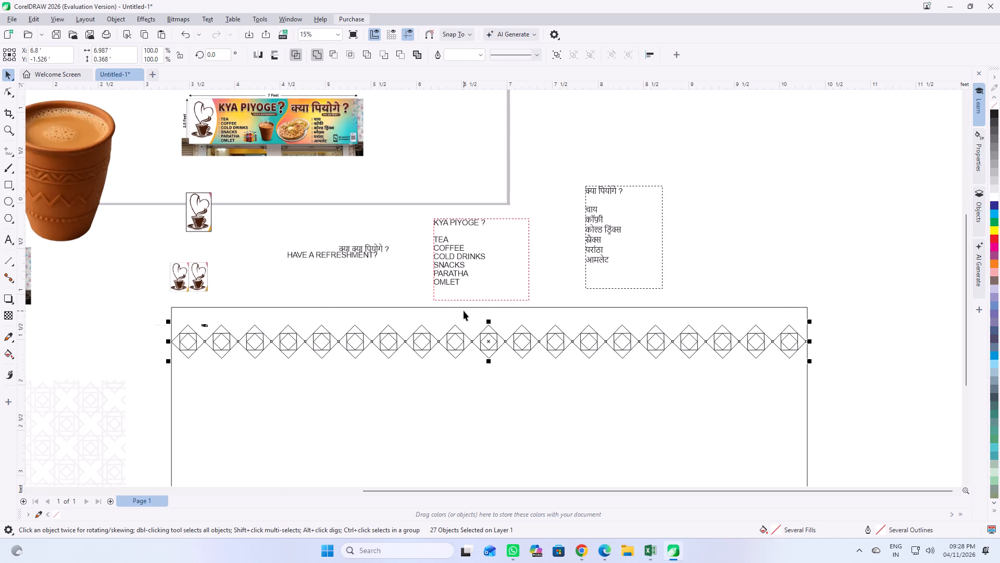
left_click(465, 307, "shift")
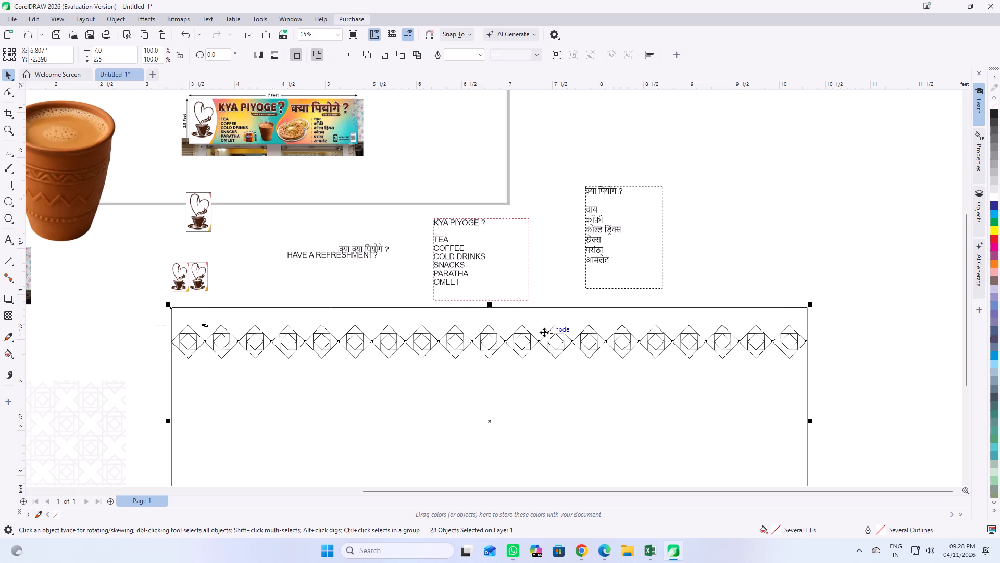
key("t")
left_click(835, 359)
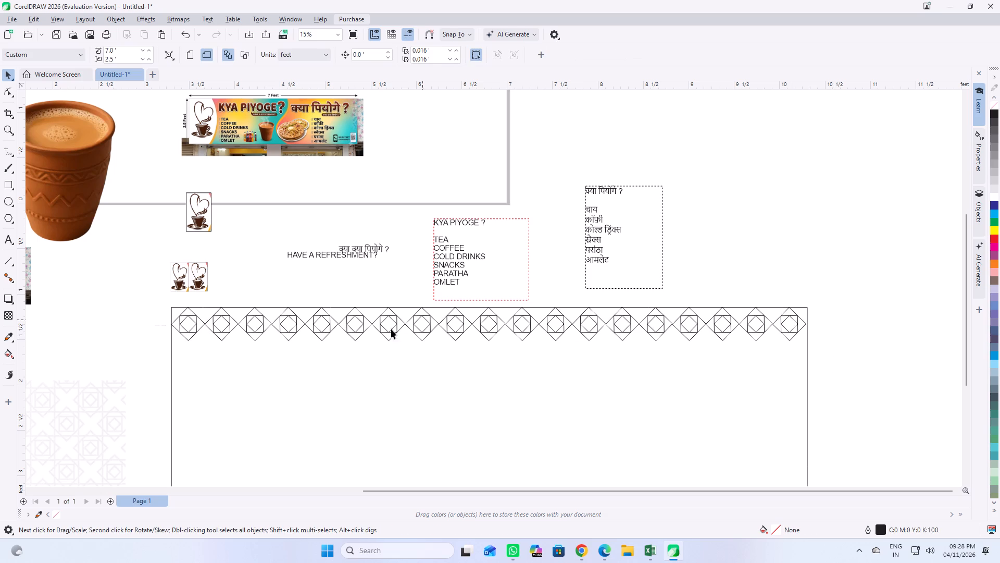
Duplicate the whole motif row directly below itself so the tips meet, at about Y -1.7 ft.
left_click_drag(159, 351, 827, 300)
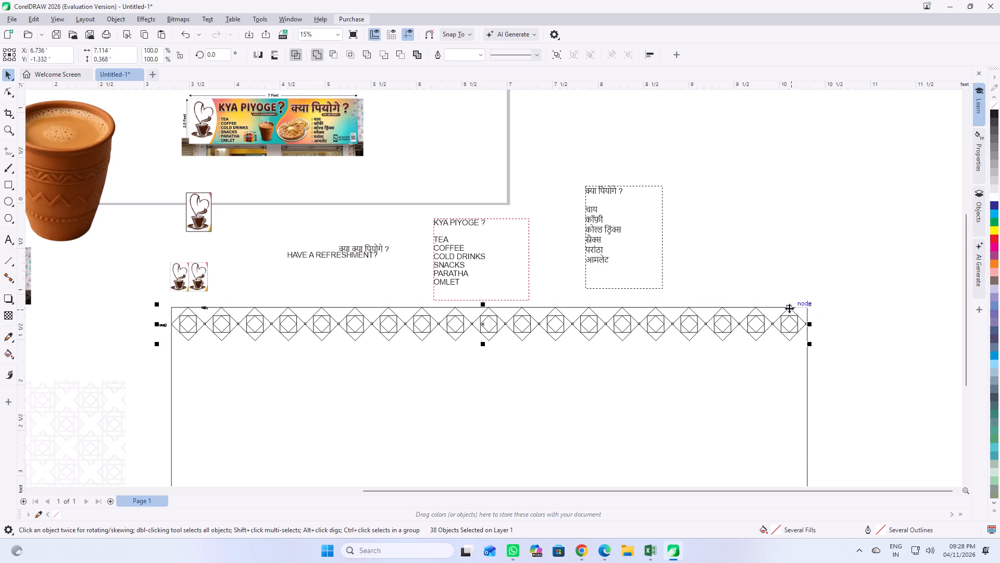
left_click_drag(807, 323, 806, 345)
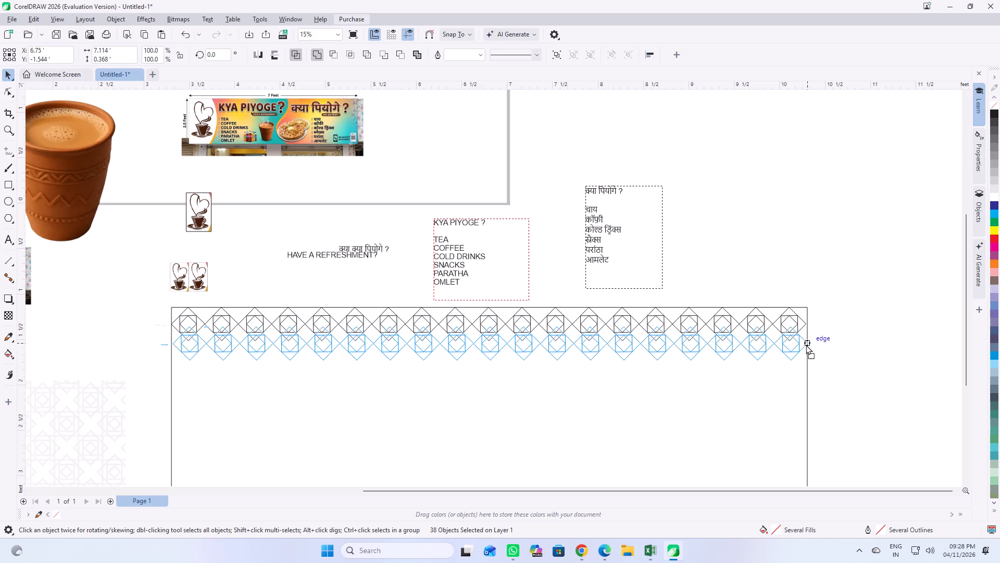
left_click_drag(806, 345, 803, 357)
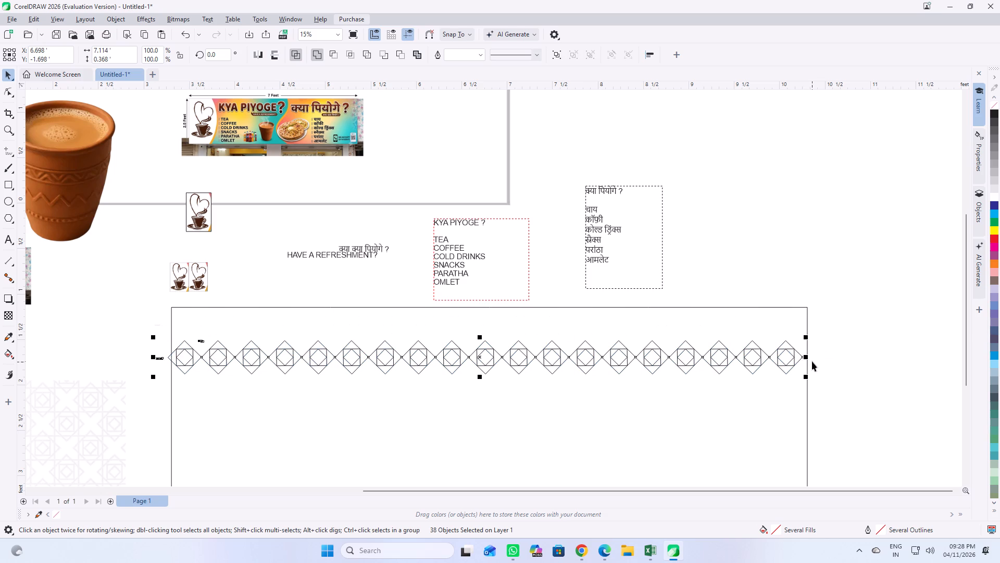
key("ctrl+z")
scroll(785, 302, "up", 8)
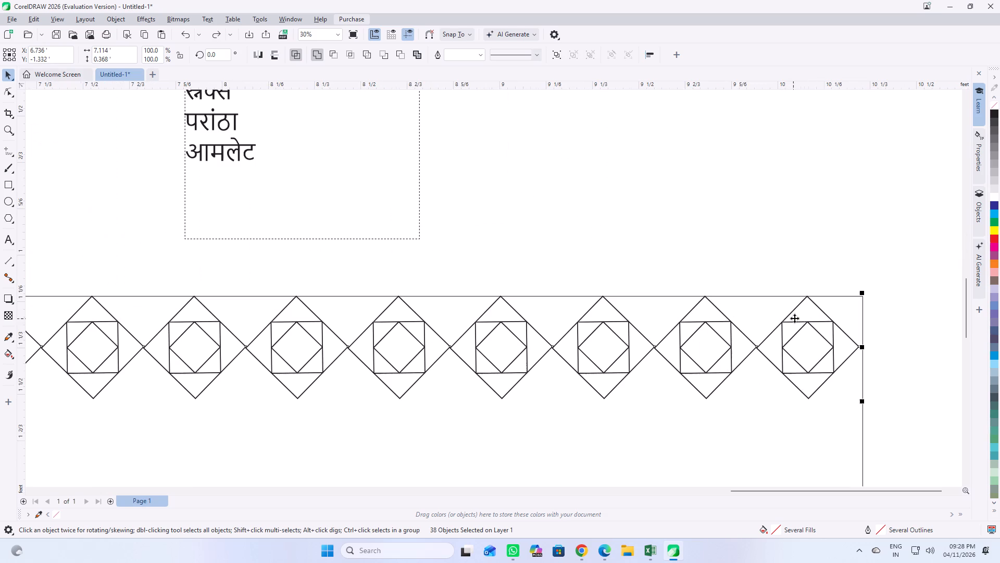
left_click_drag(807, 297, 806, 384)
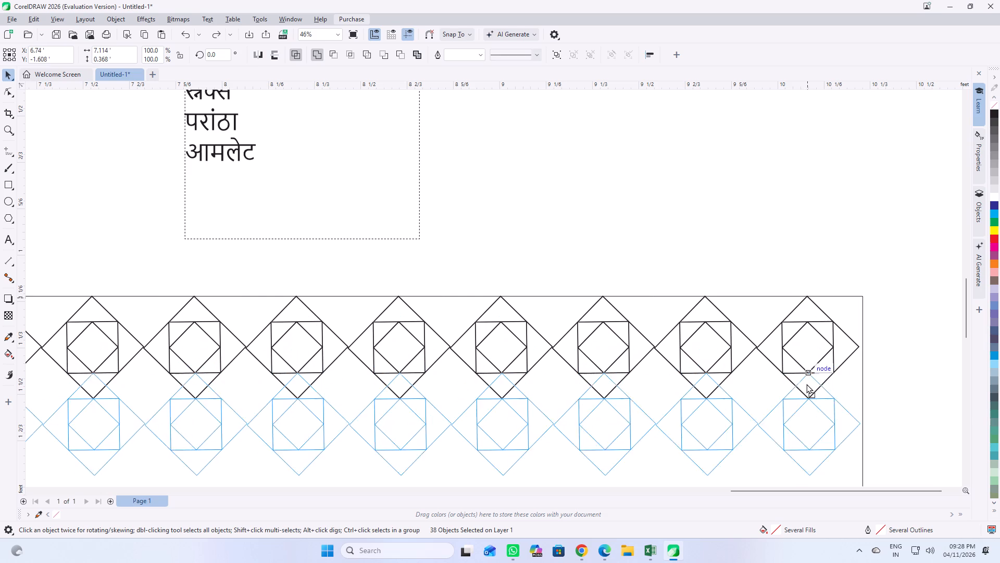
left_click_drag(806, 384, 808, 399)
right_click(808, 399)
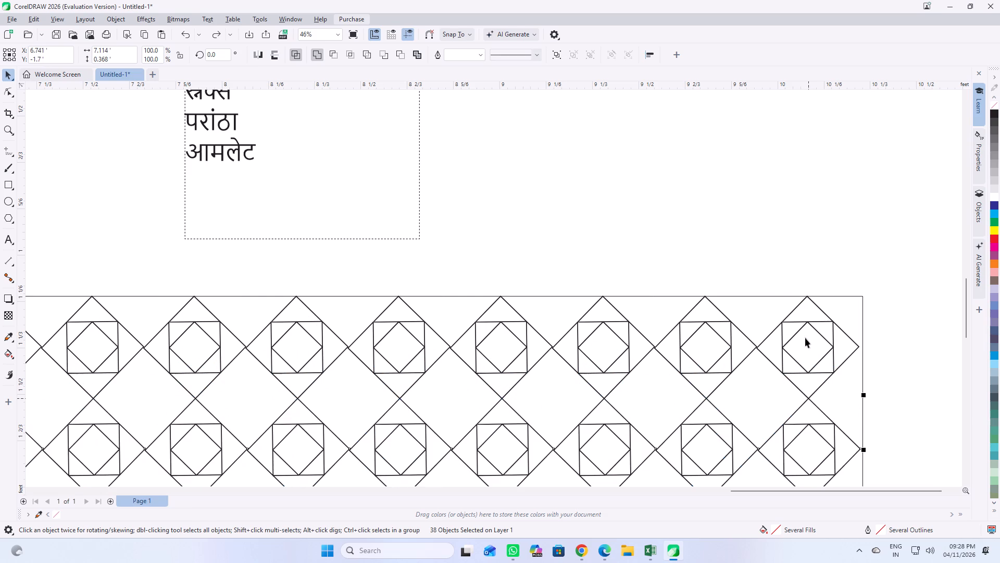
Repeat the row duplication five times to continue the pattern down the frame.
scroll(769, 285, "down", 9)
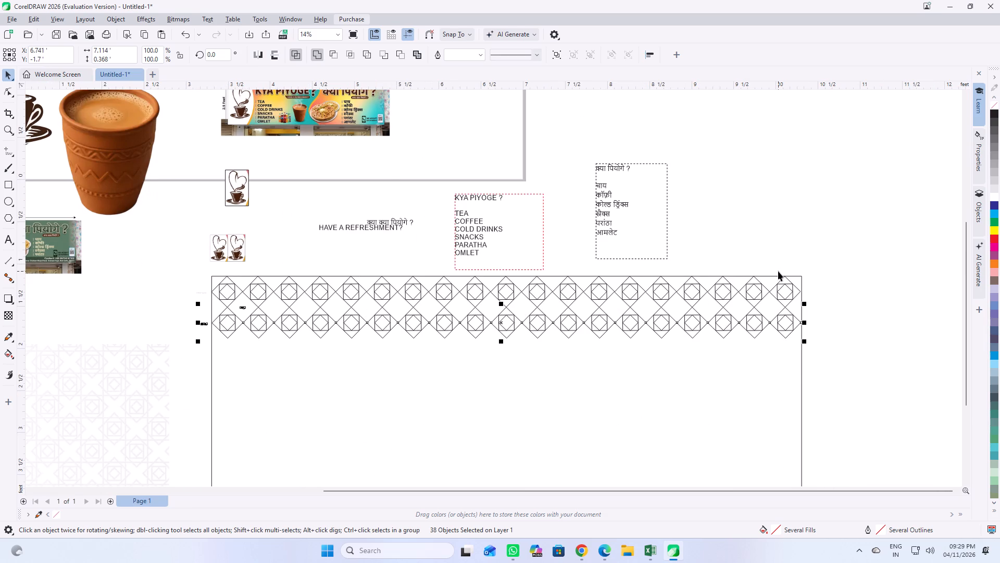
key("ctrl+r")
key("ctrl+r")
key("ctrl+r")
key("ctrl+r")
key("ctrl+r")
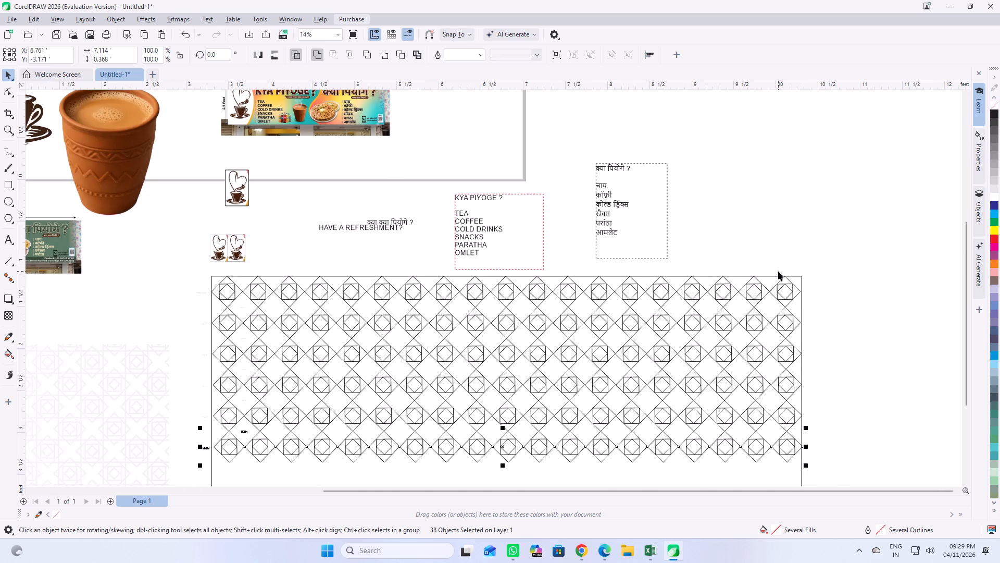
Stretch the rectangular frame's bottom edge down to the lowest motif tips, making it about 2.574 ft high.
scroll(782, 266, "down", 5)
scroll(764, 294, "up", 3)
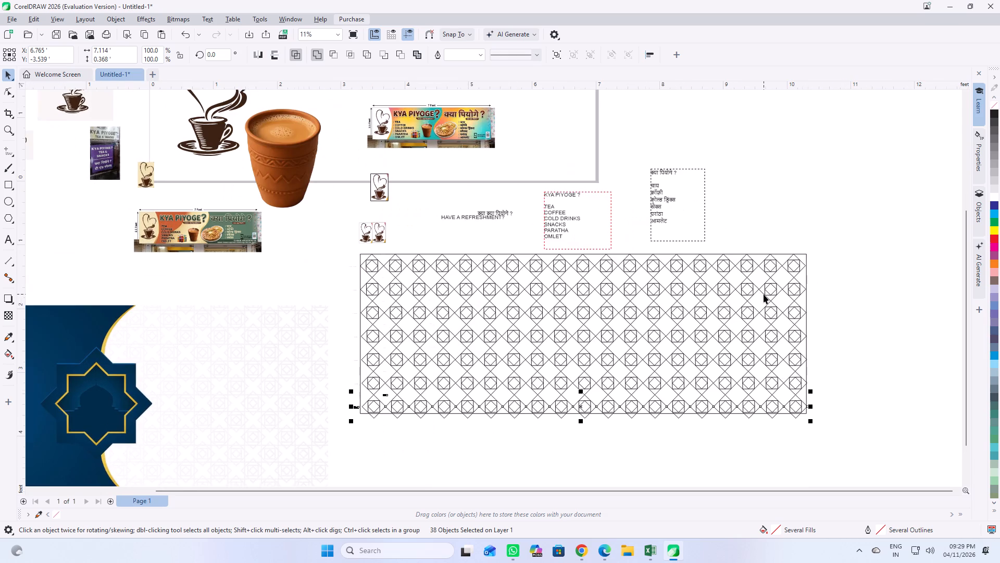
scroll(629, 338, "up", 1)
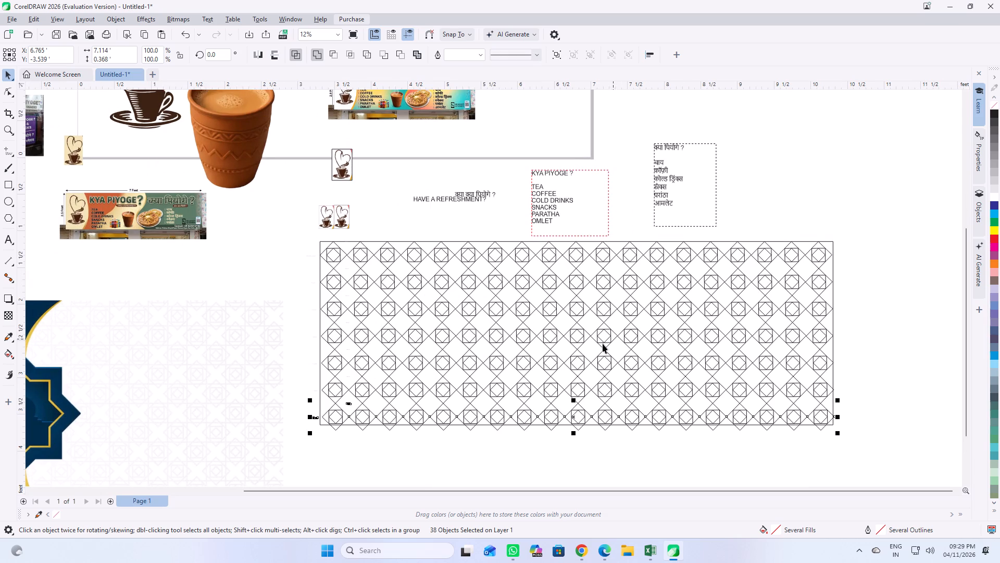
left_click(680, 472)
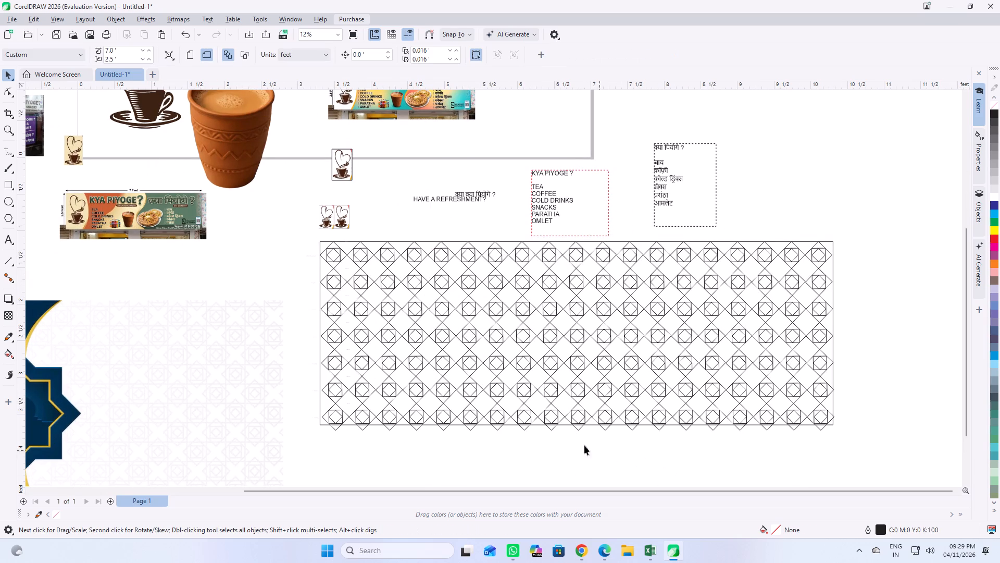
scroll(540, 423, "up", 1)
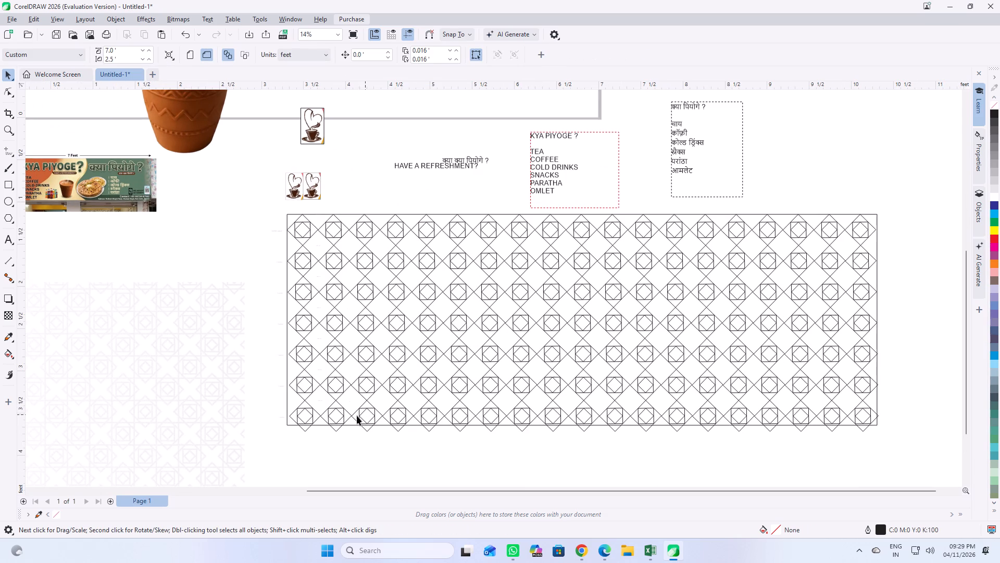
left_click(286, 403)
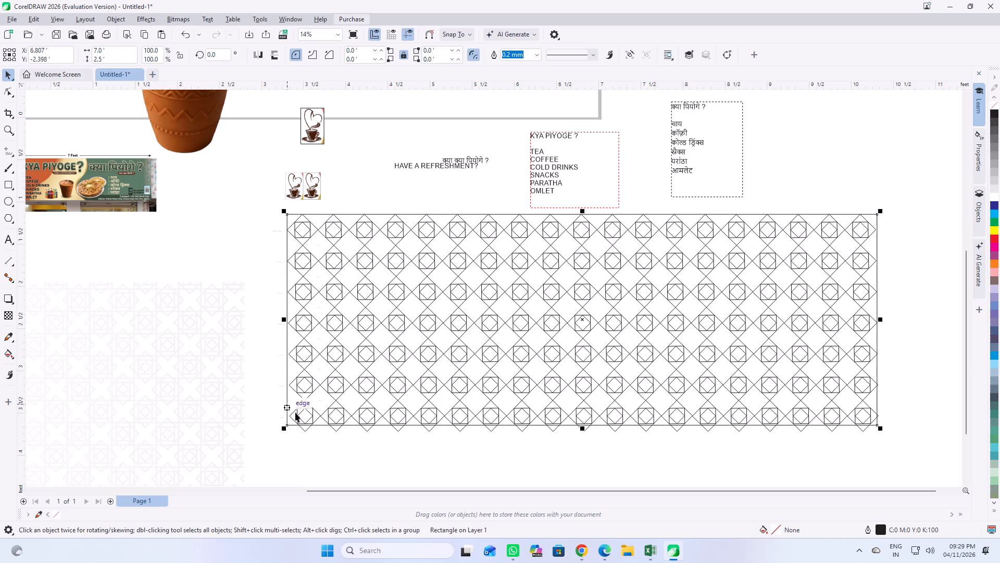
scroll(590, 436, "up", 6)
left_click_drag(572, 414, 578, 426)
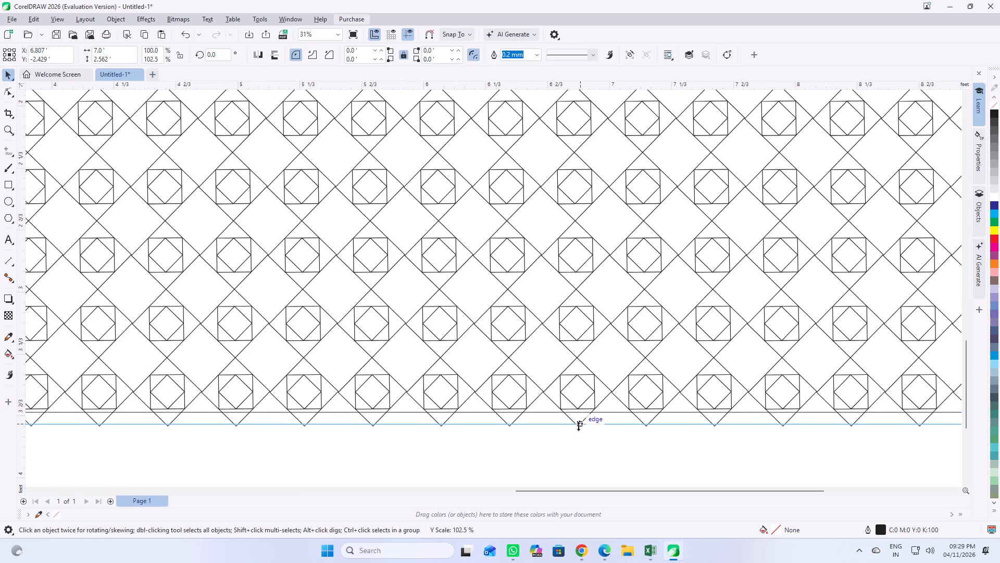
left_click_drag(578, 426, 577, 426)
scroll(477, 424, "down", 10)
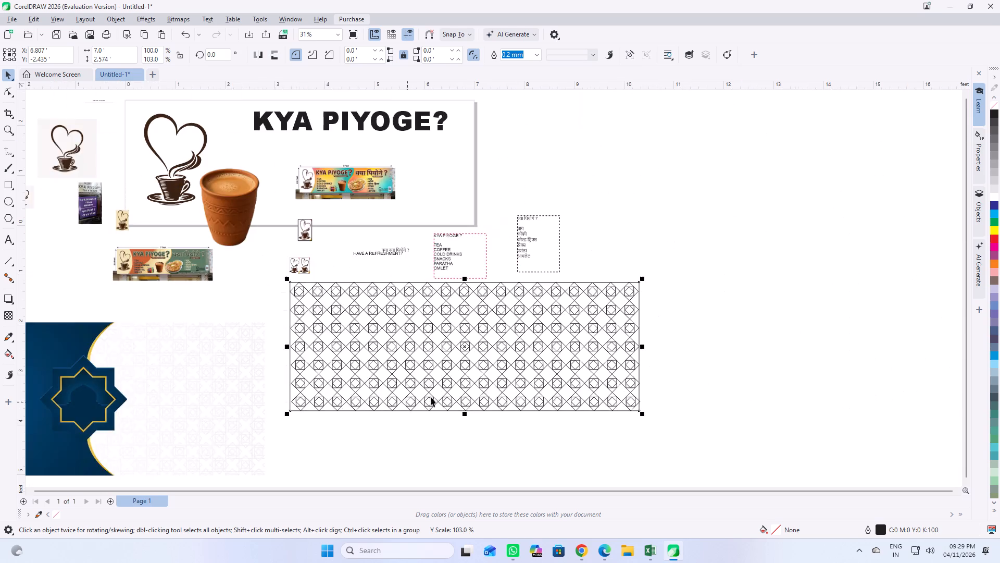
Stretch the frame's right side out to the outermost motif tips, making it about 7.003 ft wide.
scroll(660, 356, "up", 20)
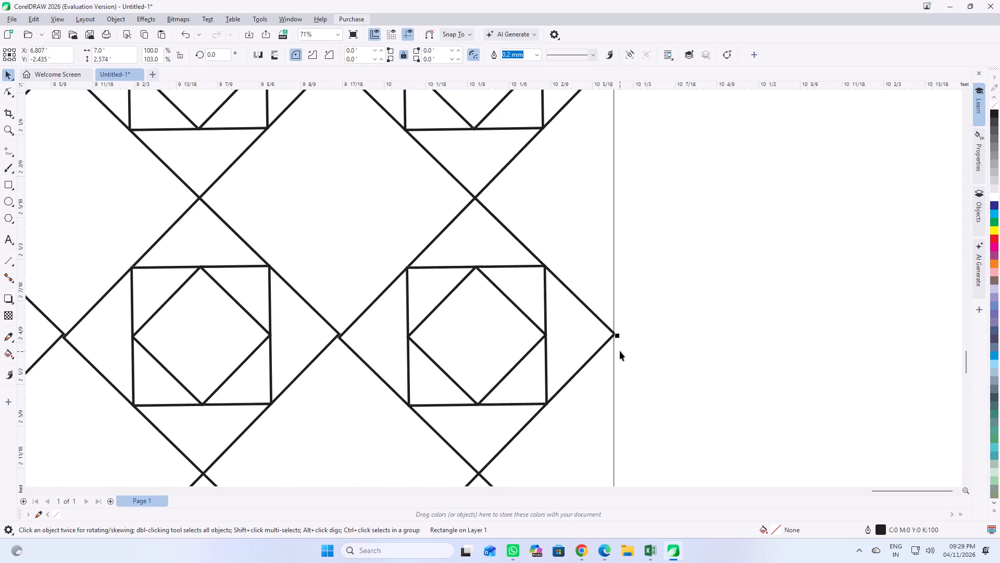
scroll(620, 350, "up", 4)
left_click_drag(614, 327, 618, 326)
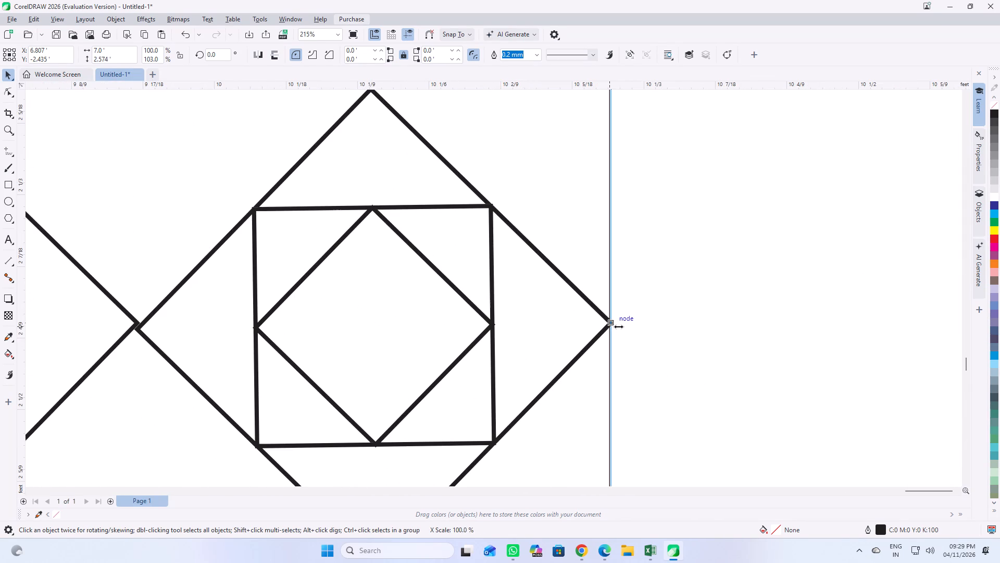
left_click_drag(618, 326, 619, 326)
scroll(599, 337, "up", 5)
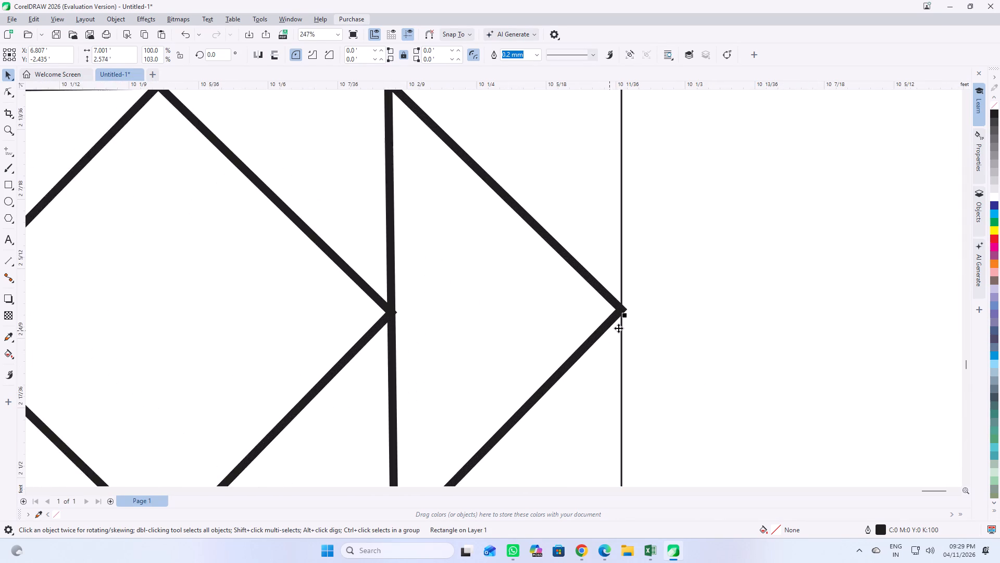
scroll(618, 328, "up", 5)
left_click_drag(627, 303, 636, 302)
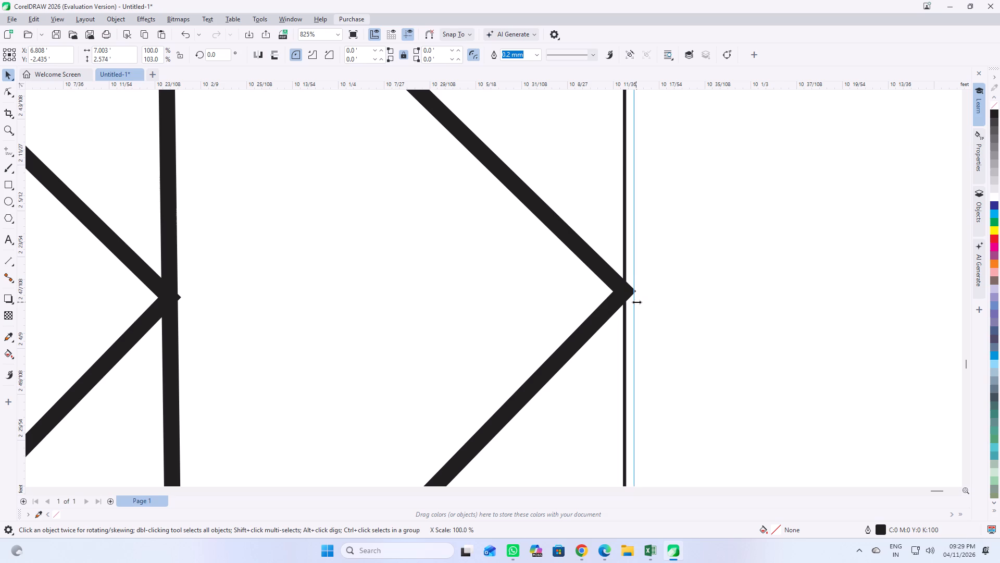
left_click_drag(636, 302, 639, 301)
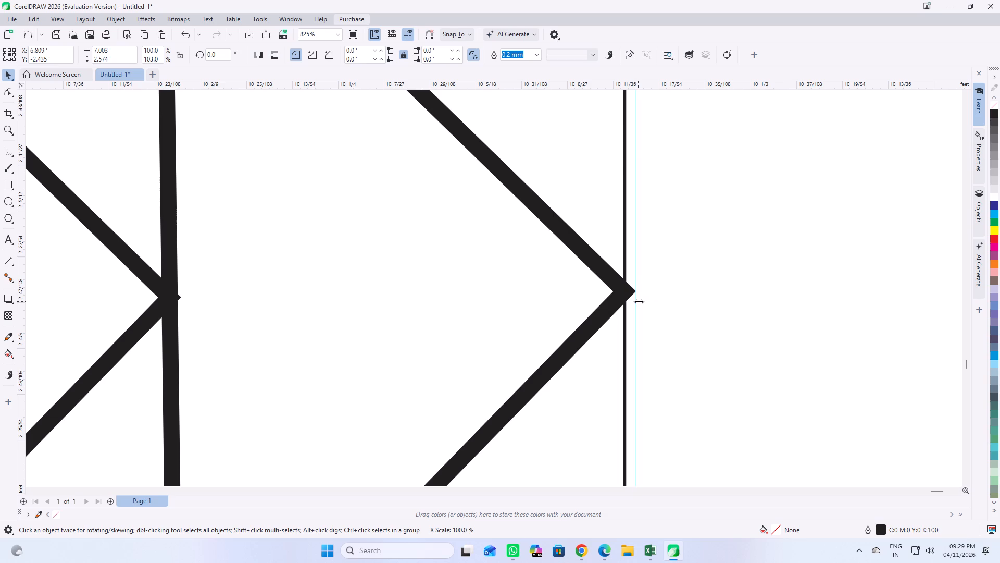
left_click_drag(639, 301, 637, 302)
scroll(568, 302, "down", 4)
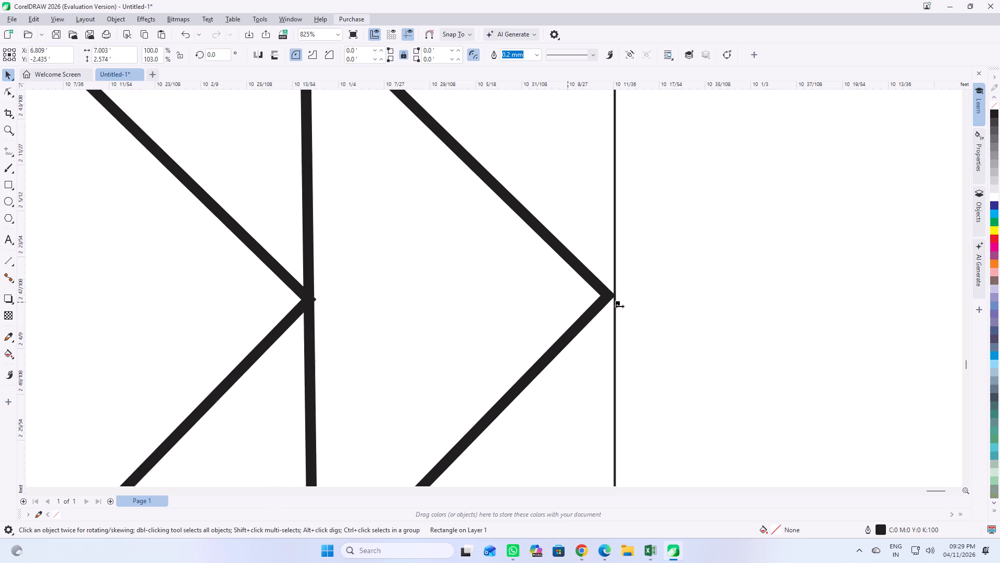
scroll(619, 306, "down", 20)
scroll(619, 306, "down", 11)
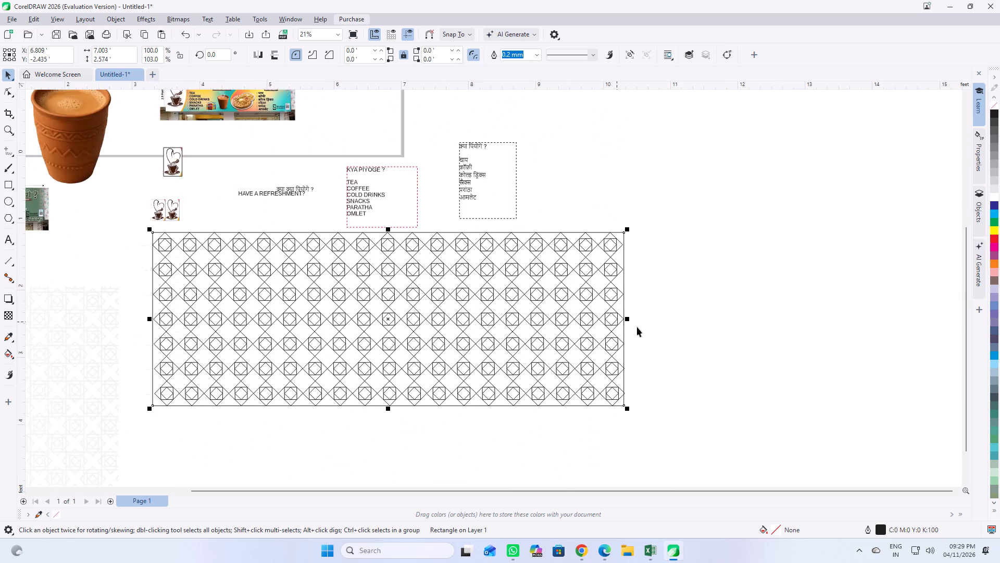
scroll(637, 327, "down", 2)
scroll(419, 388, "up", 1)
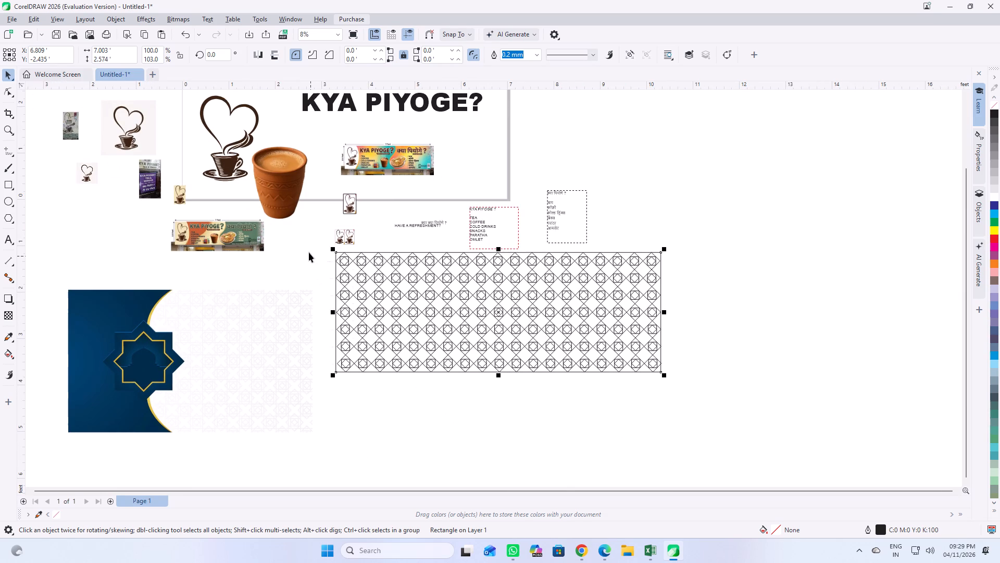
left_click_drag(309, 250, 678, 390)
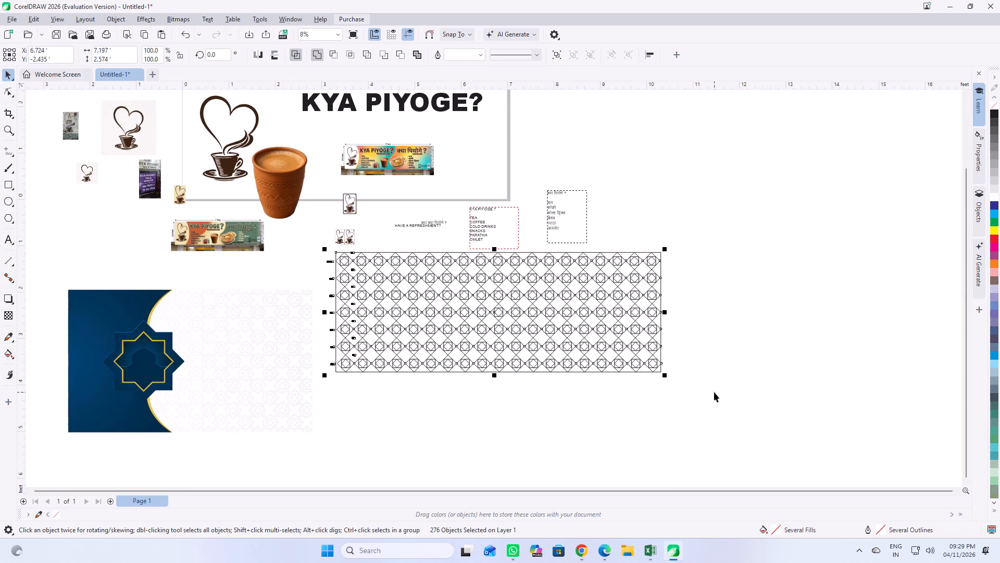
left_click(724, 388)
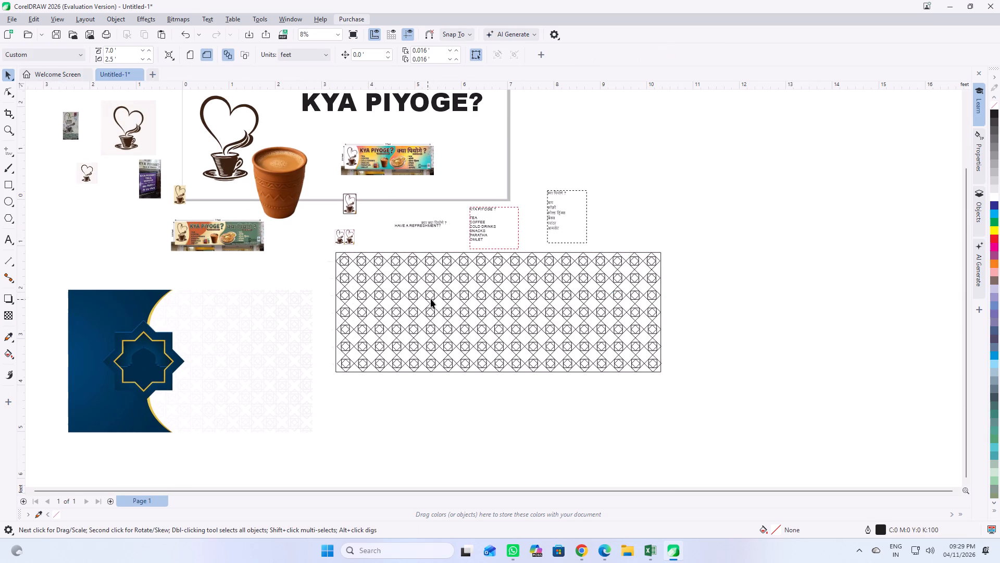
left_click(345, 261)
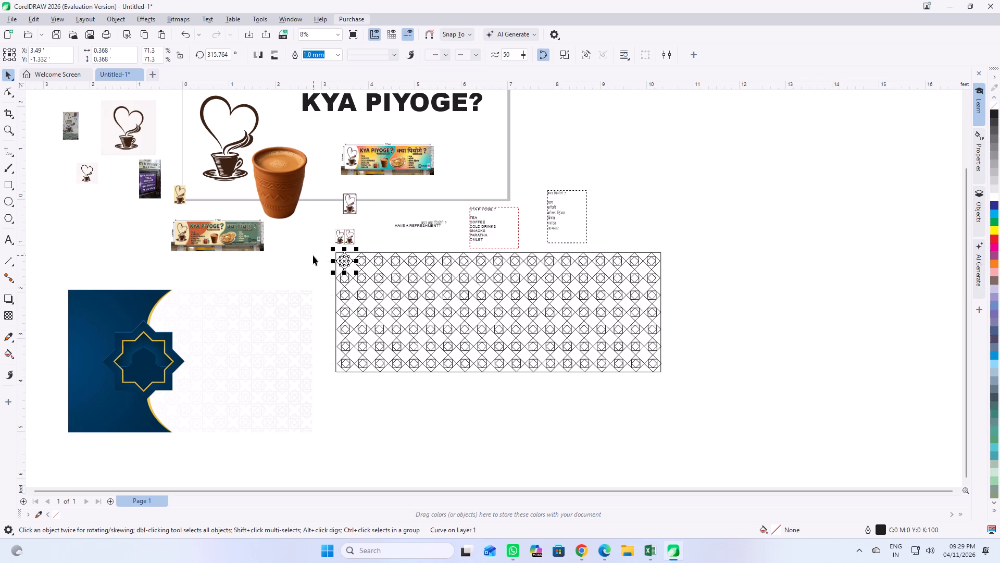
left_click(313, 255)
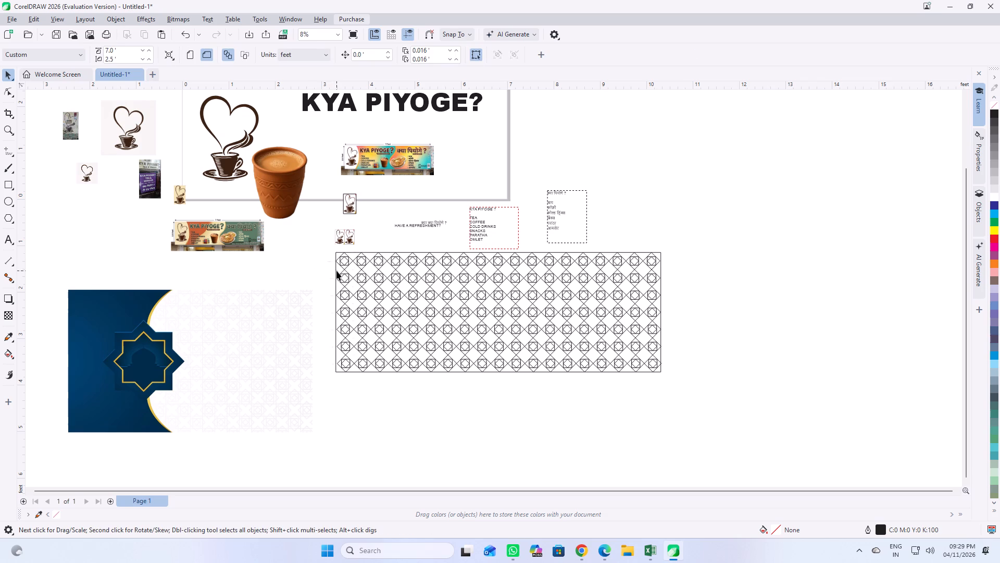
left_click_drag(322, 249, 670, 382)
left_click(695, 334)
Move the rectangular frame off the pattern to empty space below, at about X 10.392, Y -5.466 ft.
left_click_drag(660, 320, 843, 440)
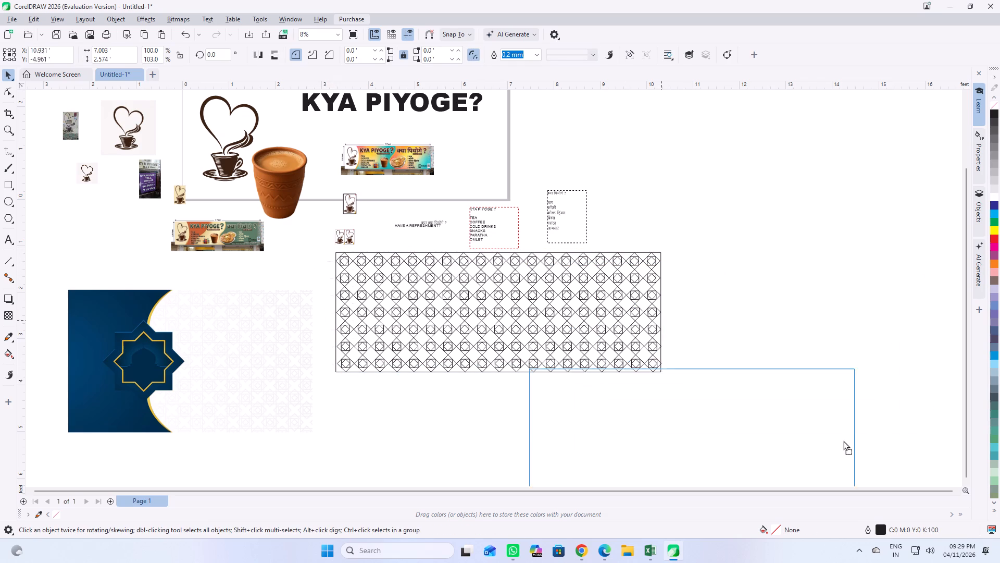
left_click_drag(843, 440, 827, 461)
Select all the pattern motifs and colour their outlines green (C100 M0 Y100 K0), leaving them without a fill.
left_click_drag(322, 250, 661, 369)
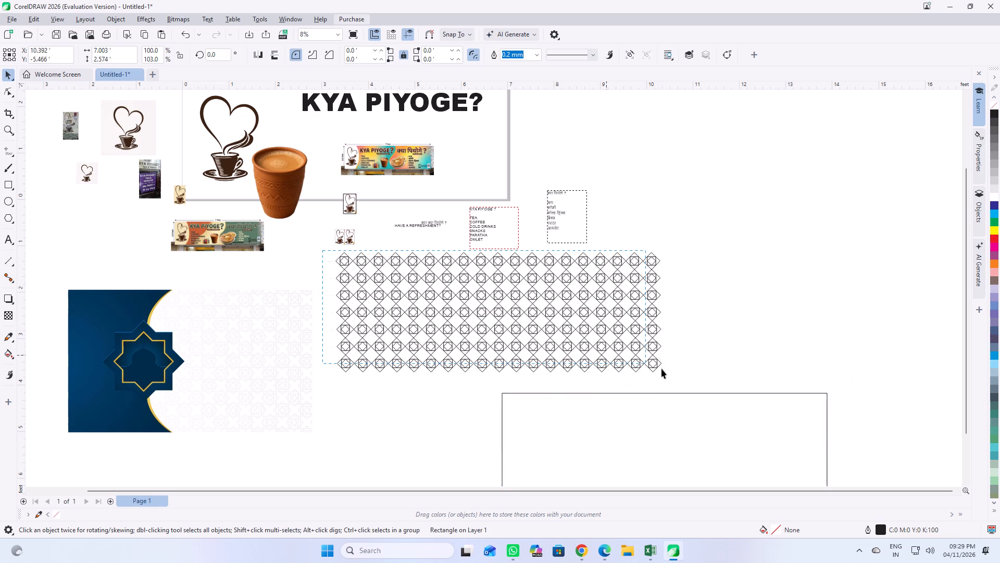
left_click_drag(661, 369, 701, 377)
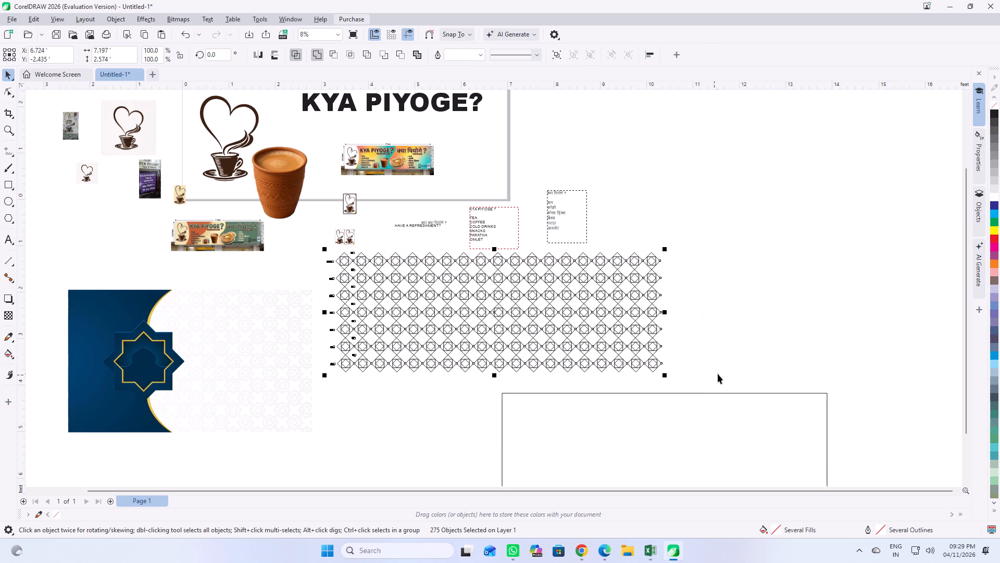
left_click(994, 219)
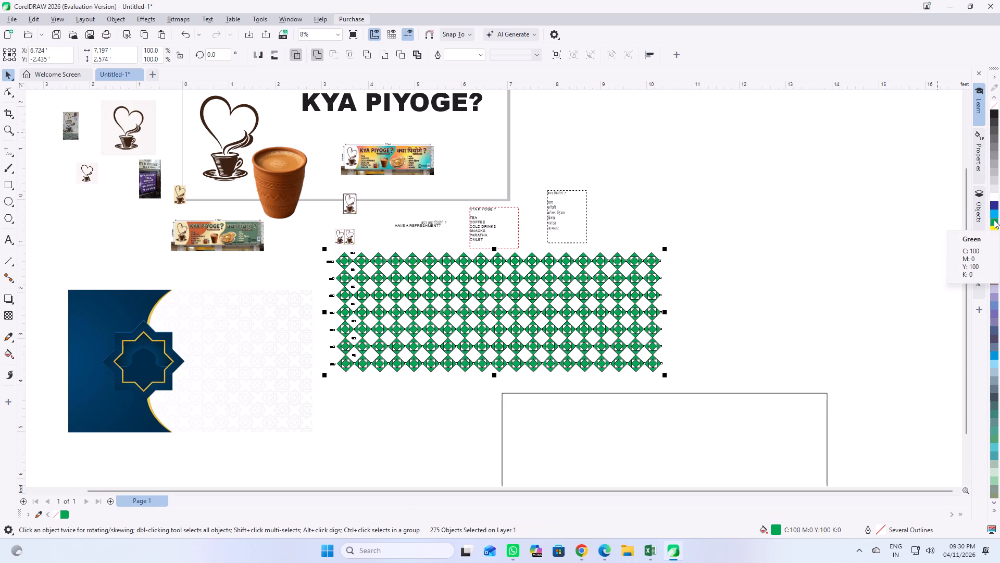
key("ctrl+z")
right_click(993, 222)
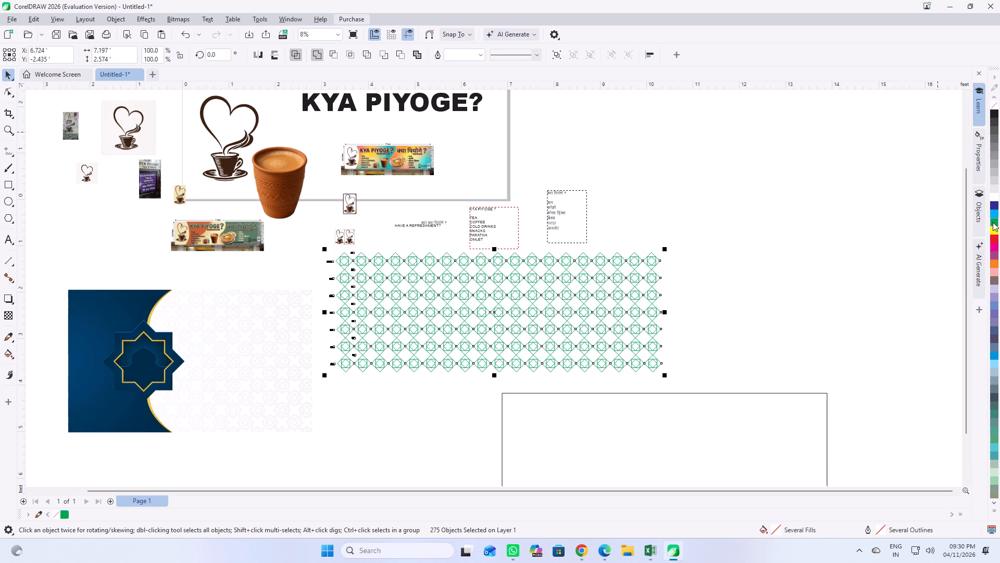
Convert the green outlines of all the pattern motifs to objects.
scroll(484, 305, "up", 5)
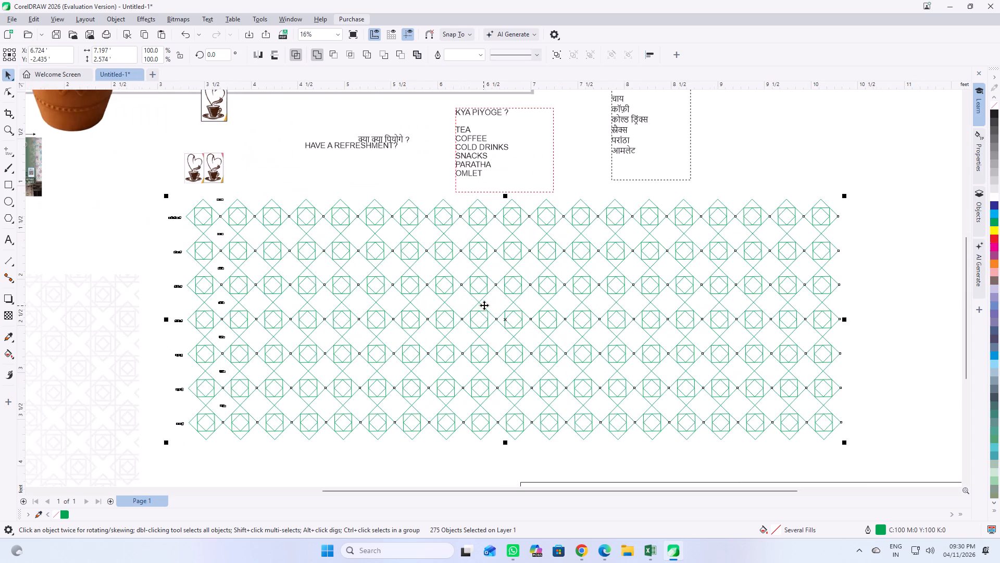
scroll(543, 303, "down", 4)
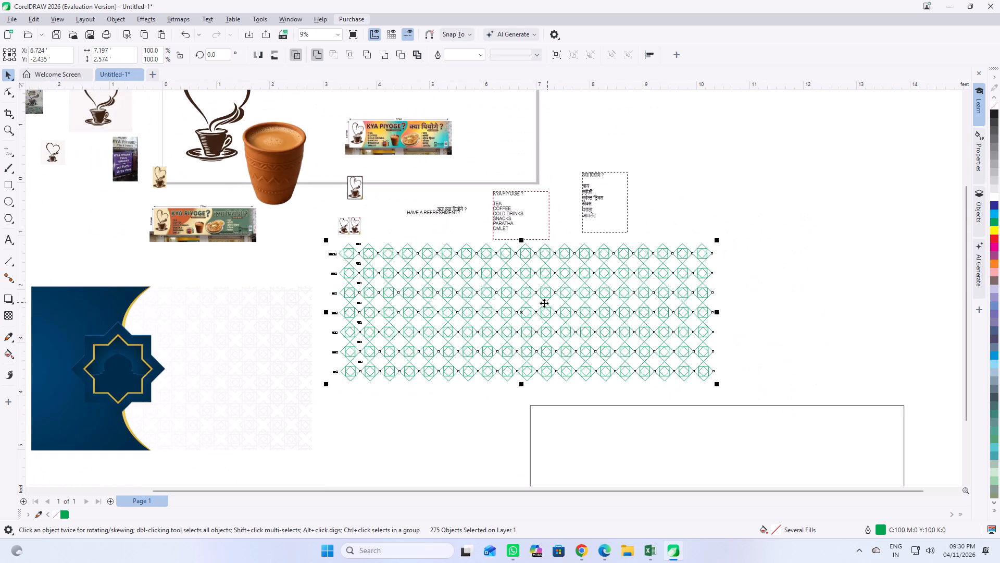
left_click_drag(749, 224, 357, 395)
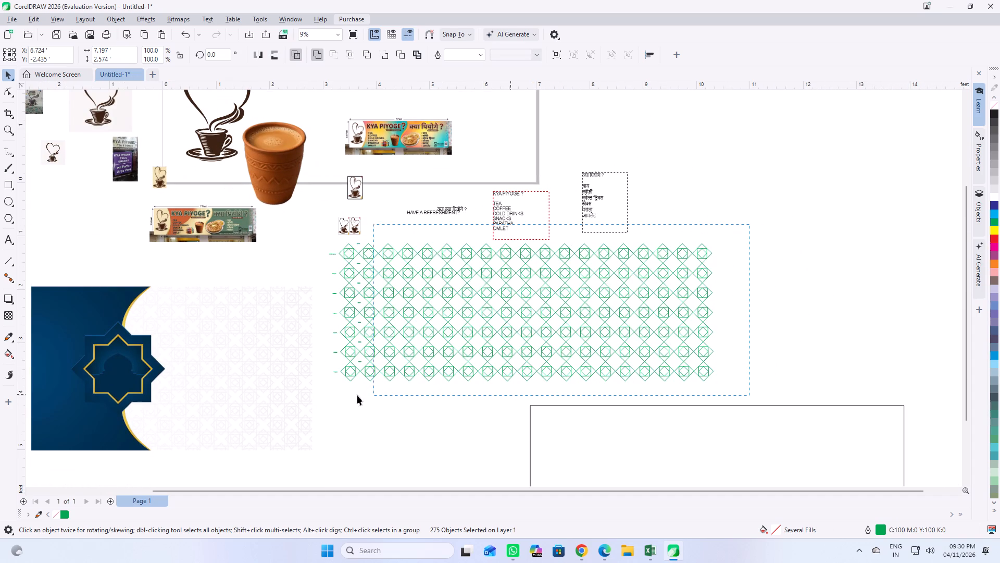
left_click_drag(357, 395, 324, 396)
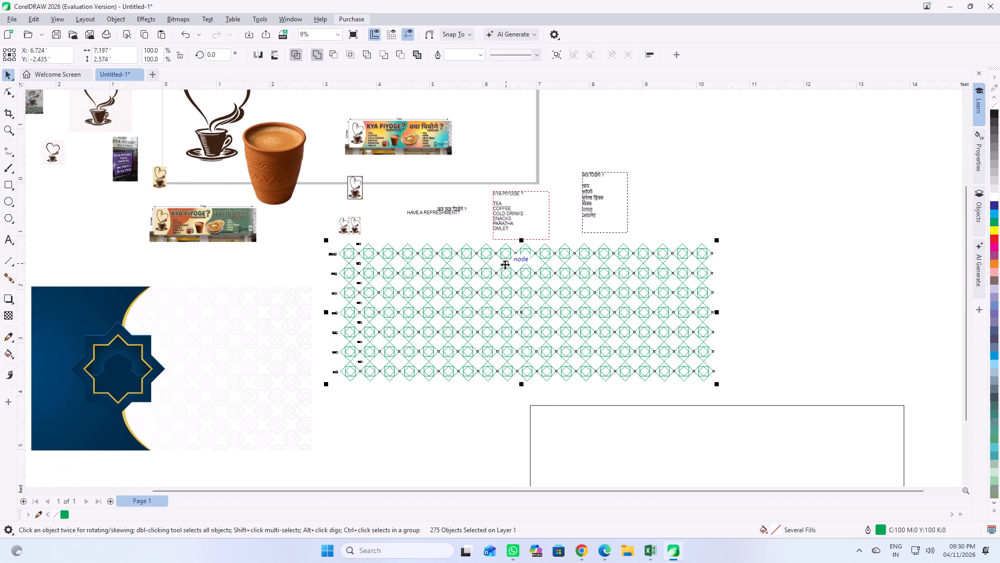
key("ctrl+shift+q")
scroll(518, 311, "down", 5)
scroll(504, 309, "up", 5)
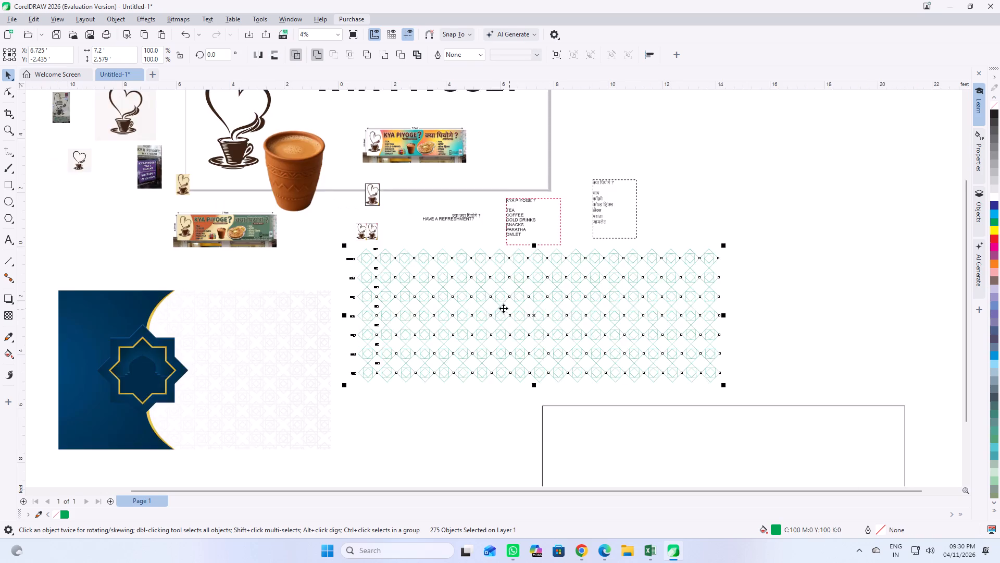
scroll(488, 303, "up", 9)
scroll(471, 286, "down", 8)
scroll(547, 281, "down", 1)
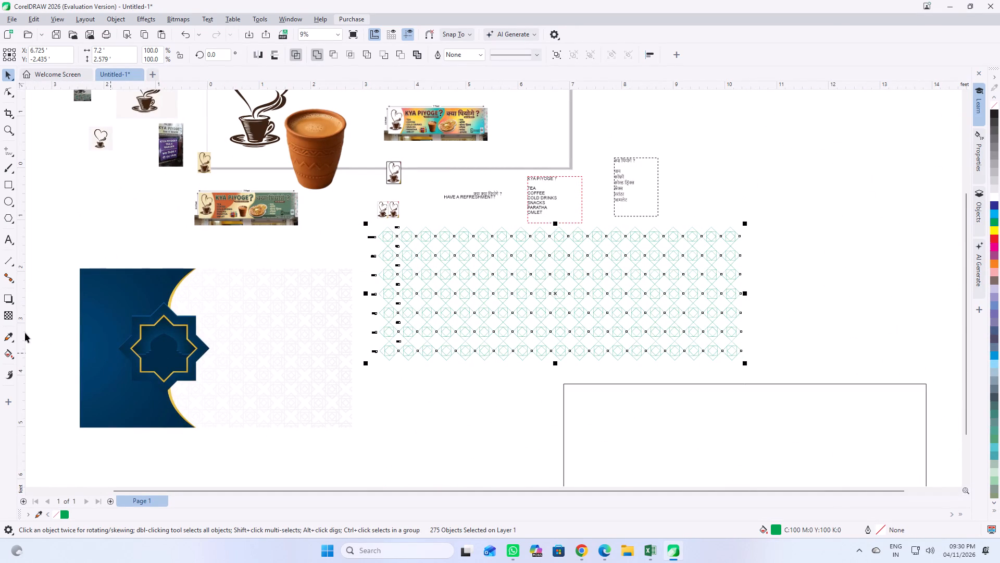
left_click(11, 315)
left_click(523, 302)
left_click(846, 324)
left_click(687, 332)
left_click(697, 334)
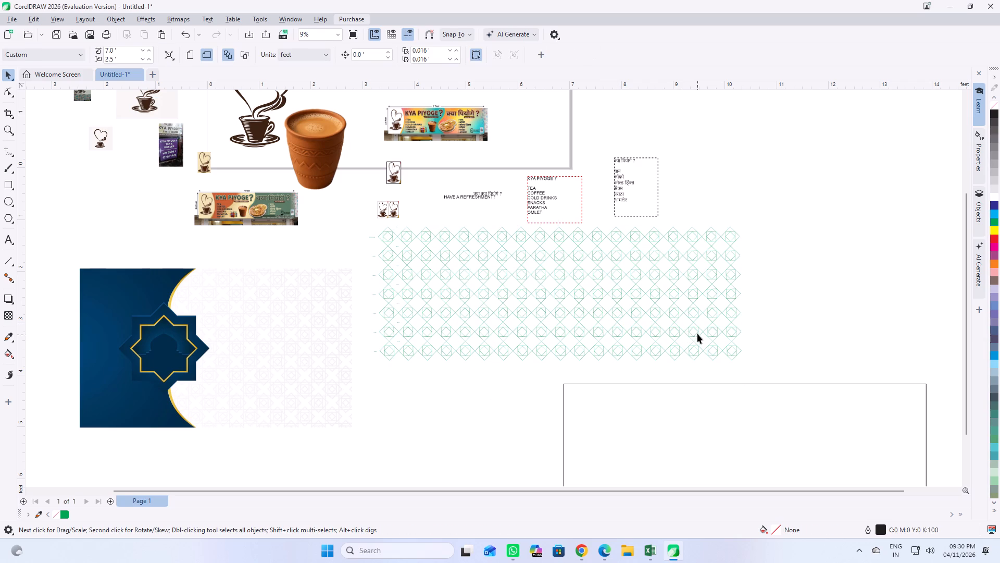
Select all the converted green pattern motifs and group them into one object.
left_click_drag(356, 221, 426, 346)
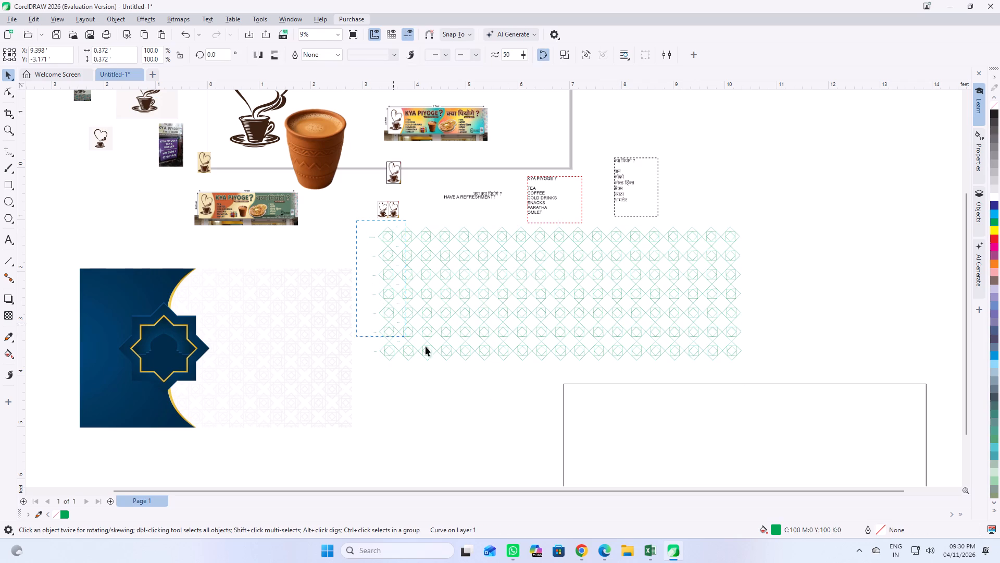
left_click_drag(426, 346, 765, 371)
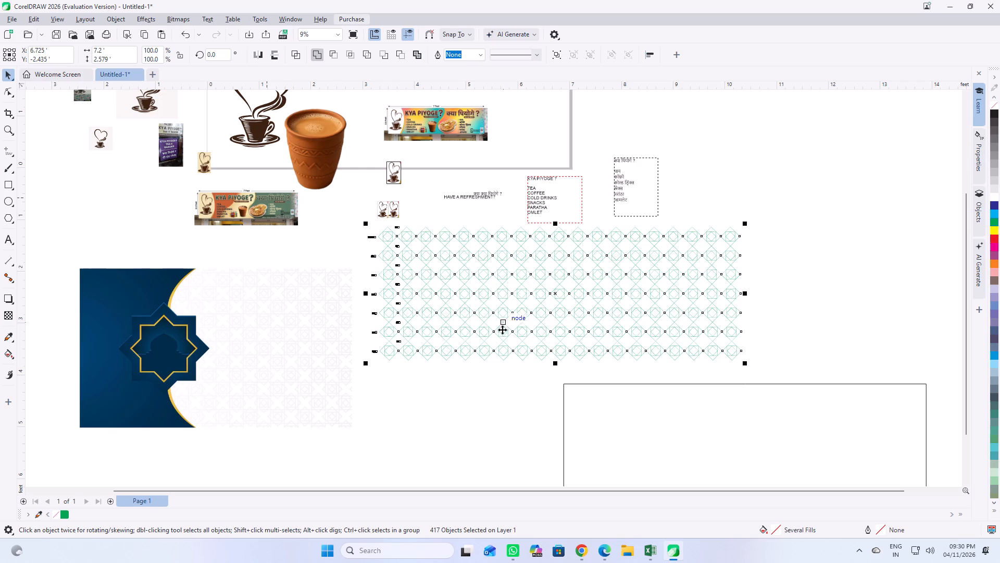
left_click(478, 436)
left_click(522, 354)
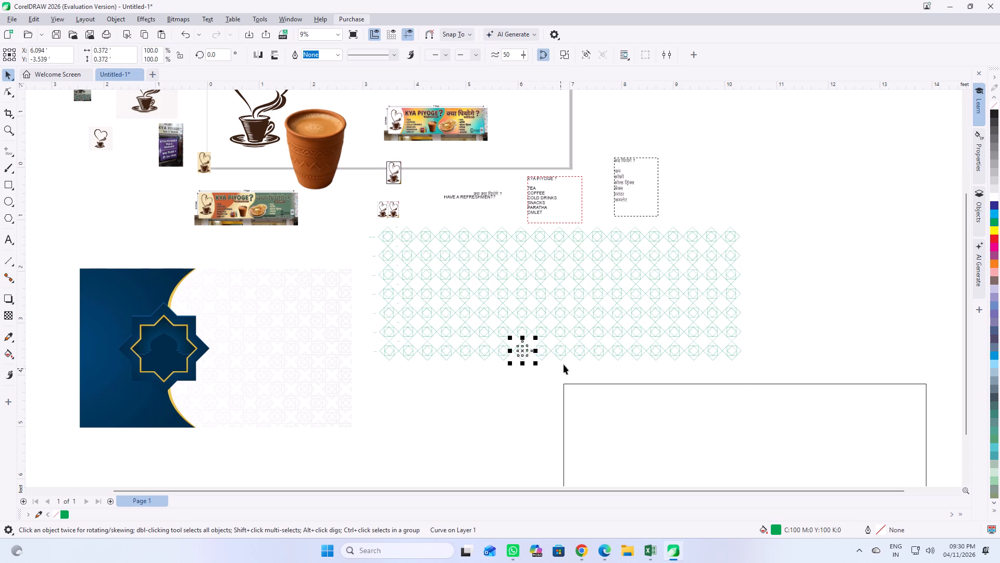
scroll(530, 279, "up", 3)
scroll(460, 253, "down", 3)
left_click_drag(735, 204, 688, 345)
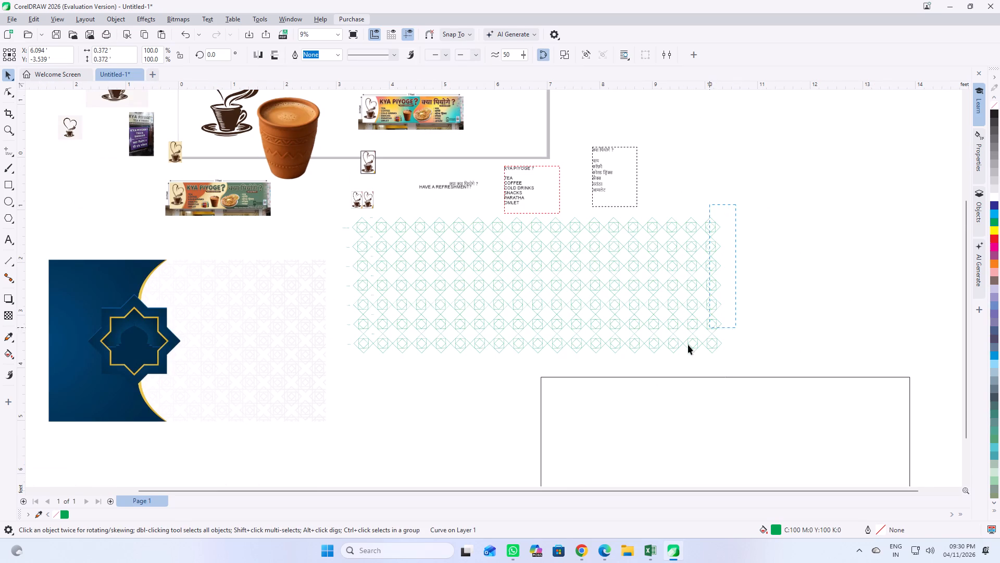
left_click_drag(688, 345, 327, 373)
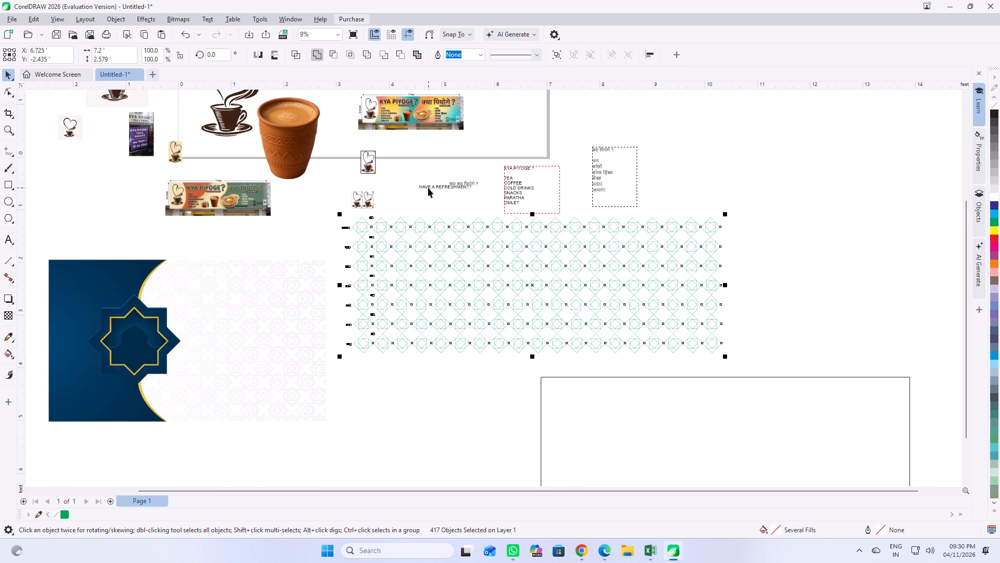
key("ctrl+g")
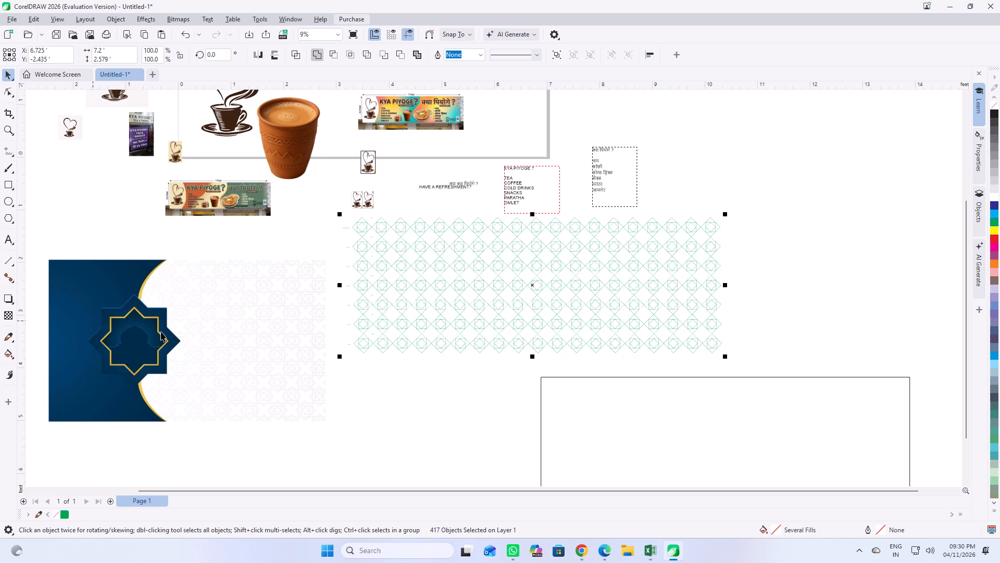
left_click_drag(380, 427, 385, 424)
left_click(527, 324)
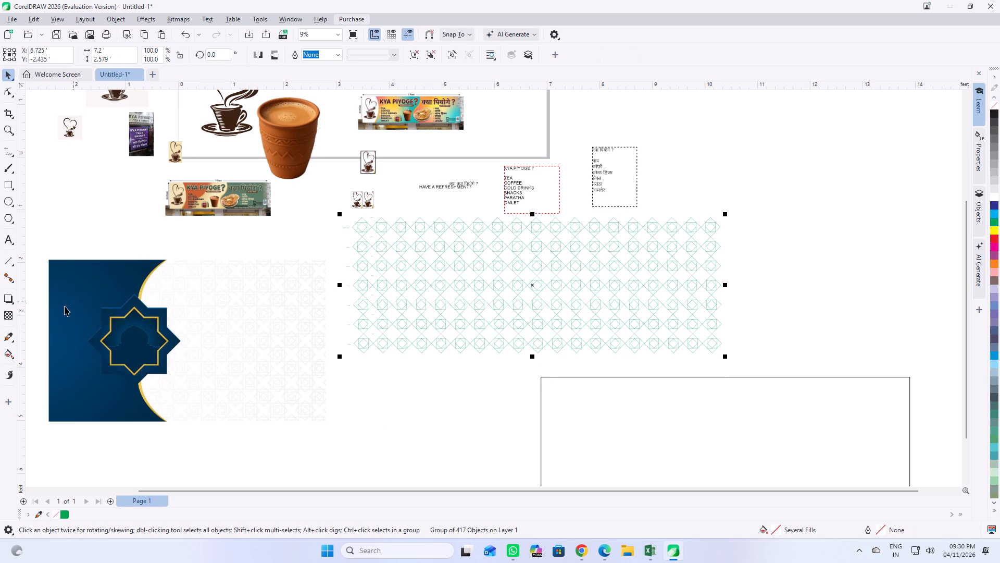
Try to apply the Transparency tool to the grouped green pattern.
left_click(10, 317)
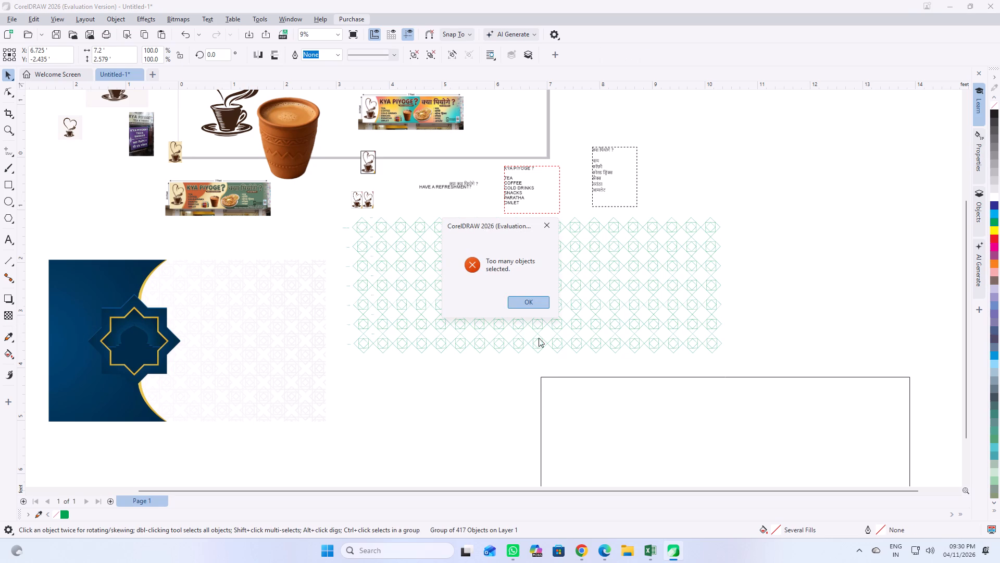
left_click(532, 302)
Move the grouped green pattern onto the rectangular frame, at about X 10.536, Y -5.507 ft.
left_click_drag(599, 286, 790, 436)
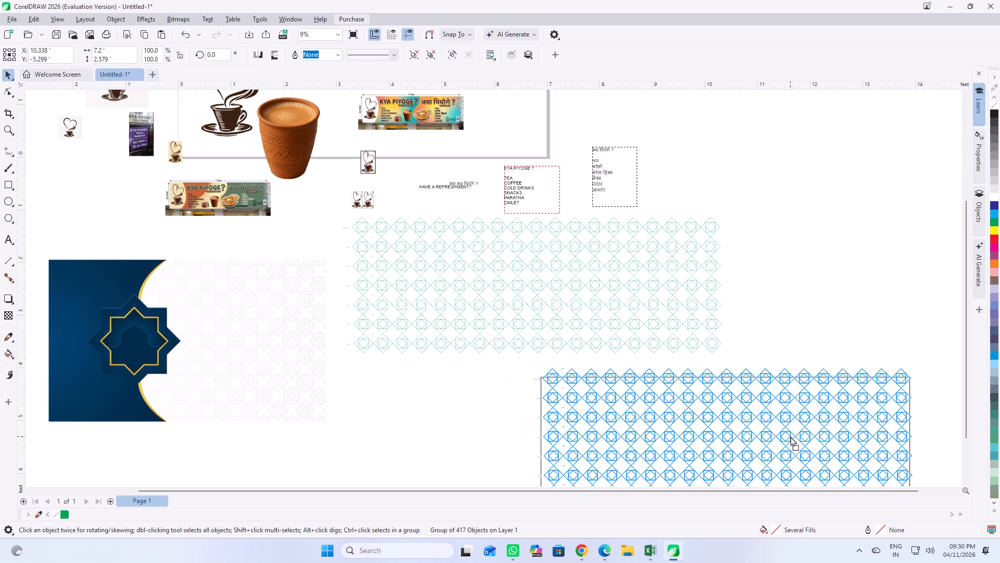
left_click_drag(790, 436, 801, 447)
Examine the pattern's upper-left corner inside the frame for stray text among the motifs.
scroll(582, 409, "up", 6)
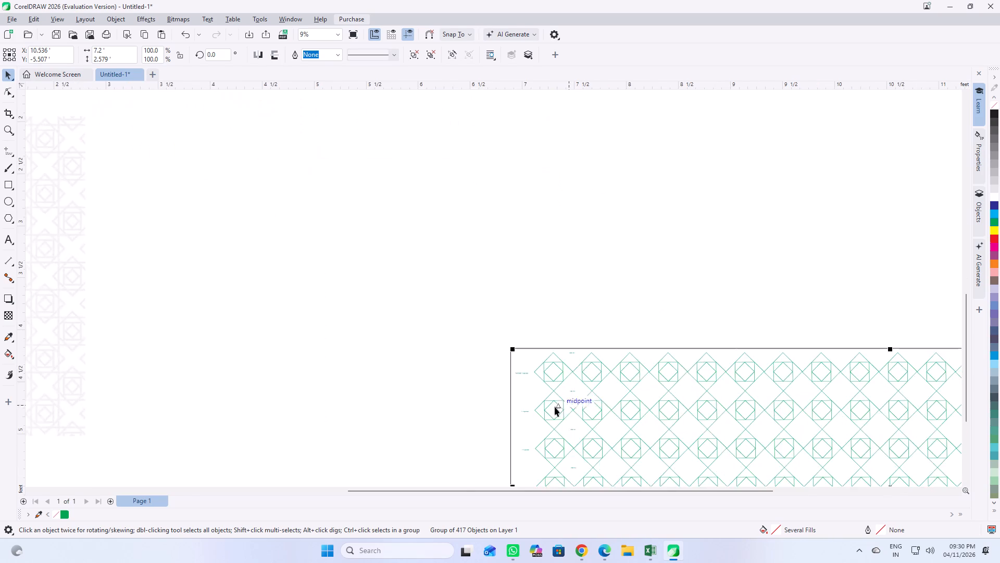
scroll(555, 407, "up", 8)
scroll(493, 326, "up", 5)
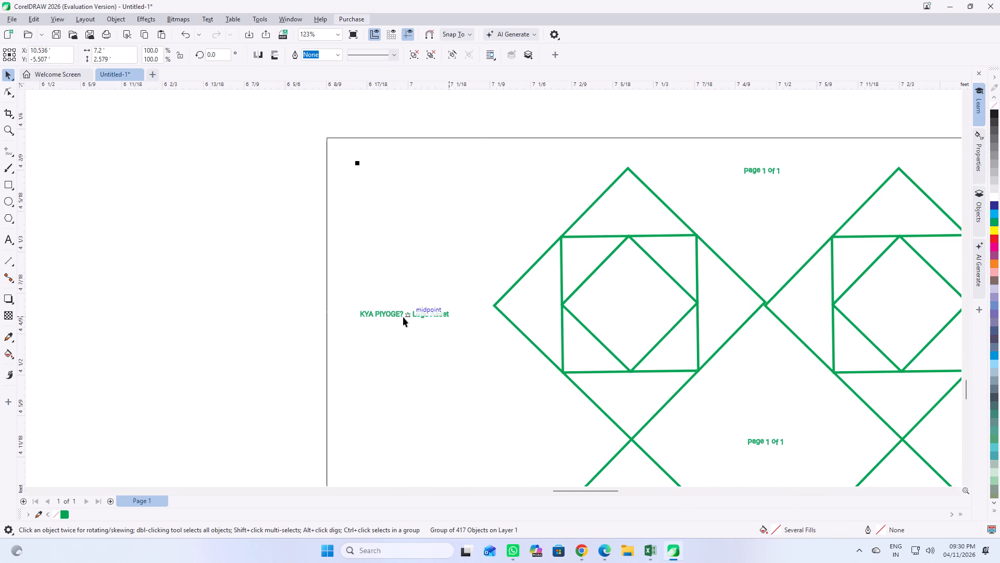
scroll(399, 316, "down", 16)
scroll(427, 317, "up", 4)
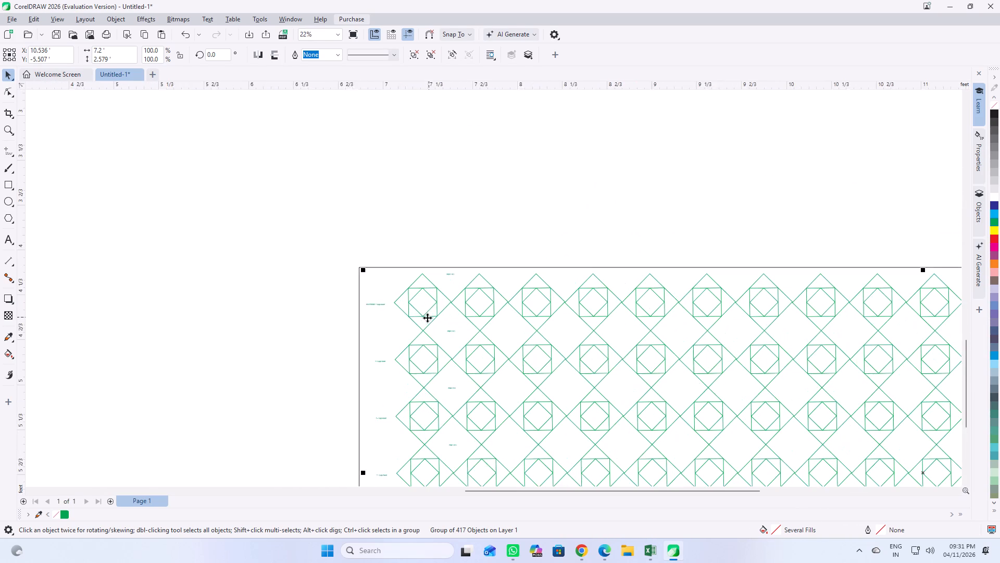
left_click(356, 253)
scroll(384, 290, "up", 6)
left_click(369, 323)
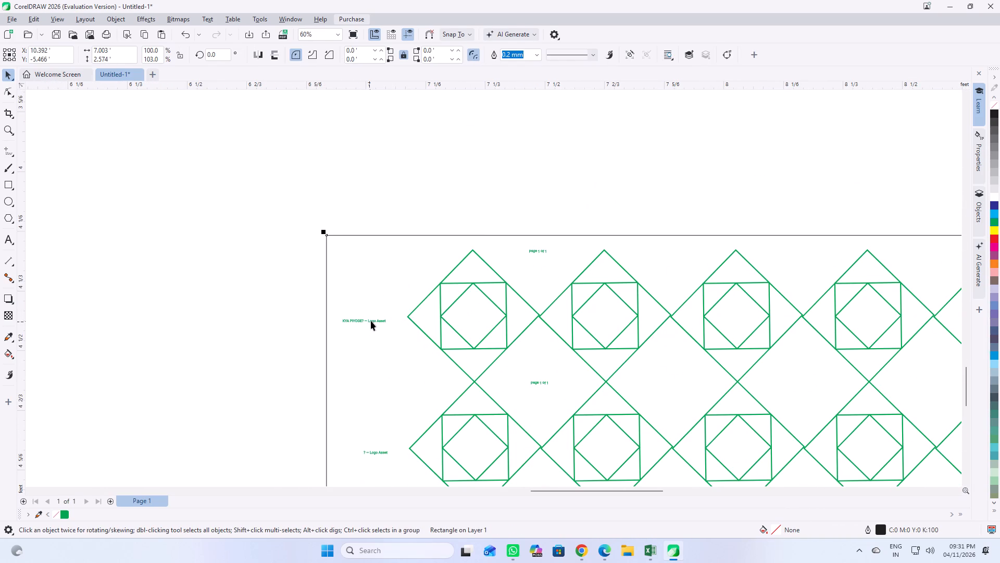
left_click(372, 320)
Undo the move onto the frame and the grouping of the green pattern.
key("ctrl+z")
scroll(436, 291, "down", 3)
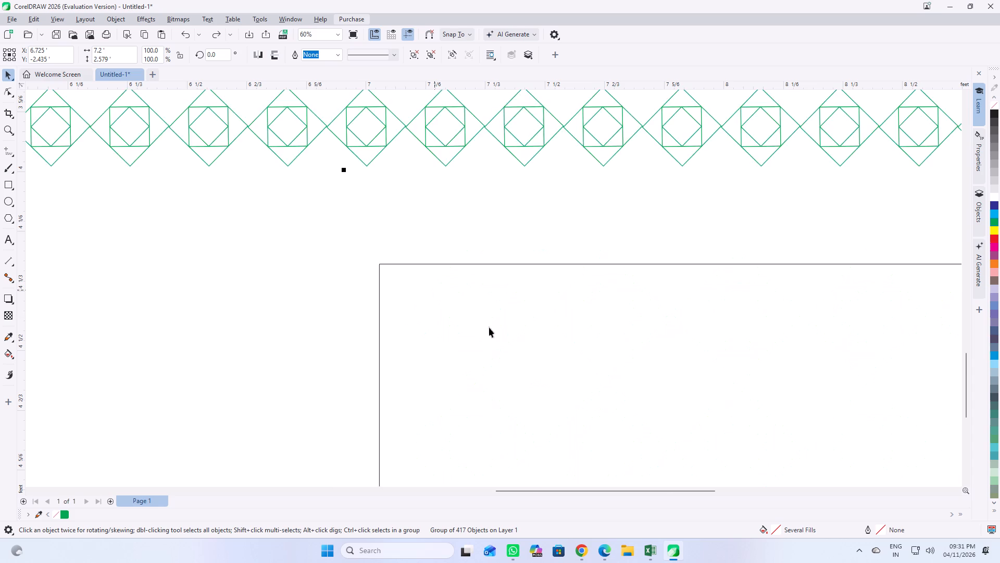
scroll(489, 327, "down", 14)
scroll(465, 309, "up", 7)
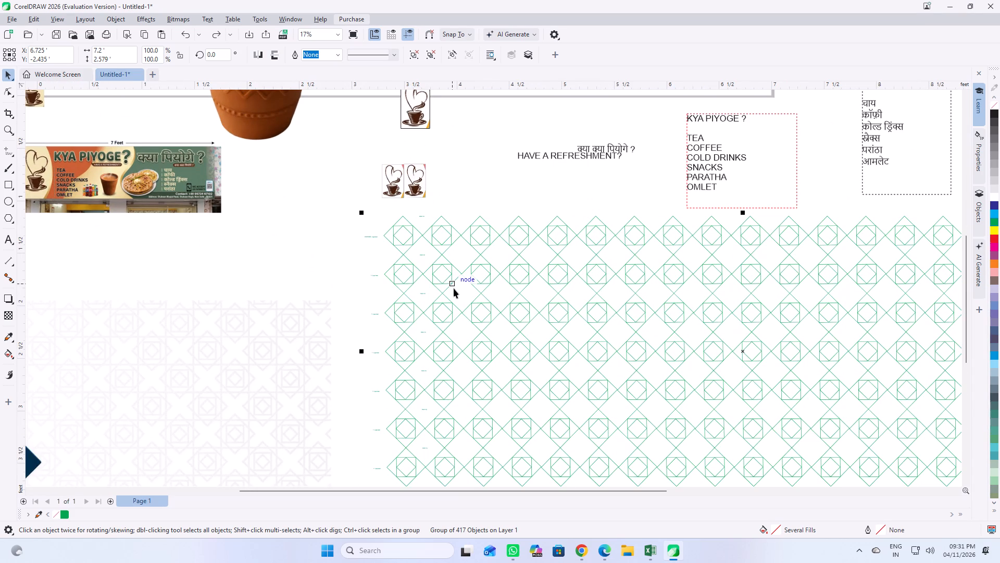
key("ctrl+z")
Delete the stray "Page 1 of 1" text between the first two motifs at the pattern's top edge.
scroll(406, 397, "up", 2)
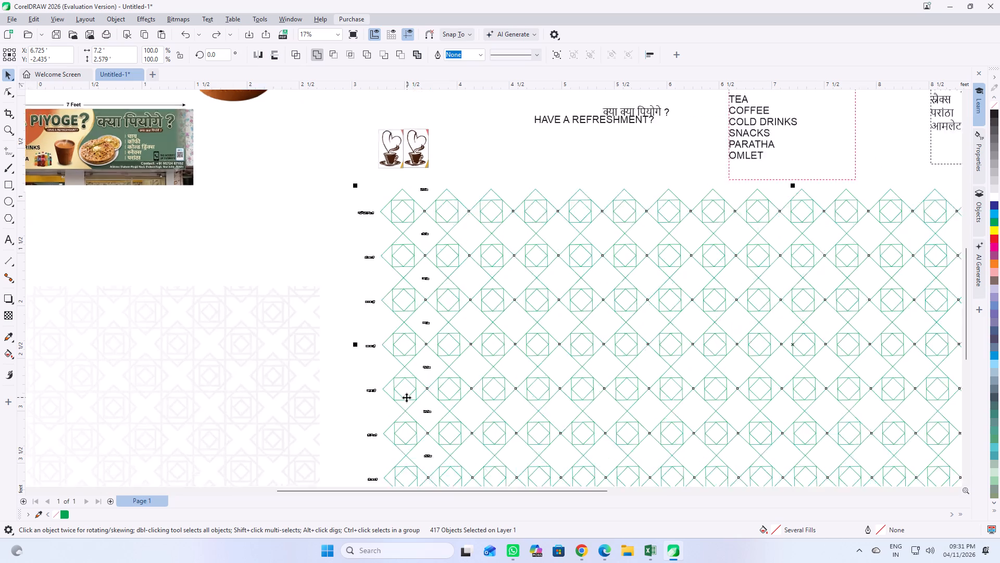
scroll(406, 397, "up", 8)
scroll(465, 329, "up", 2)
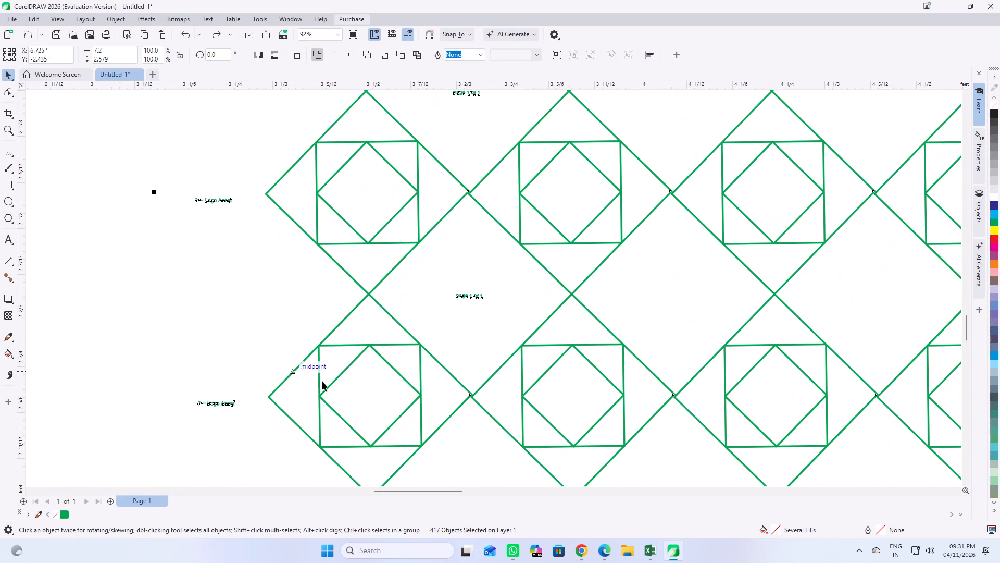
scroll(332, 383, "down", 13)
scroll(451, 253, "up", 9)
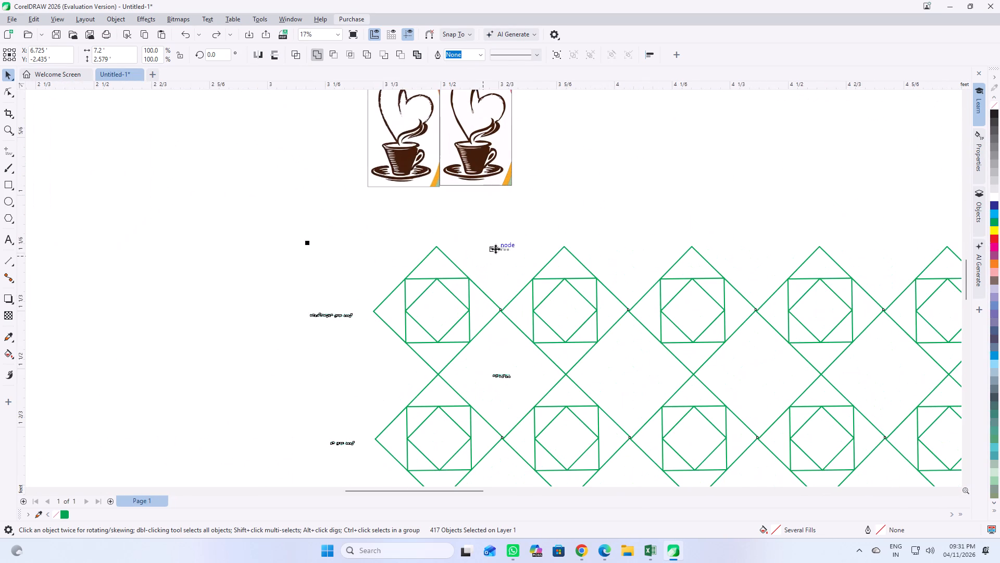
left_click(496, 248)
left_click(580, 226)
left_click(507, 247)
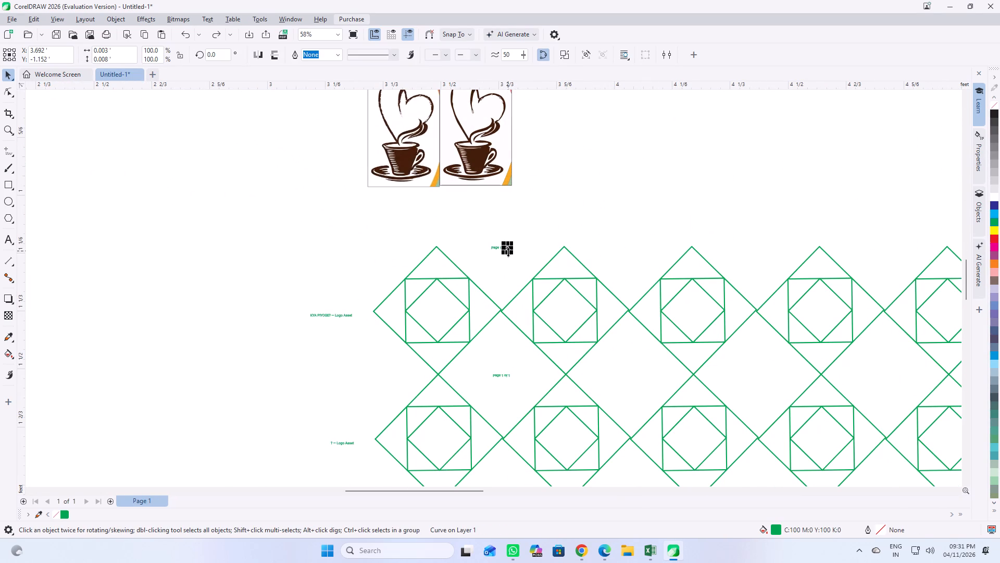
left_click_drag(479, 232, 529, 265)
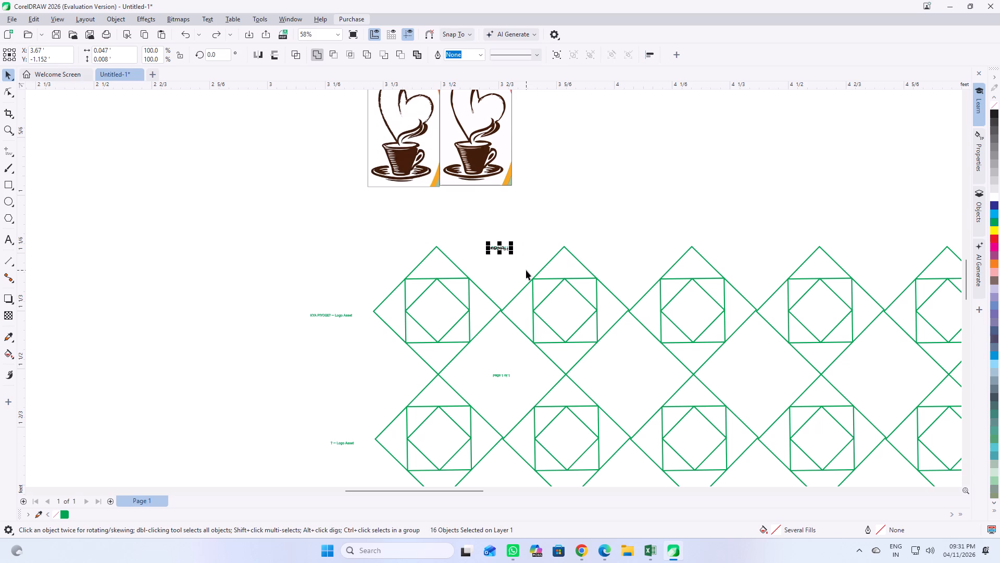
key("Delete")
Delete the stray "KYA PIYOGE? — Logo Asset" text beside the left end of the pattern's top row.
left_click_drag(291, 281, 389, 352)
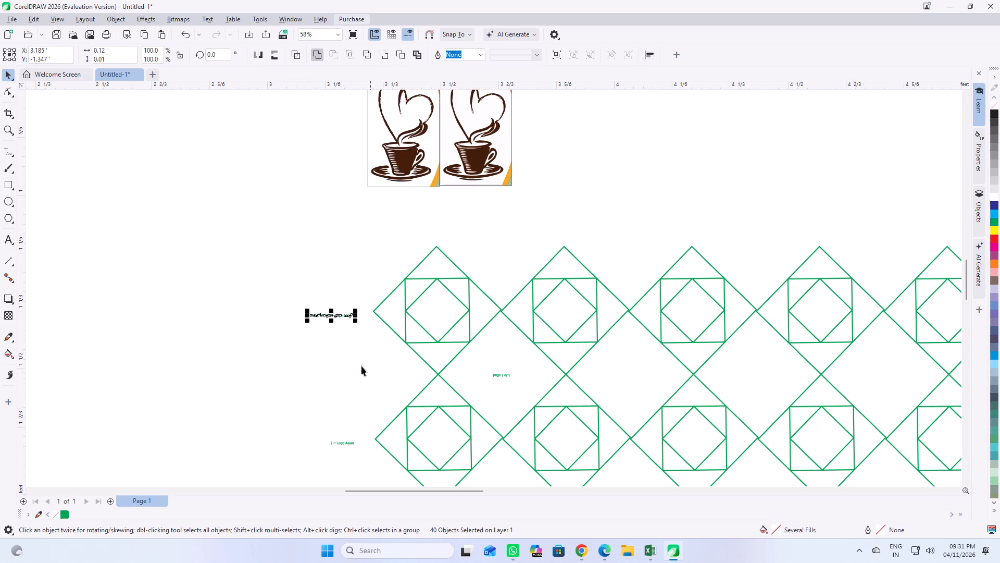
scroll(329, 311, "up", 12)
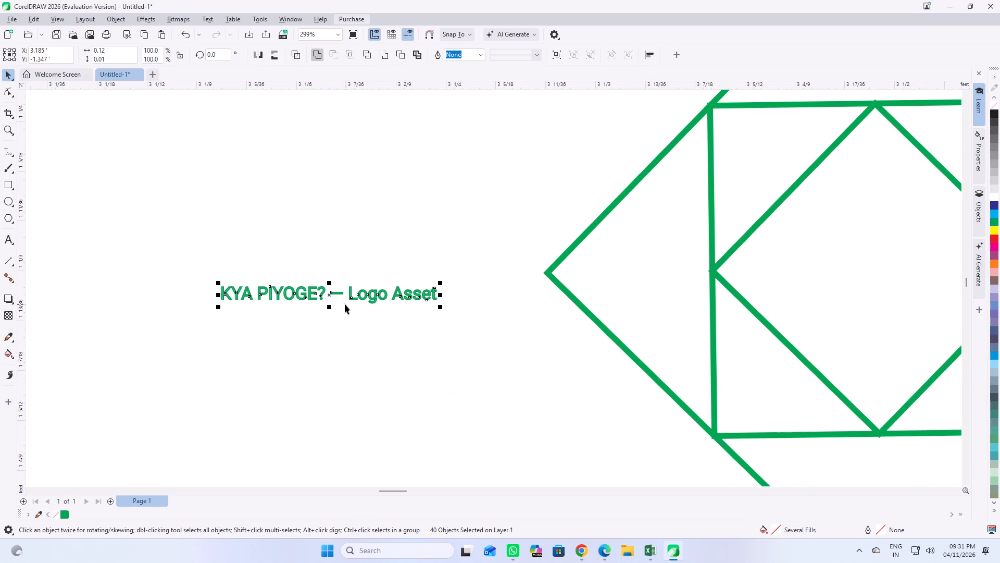
key("Delete")
Delete all characters of the stray "Page 1 of 1" text between the pattern's first and second rows.
scroll(363, 234, "down", 16)
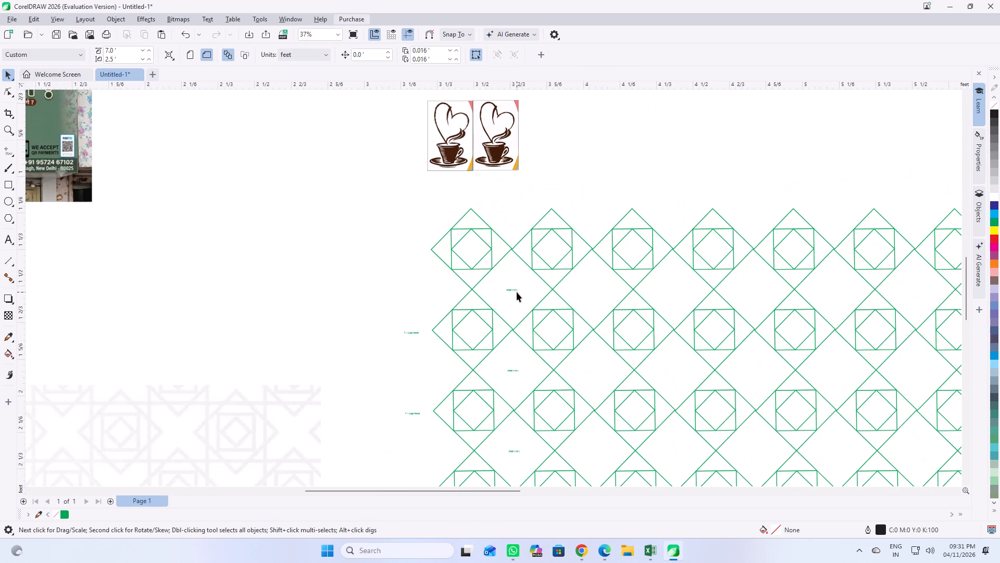
left_click(517, 292)
scroll(514, 307, "up", 14)
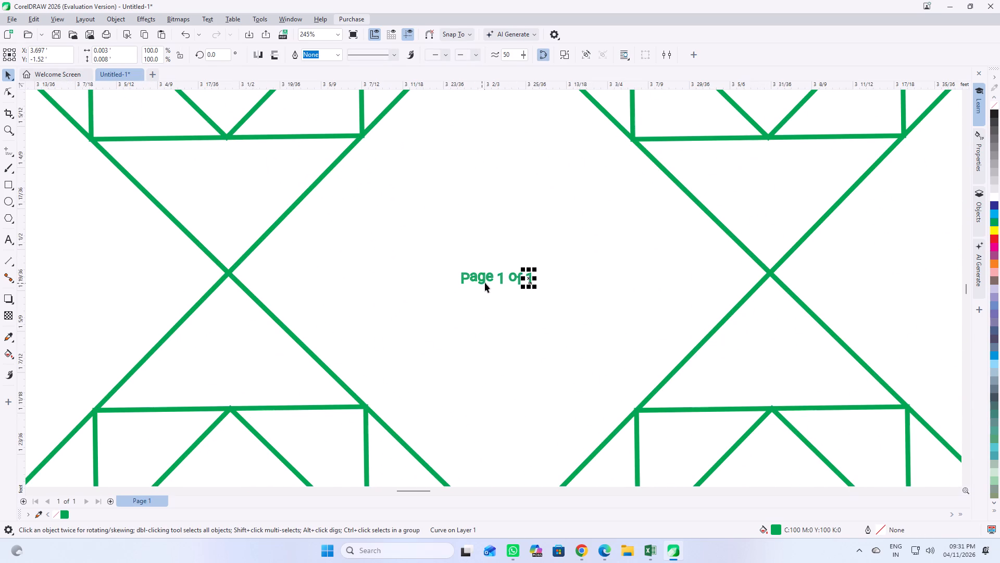
key("Delete")
left_click(490, 279)
key("Delete")
left_click(505, 280)
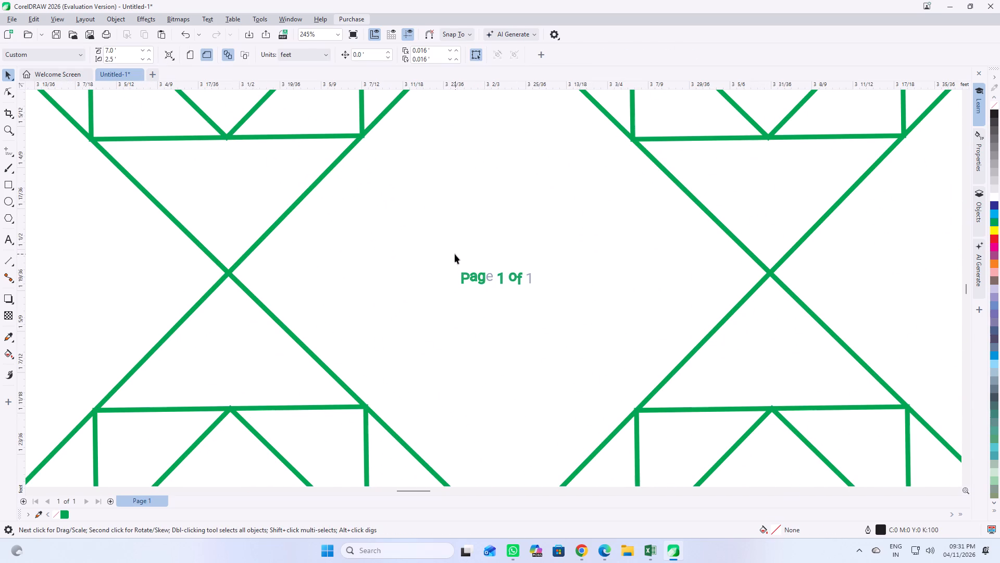
left_click_drag(454, 254, 546, 329)
key("Delete")
Delete the "Page 1 of 1" text between rows two and three and the "? — Logo Asset" labels beside those rows.
scroll(507, 246, "down", 12)
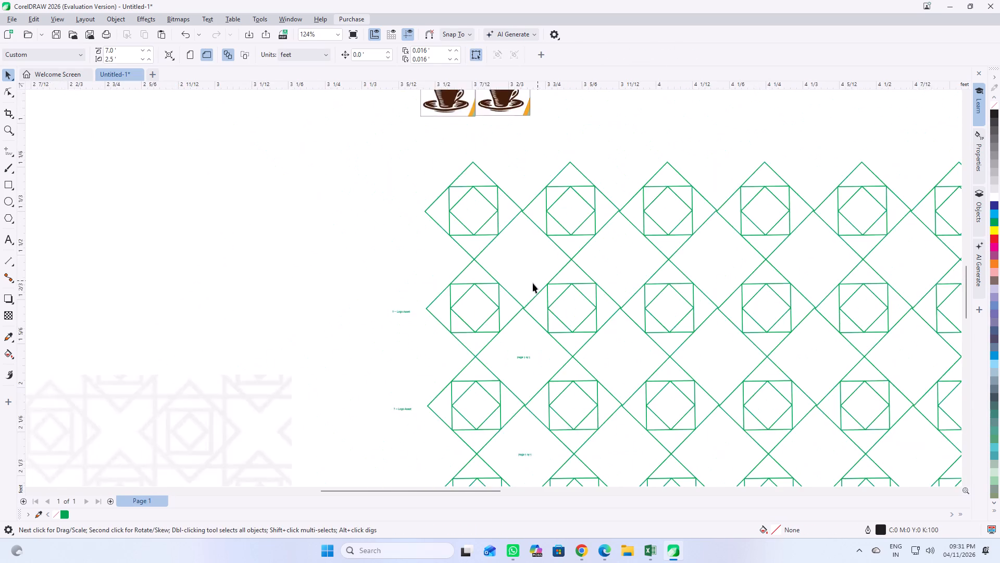
scroll(533, 283, "down", 3)
scroll(517, 381, "up", 6)
left_click_drag(512, 282, 550, 322)
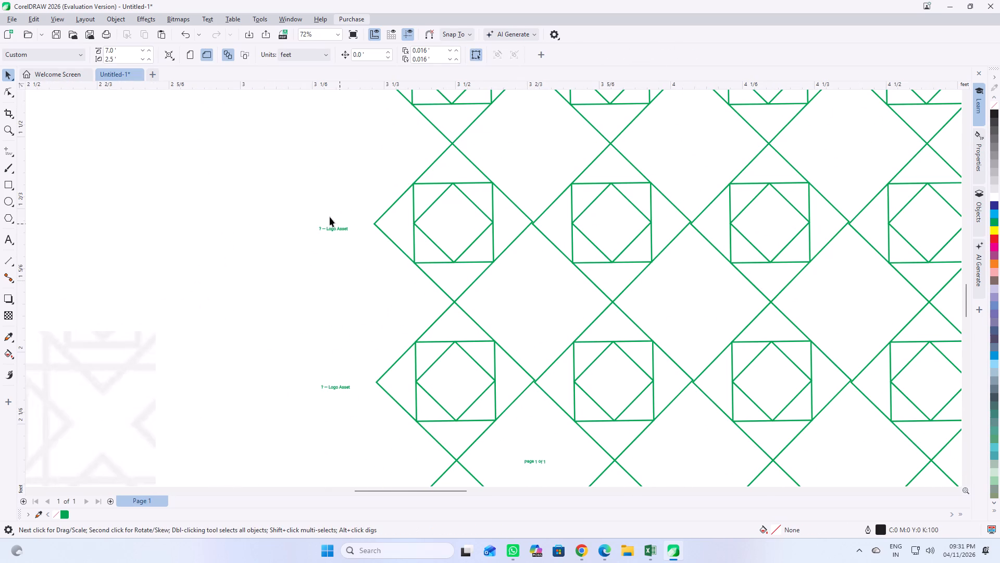
left_click_drag(303, 203, 373, 423)
key("Delete")
Delete the stray labels beside rows four and five and the "Page 1 of 1" texts directly above those rows.
scroll(390, 241, "down", 5)
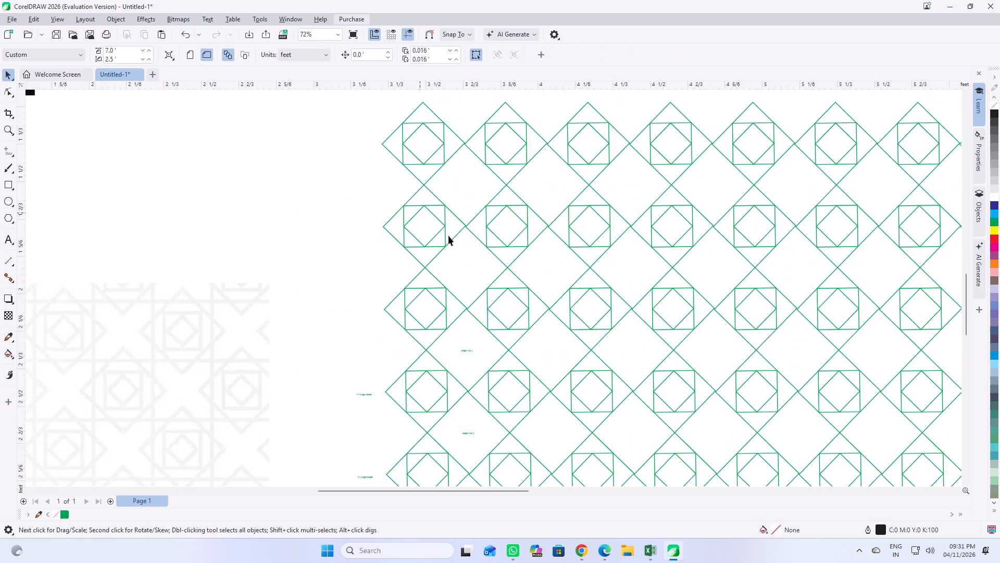
left_click_drag(339, 359, 390, 446)
key("Delete")
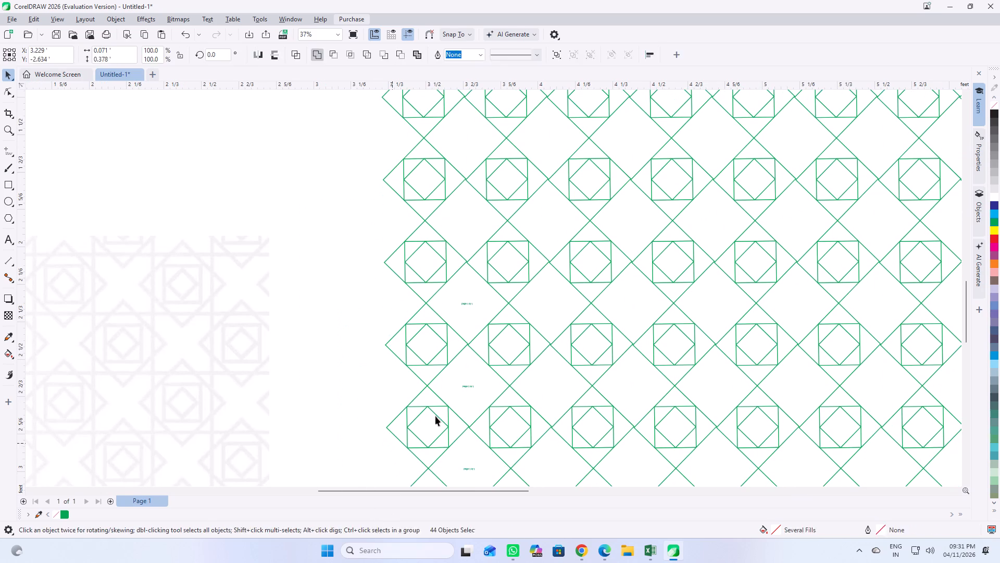
left_click_drag(453, 294, 487, 403)
key("Delete")
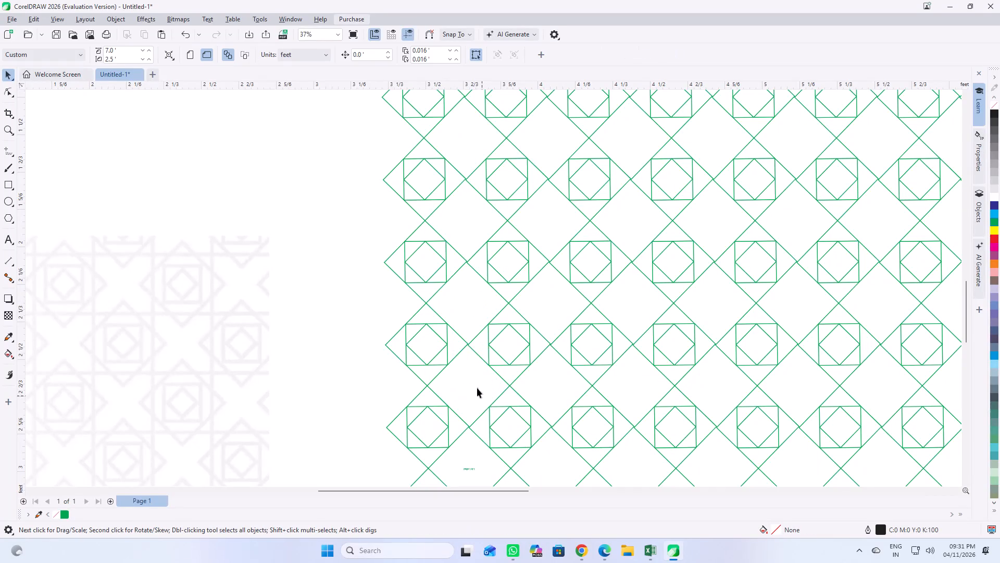
Delete the last two "Page 1 of 1" texts, located between the pattern's bottom three rows.
scroll(476, 336, "down", 7)
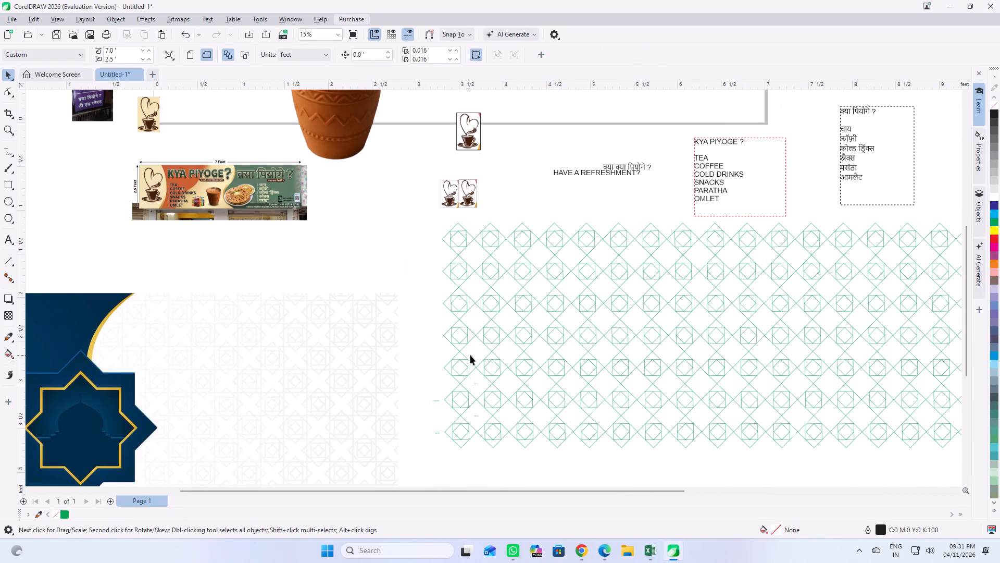
left_click_drag(468, 377, 482, 445)
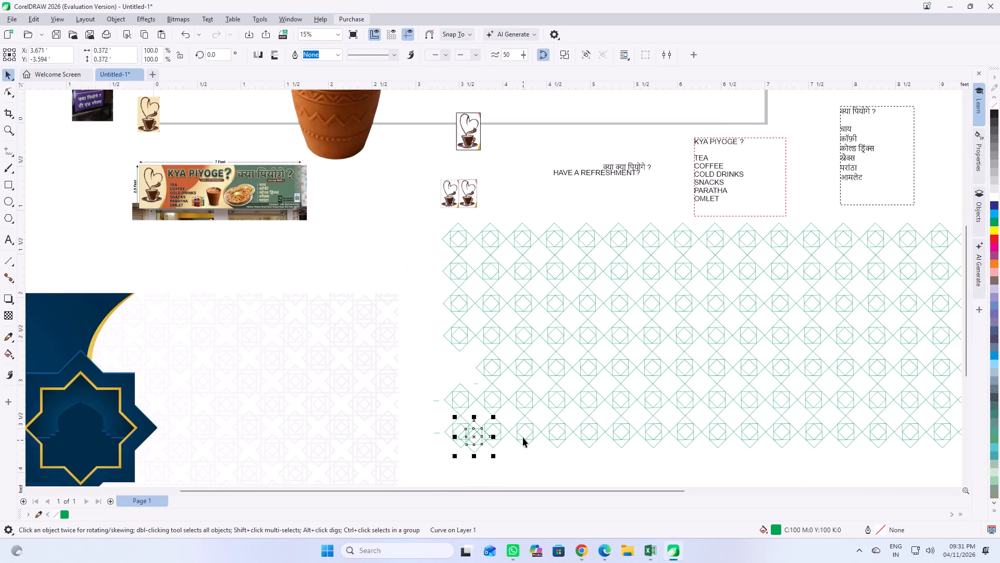
key("ctrl+z")
scroll(476, 397, "up", 4)
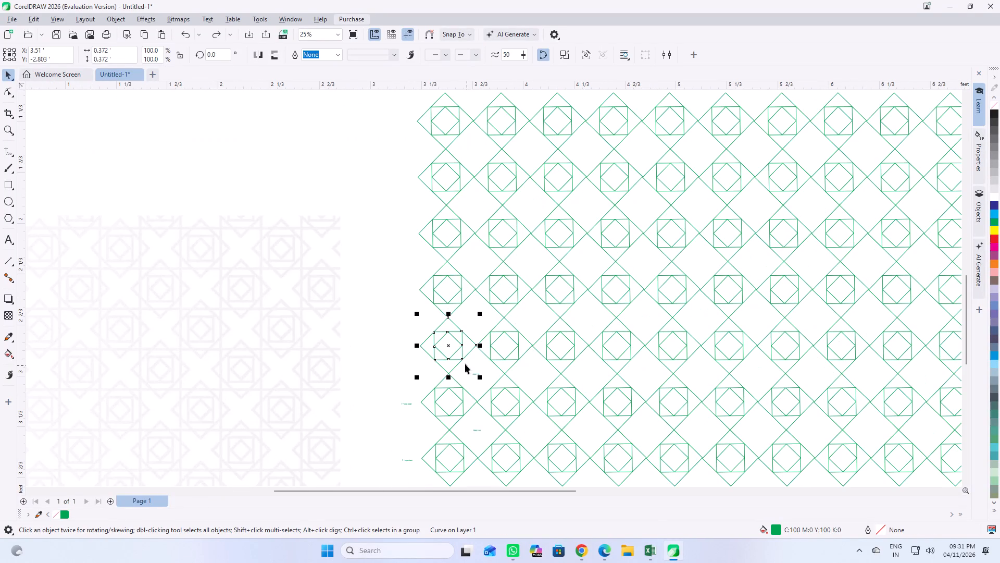
left_click_drag(465, 366, 495, 452)
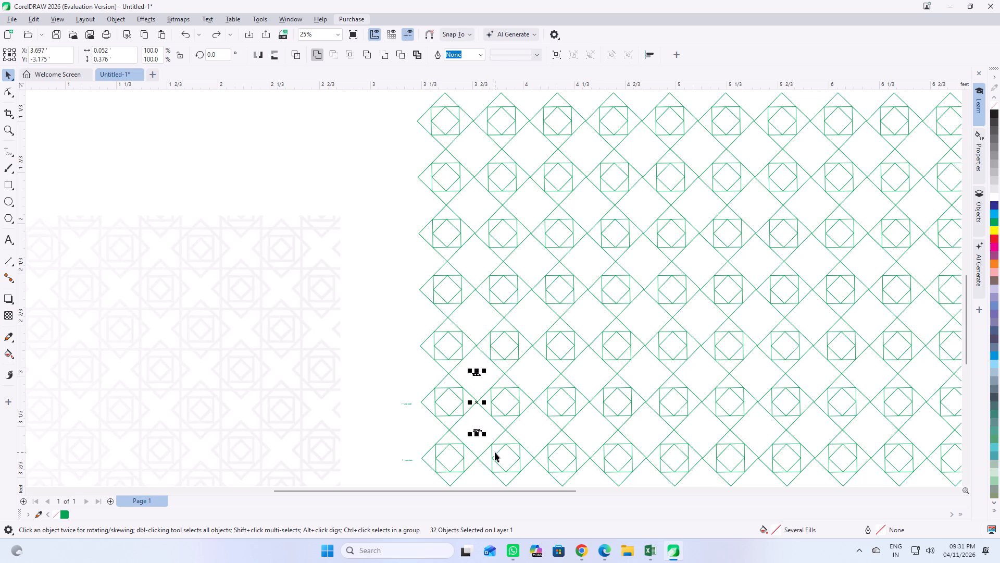
key("Delete")
Delete the two remaining stray labels beside the pattern's bottom two rows.
left_click_drag(389, 380, 420, 491)
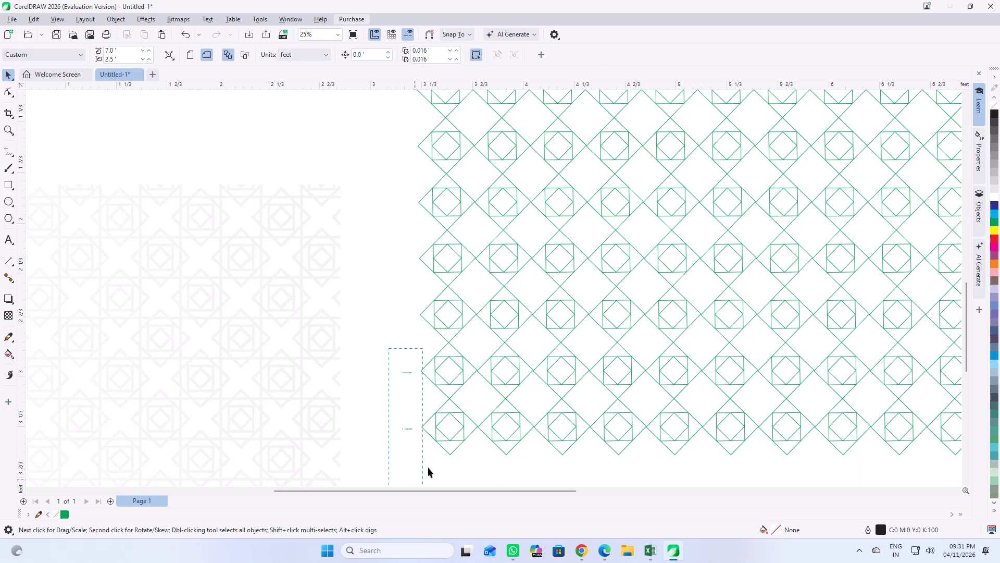
key("Delete")
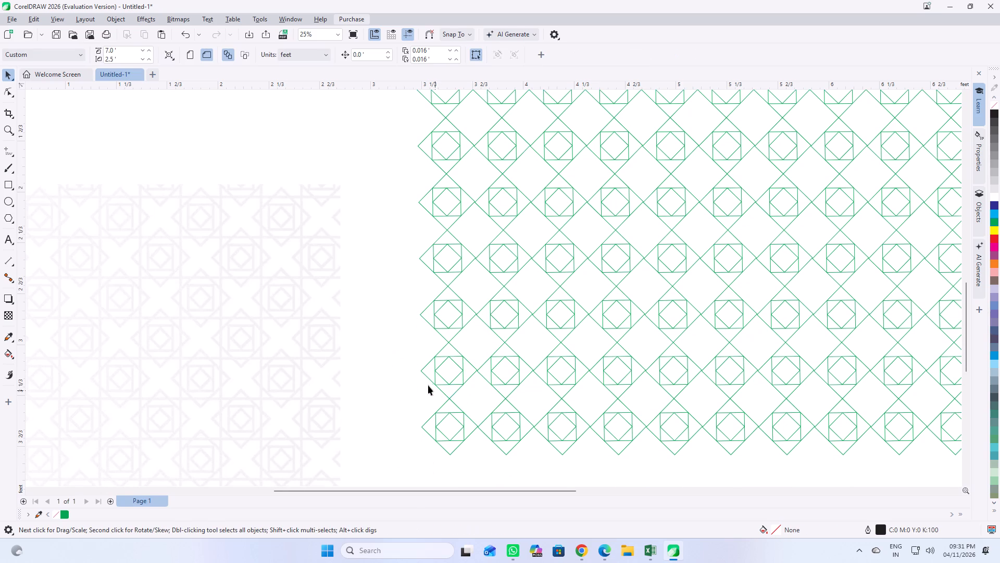
Copy the heading "क्या पियोगे ?" from the Hindi menu text and paste it as separate text below "HAVE A REFRESHMENT?".
scroll(420, 339, "down", 13)
scroll(447, 334, "up", 4)
scroll(492, 332, "up", 2)
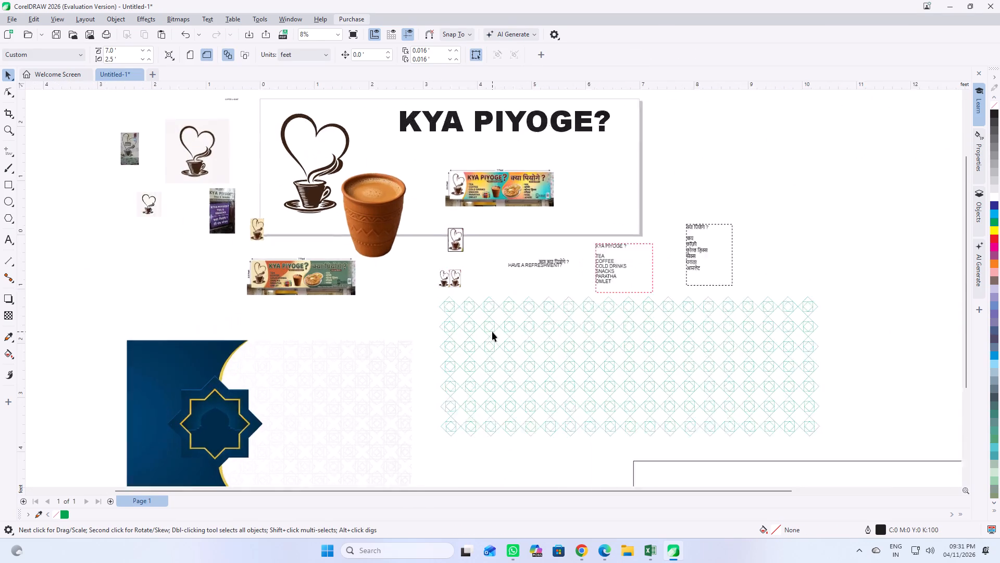
scroll(492, 332, "up", 1)
scroll(579, 258, "up", 8)
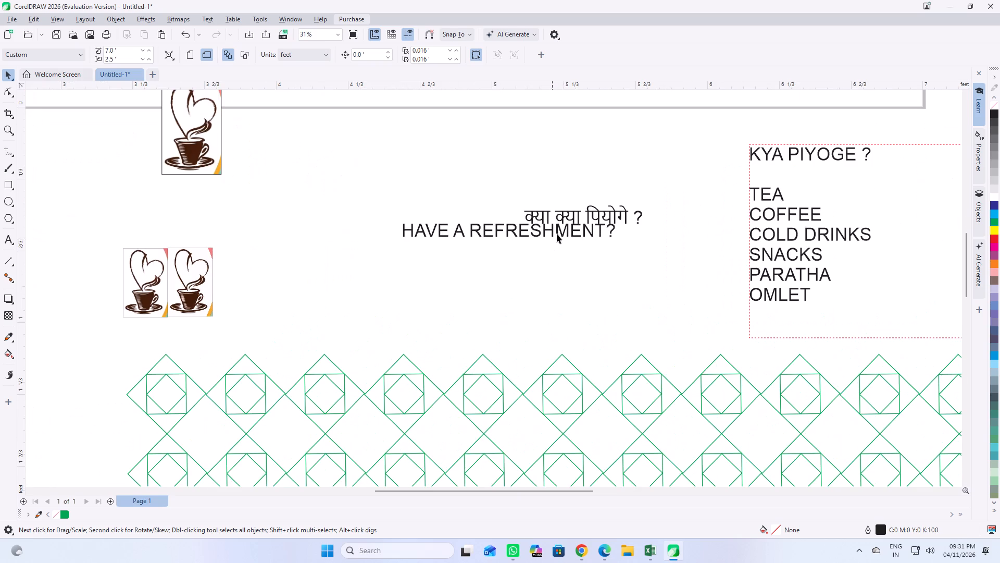
scroll(542, 235, "down", 6)
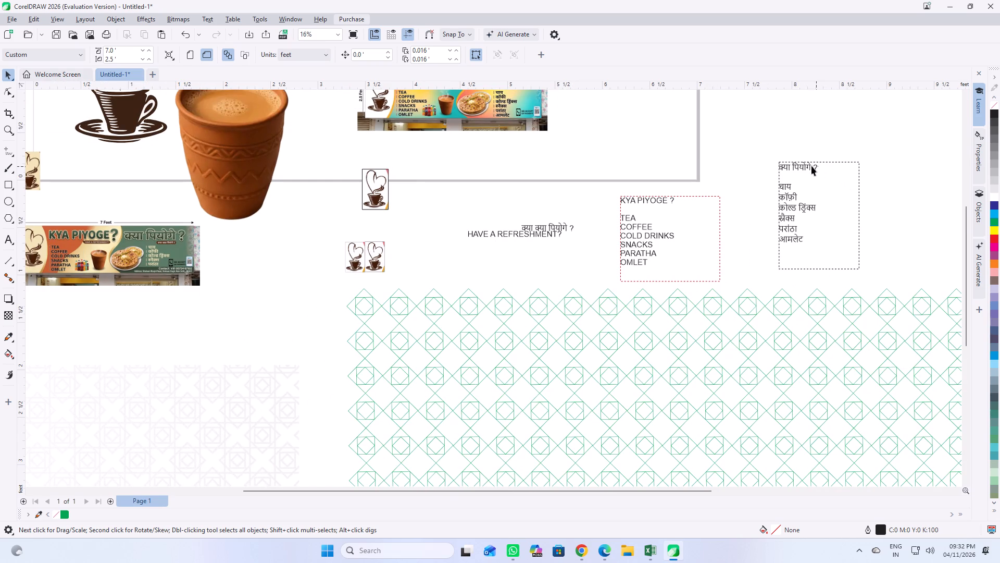
left_click(813, 169)
double_click(822, 168)
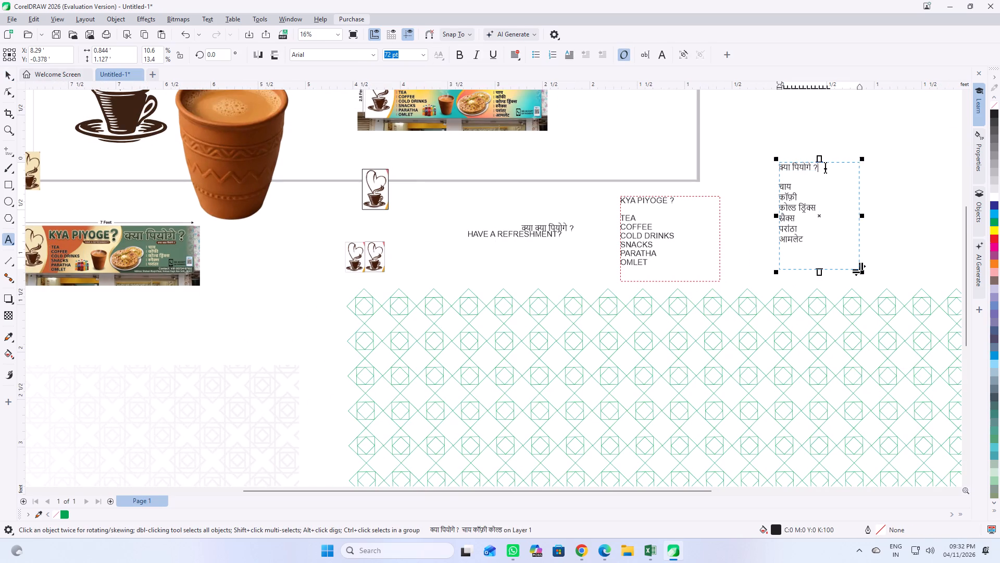
left_click_drag(825, 166, 772, 166)
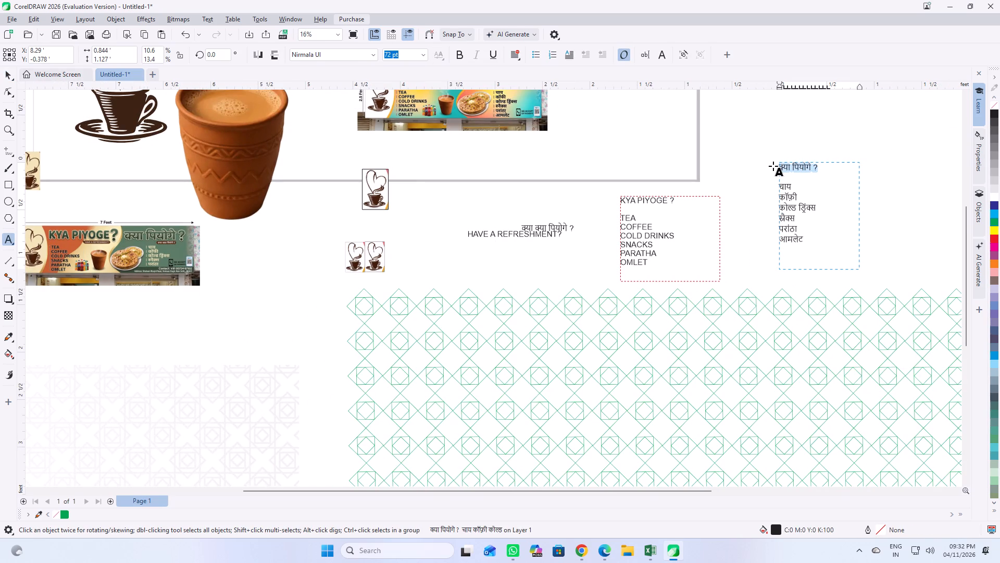
key("ctrl+c")
left_click(473, 262)
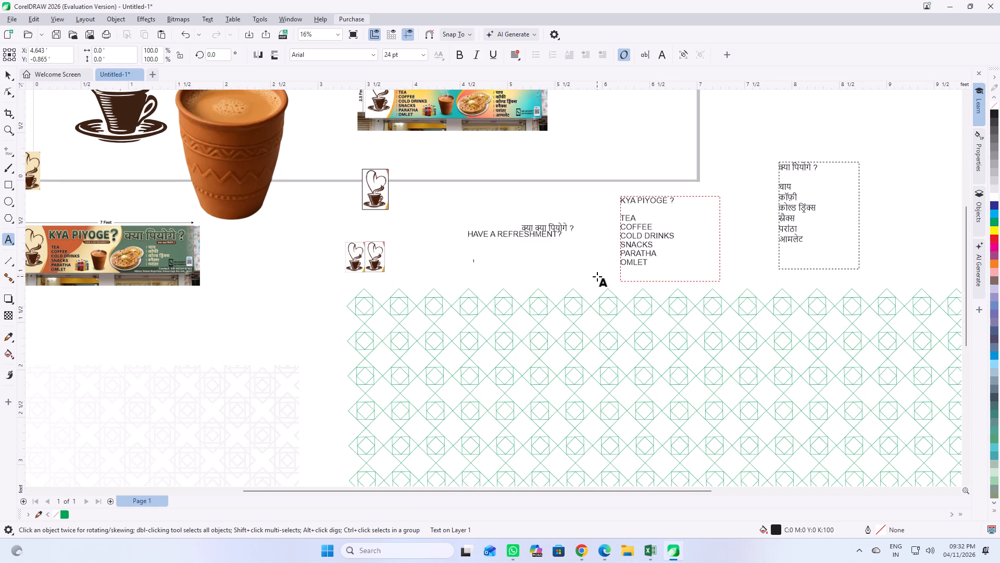
key("ctrl+v")
Move the pasted "क्या पियोगे ?" into the gap between the pattern's top two rows, third and fourth columns, scaled to about 45 pt.
scroll(519, 279, "up", 4)
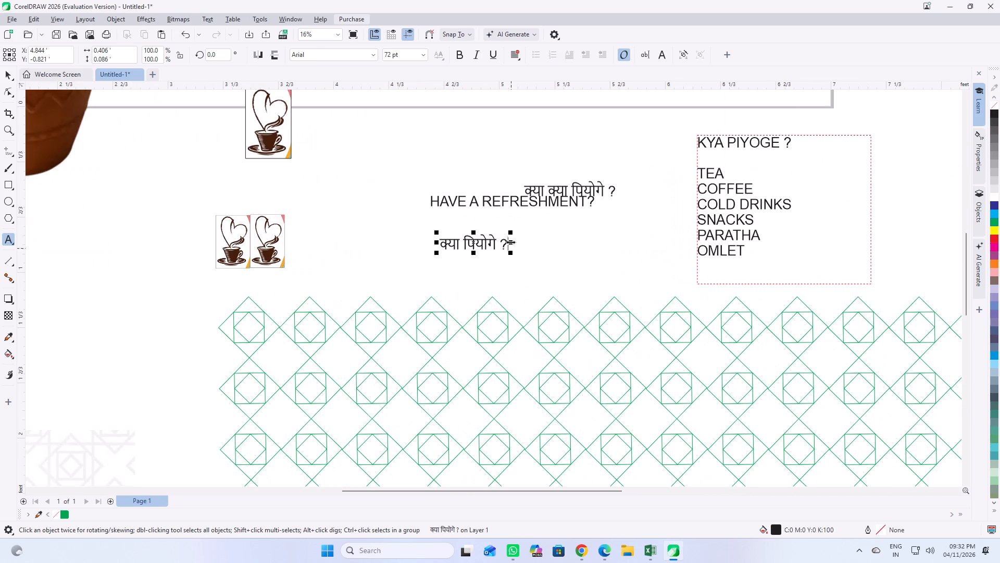
left_click_drag(513, 232, 494, 242)
left_click_drag(450, 247, 395, 360)
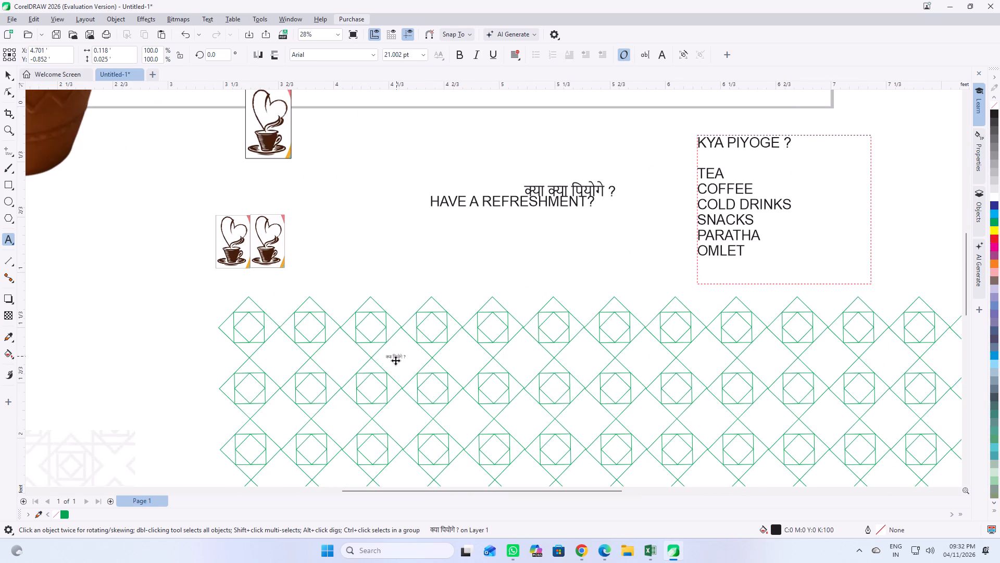
left_click_drag(395, 360, 402, 358)
scroll(413, 367, "up", 6)
left_click_drag(419, 339, 444, 331)
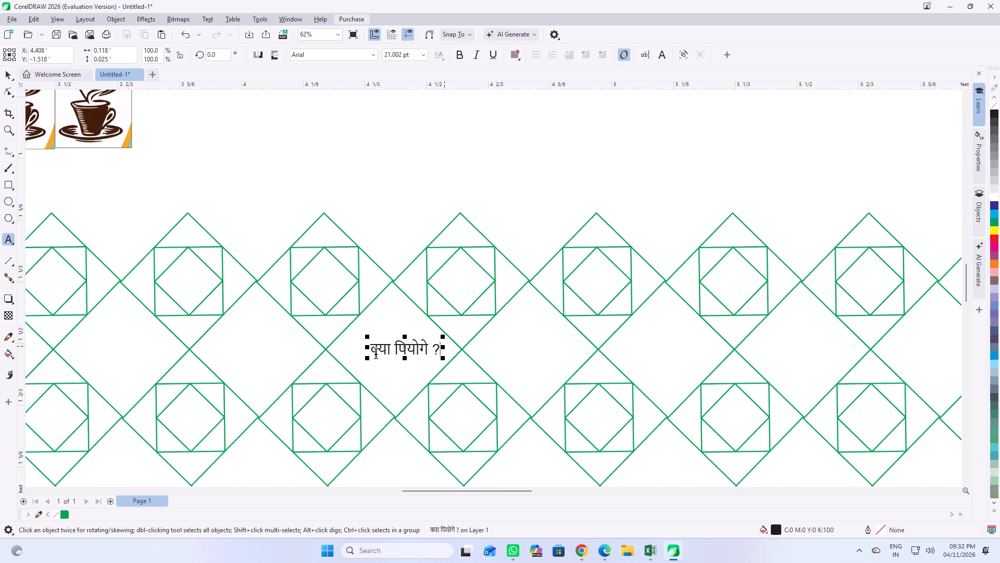
left_click_drag(367, 358, 347, 365)
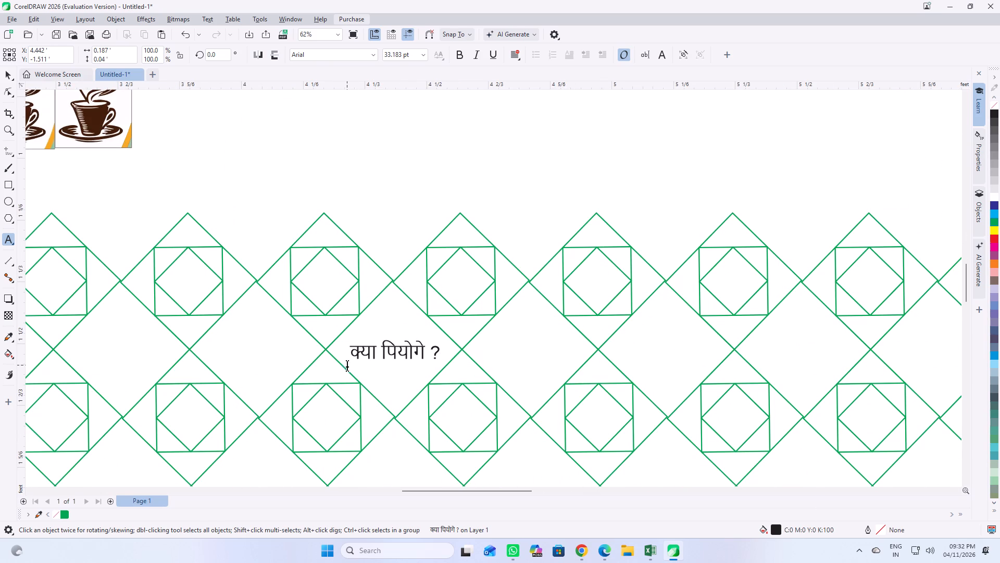
left_click(443, 337)
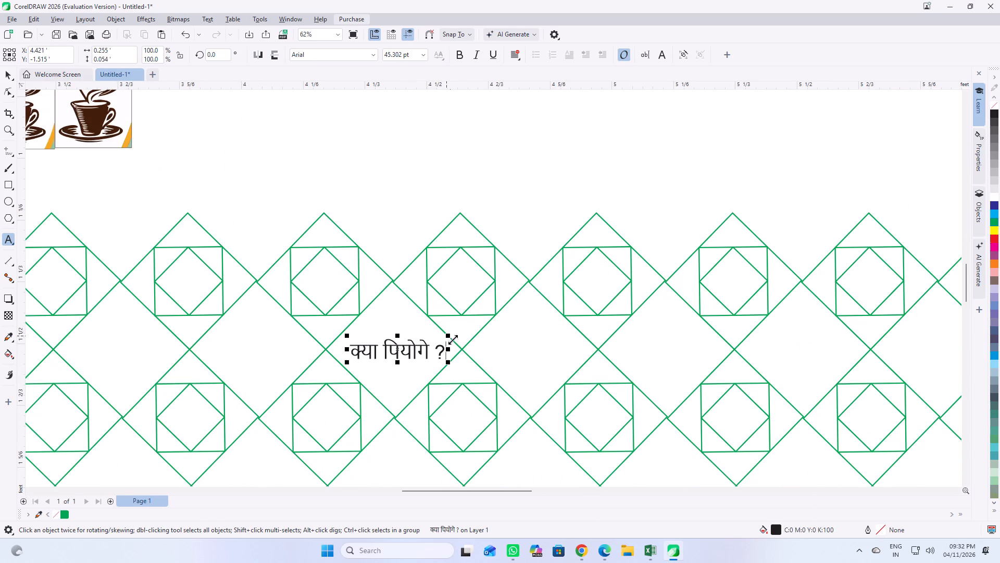
Copy "KYA PIYOGE ?" from the English menu into the first gap between the pattern's top two rows, scaled to about 25 pt.
scroll(511, 165, "down", 8)
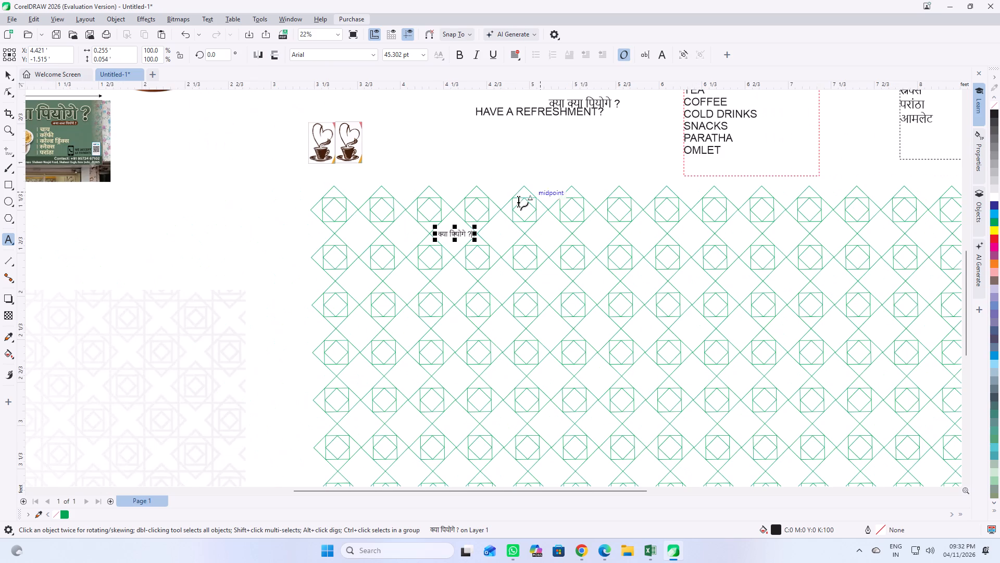
scroll(521, 230, "down", 1)
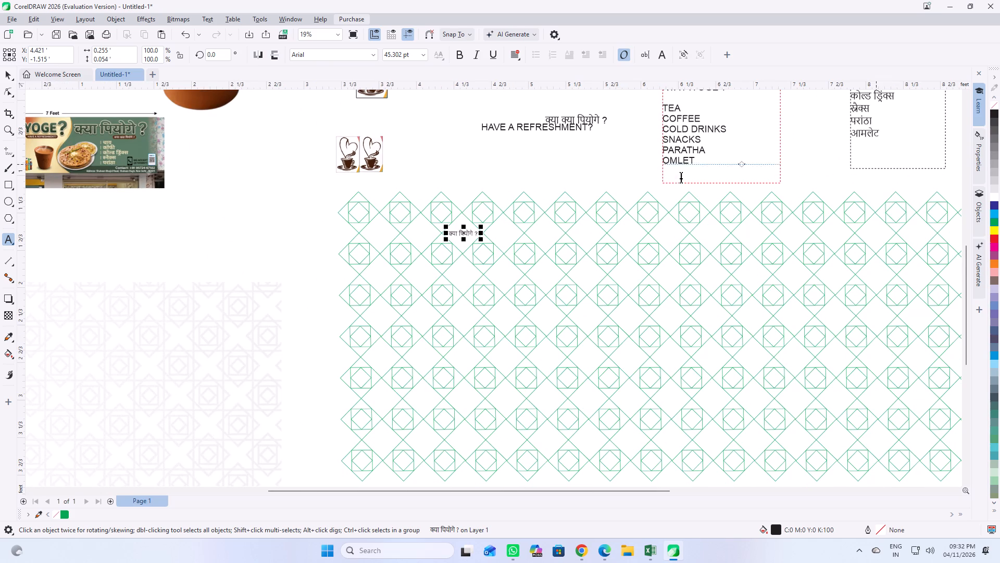
scroll(626, 177, "down", 3)
left_click_drag(696, 121, 673, 121)
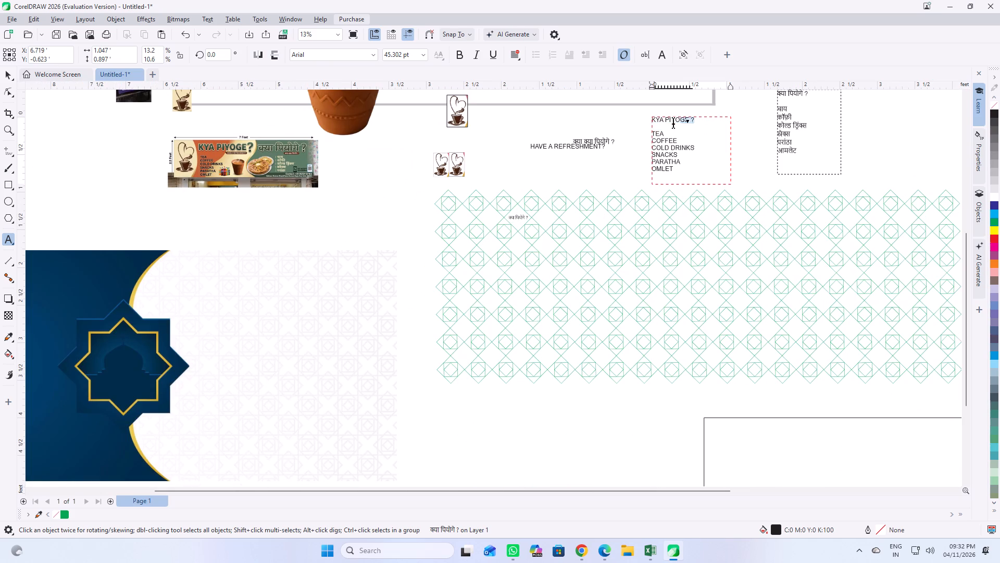
left_click_drag(673, 121, 641, 120)
key("ctrl+c")
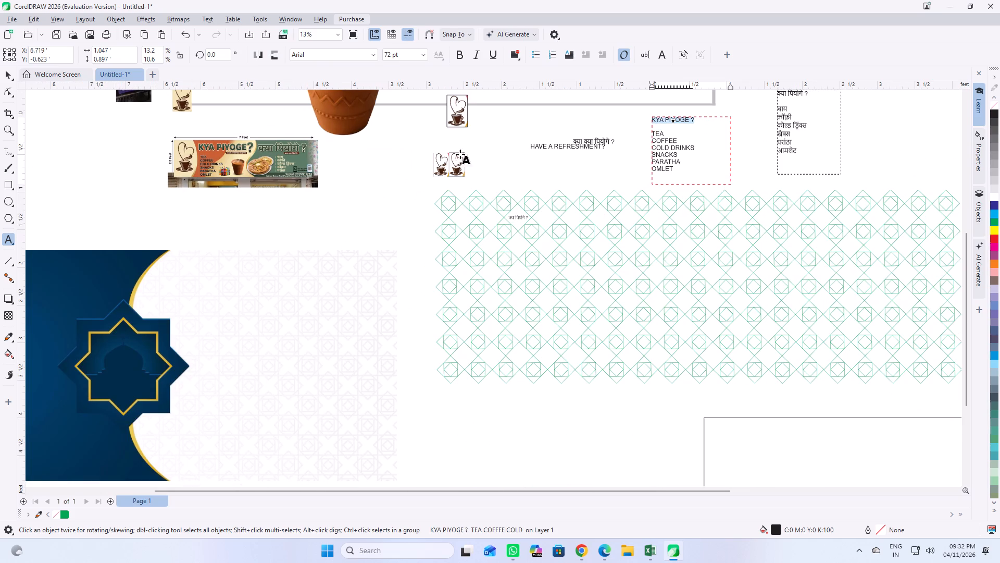
scroll(486, 143, "up", 6)
scroll(428, 269, "up", 3)
left_click(412, 272)
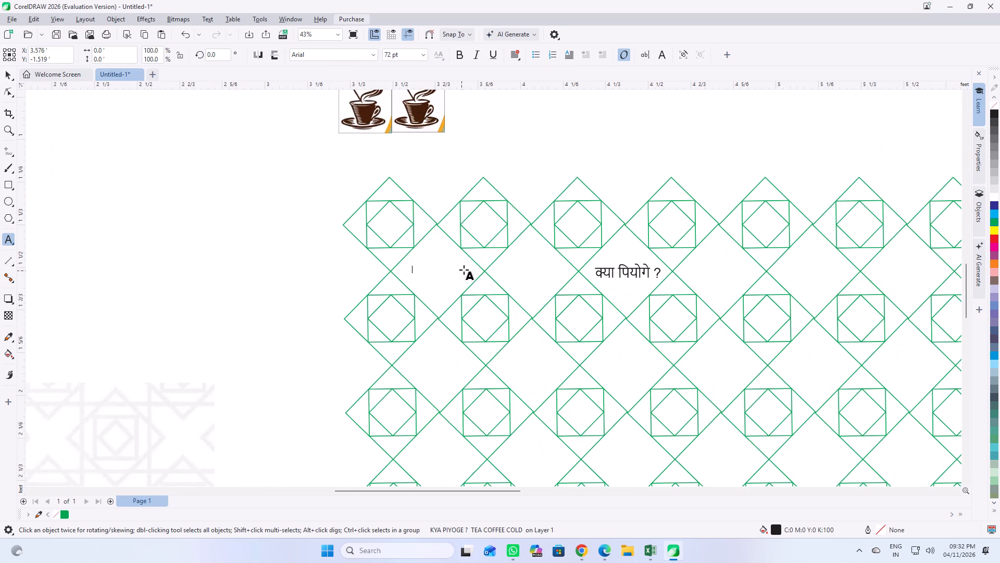
key("ctrl+v")
scroll(450, 279, "up", 4)
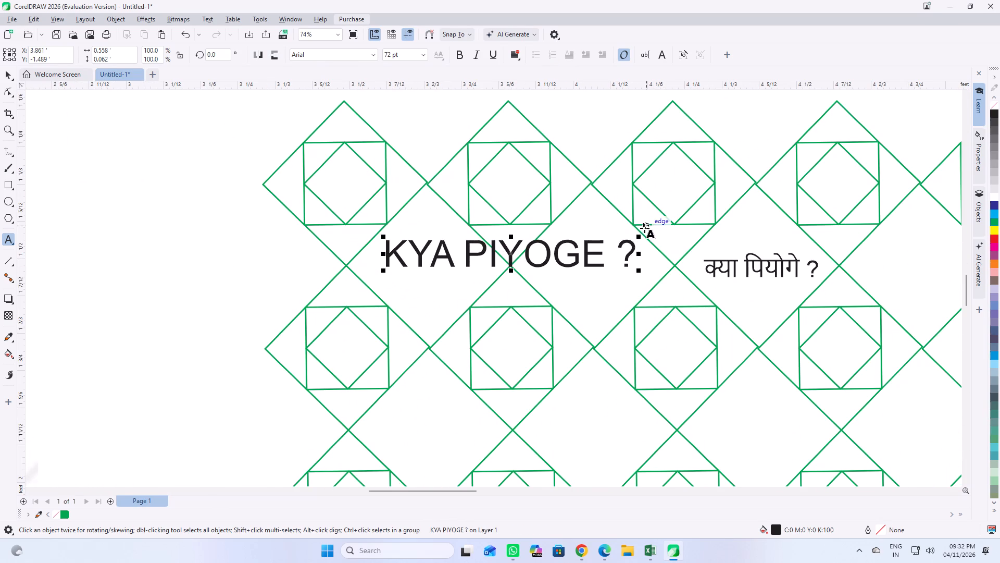
left_click_drag(640, 234, 555, 252)
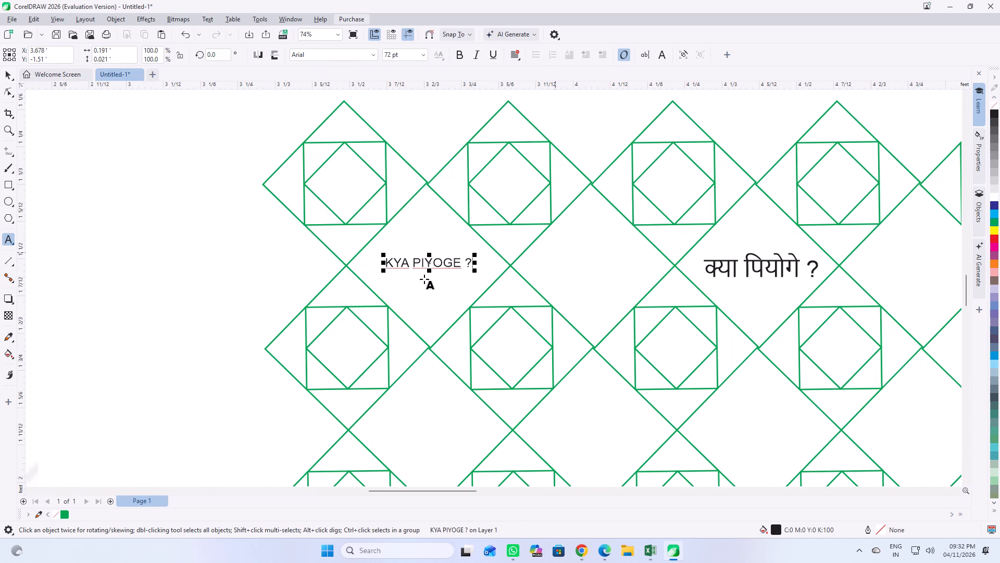
scroll(424, 279, "up", 6)
left_click(436, 245)
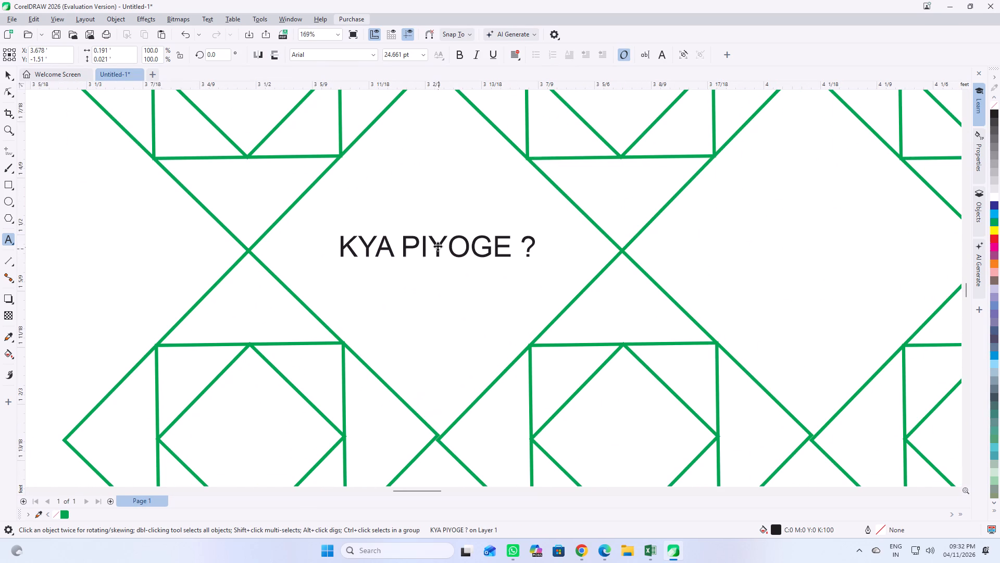
scroll(379, 232, "down", 8)
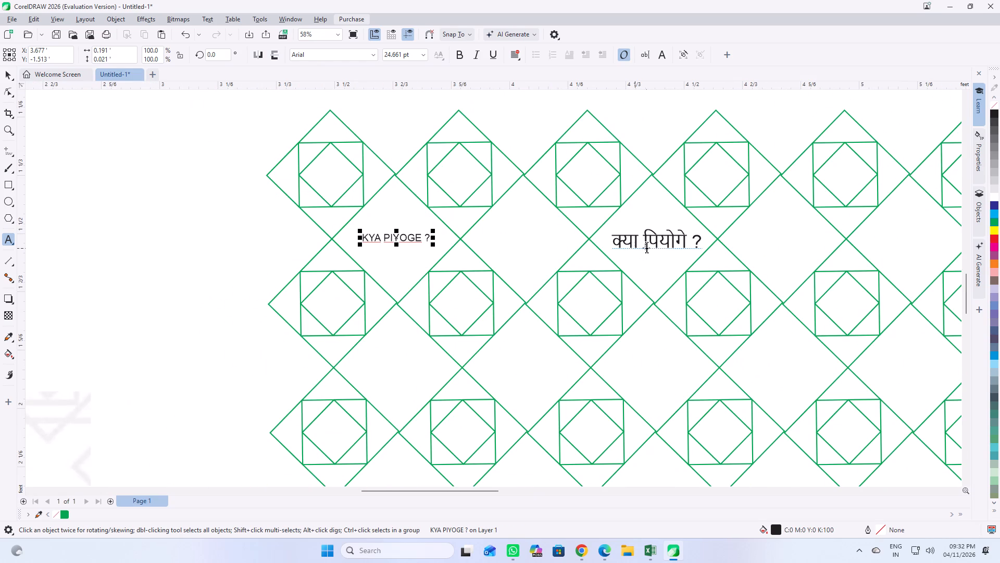
Set the font size of both the "क्या पियोगे ?" and "KYA PIYOGE ?" pattern texts to 36 pt.
left_click(10, 78)
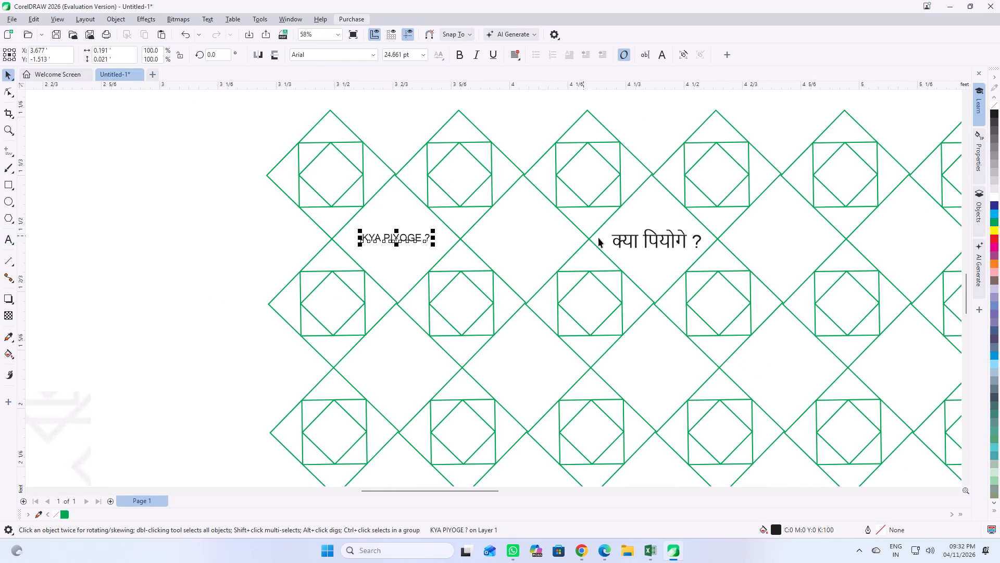
left_click(647, 243)
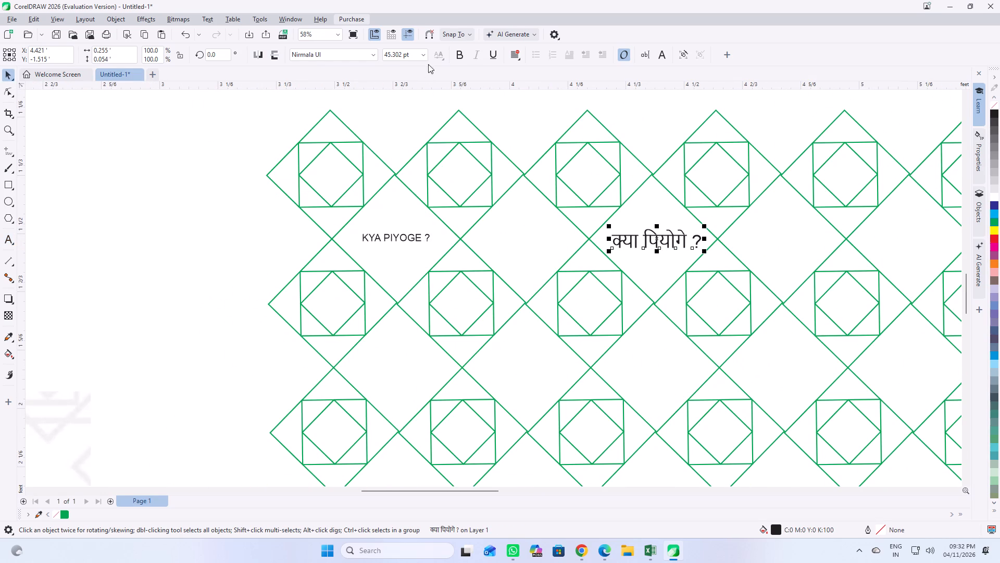
left_click(422, 56)
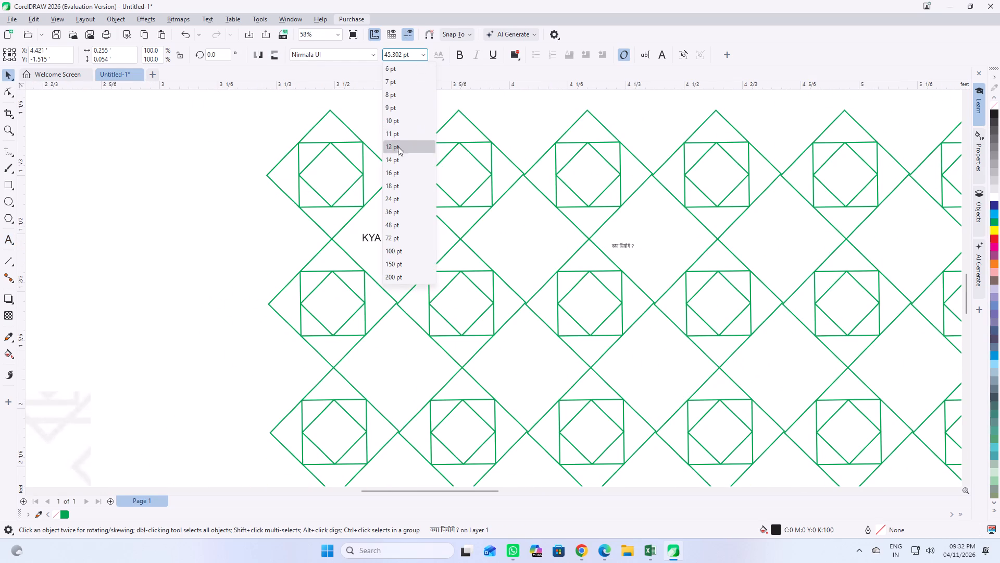
left_click(396, 217)
left_click(394, 241)
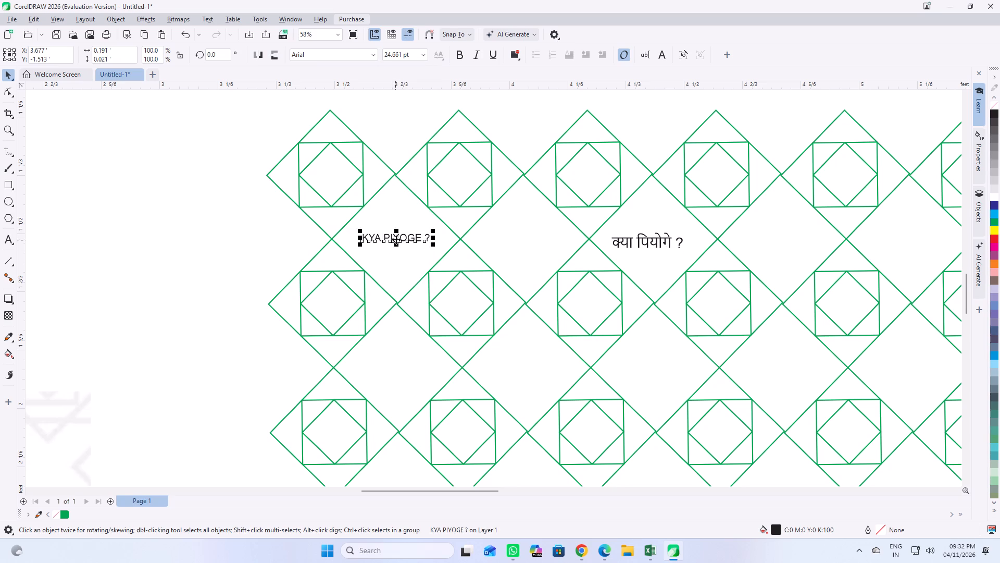
left_click(422, 53)
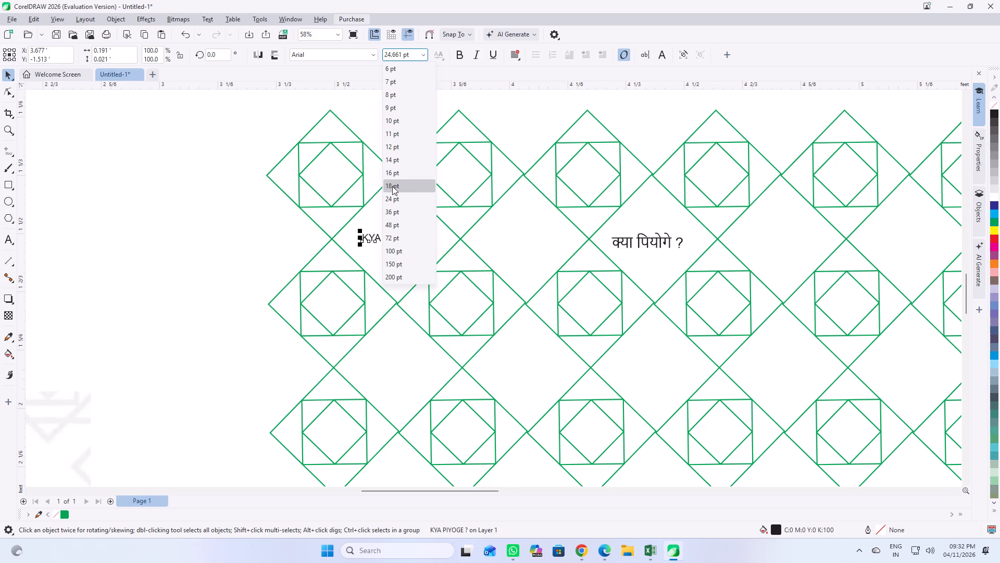
left_click(396, 211)
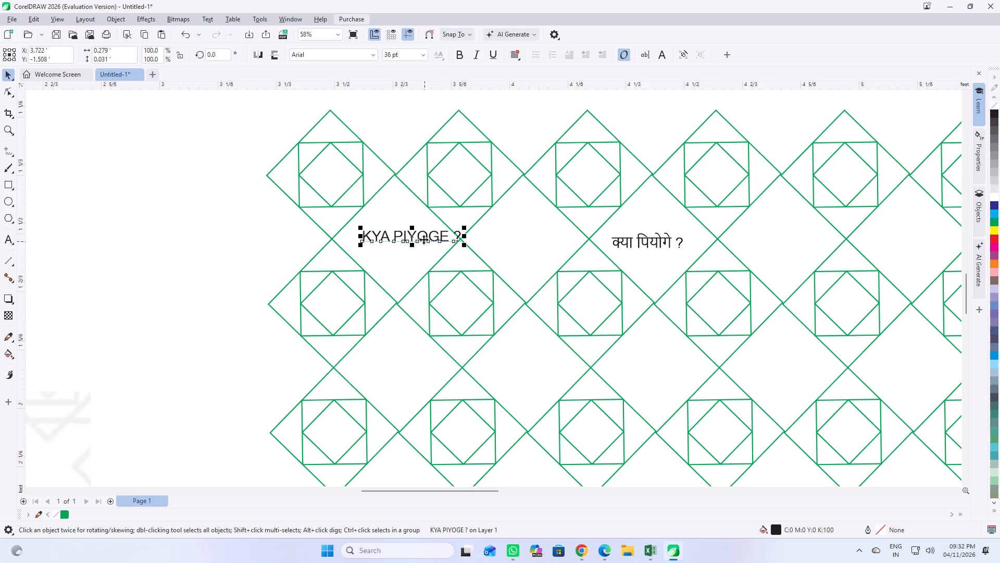
Center "KYA PIYOGE ?" in the first gap between the top two rows and "क्या पियोगे ?" in the adjacent second gap.
left_click_drag(423, 239, 401, 243)
left_click_drag(411, 236, 397, 240)
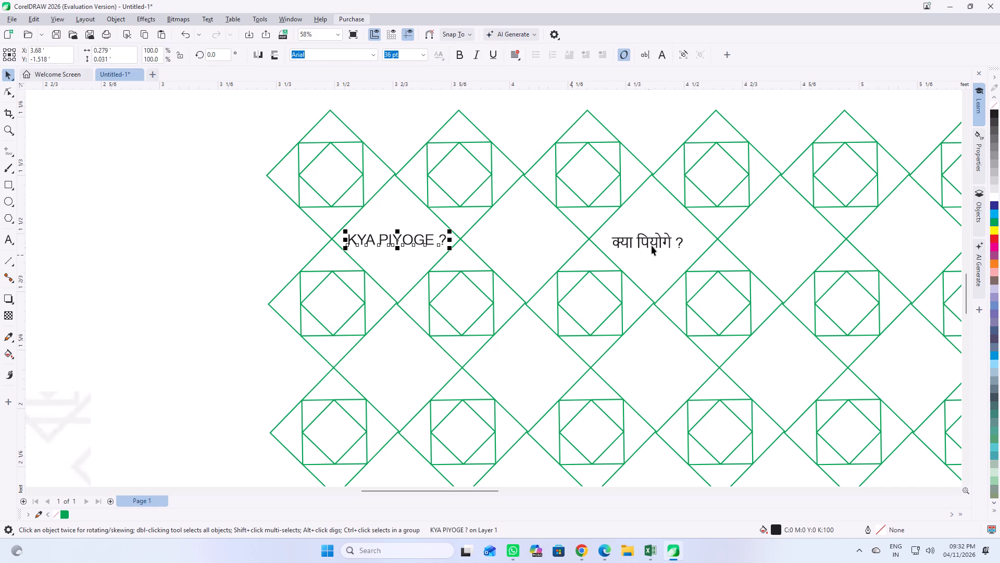
left_click_drag(642, 242, 522, 239)
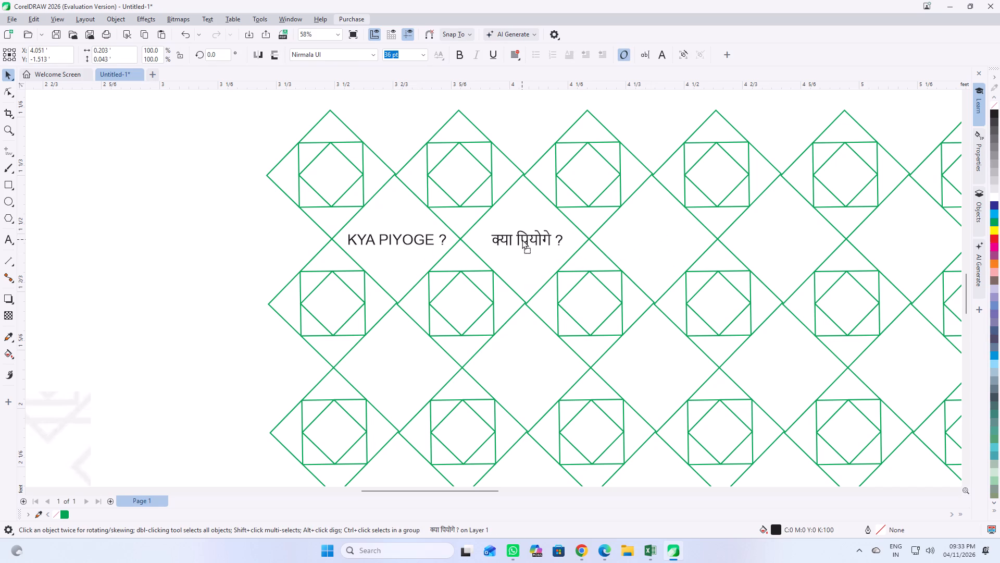
left_click_drag(522, 239, 520, 238)
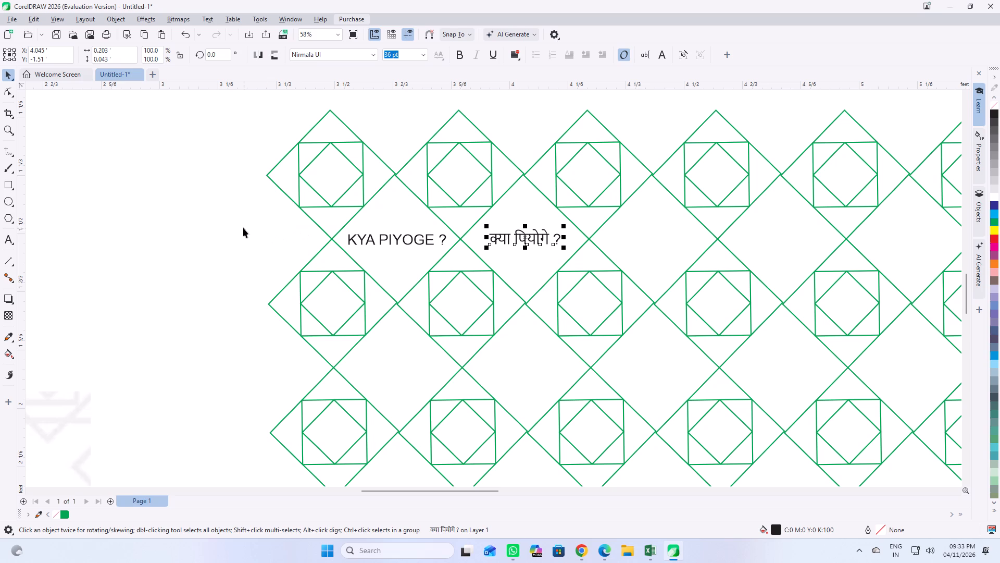
Duplicate the English and Hindi text pair into the third and fourth gaps between the pattern's top two rows.
left_click_drag(260, 222, 565, 260)
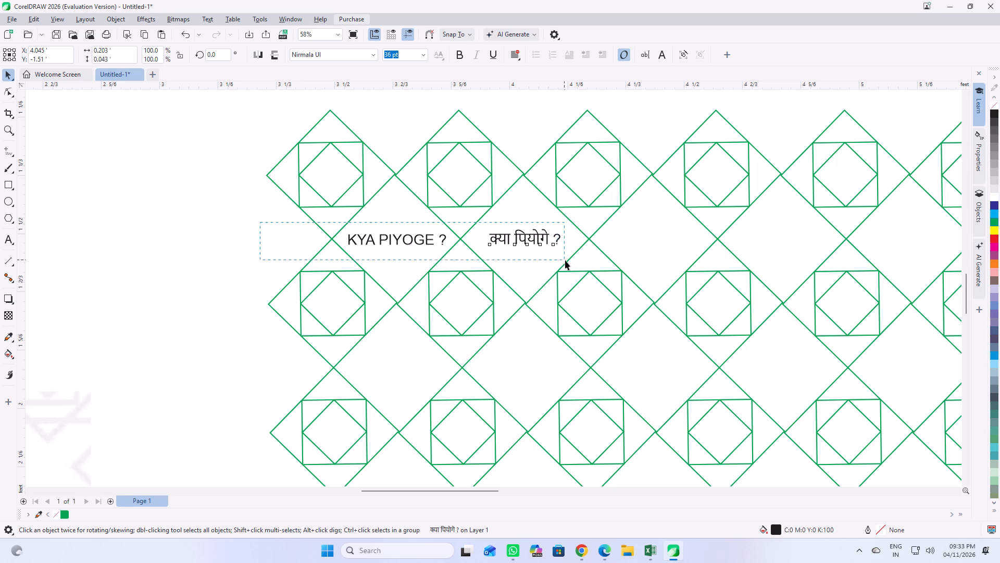
left_click_drag(565, 260, 576, 261)
left_click_drag(455, 237, 792, 244)
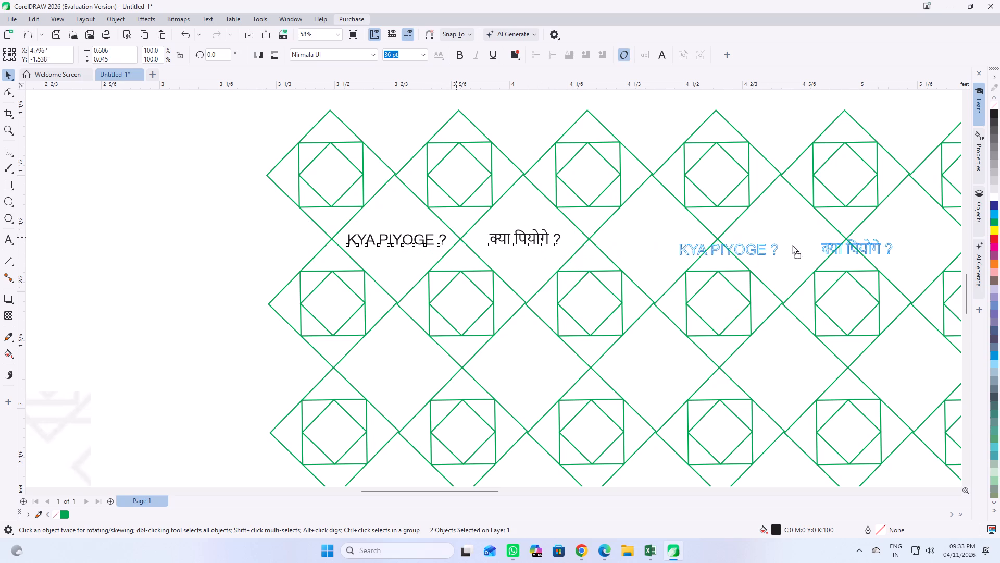
left_click_drag(792, 244, 718, 238)
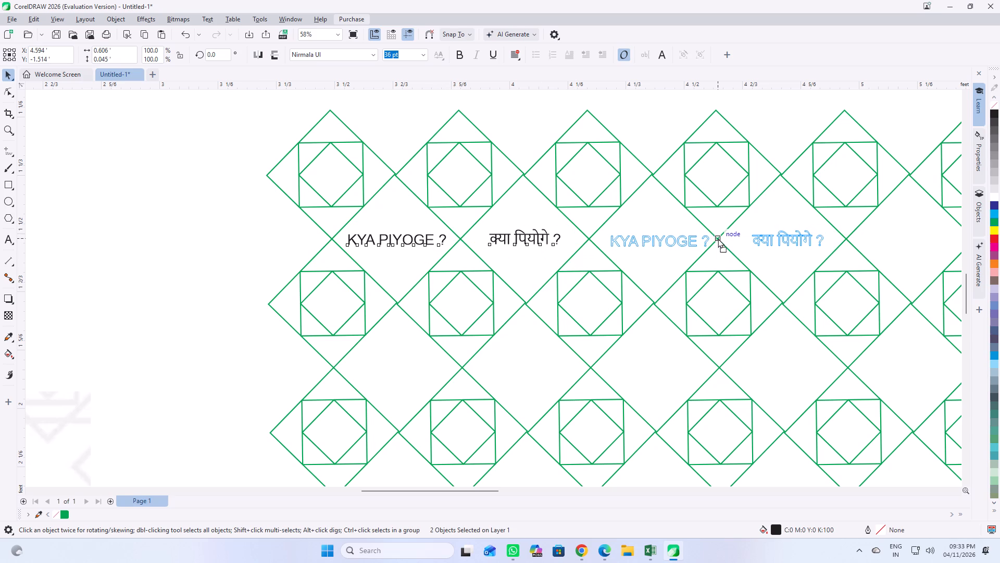
left_click_drag(718, 238, 718, 237)
right_click(718, 237)
scroll(555, 193, "down", 5)
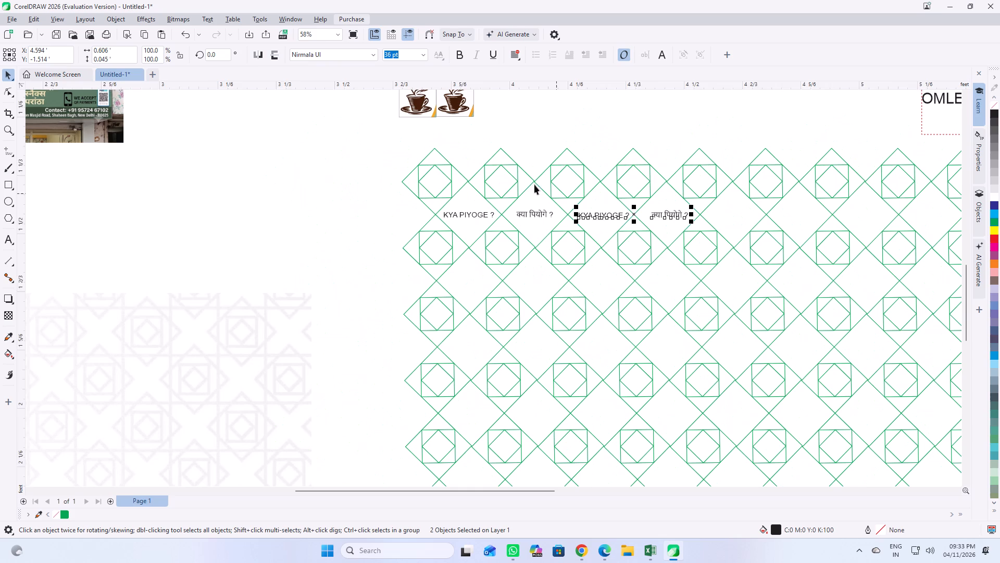
Duplicate the "KYA PIYOGE ?" and "क्या पियोगे ?" pair three times to fill the fifth through tenth gaps between the top two rows.
left_click_drag(634, 214, 751, 228)
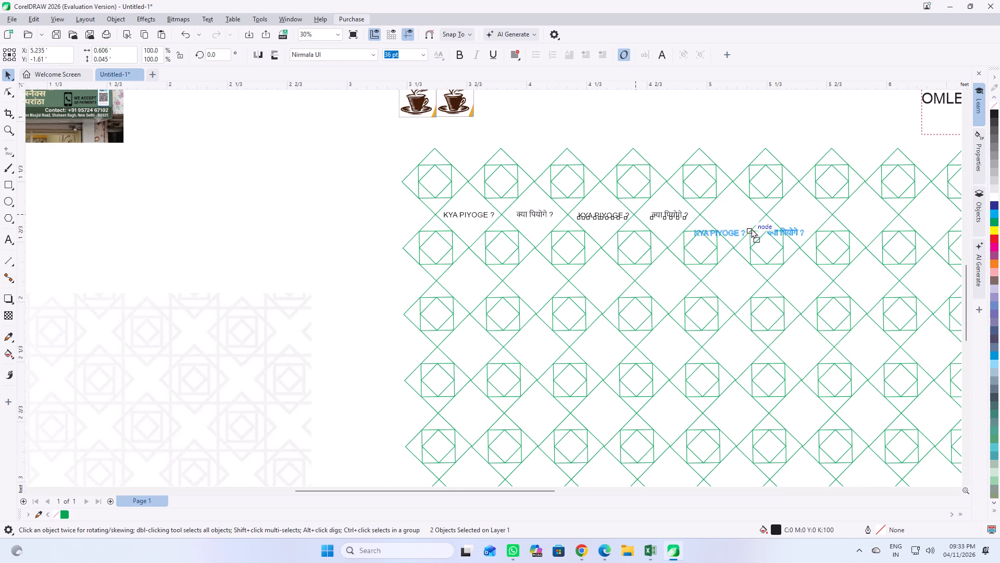
left_click_drag(751, 228, 768, 215)
right_click(768, 215)
scroll(627, 183, "down", 5)
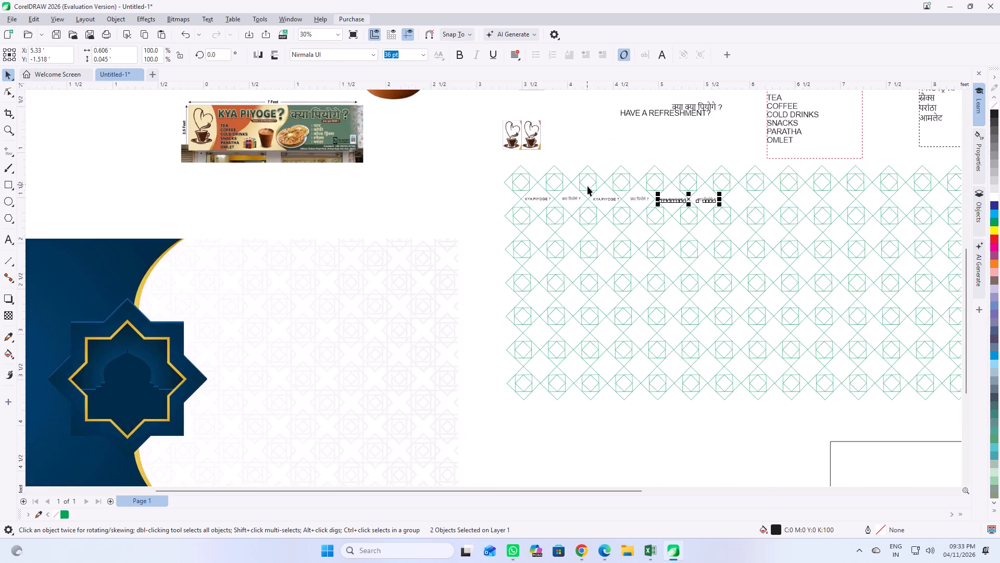
scroll(794, 210, "up", 5)
left_click_drag(589, 190, 623, 209)
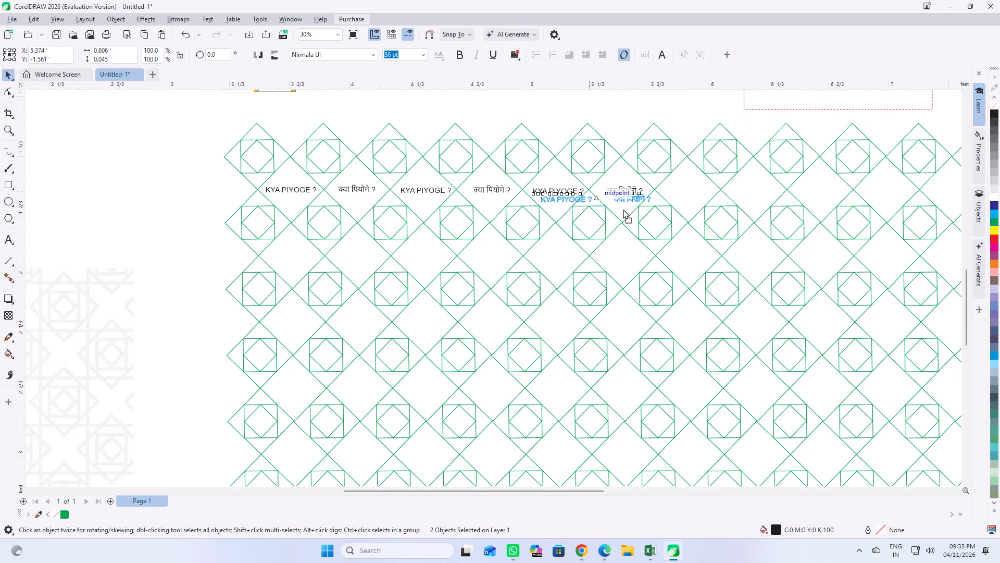
left_click_drag(623, 209, 724, 189)
right_click(724, 189)
left_click_drag(721, 190, 847, 190)
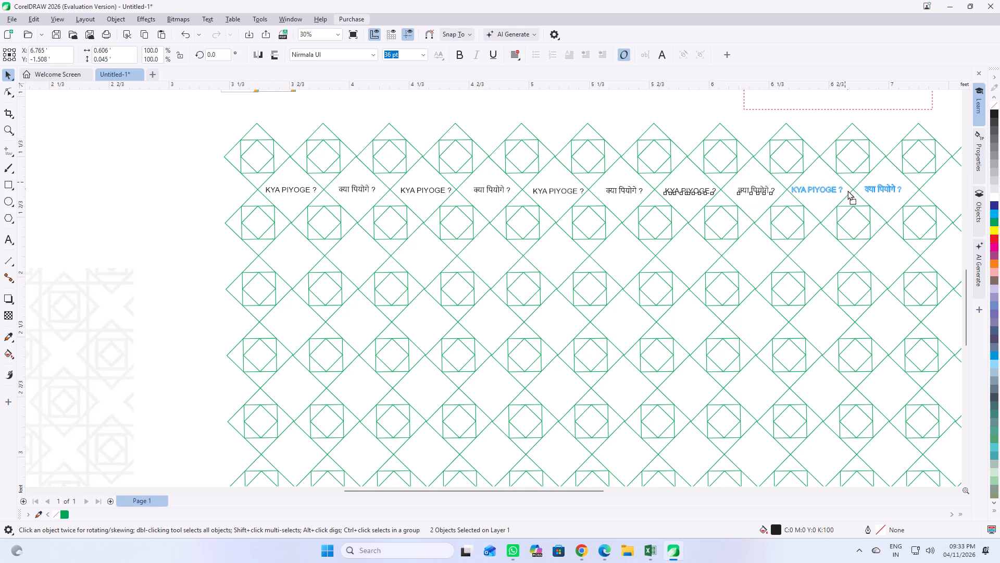
left_click_drag(847, 190, 853, 189)
right_click(853, 189)
Duplicate the bilingual text pair into the eleventh through fourteenth gaps and line up the last pair with its two gaps.
scroll(646, 183, "down", 5)
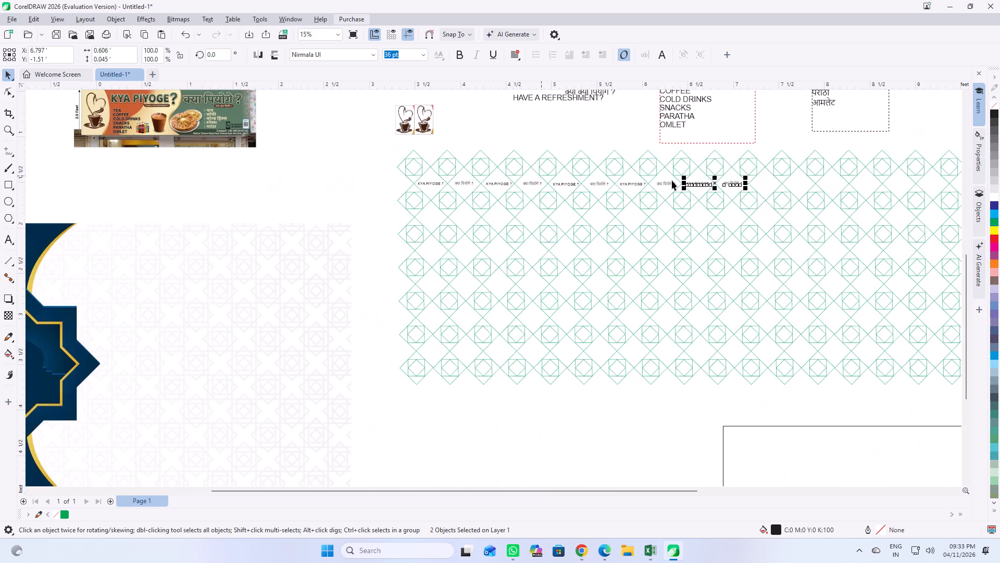
scroll(782, 187, "up", 8)
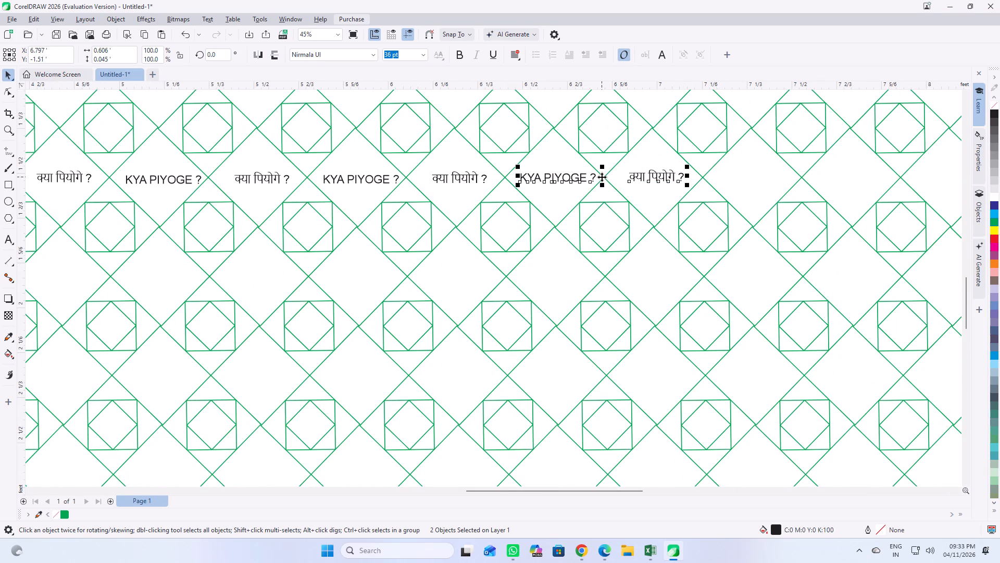
left_click_drag(602, 176, 804, 179)
right_click(804, 179)
scroll(633, 164, "down", 4)
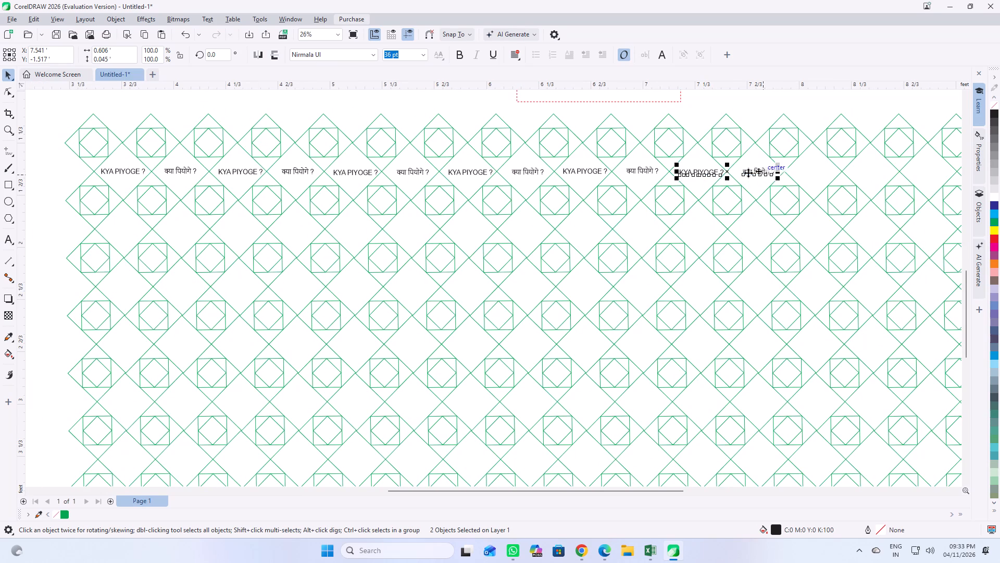
left_click_drag(726, 172, 842, 174)
right_click(842, 174)
scroll(720, 171, "down", 5)
scroll(784, 165, "up", 7)
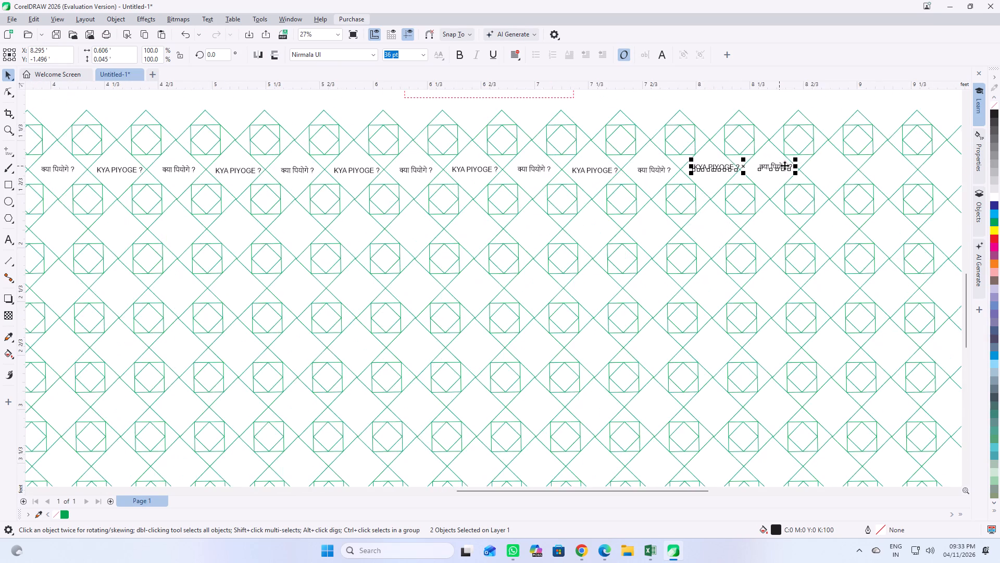
scroll(784, 165, "up", 5)
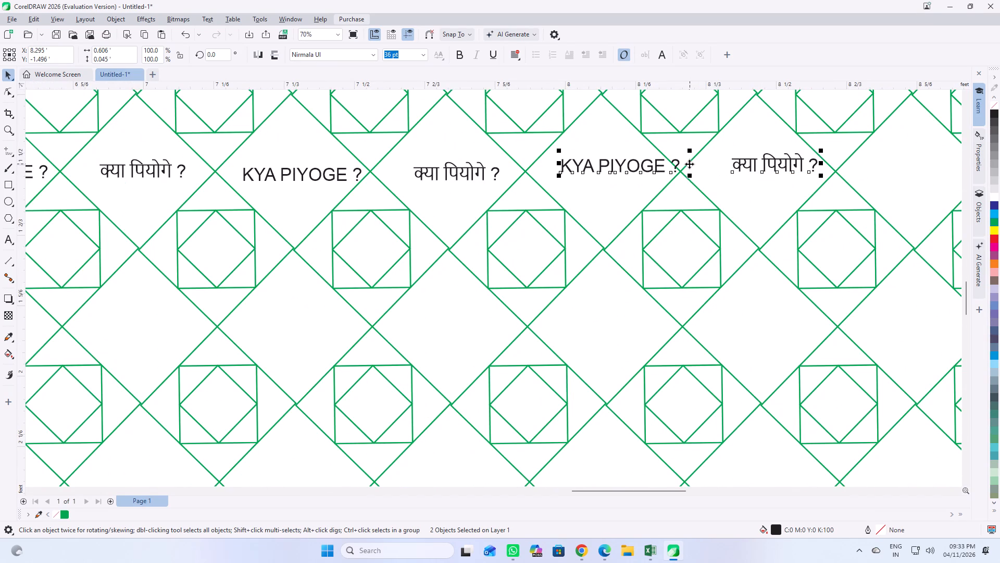
left_click_drag(689, 164, 679, 172)
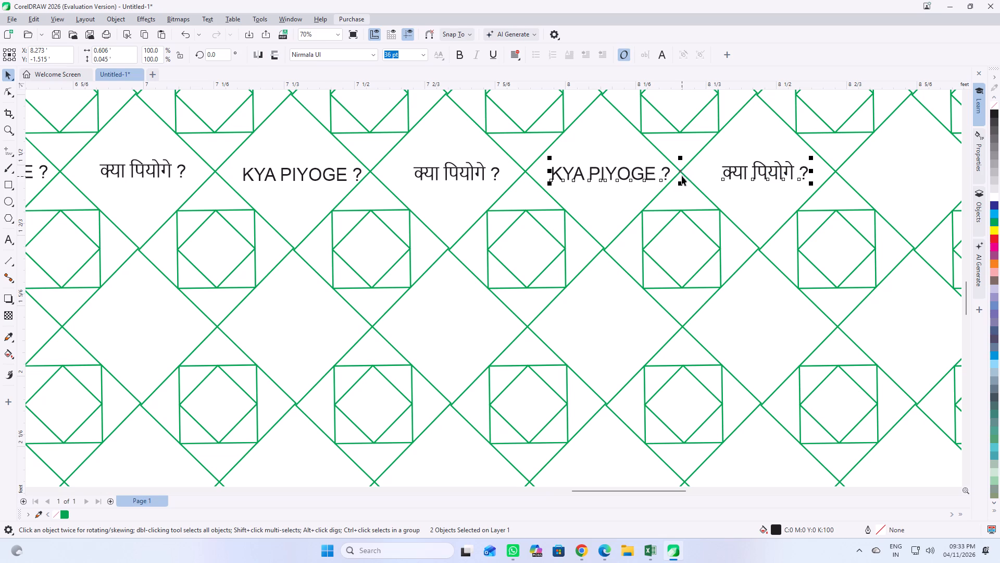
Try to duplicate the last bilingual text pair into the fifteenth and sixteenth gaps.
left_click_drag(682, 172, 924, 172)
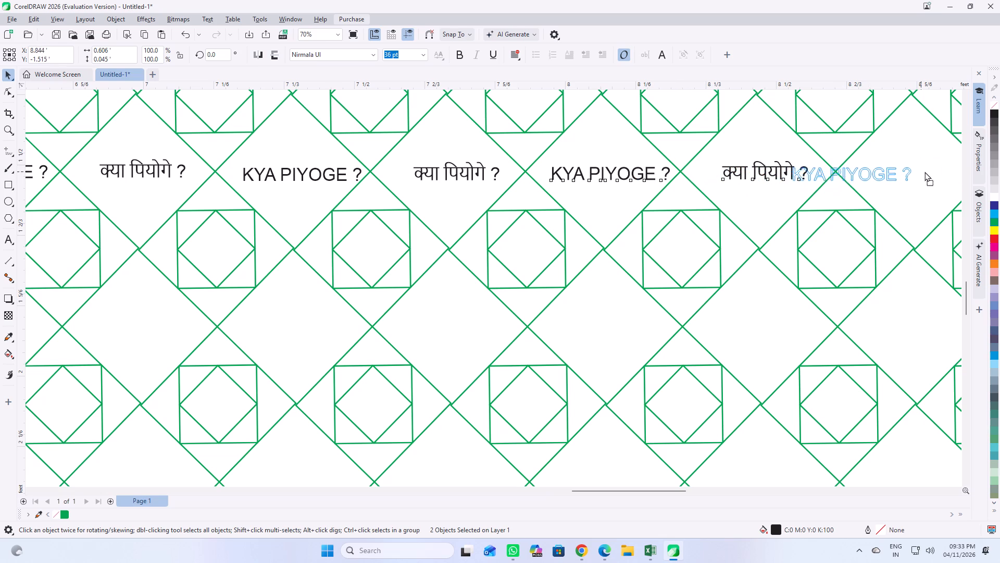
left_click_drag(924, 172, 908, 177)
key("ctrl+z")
Duplicate the bilingual text pair into the fifteenth through eighteenth gaps to complete the row between the pattern's top two rows.
scroll(530, 187, "down", 7)
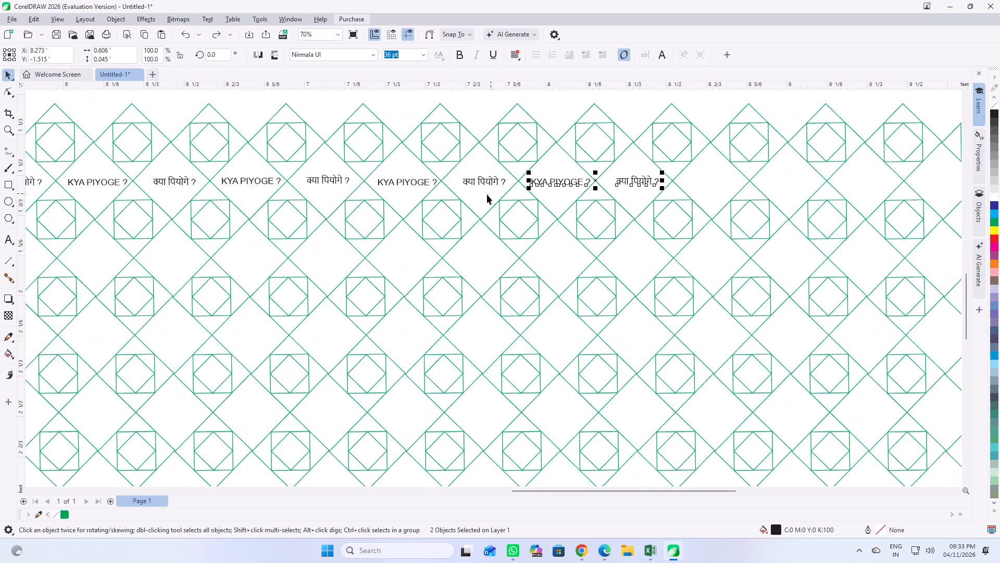
left_click_drag(572, 185, 693, 184)
right_click(693, 184)
left_click_drag(687, 185, 711, 192)
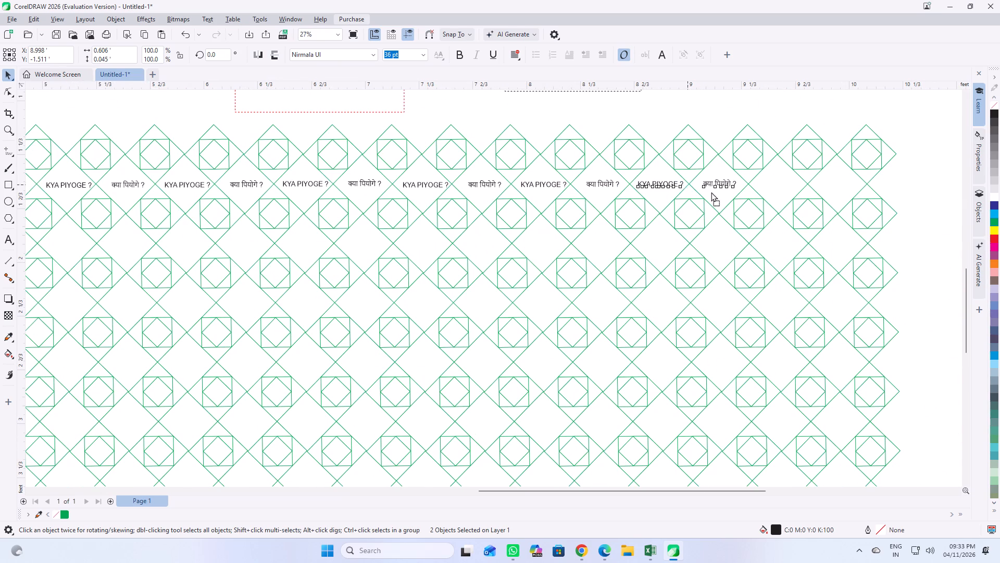
left_click_drag(711, 192, 816, 182)
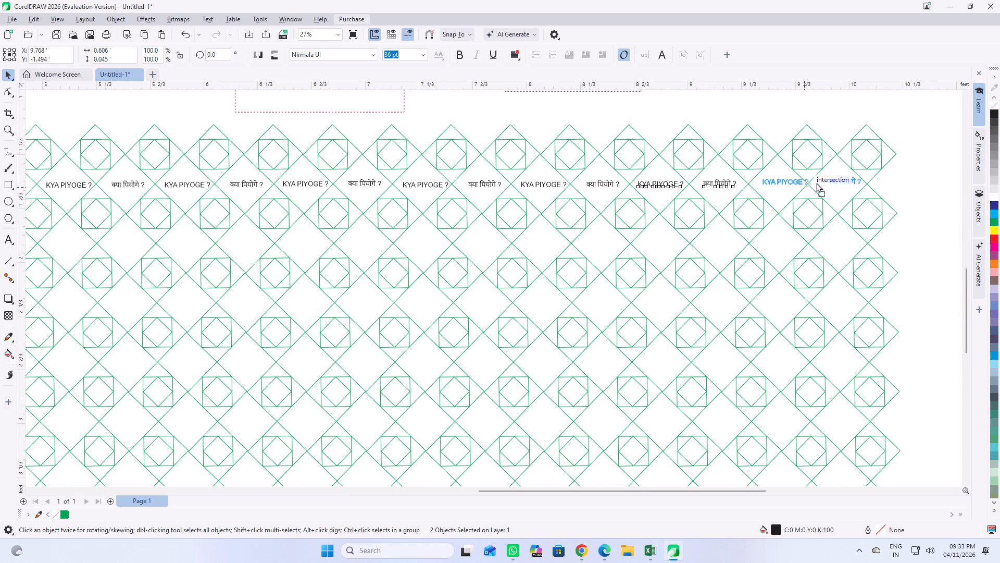
left_click_drag(816, 182, 805, 188)
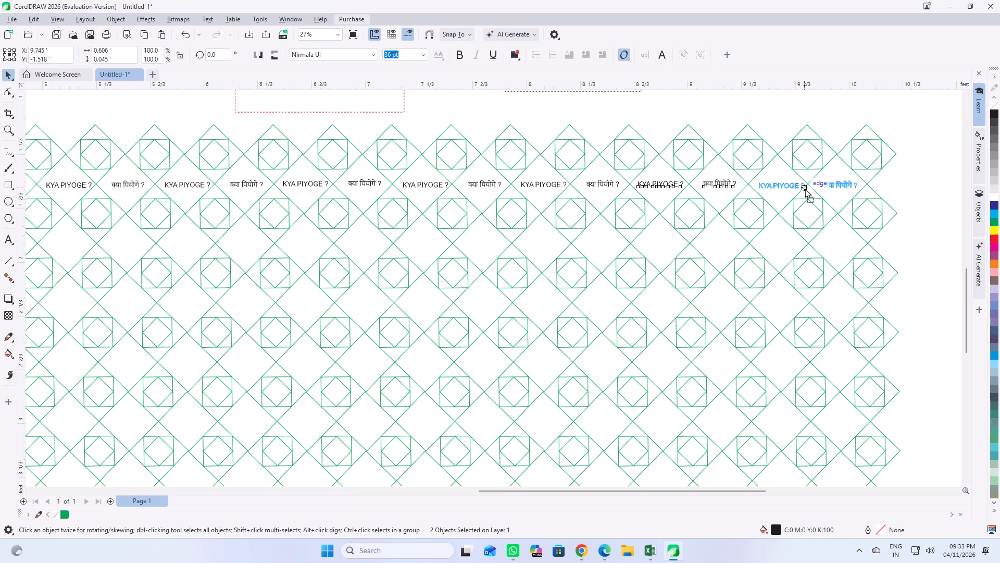
left_click_drag(805, 188, 803, 188)
right_click(803, 188)
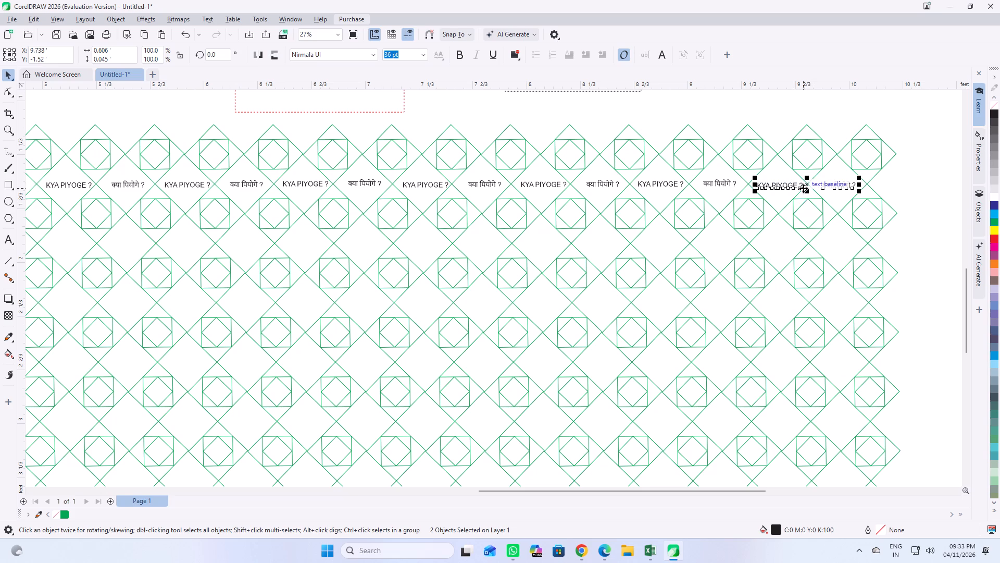
left_click(951, 210)
Select all the English and Hindi texts in the row and align their centers vertically.
left_click_drag(907, 171, 890, 194)
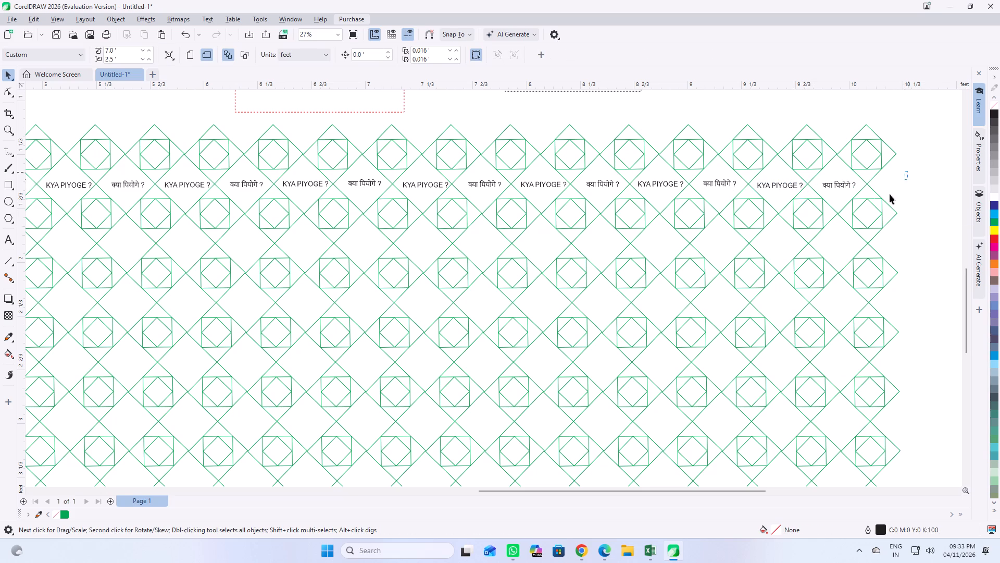
left_click_drag(890, 194, 33, 203)
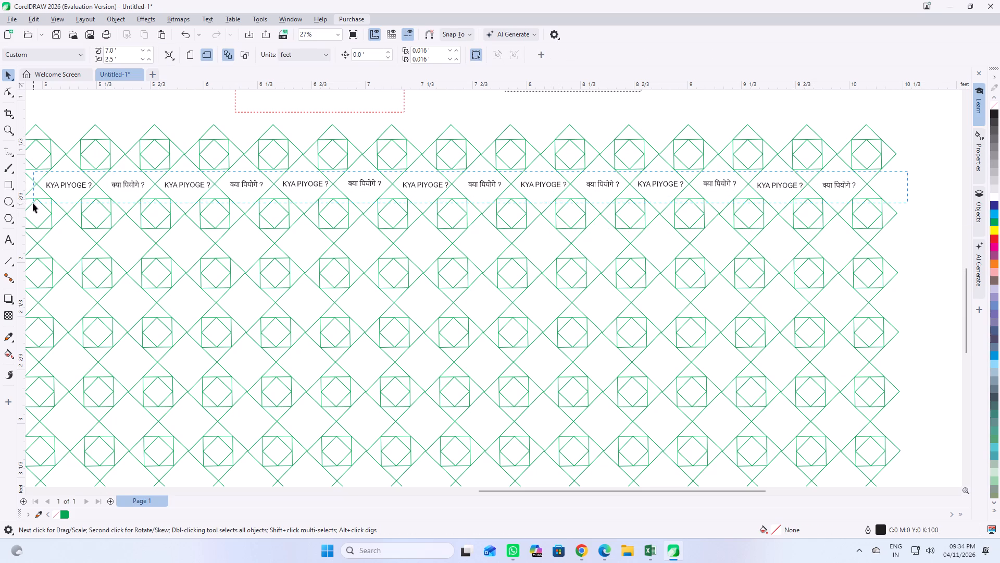
left_click_drag(33, 203, 76, 195)
key("e")
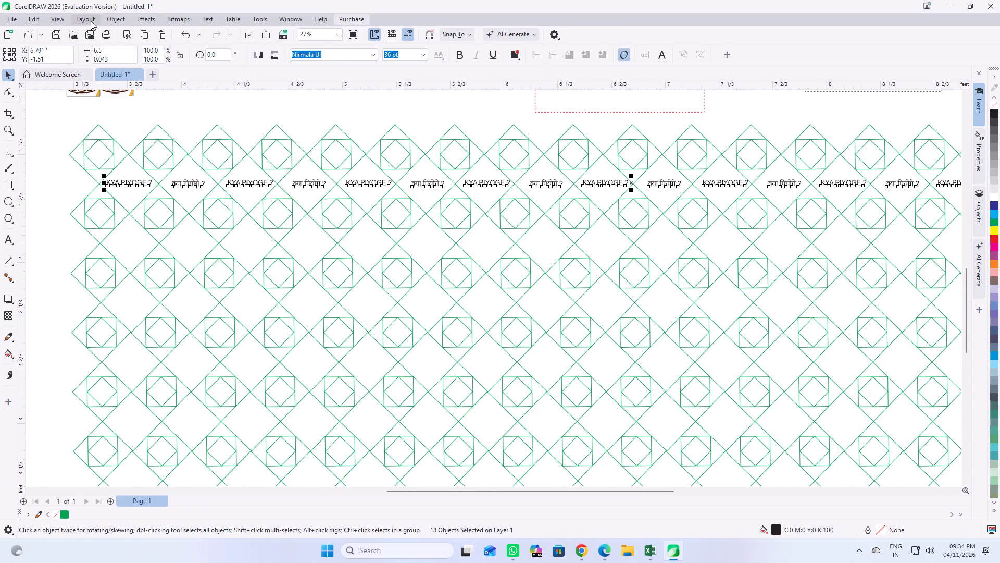
Distribute the selected row texts with equal horizontal spacing using Align and Distribute.
left_click(121, 19)
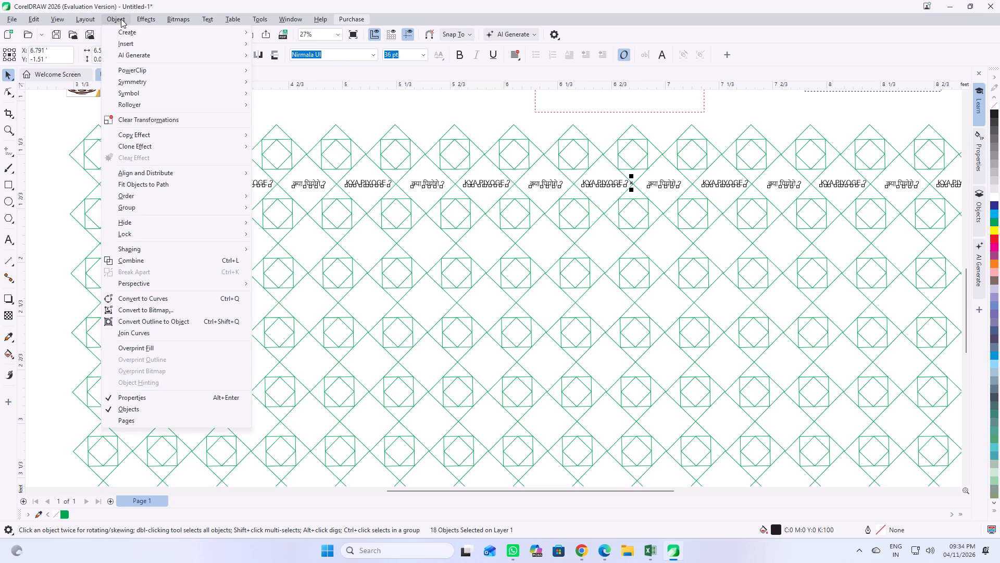
left_click(146, 172)
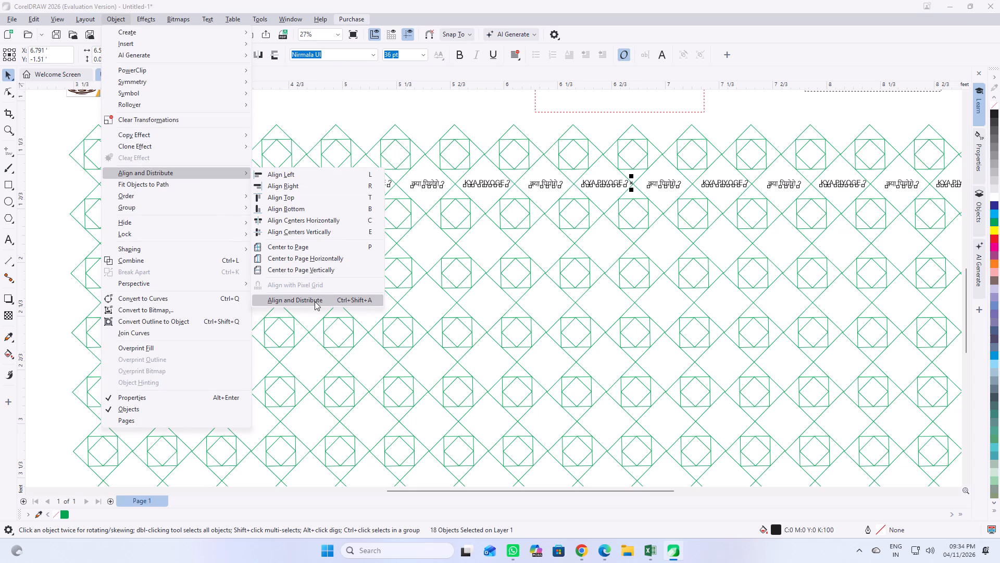
left_click(312, 301)
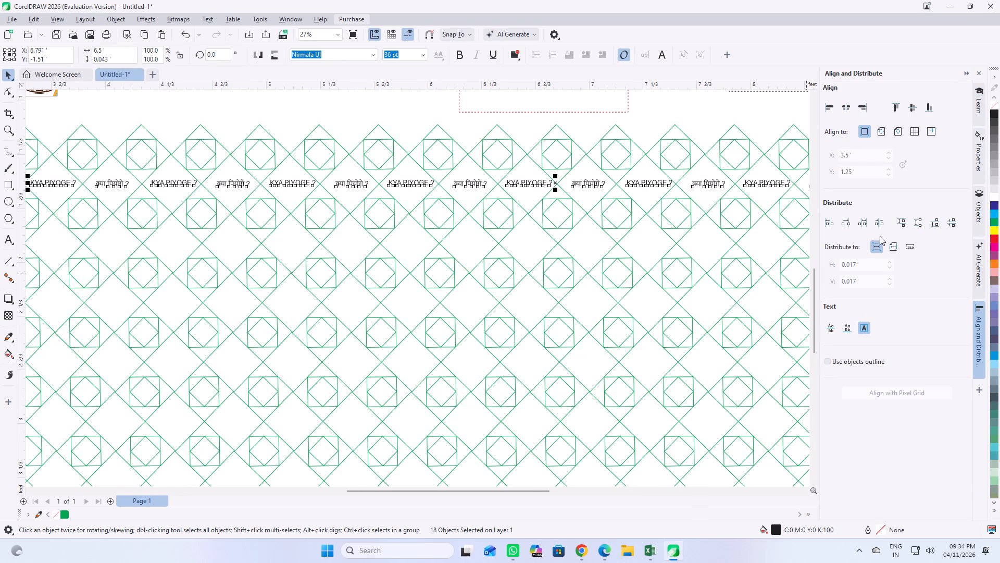
left_click(880, 225)
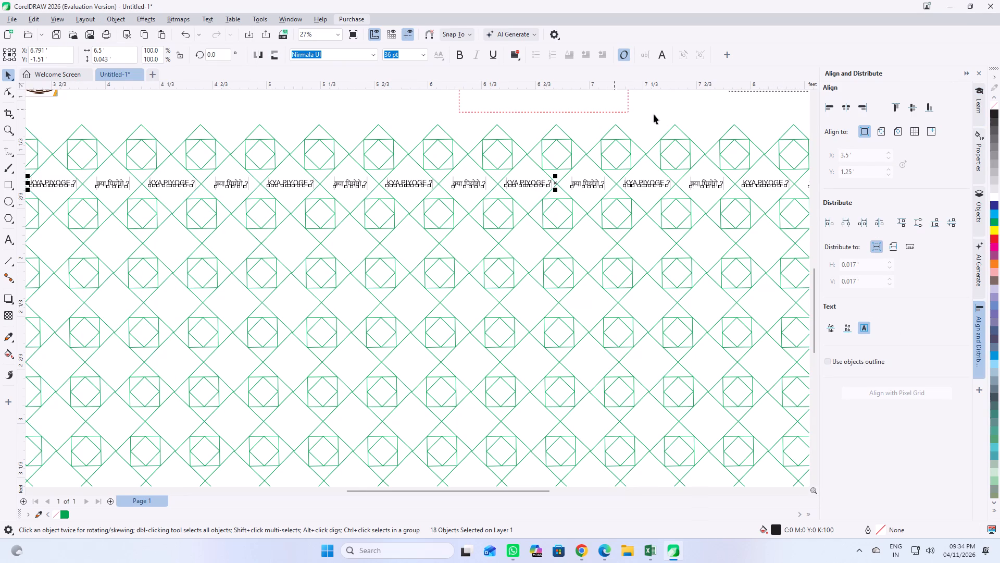
left_click(710, 115)
Select the complete row of bilingual texts between the pattern's top two rows and copy it to the clipboard.
scroll(475, 244, "down", 10)
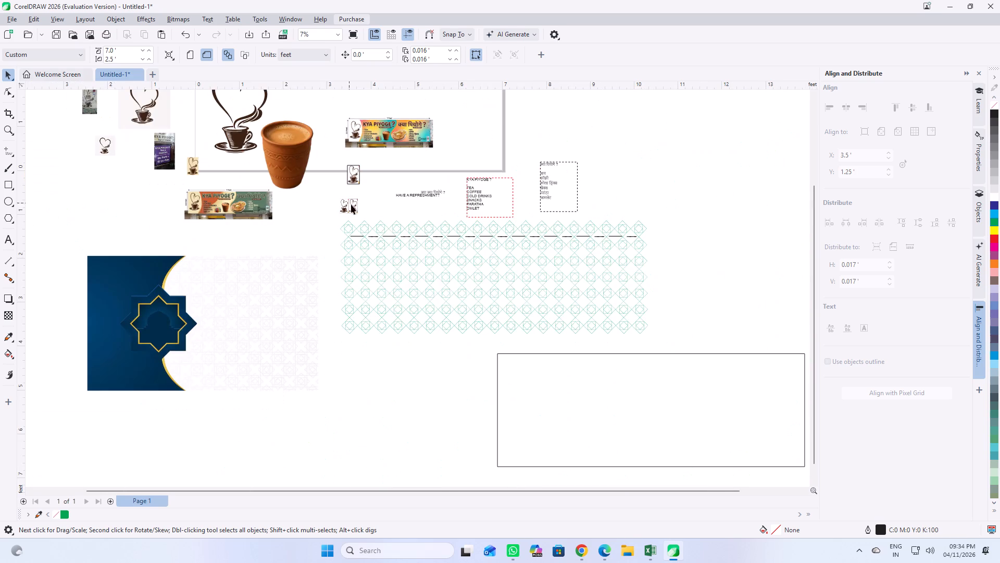
scroll(354, 214, "up", 10)
scroll(291, 240, "down", 5)
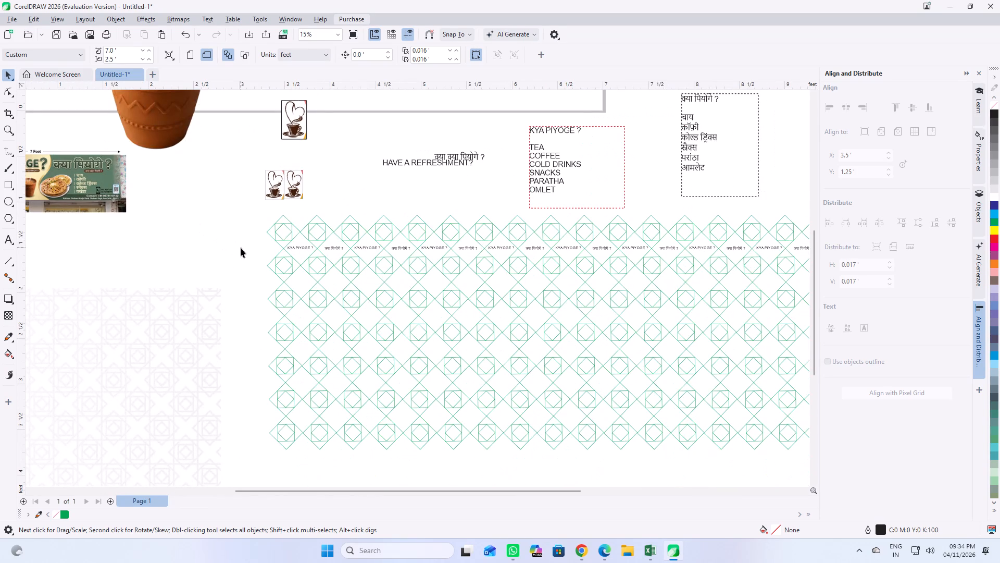
scroll(224, 222, "down", 2)
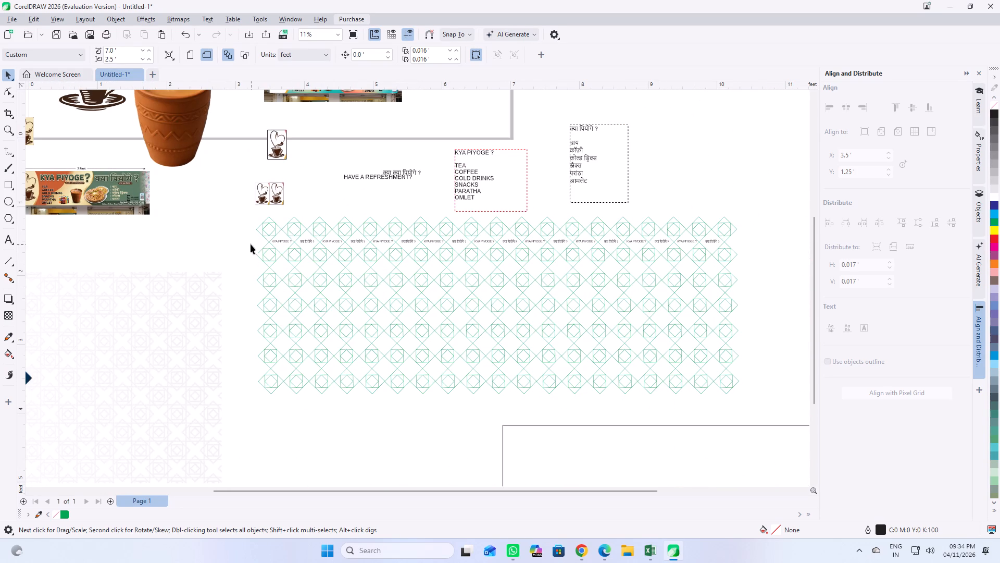
left_click_drag(245, 240, 723, 246)
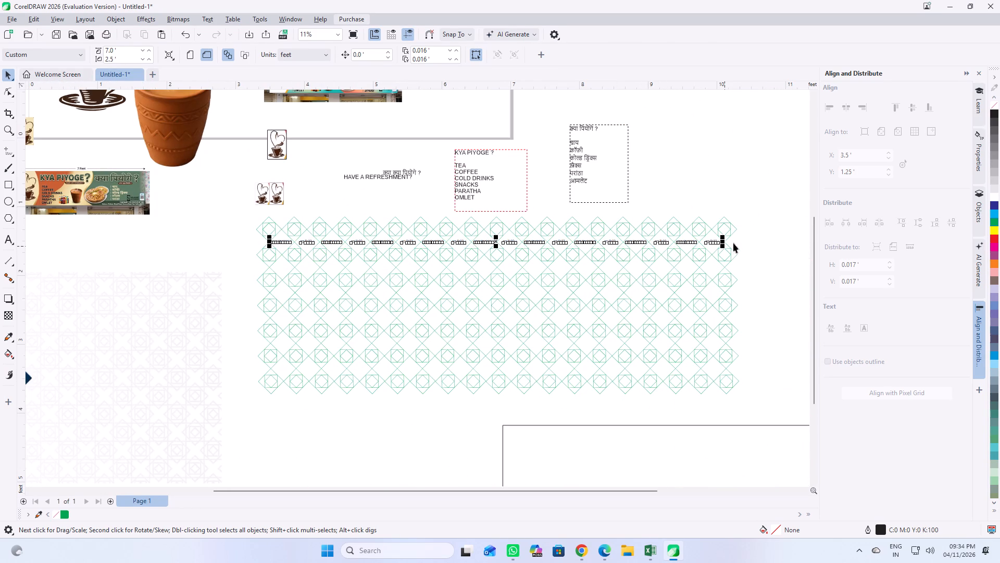
scroll(729, 244, "up", 4)
left_click_drag(757, 228, 730, 246)
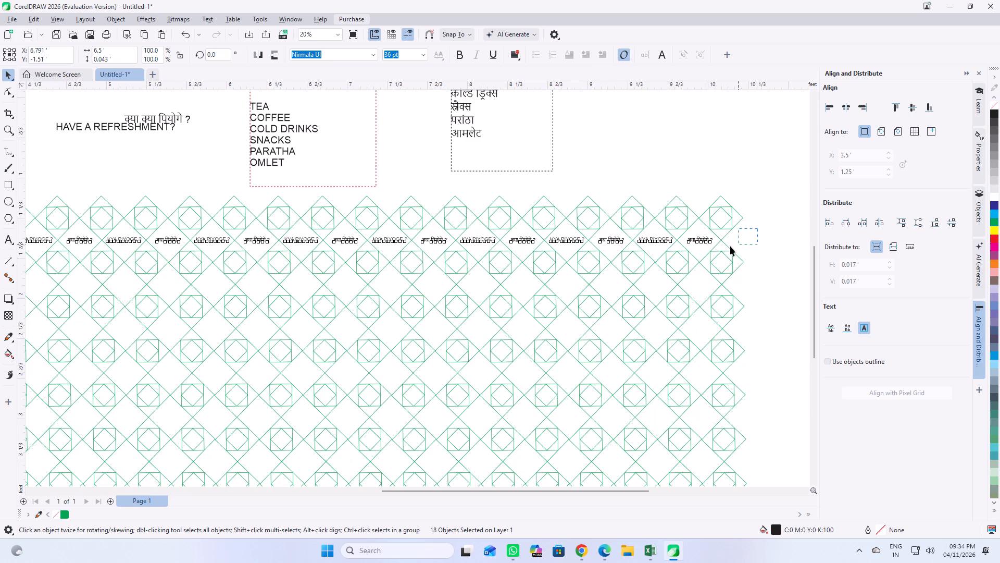
left_click_drag(730, 246, 115, 253)
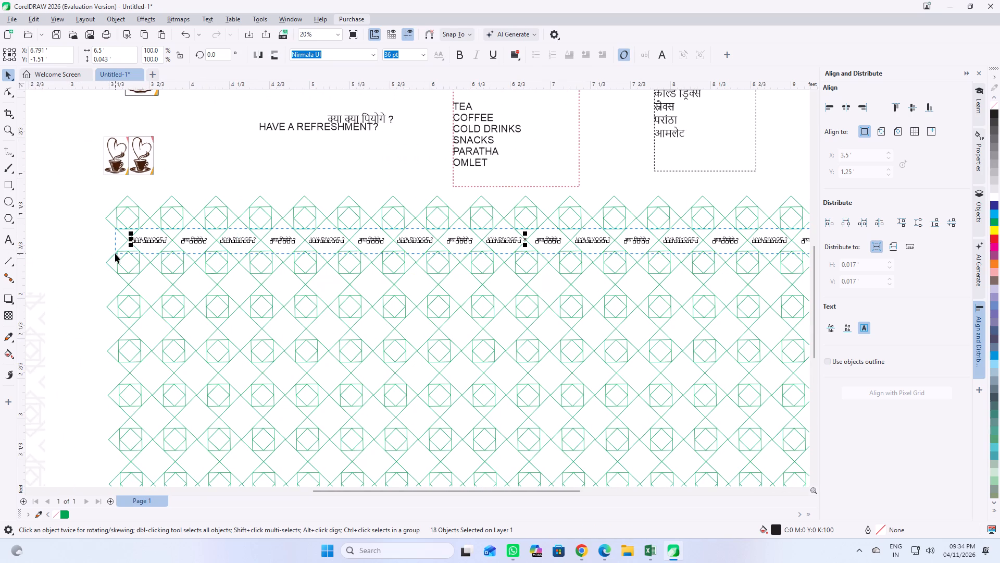
left_click_drag(115, 253, 115, 252)
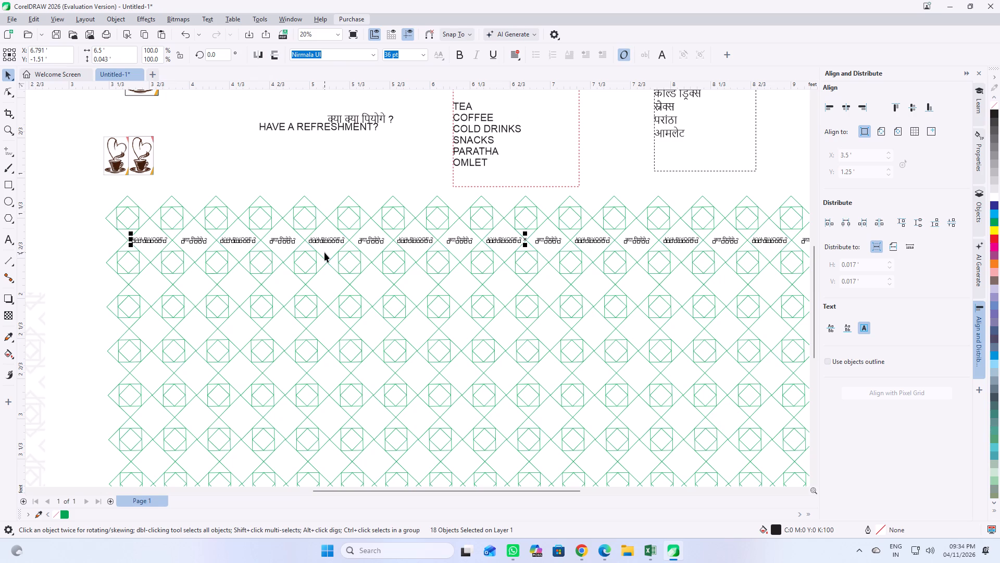
key("ctrl+c")
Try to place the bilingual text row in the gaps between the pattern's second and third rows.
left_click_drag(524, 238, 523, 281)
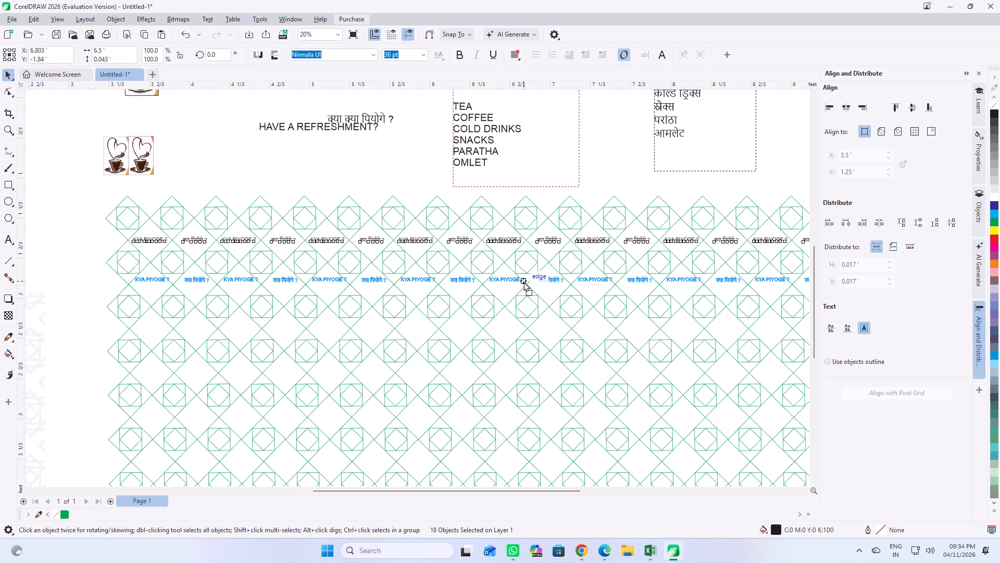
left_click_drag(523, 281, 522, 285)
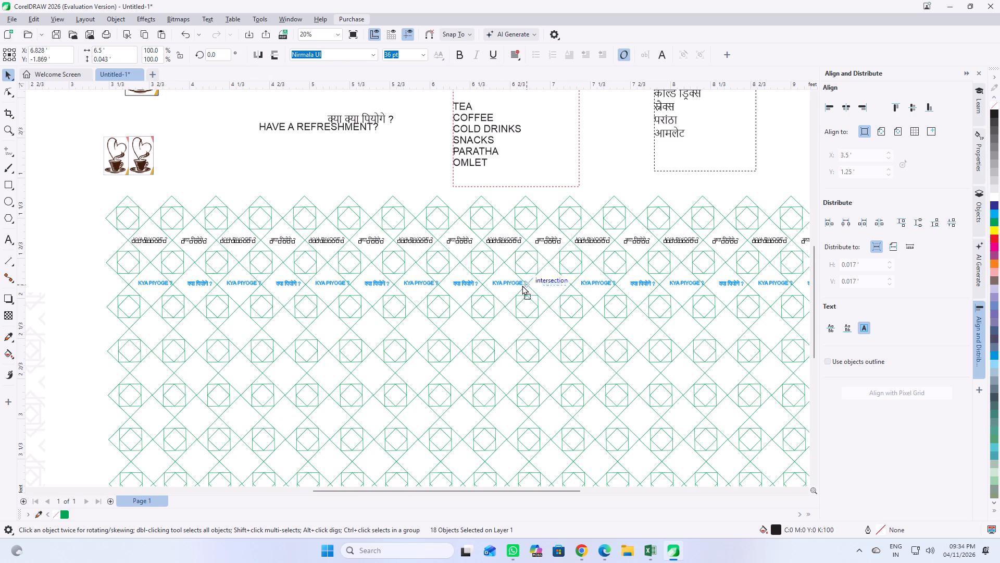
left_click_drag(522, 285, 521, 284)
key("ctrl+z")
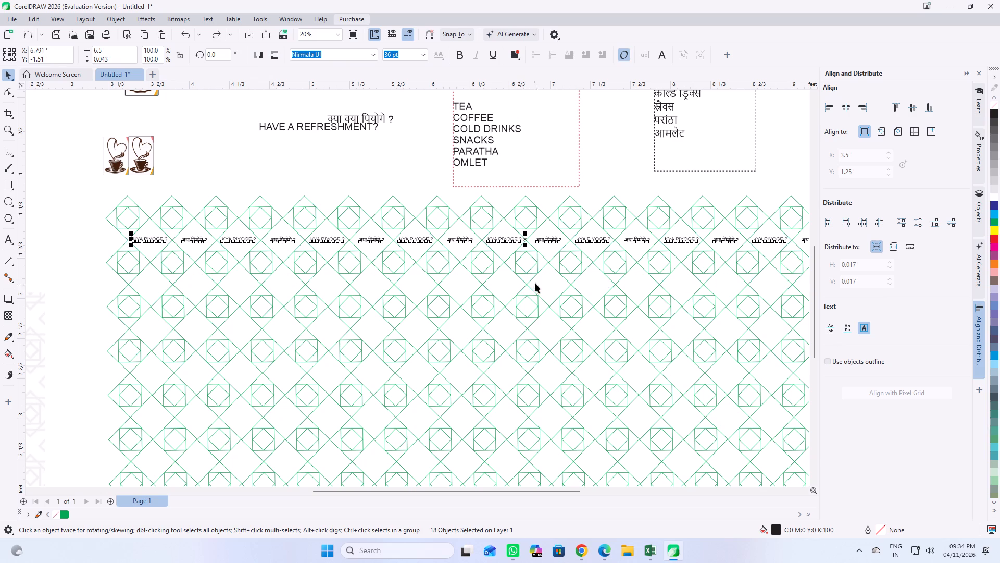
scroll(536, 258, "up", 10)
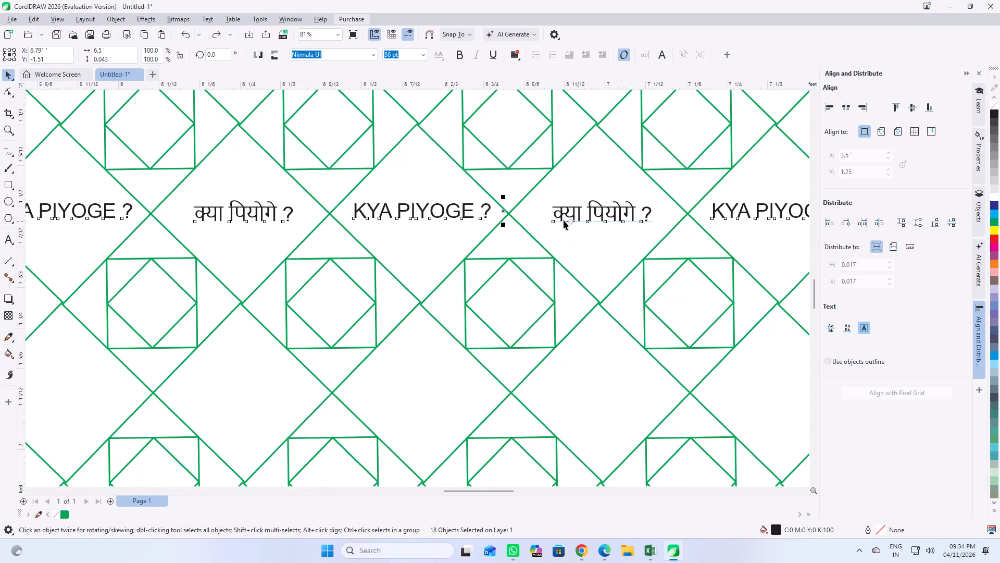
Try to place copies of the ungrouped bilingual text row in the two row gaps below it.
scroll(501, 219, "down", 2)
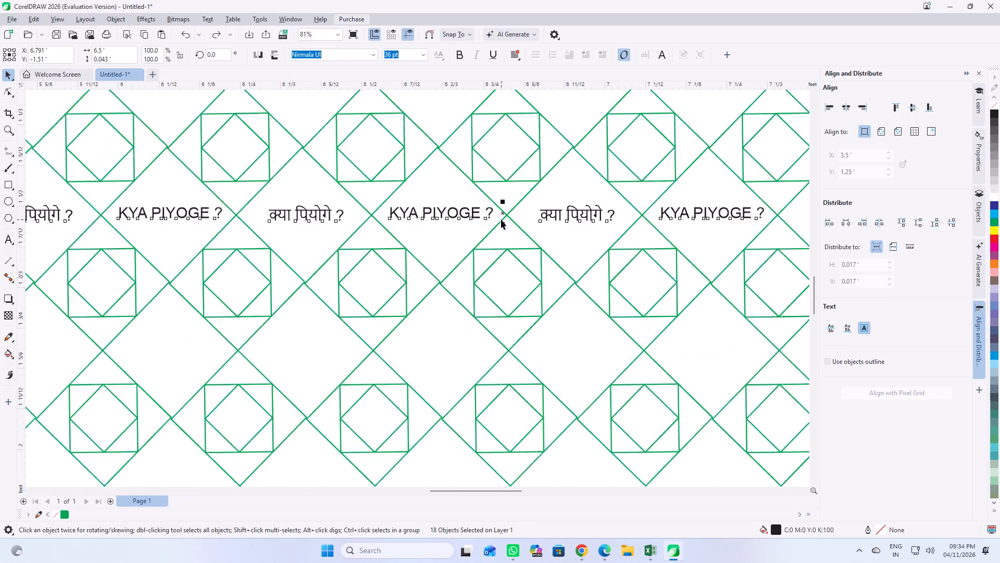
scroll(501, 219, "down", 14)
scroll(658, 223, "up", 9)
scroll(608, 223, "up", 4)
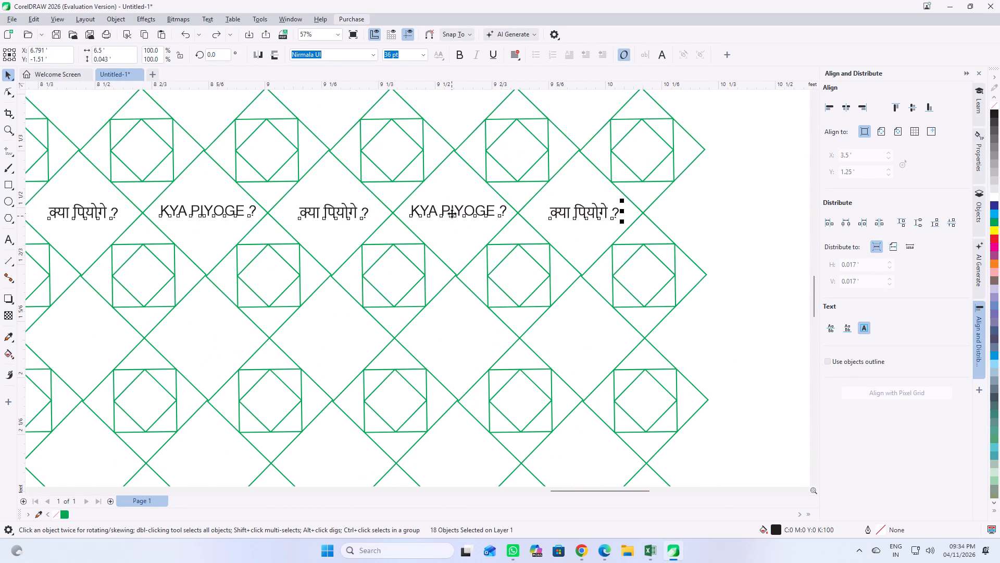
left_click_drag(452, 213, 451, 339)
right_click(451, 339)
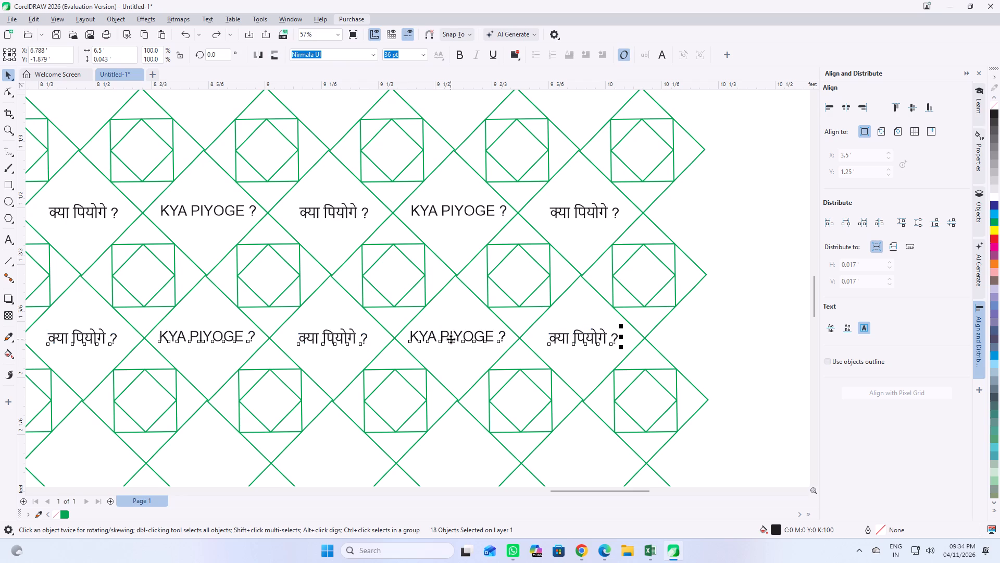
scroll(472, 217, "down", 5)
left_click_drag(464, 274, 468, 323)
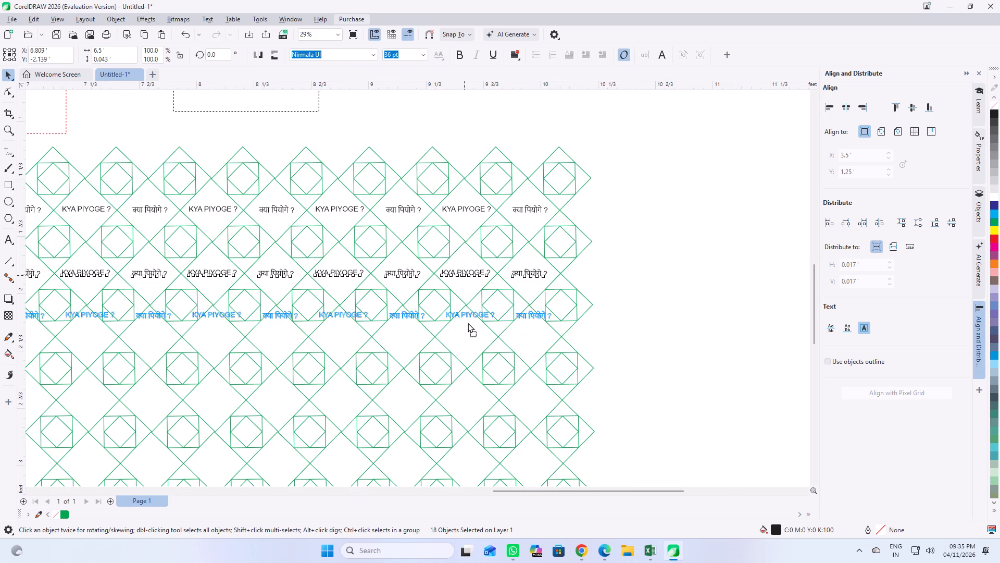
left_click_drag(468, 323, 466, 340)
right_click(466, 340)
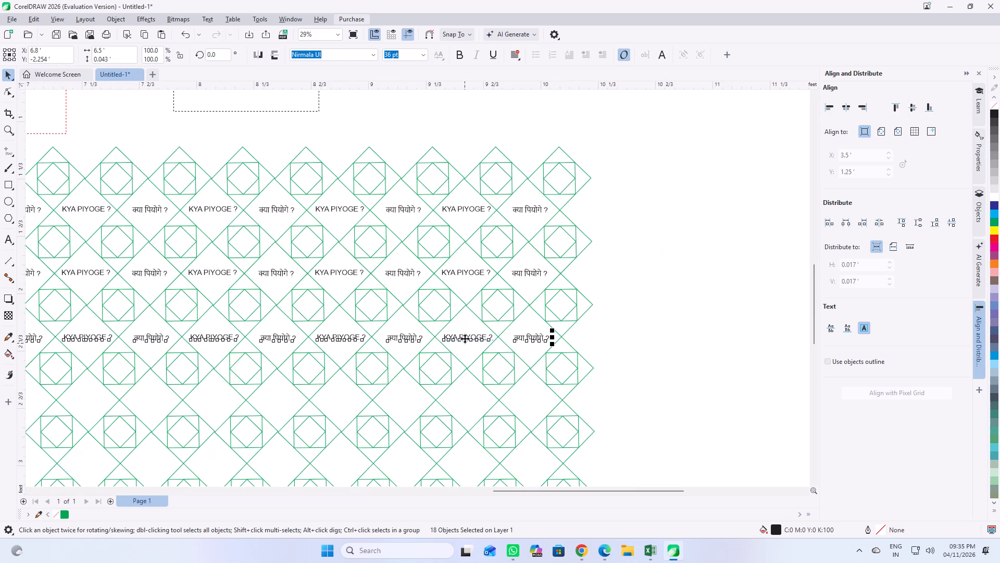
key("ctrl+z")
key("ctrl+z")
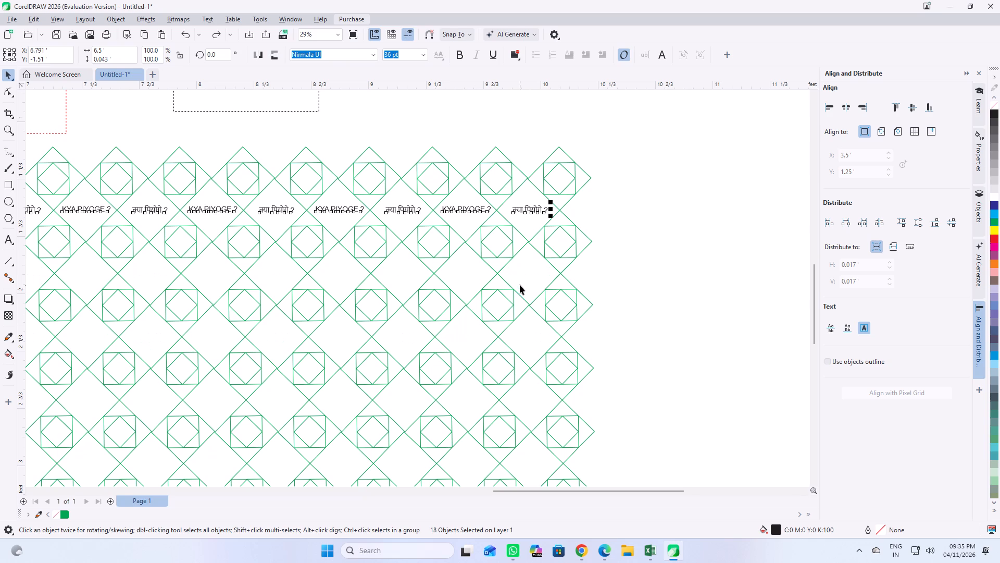
Group the bilingual text row and duplicate it into the next three gaps between the pattern rows below.
key("ctrl+g")
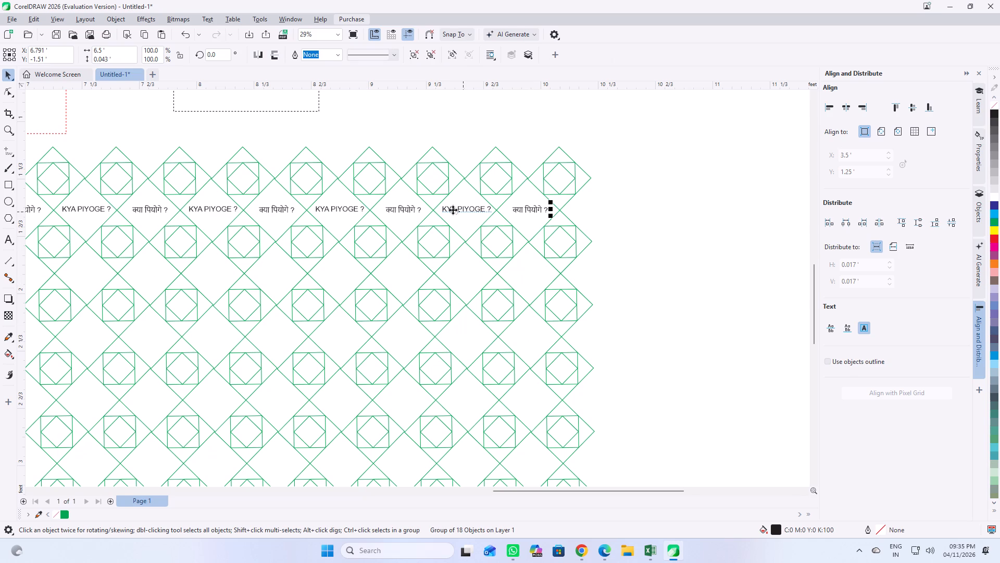
left_click_drag(532, 210, 528, 280)
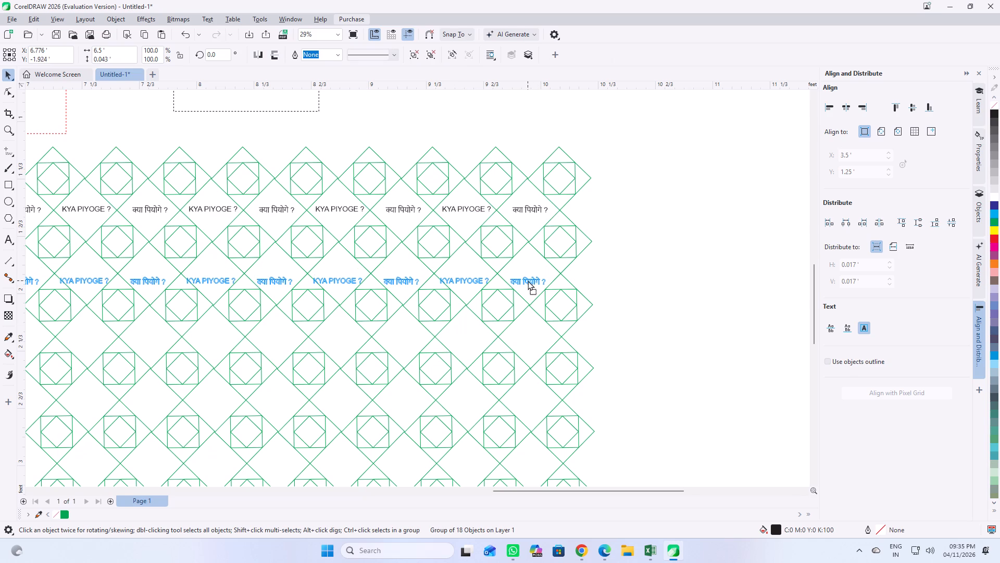
left_click_drag(528, 280, 531, 275)
right_click(531, 275)
left_click_drag(531, 275, 529, 339)
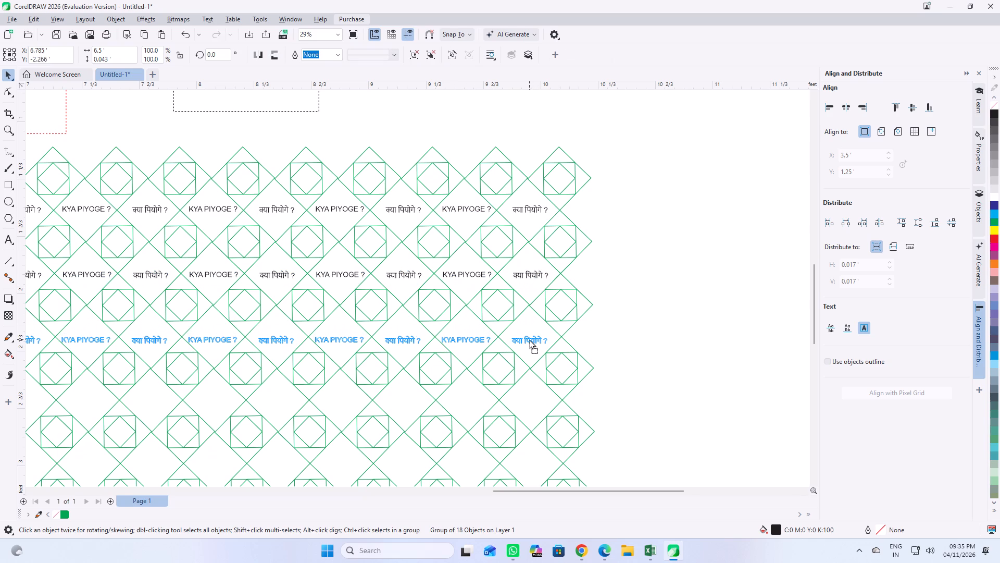
left_click_drag(529, 339, 529, 337)
right_click(529, 337)
left_click_drag(529, 337, 531, 402)
right_click(531, 402)
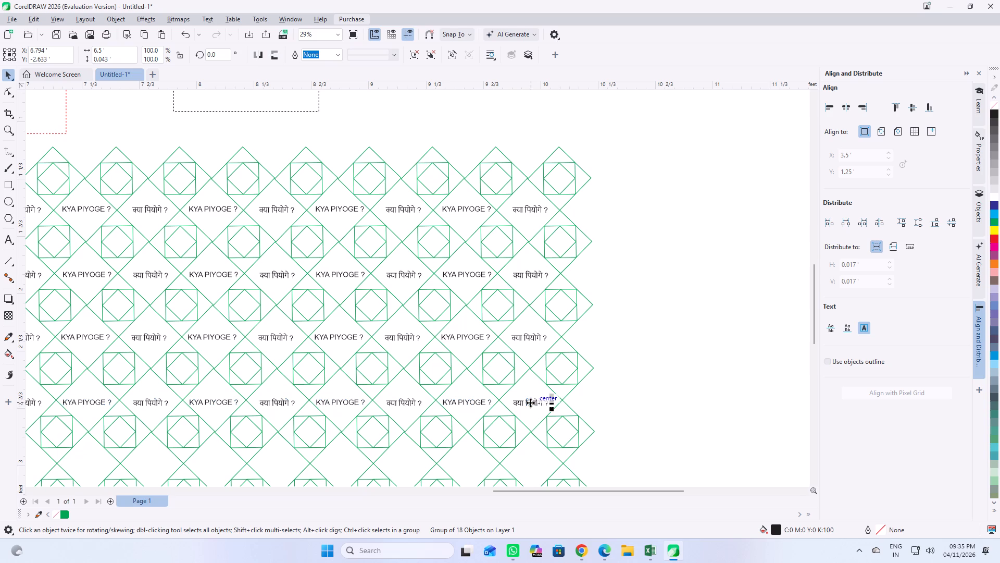
Duplicate the grouped text row into the last two gaps between the pattern's bottom rows.
scroll(527, 274, "down", 6)
scroll(529, 365, "up", 4)
left_click_drag(531, 285, 531, 293)
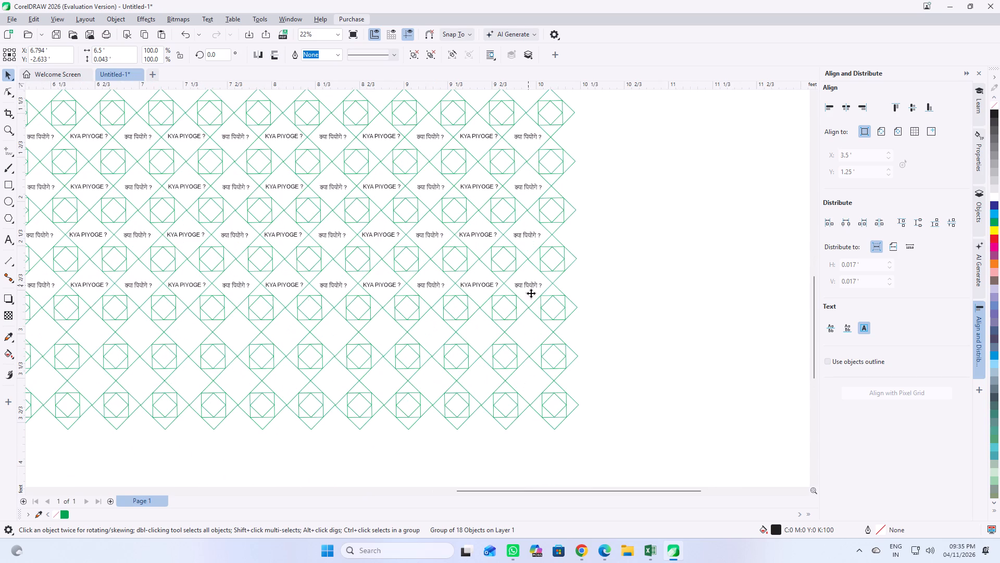
left_click_drag(531, 293, 528, 332)
right_click(528, 332)
left_click_drag(528, 332, 529, 381)
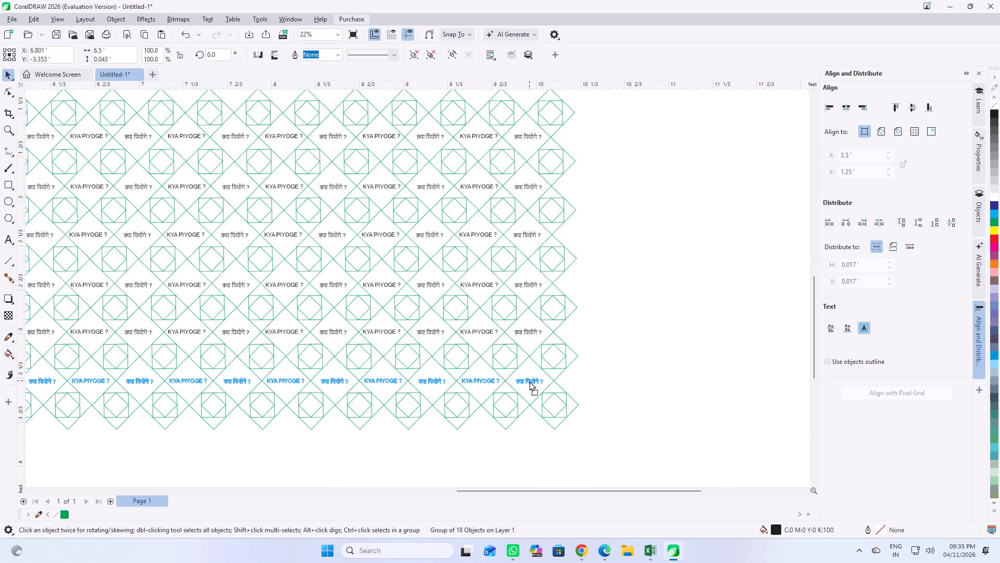
left_click_drag(529, 381, 529, 382)
right_click(529, 382)
scroll(527, 406, "up", 5)
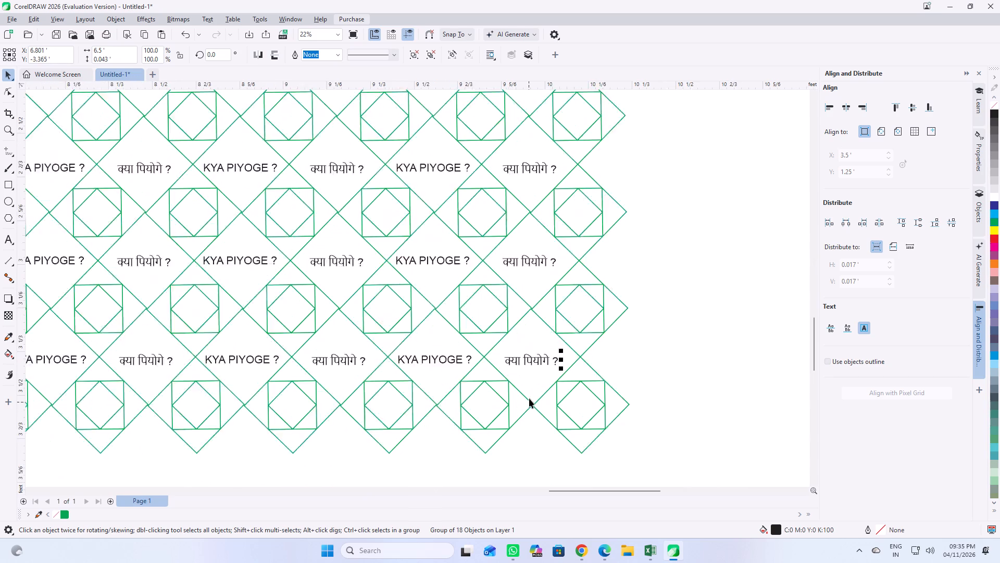
scroll(529, 398, "up", 1)
left_click(530, 353)
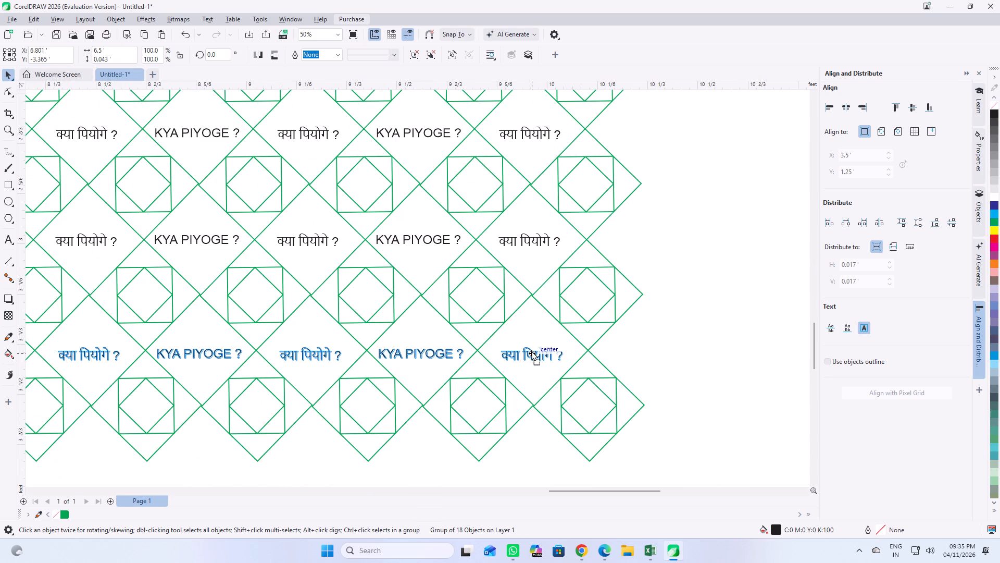
scroll(535, 282, "down", 9)
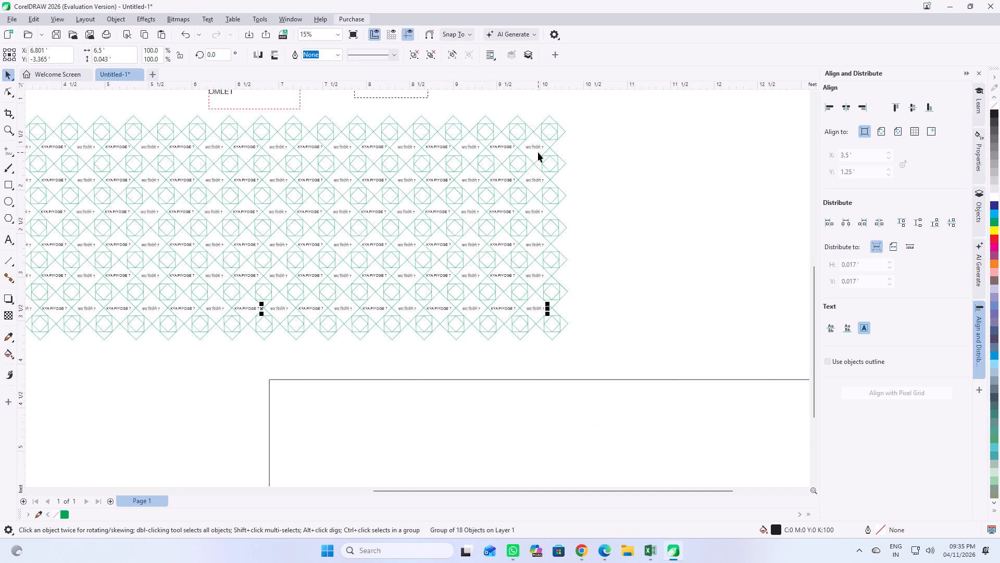
Select all six grouped text rows, align their right edges and distribute their centers vertically.
left_click(540, 275, "shift")
left_click(536, 244, "shift")
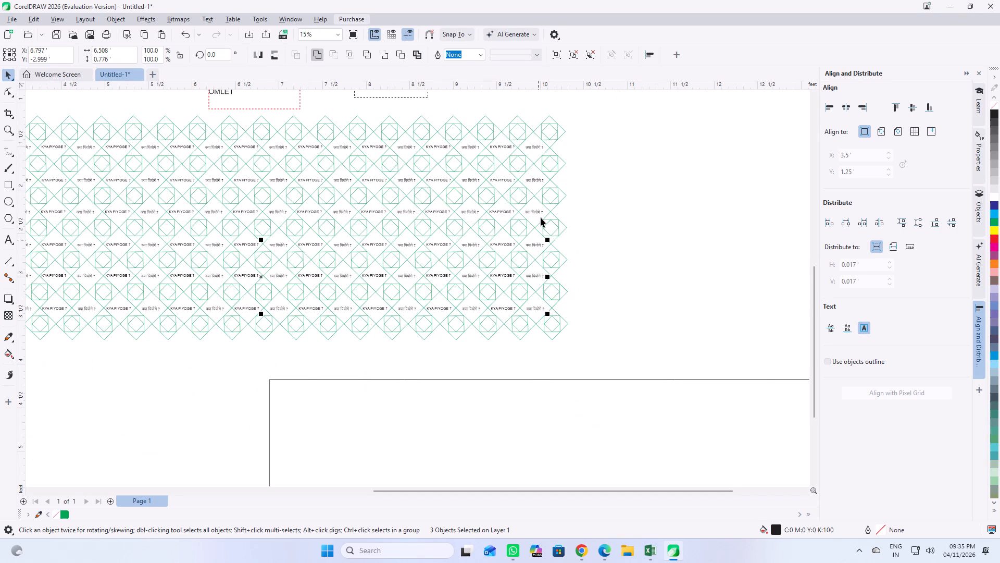
left_click(539, 213, "shift")
left_click(539, 181, "shift")
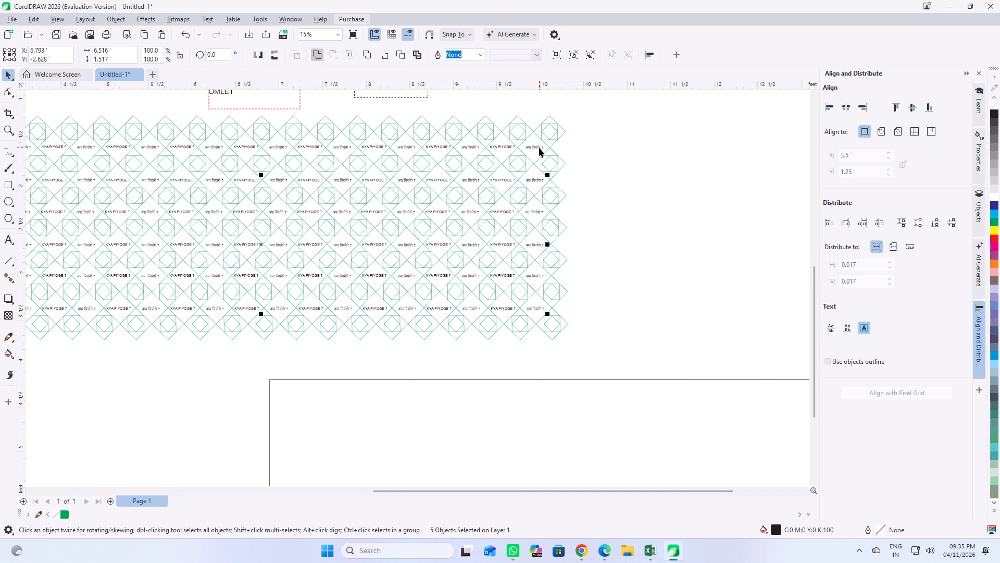
left_click(539, 148, "shift")
key("r")
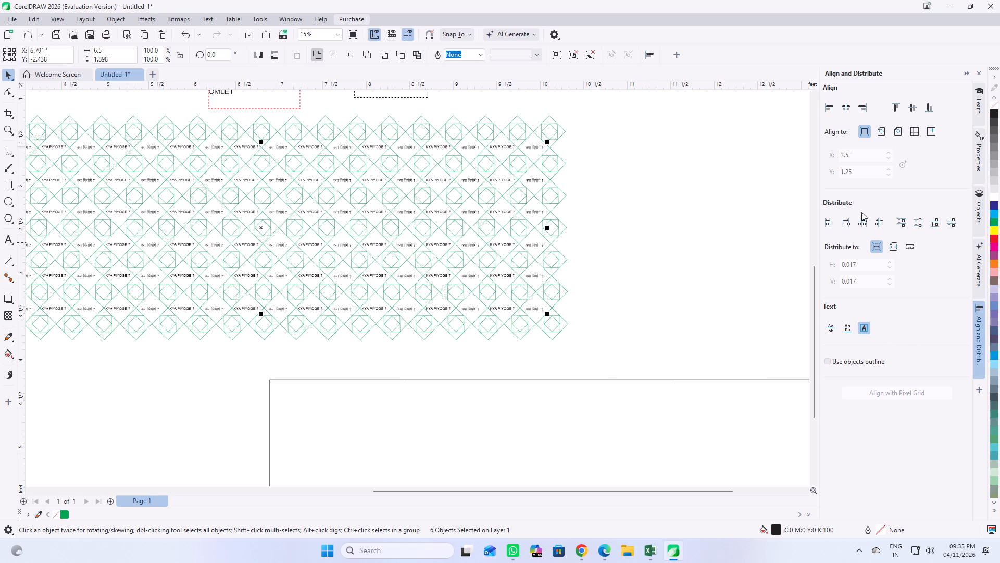
left_click(918, 224)
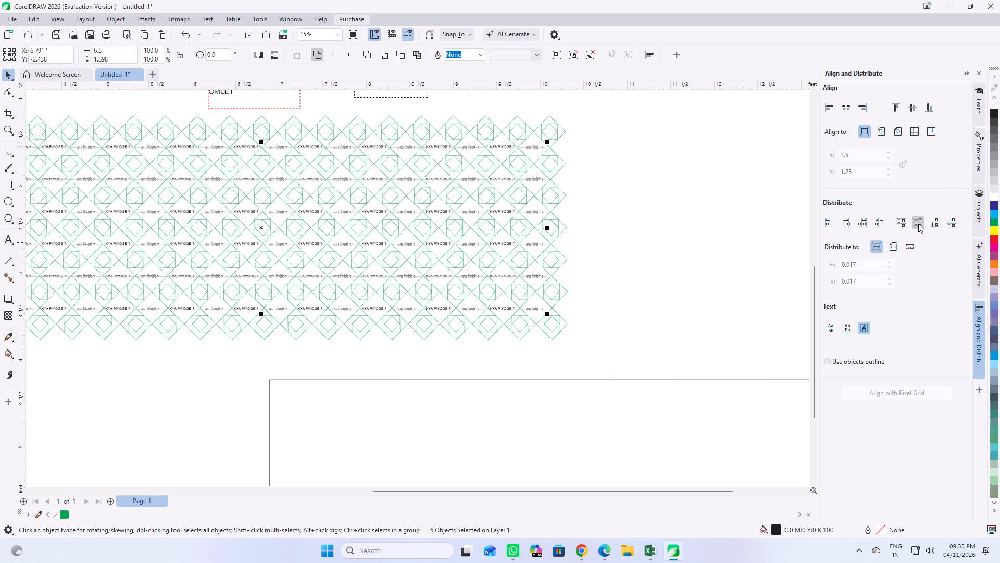
left_click(636, 254)
Examine how the distributed text rows sit within the gaps across the whole pattern.
scroll(477, 252, "down", 5)
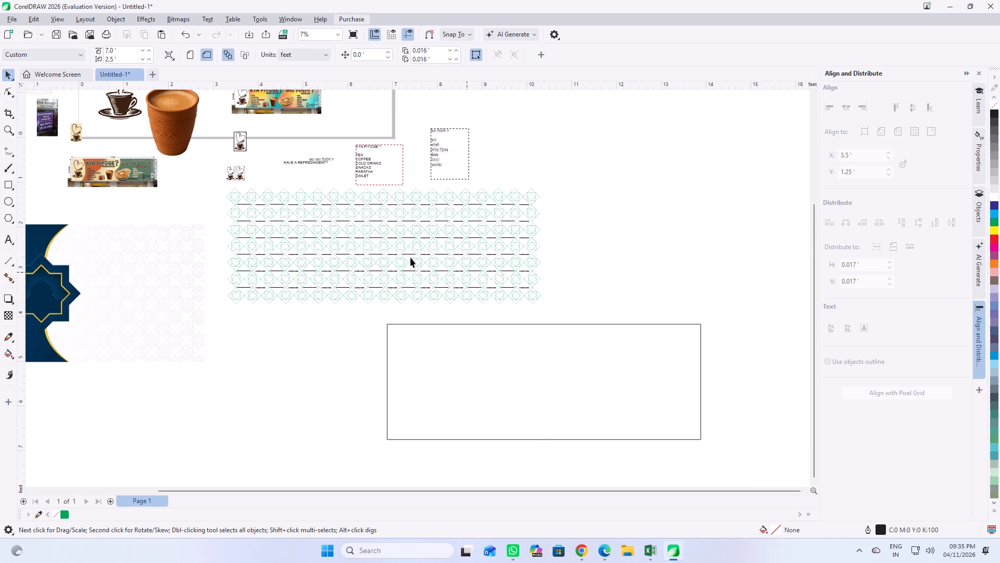
scroll(249, 198, "up", 10)
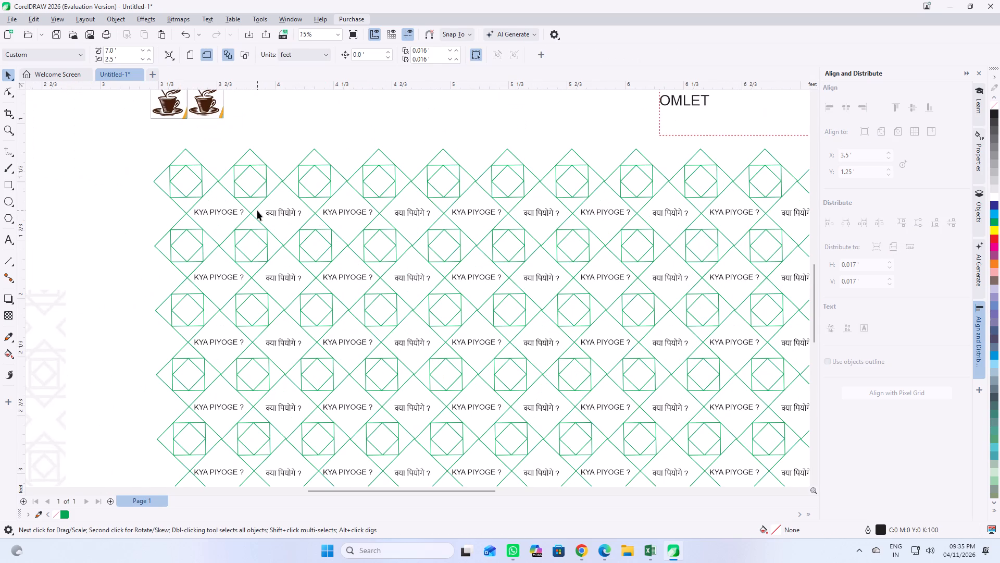
scroll(370, 243, "down", 8)
scroll(491, 261, "up", 5)
scroll(445, 248, "up", 5)
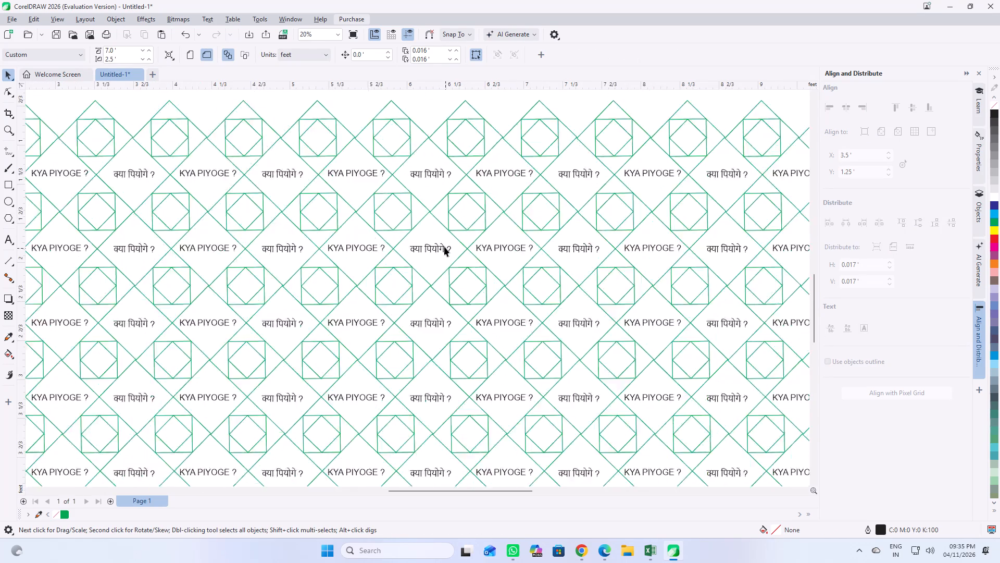
scroll(442, 245, "down", 5)
Fill the top three text rows with the same green as the pattern lines.
left_click(428, 203)
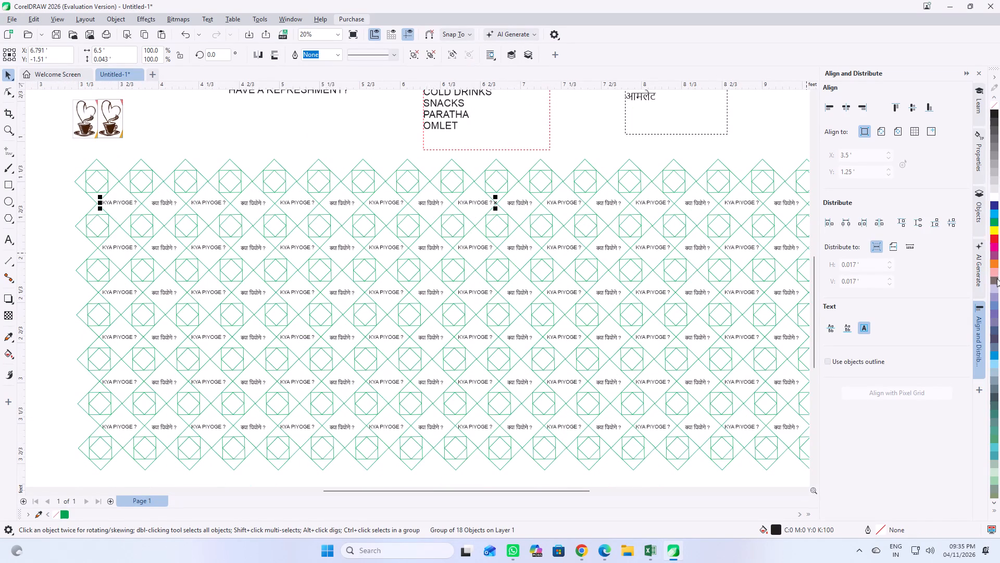
scroll(760, 198, "up", 2)
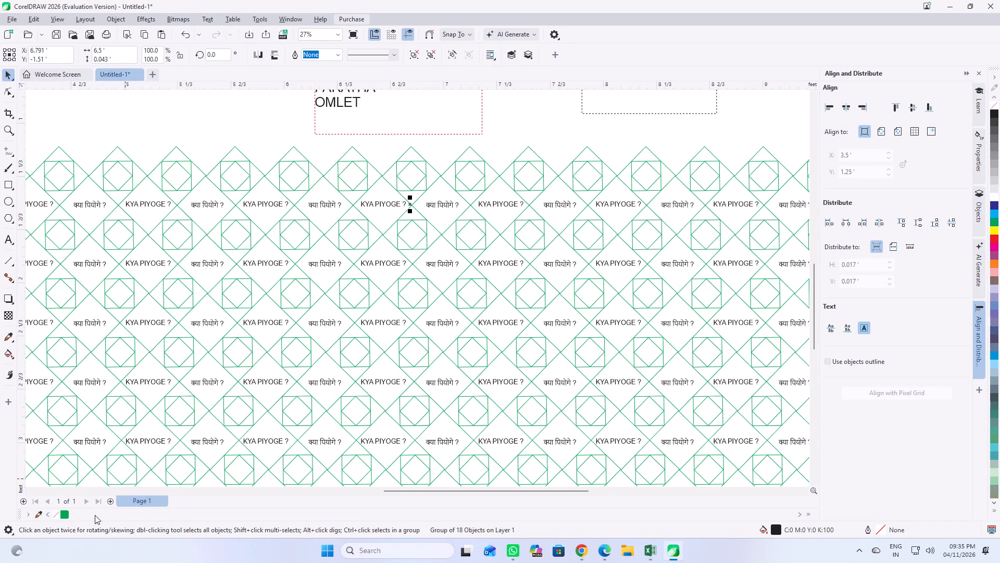
left_click(67, 515)
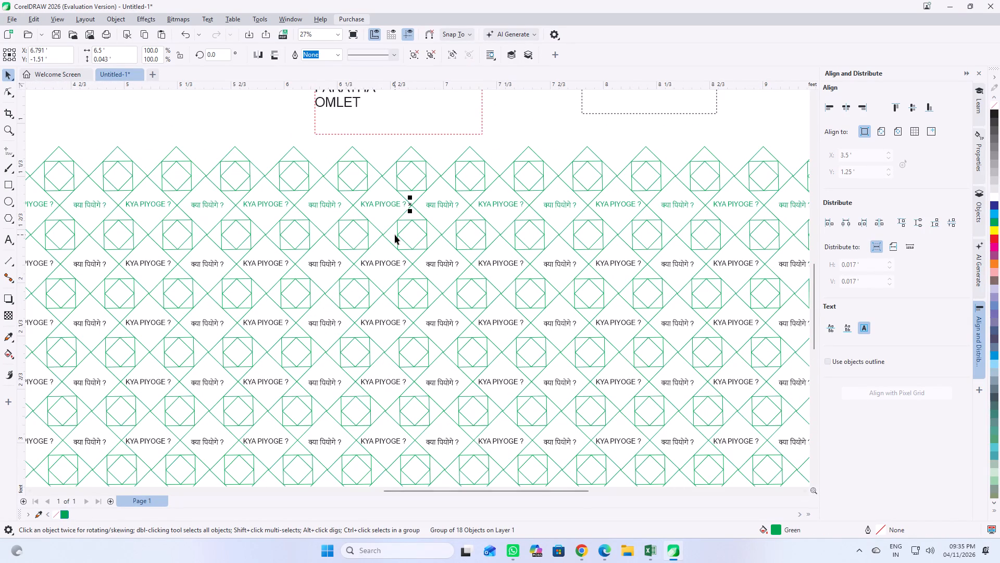
scroll(395, 235, "down", 4)
left_click(145, 252)
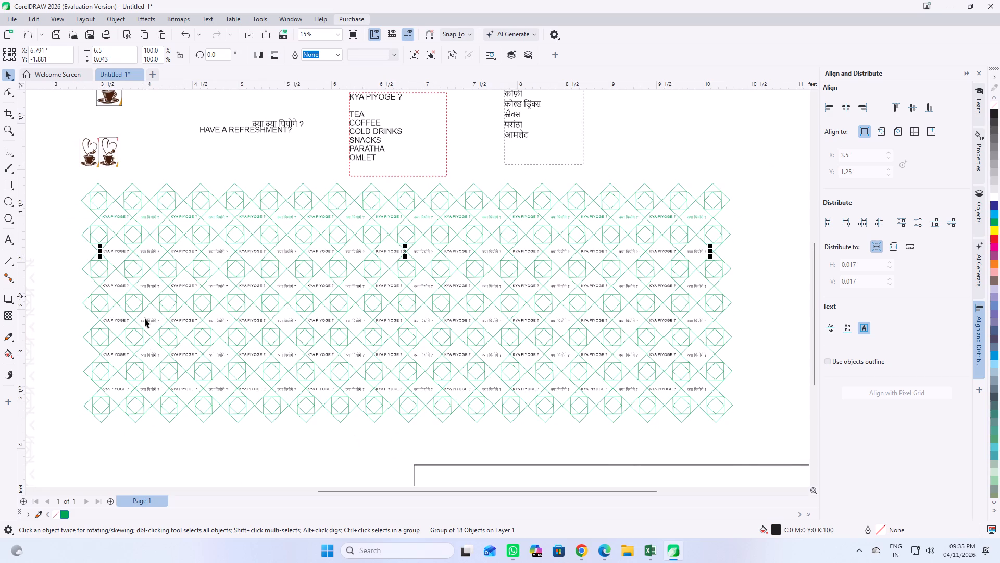
left_click(64, 516)
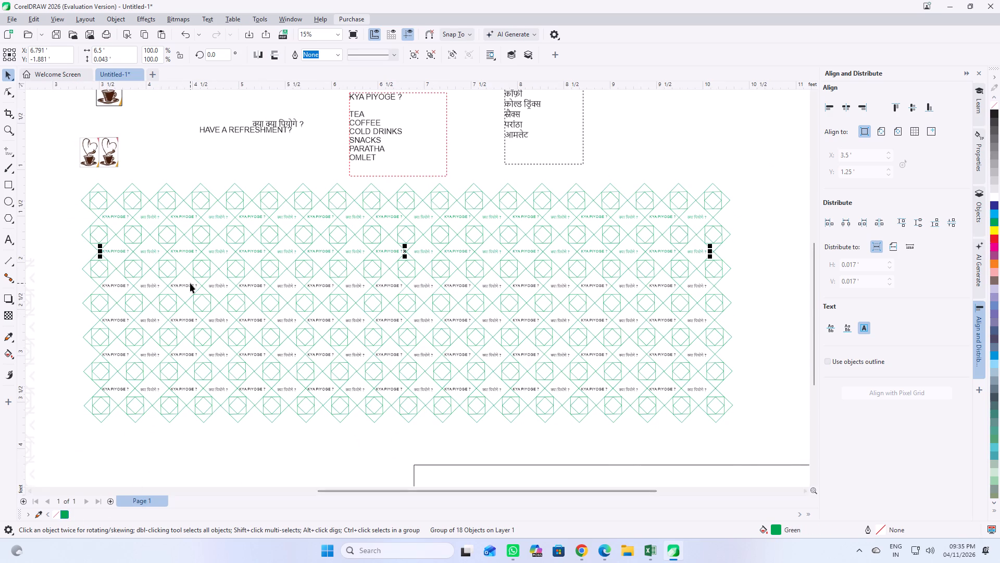
left_click(190, 283)
left_click(185, 287)
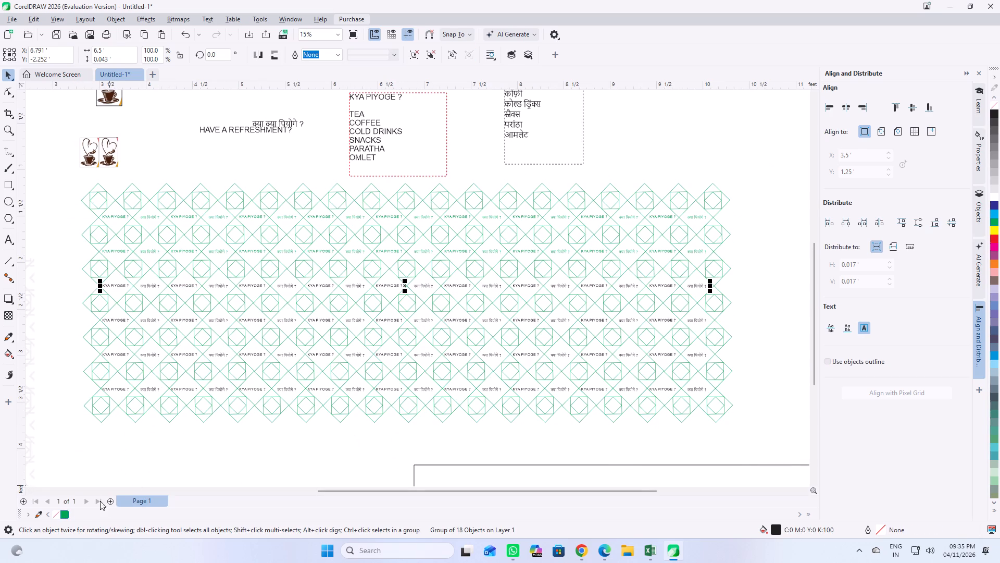
left_click(61, 517)
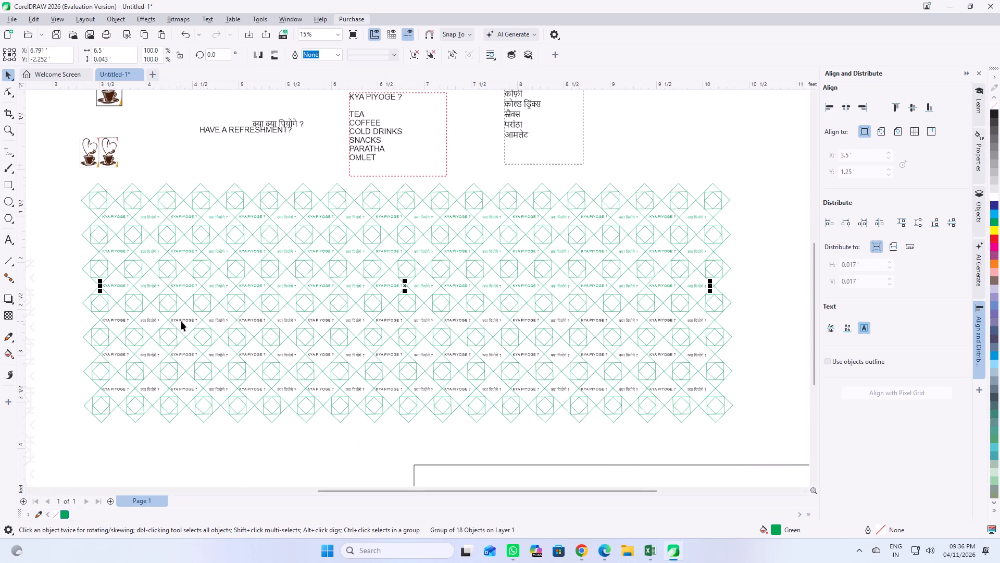
Fill the remaining three text rows at the pattern's bottom with the same green.
left_click(181, 321)
left_click(64, 513)
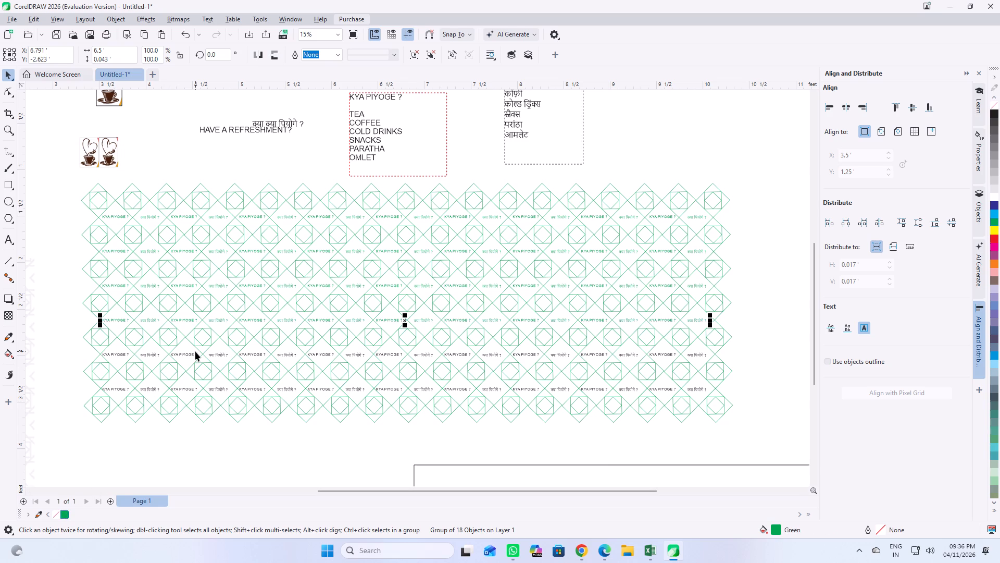
left_click(189, 353)
left_click(64, 512)
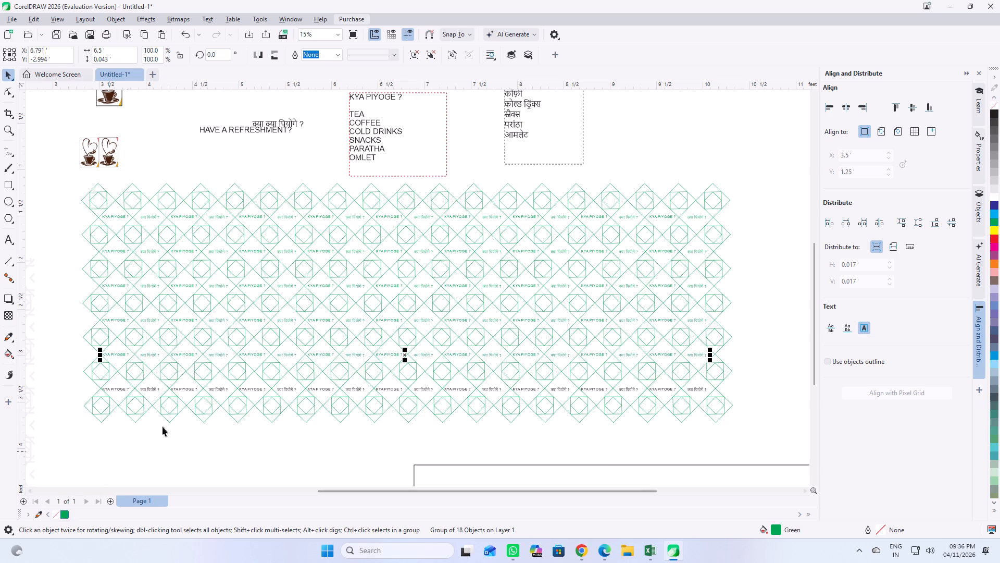
left_click(189, 389)
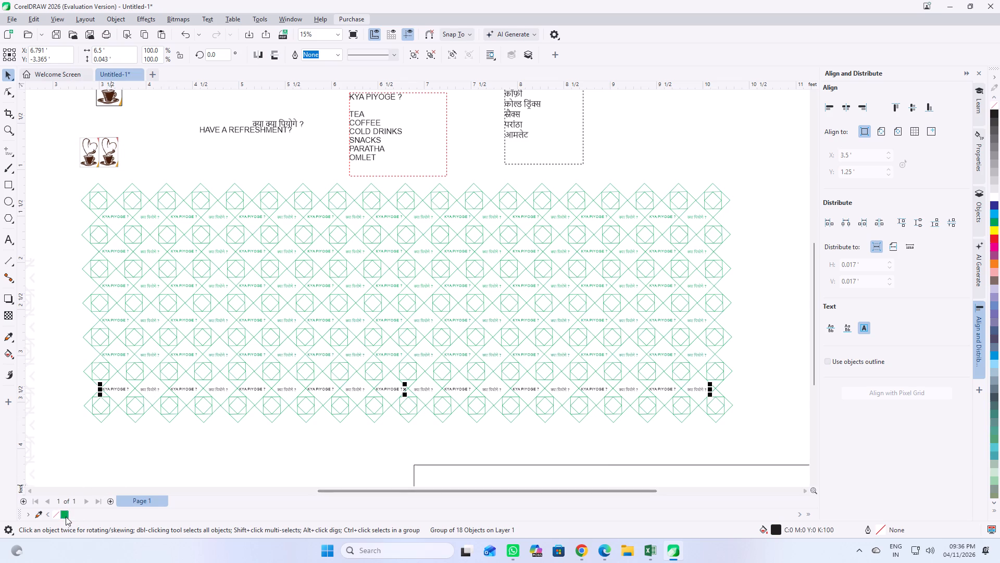
left_click(66, 515)
left_click(295, 464)
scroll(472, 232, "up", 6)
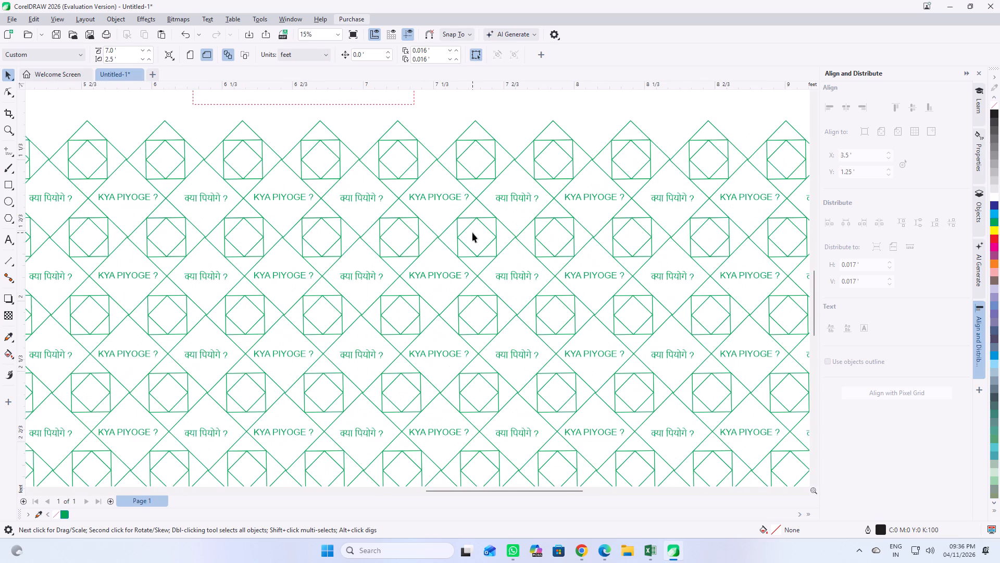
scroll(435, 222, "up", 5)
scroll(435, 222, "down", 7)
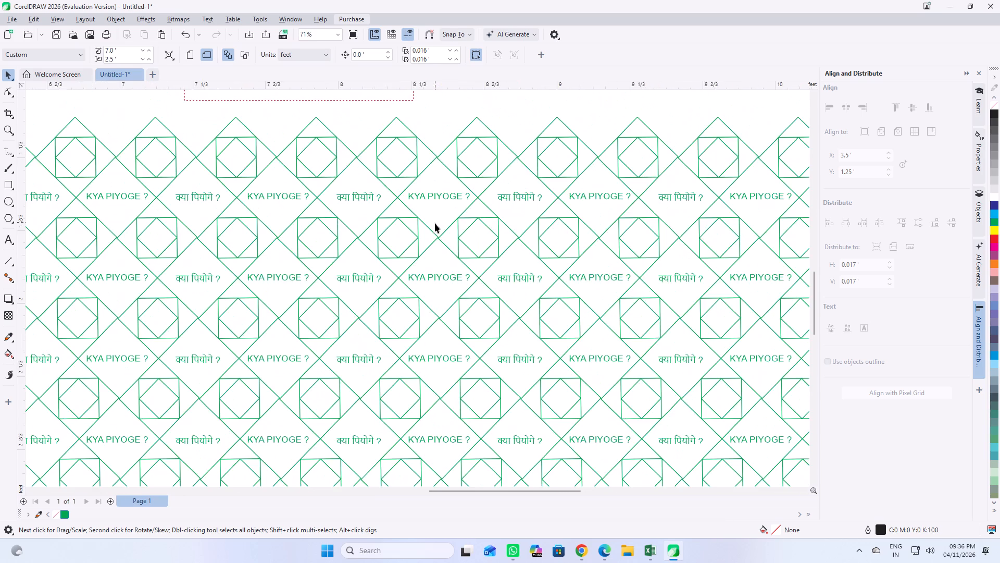
Move the cup logo, the kulhad and the KYA PIYOGE? heading with its small banner reference picture off the page.
scroll(435, 223, "down", 12)
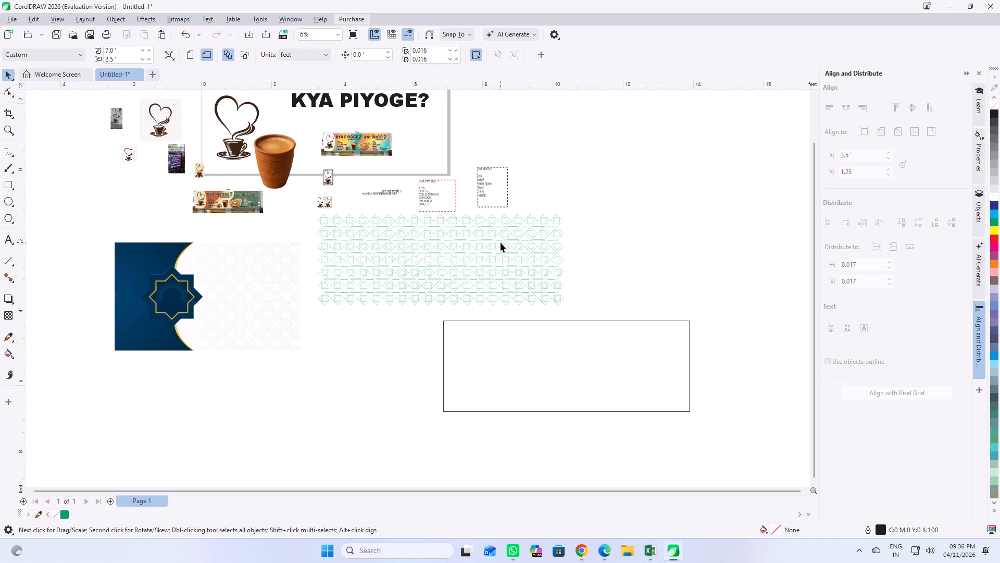
scroll(508, 243, "down", 5)
scroll(474, 231, "up", 2)
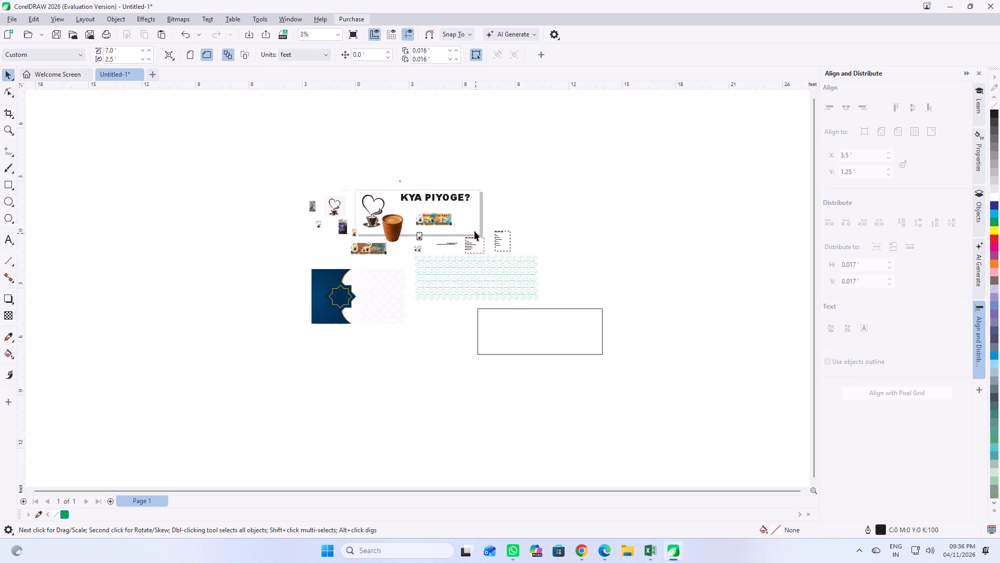
scroll(474, 231, "up", 5)
scroll(406, 191, "up", 1)
scroll(409, 202, "down", 7)
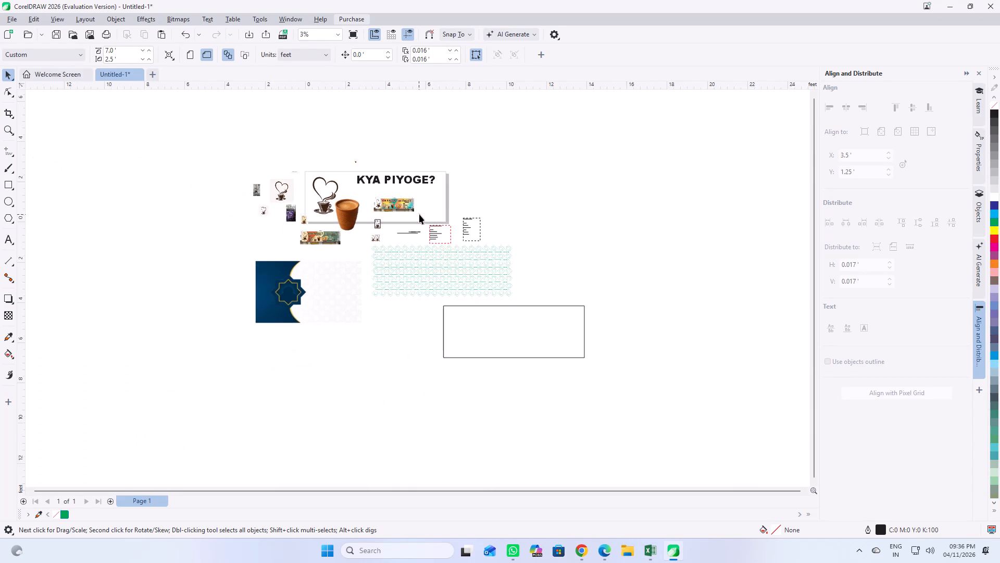
scroll(424, 239, "down", 1)
scroll(309, 155, "up", 3)
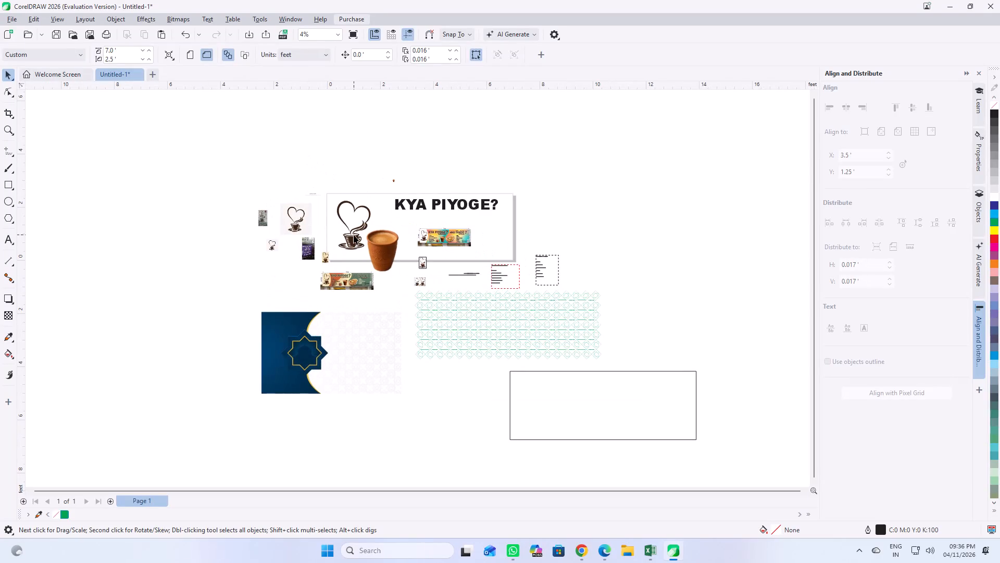
left_click_drag(354, 235, 192, 200)
left_click_drag(380, 252, 379, 213)
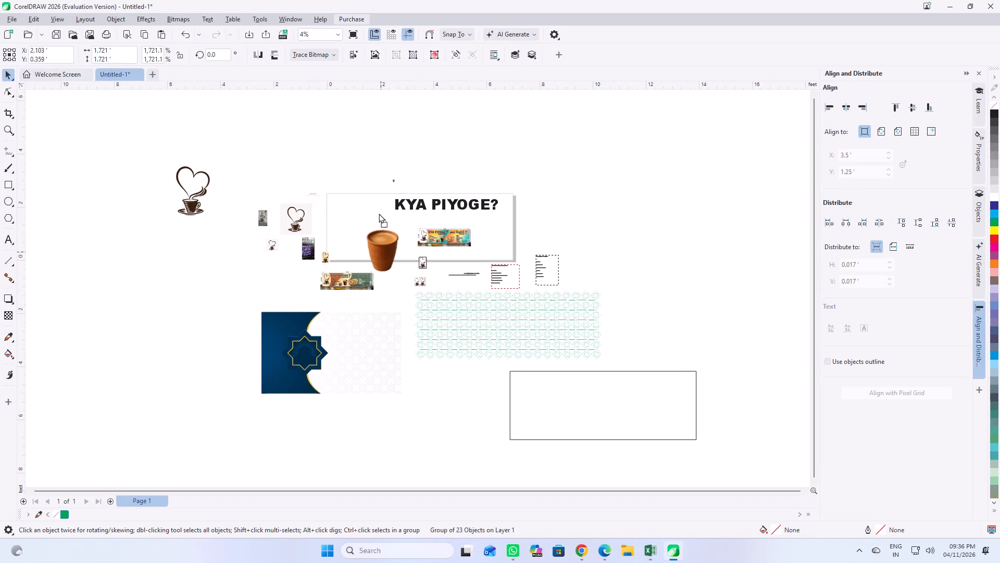
left_click_drag(379, 213, 349, 132)
left_click_drag(380, 168, 547, 261)
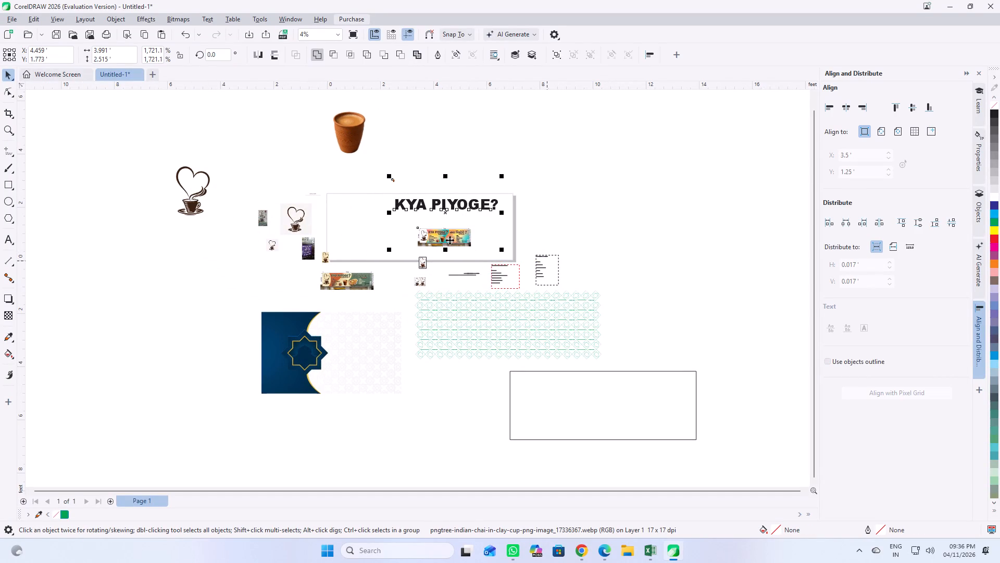
left_click_drag(447, 240, 671, 193)
Move the two small logo pictures overlapping the page's bottom edge and bottom-left corner clear of the page.
left_click_drag(402, 248, 443, 280)
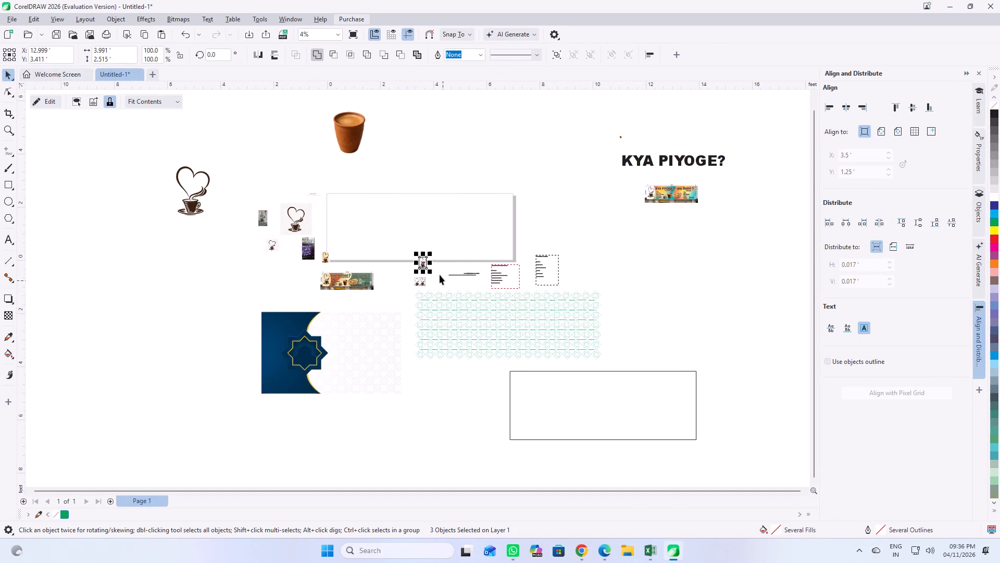
left_click_drag(424, 266, 383, 353)
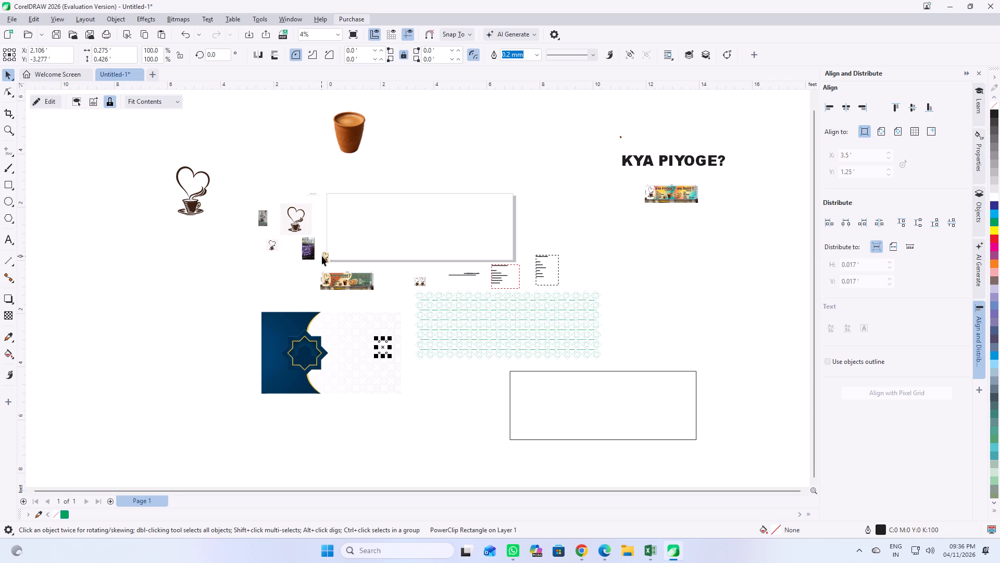
left_click_drag(324, 256, 285, 273)
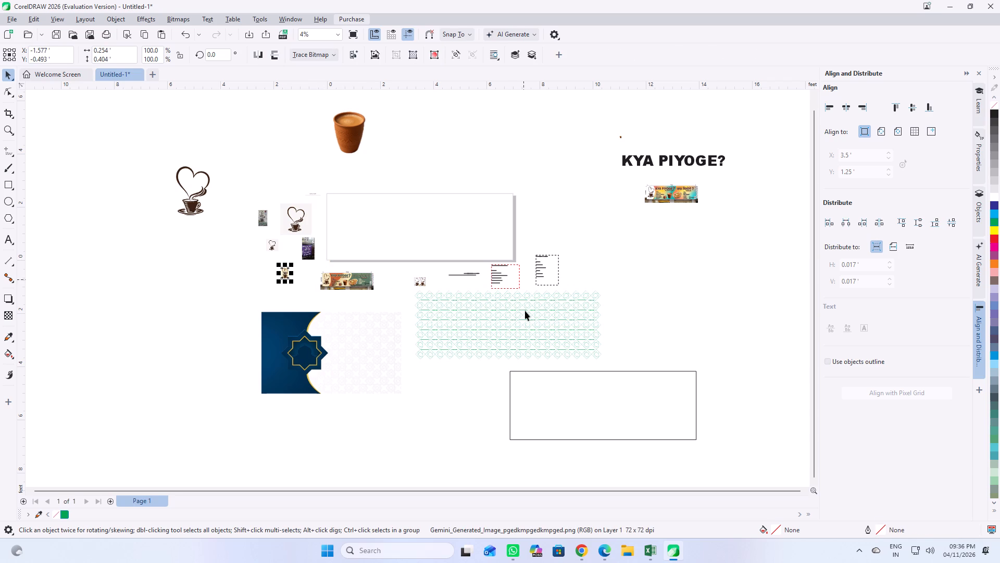
Group the whole green pattern with its bilingual text rows and center the group on the page.
left_click(515, 324)
left_click_drag(611, 280, 607, 336)
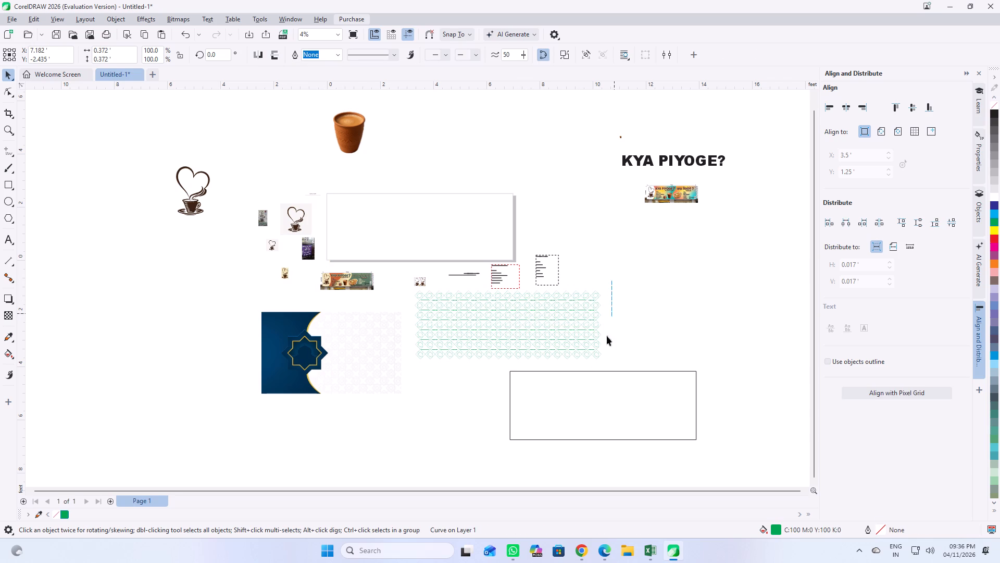
left_click_drag(607, 336, 413, 364)
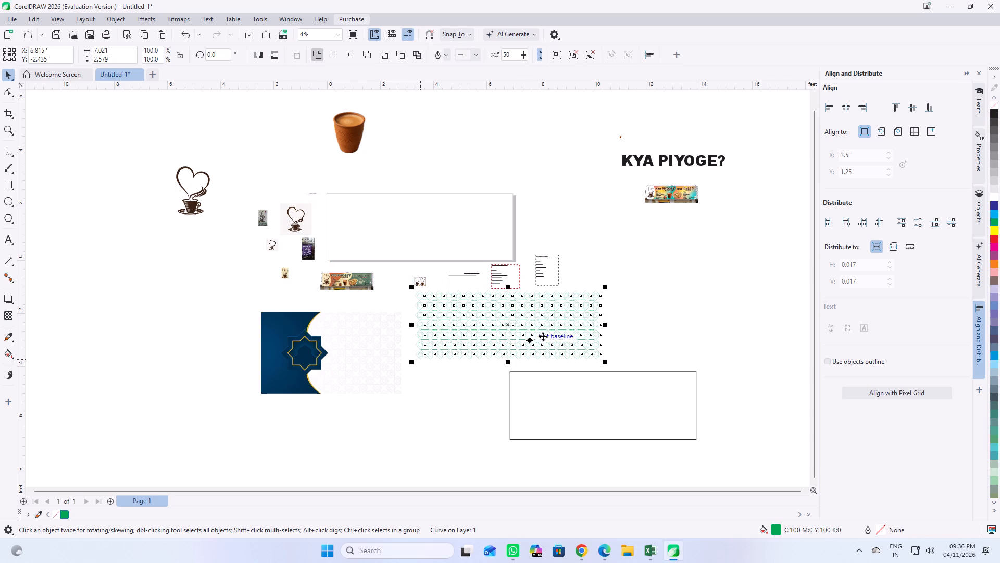
key("ctrl+g")
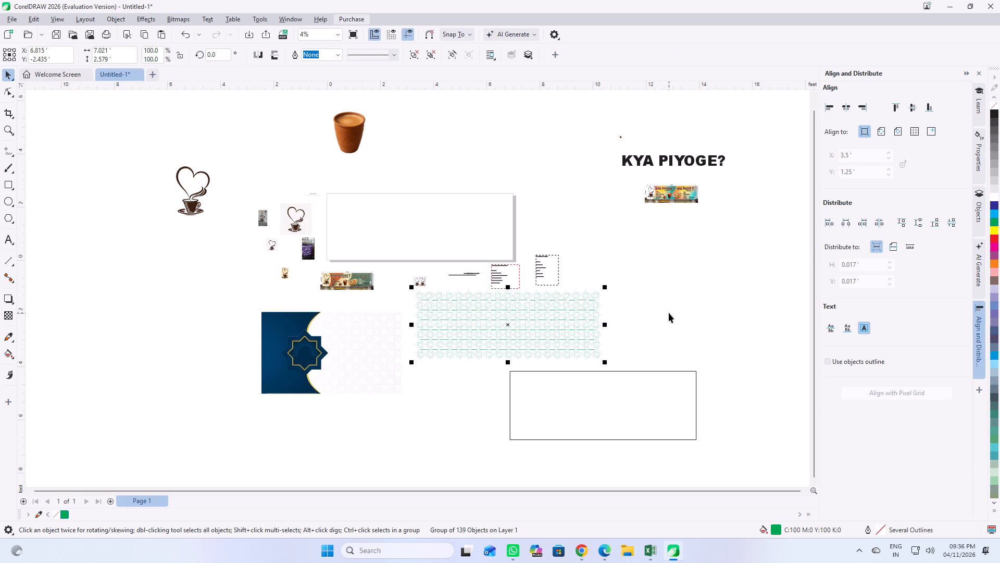
key("p")
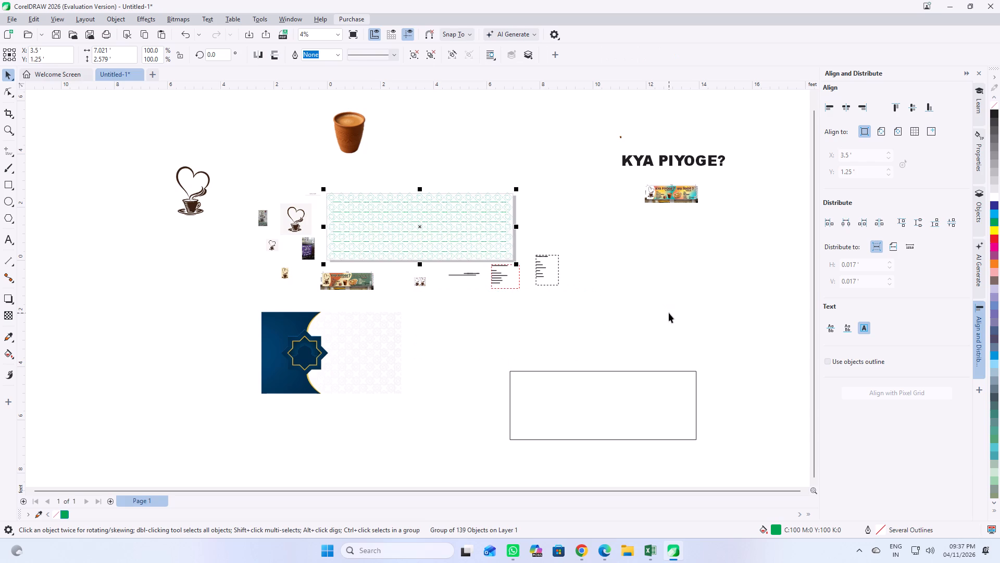
Resize the page to 7.003 ft wide and 2.574 ft high, copying the height from the empty outlined rectangle.
scroll(400, 100, "up", 6)
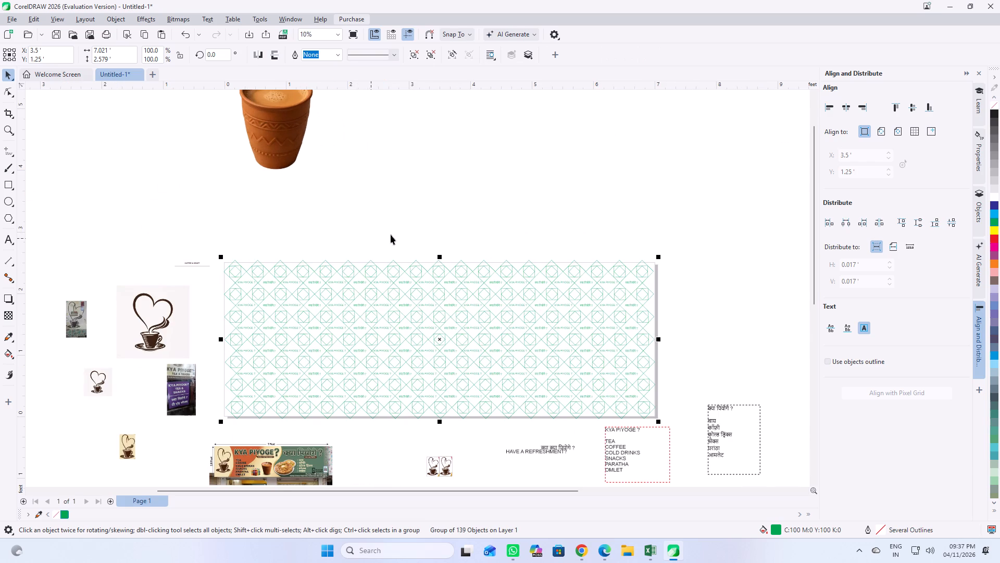
scroll(438, 141, "down", 5)
left_click(637, 454)
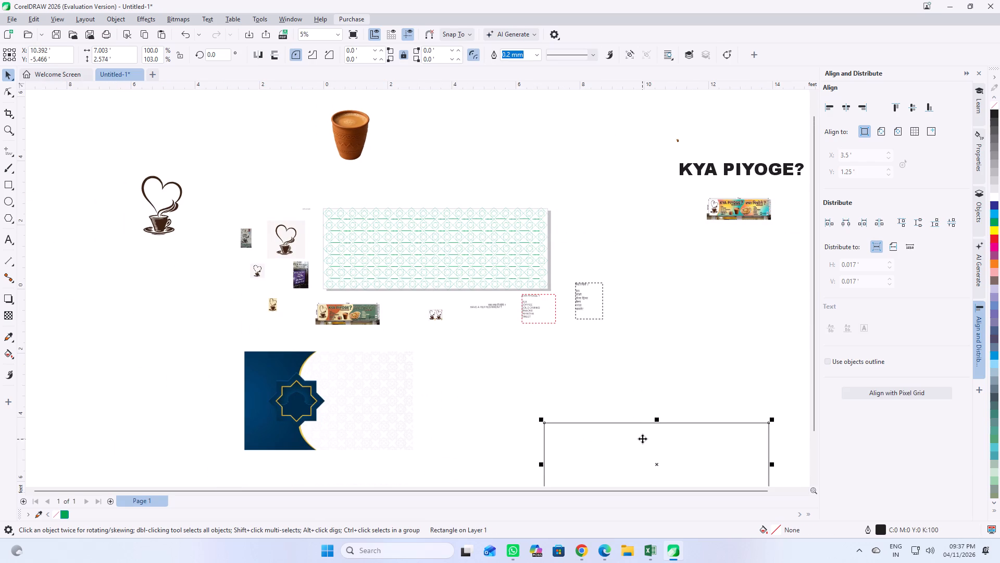
scroll(500, 215, "down", 5)
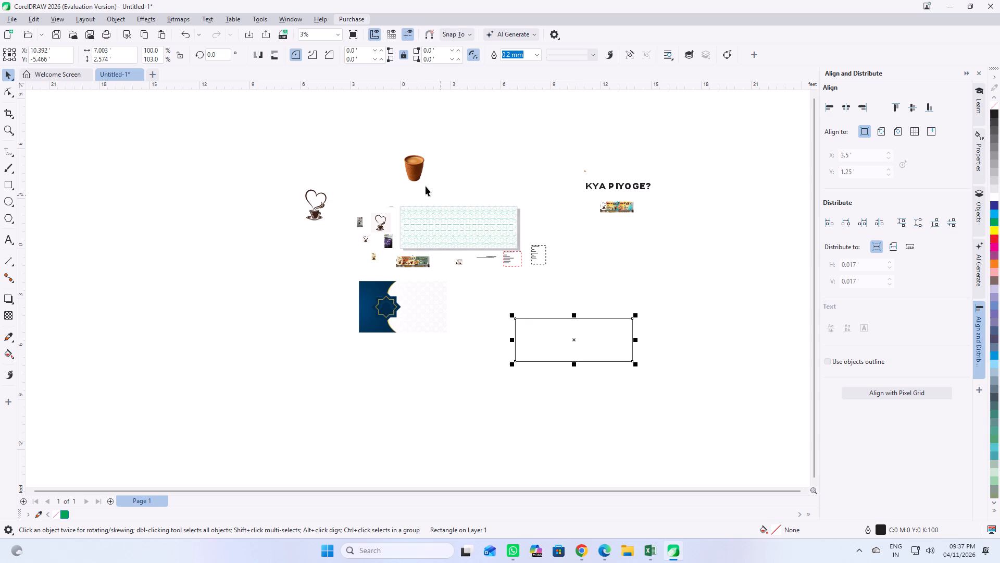
scroll(424, 186, "up", 3)
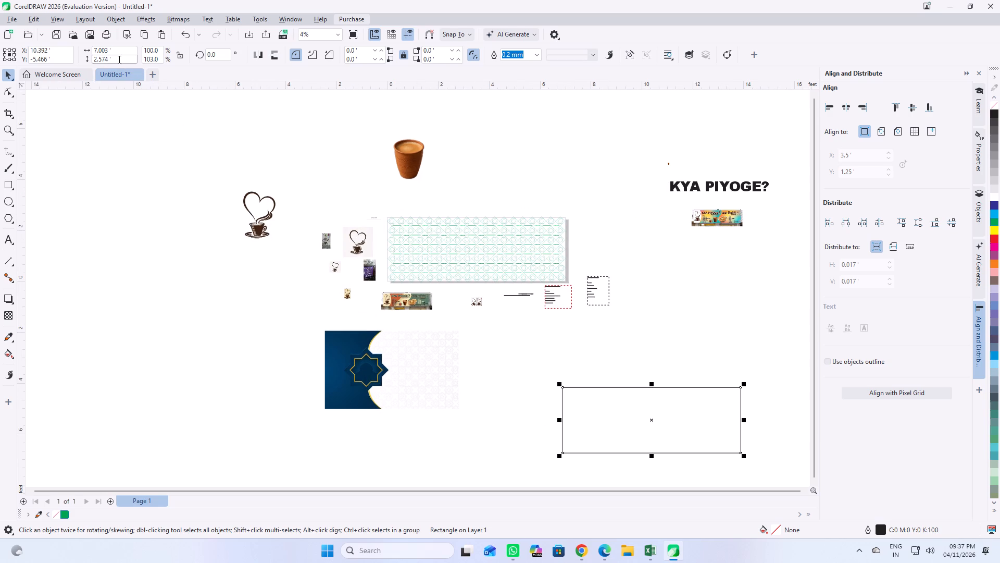
left_click_drag(118, 59, 60, 64)
key("ctrl+c")
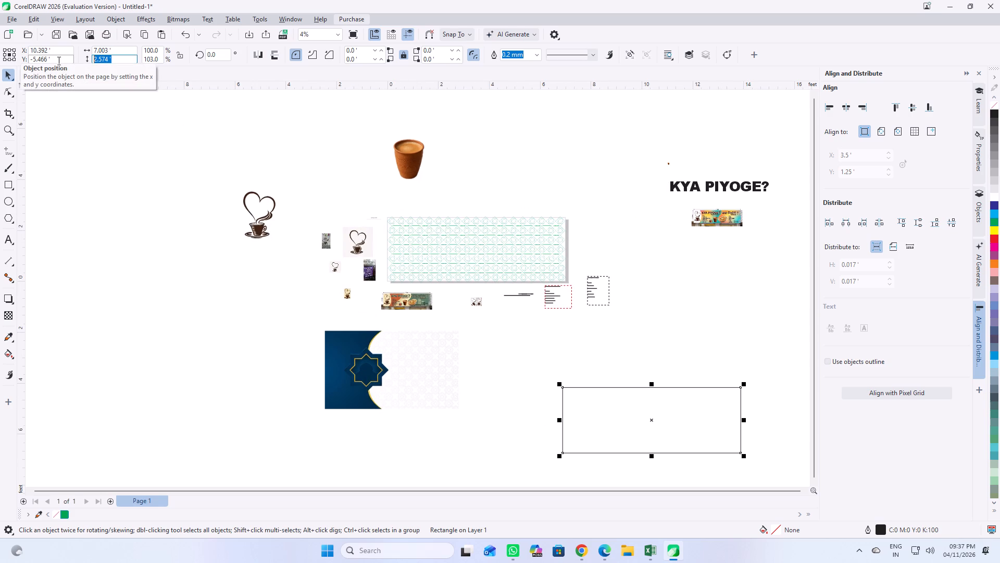
scroll(433, 256, "up", 4)
left_click(320, 161)
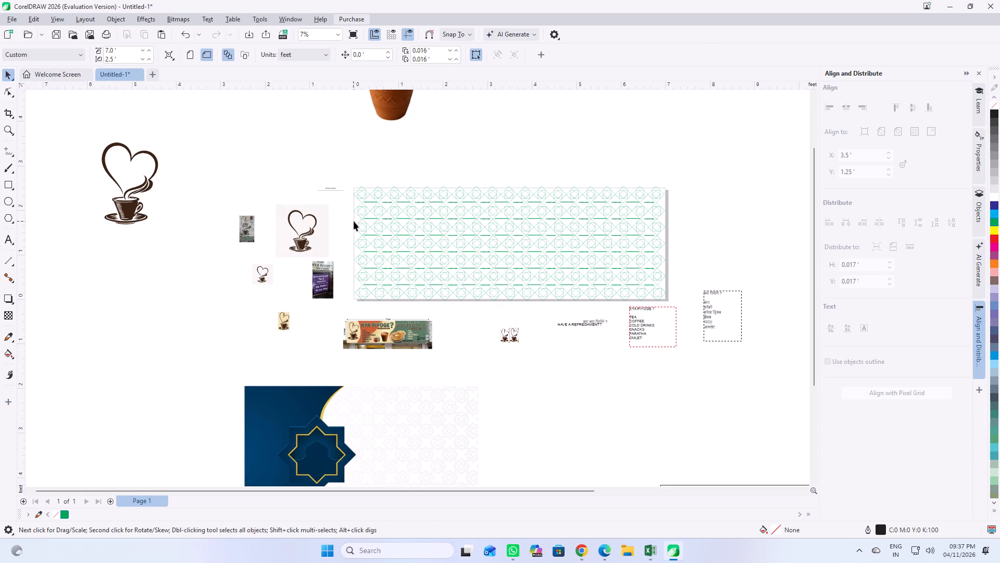
left_click(354, 218)
left_click_drag(121, 59, 40, 50)
left_click_drag(40, 50, 37, 50)
key("ctrl+v")
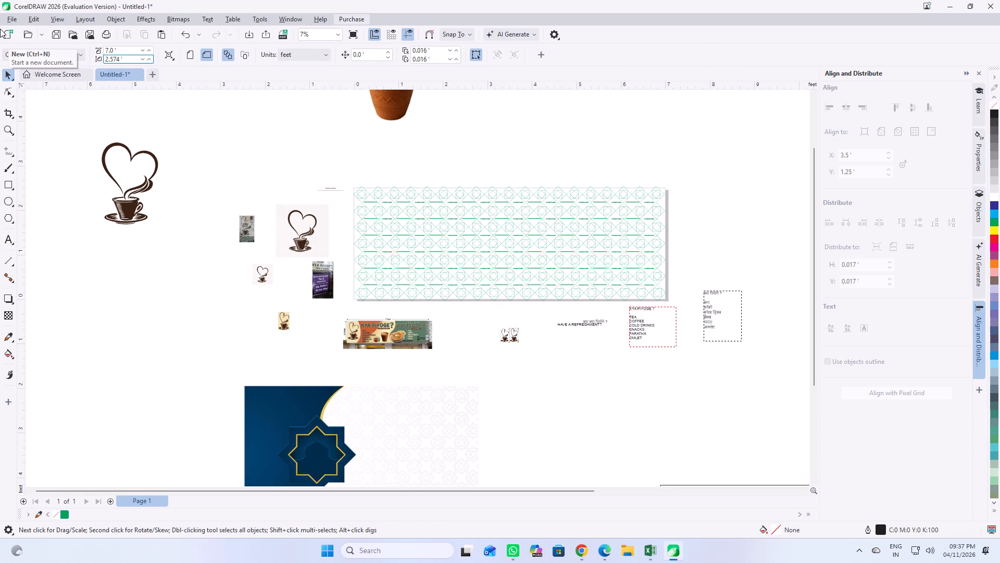
left_click(111, 51)
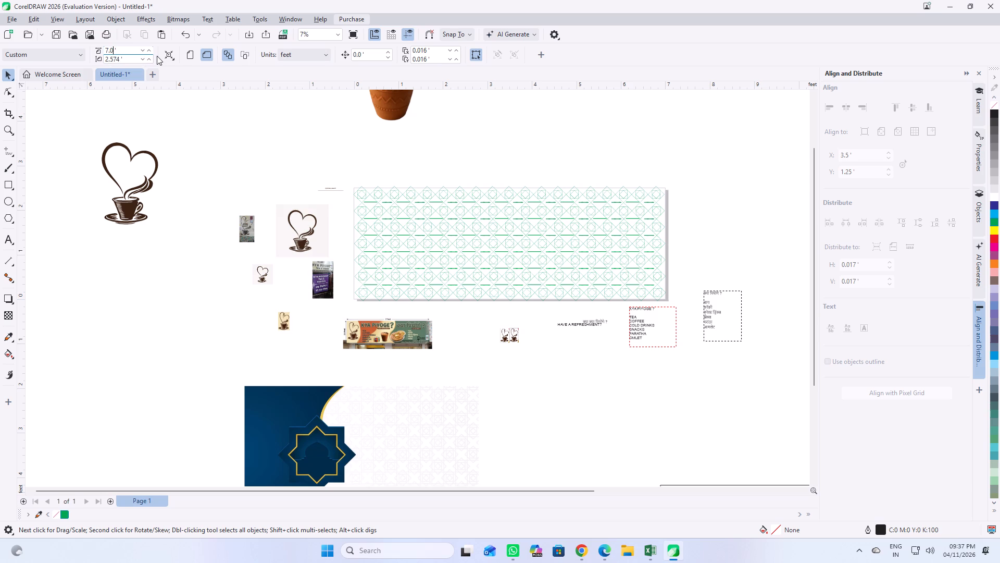
type("03")
key("Return")
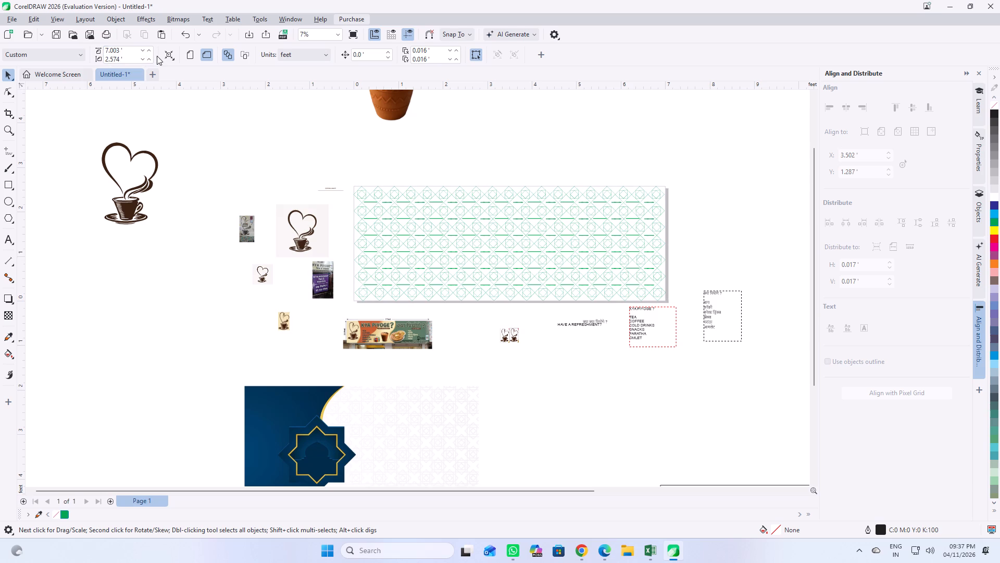
Center the grouped green pattern on the resized page.
scroll(493, 240, "up", 2)
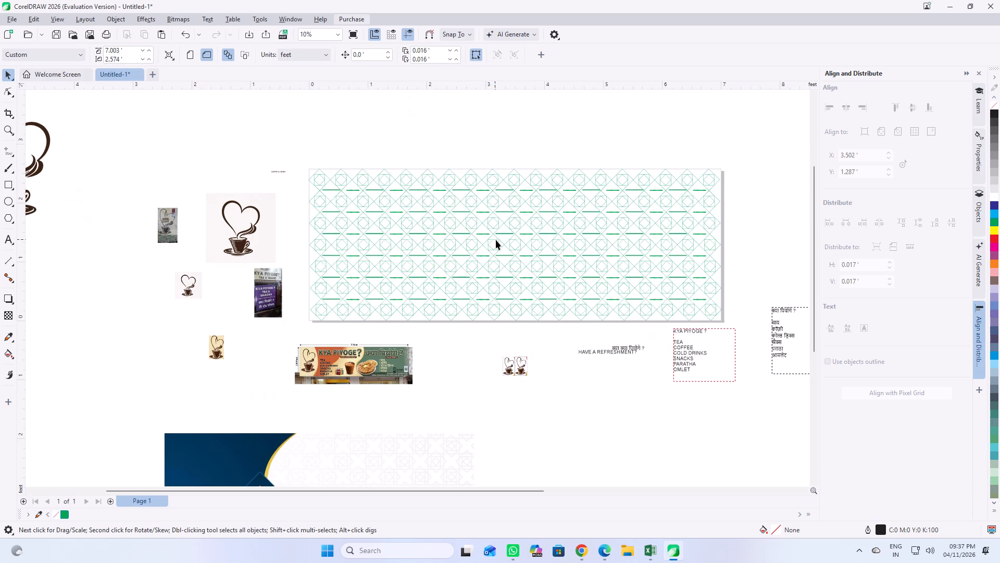
left_click(496, 240)
key("p")
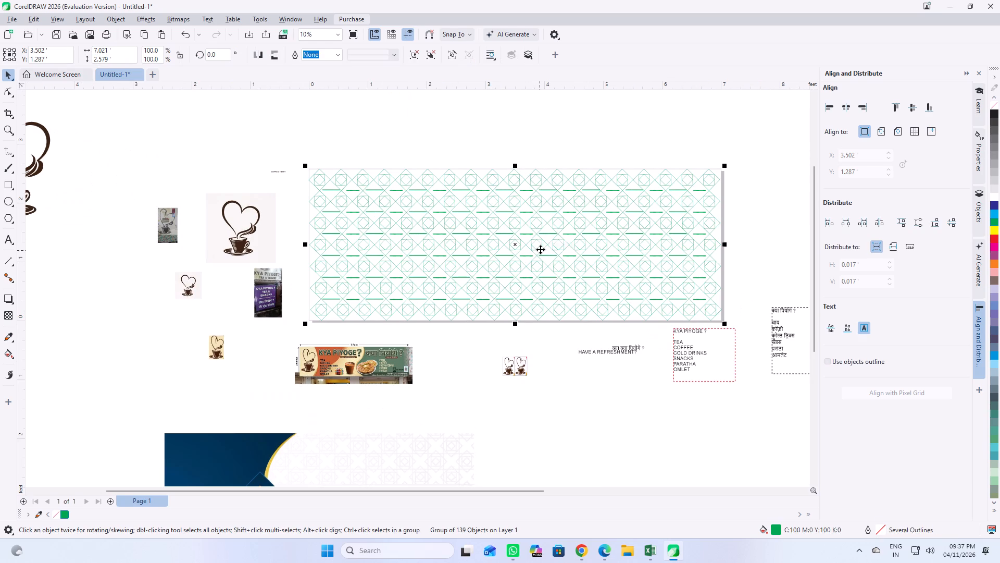
Examine the centered pattern's lines and bilingual text up close and against the page edges.
scroll(553, 191, "up", 6)
scroll(501, 237, "up", 5)
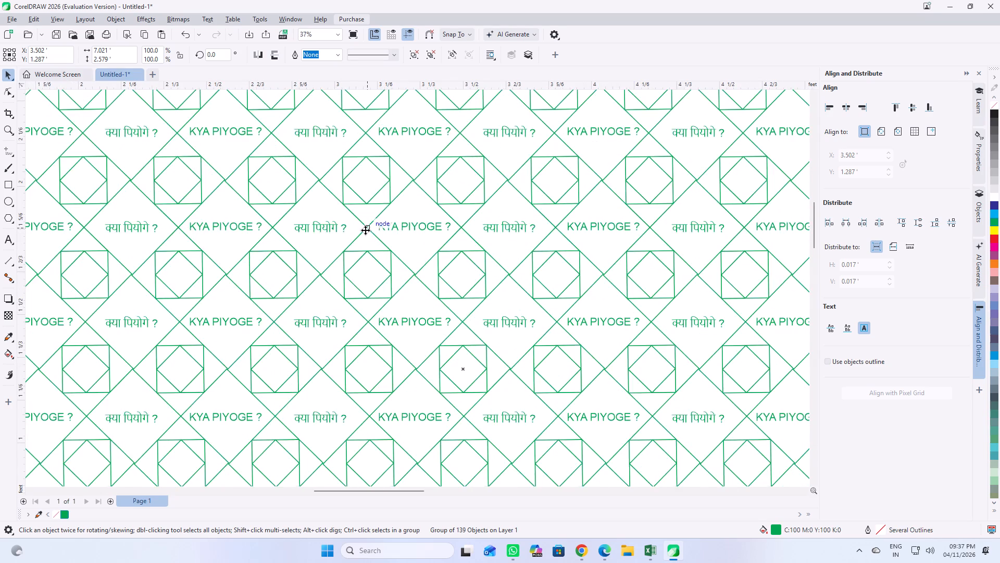
scroll(365, 230, "down", 15)
scroll(433, 265, "up", 5)
scroll(394, 261, "down", 4)
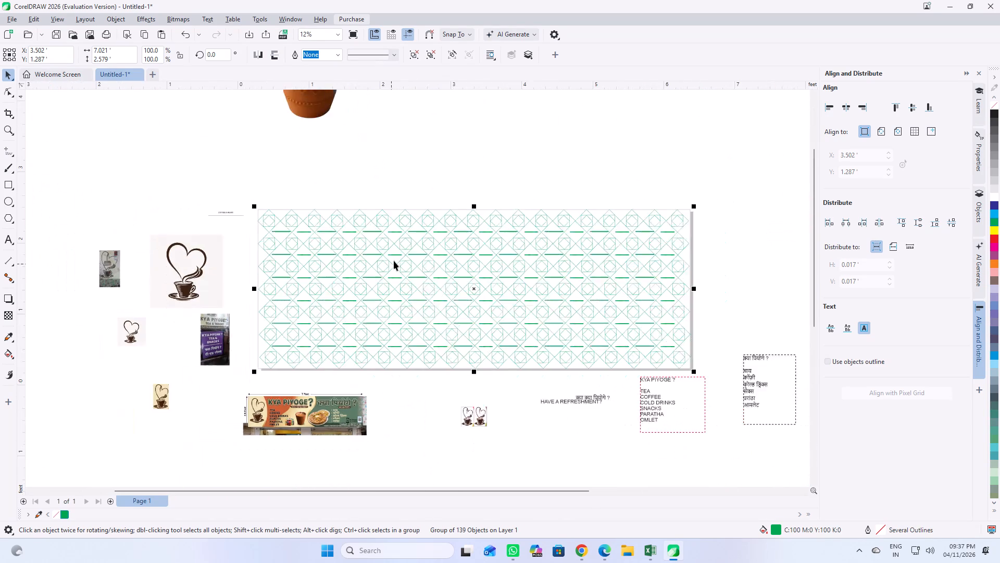
scroll(415, 281, "up", 14)
scroll(401, 265, "down", 14)
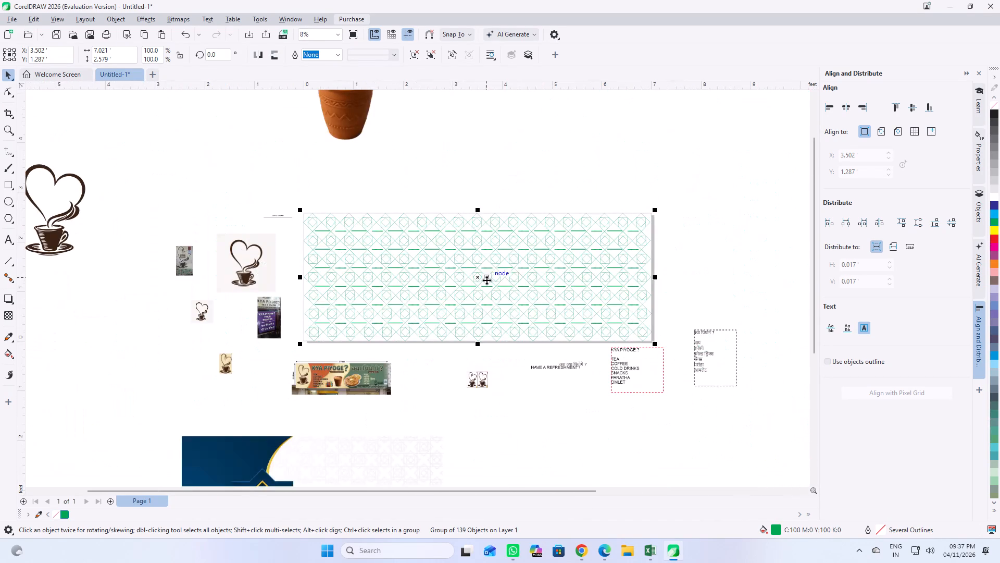
Convert the grouped pattern to a 300 dpi CMYK Color (32-bit) bitmap with anti-aliasing and a transparent background.
left_click(446, 260)
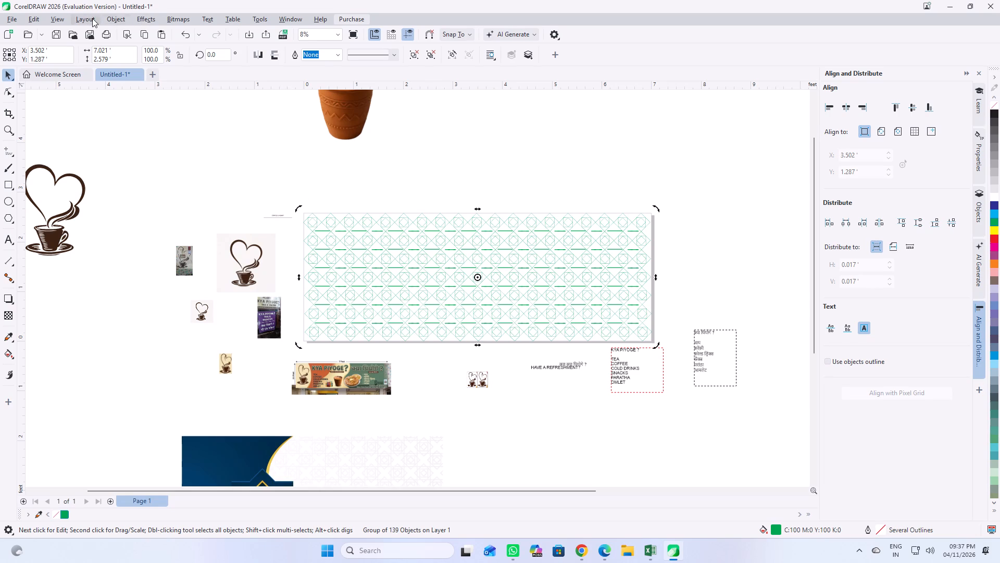
left_click(173, 16)
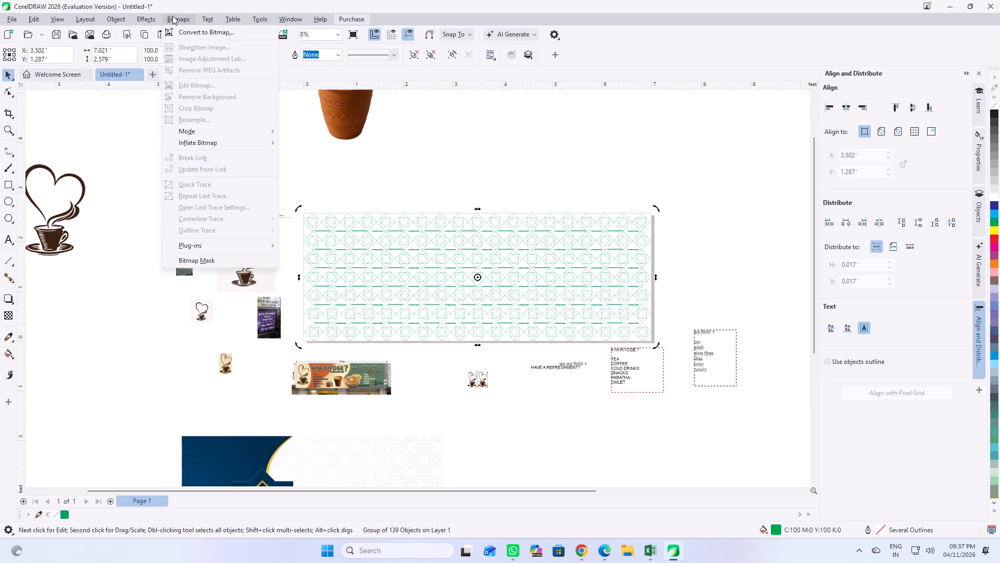
left_click(214, 35)
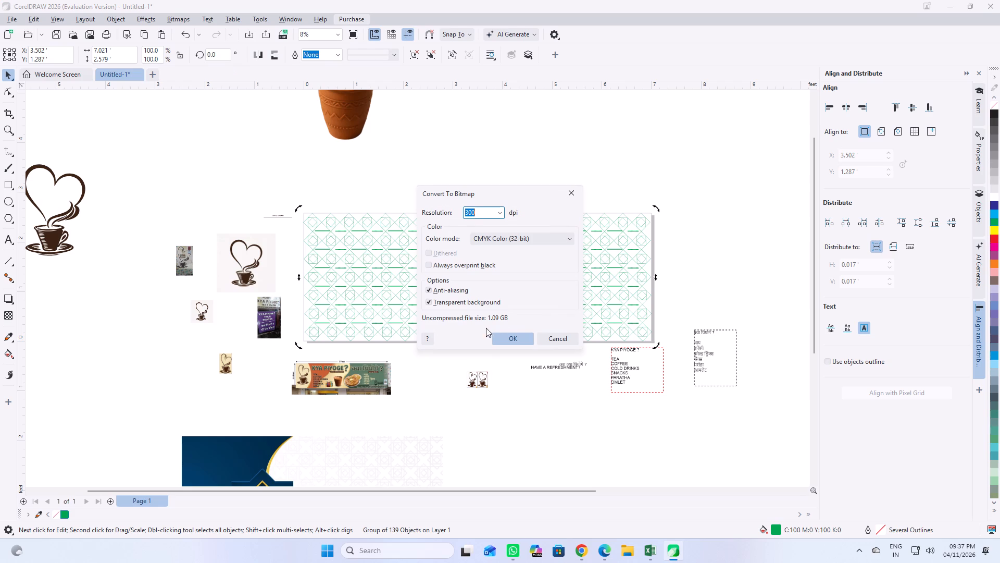
left_click(513, 335)
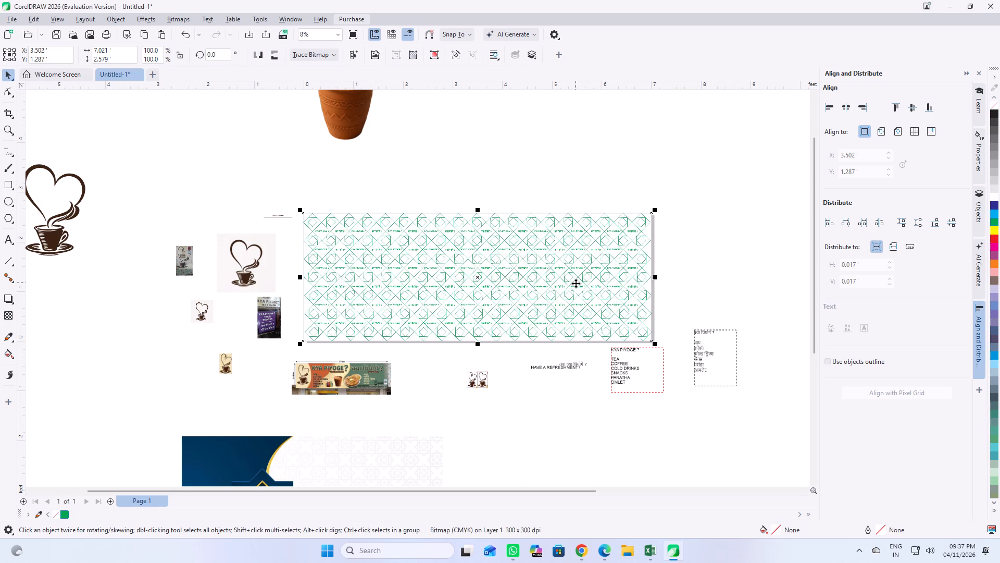
Examine the converted bitmap pattern's line and text quality up close and across the whole page.
scroll(537, 285, "up", 7)
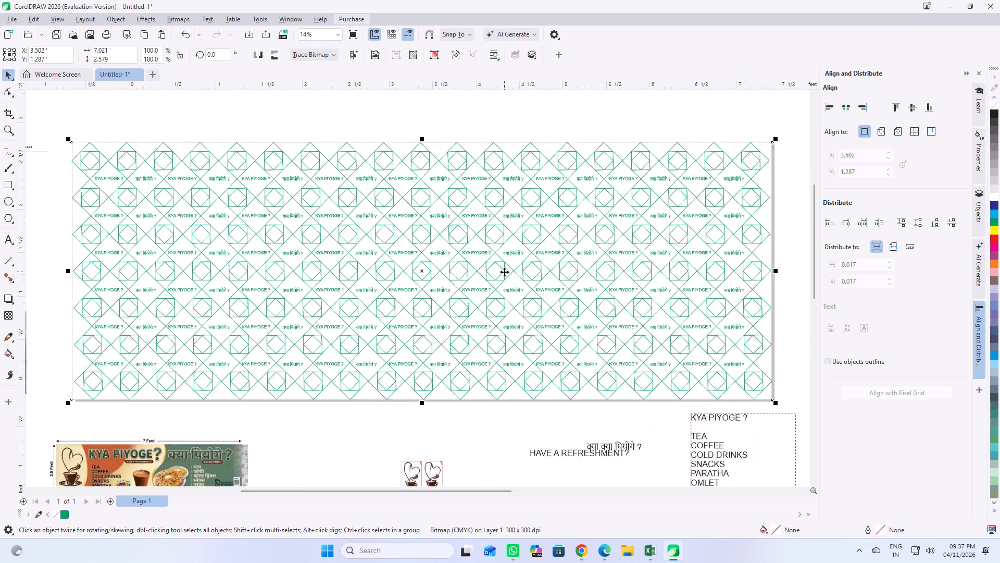
scroll(504, 272, "up", 7)
scroll(431, 263, "down", 12)
scroll(479, 252, "up", 1)
scroll(479, 252, "down", 3)
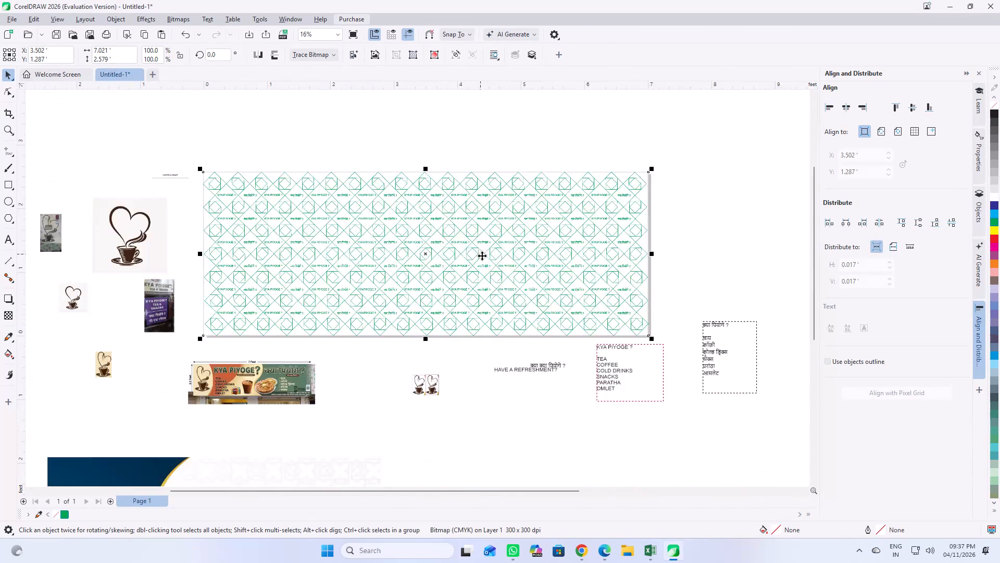
scroll(482, 255, "down", 2)
left_click(454, 248)
scroll(497, 309, "up", 5)
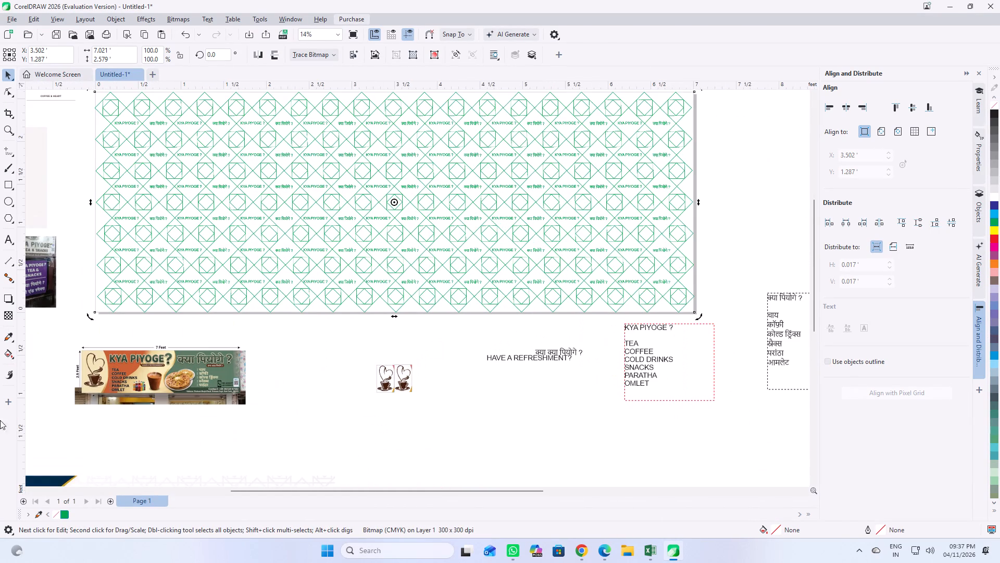
Apply a uniform transparency of 60 to the green bitmap pattern on the page.
left_click(10, 314)
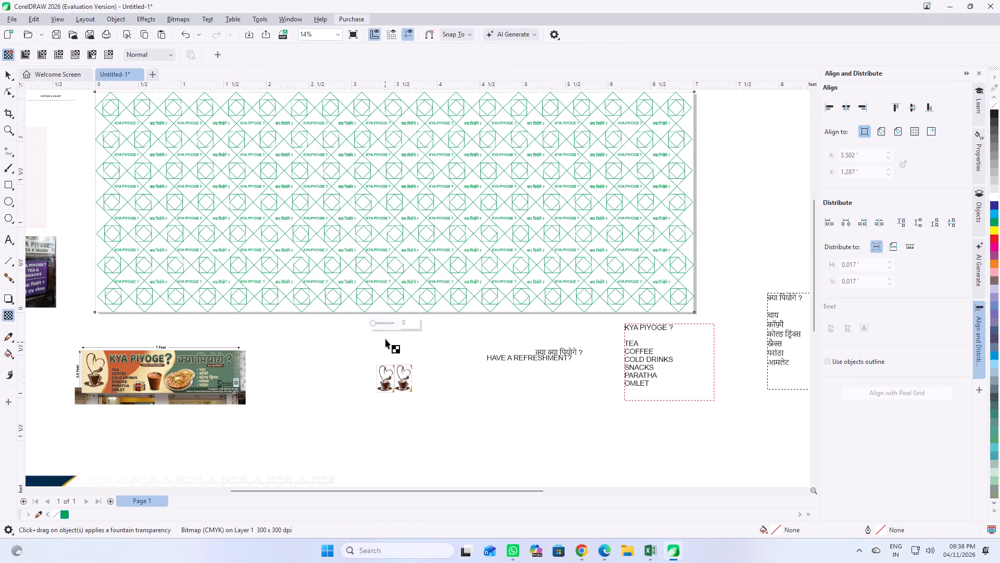
left_click(383, 324)
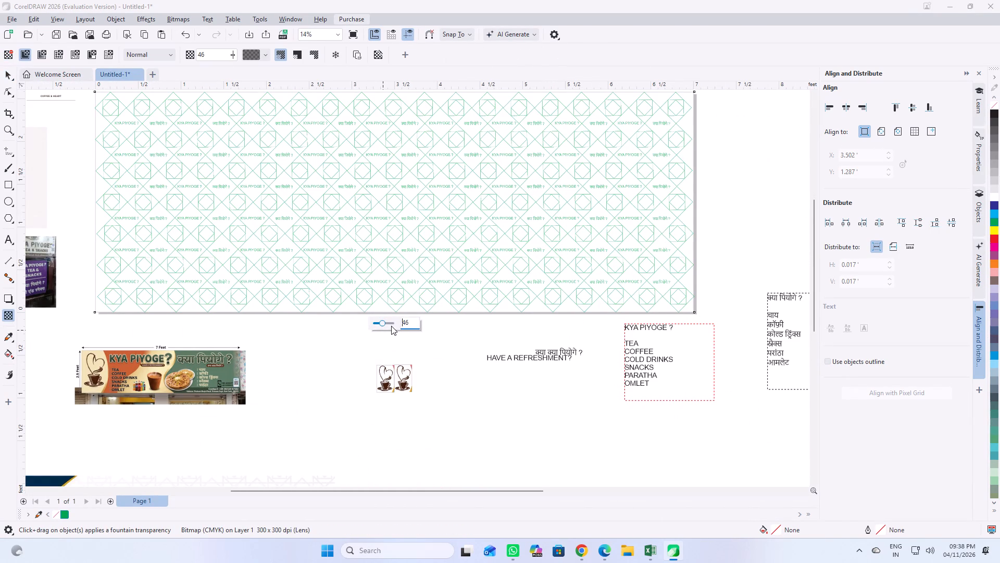
left_click_drag(410, 323, 380, 321)
type("60")
key("Return")
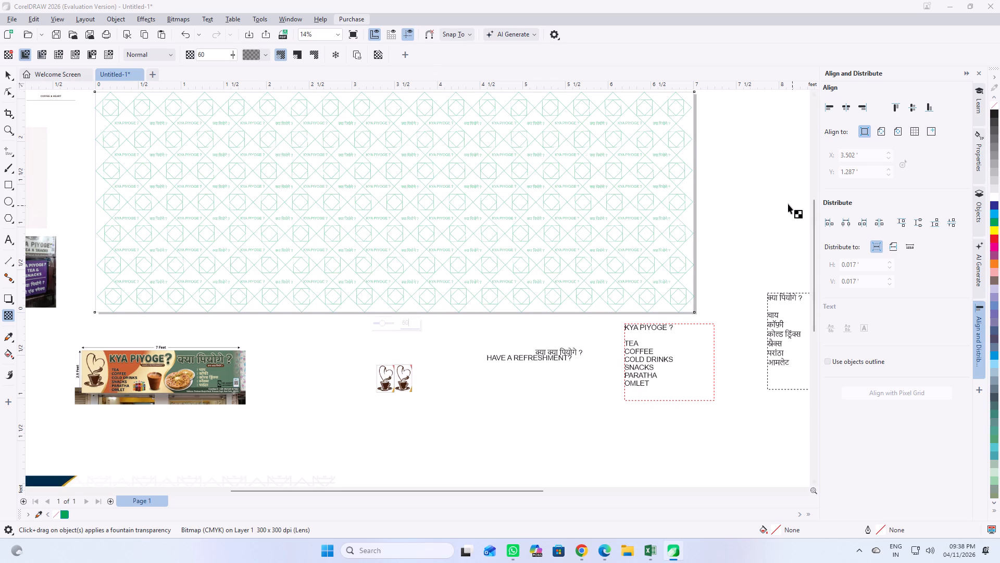
left_click(788, 204)
Examine the faded pattern, and the multicoloured 7 × 2.5 ft mockup's logo, headings, menu text and product images up close.
scroll(554, 209, "down", 6)
scroll(485, 185, "up", 6)
scroll(394, 178, "up", 6)
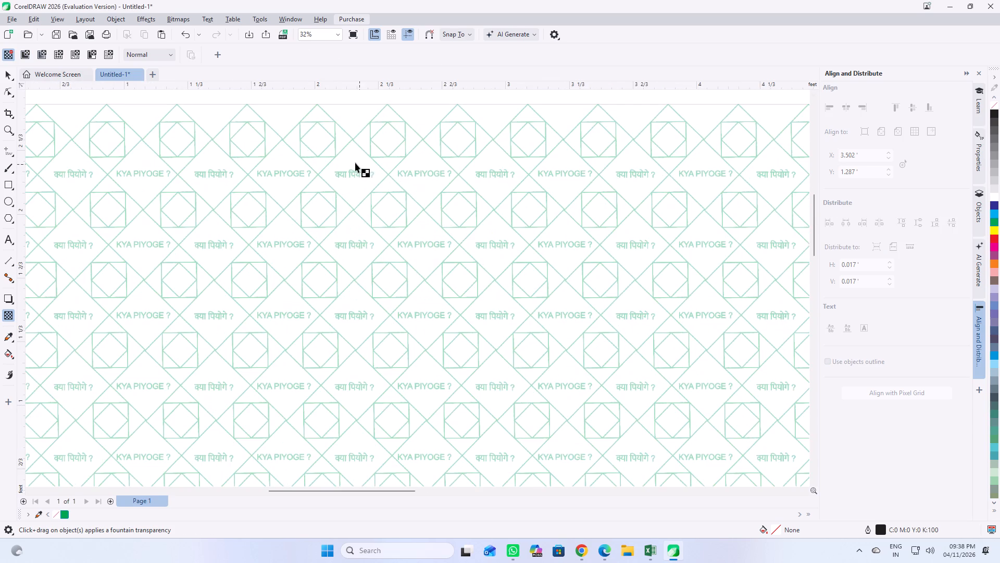
scroll(354, 162, "down", 14)
scroll(410, 210, "down", 7)
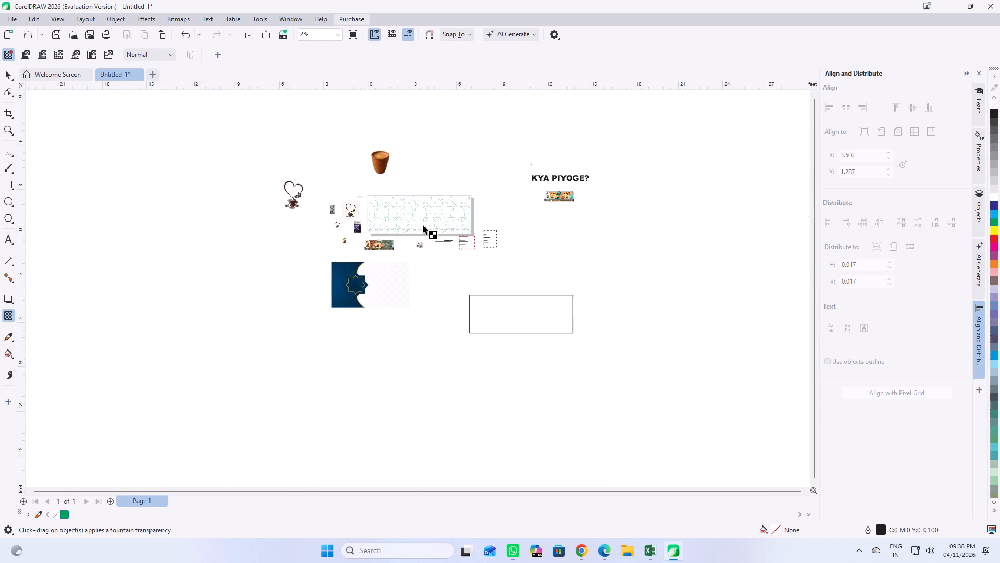
scroll(423, 225, "down", 2)
scroll(523, 192, "up", 18)
scroll(509, 215, "up", 3)
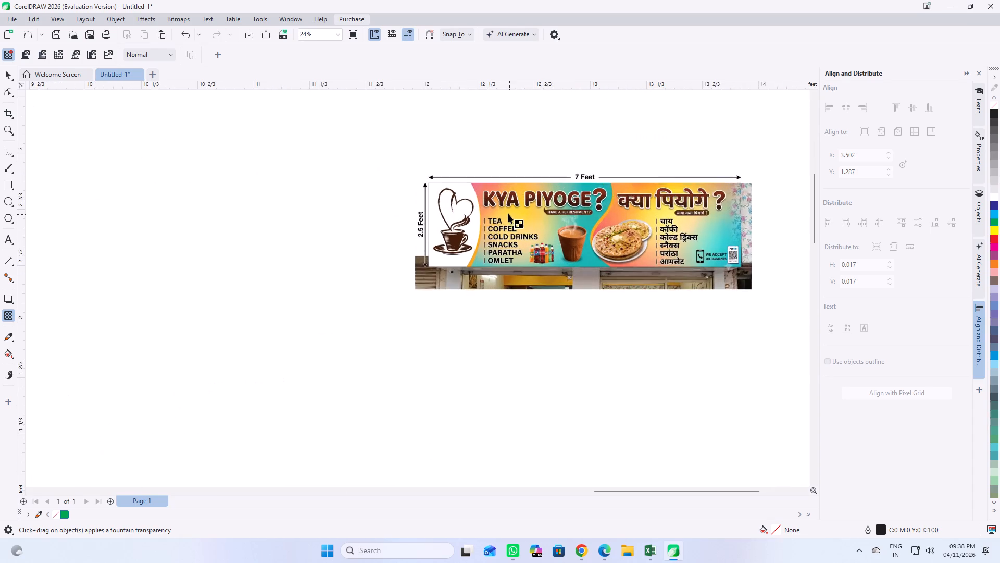
scroll(476, 214, "up", 6)
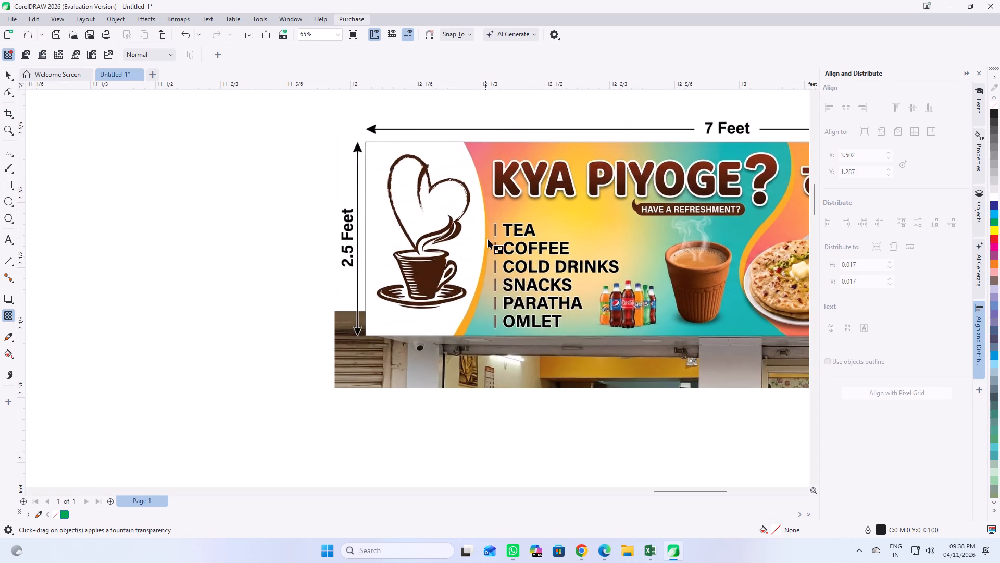
scroll(598, 221, "down", 4)
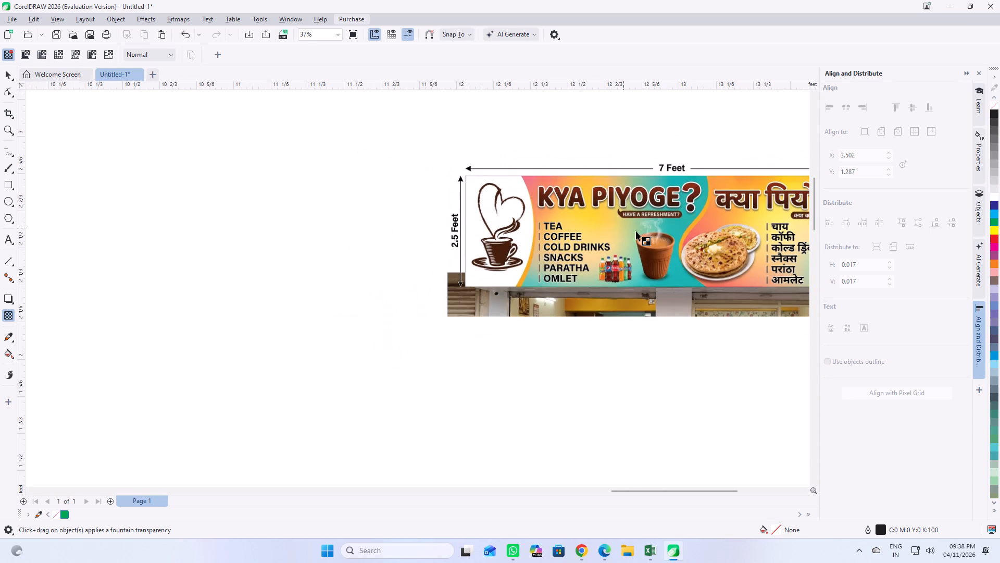
scroll(664, 262, "up", 5)
scroll(596, 270, "up", 6)
scroll(516, 259, "down", 5)
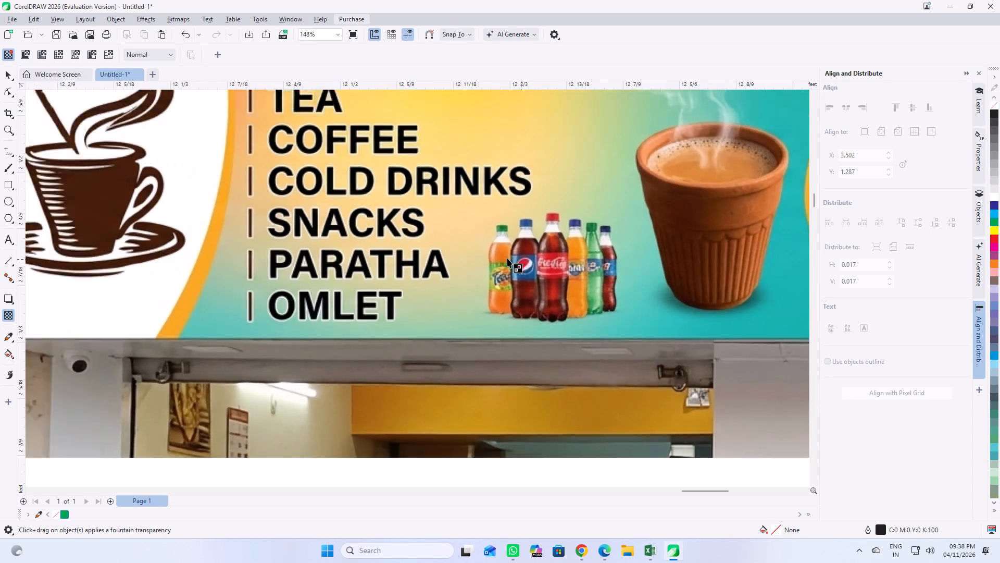
scroll(516, 256, "down", 2)
scroll(564, 241, "down", 4)
scroll(483, 201, "down", 2)
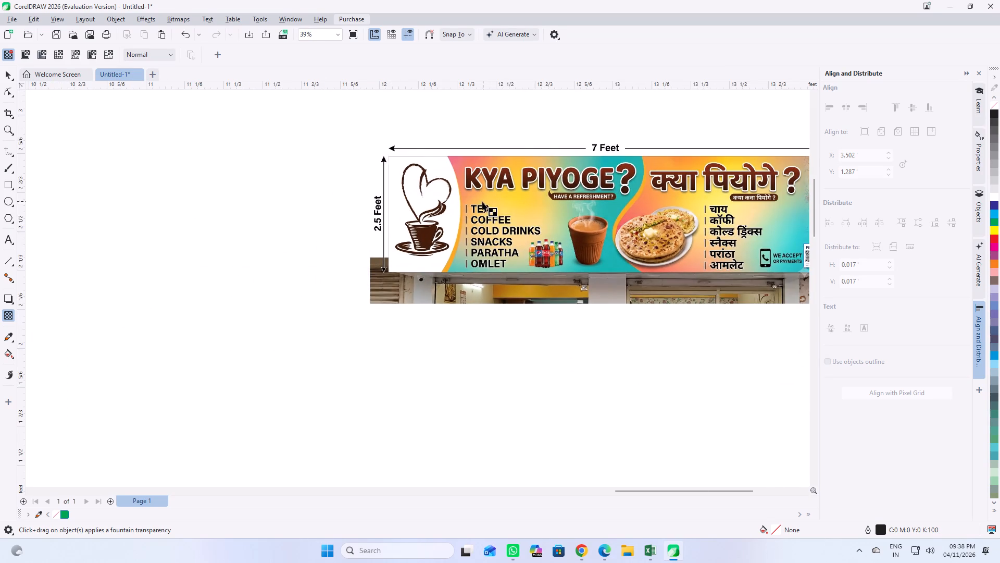
scroll(482, 202, "down", 2)
scroll(548, 206, "down", 5)
scroll(601, 216, "down", 4)
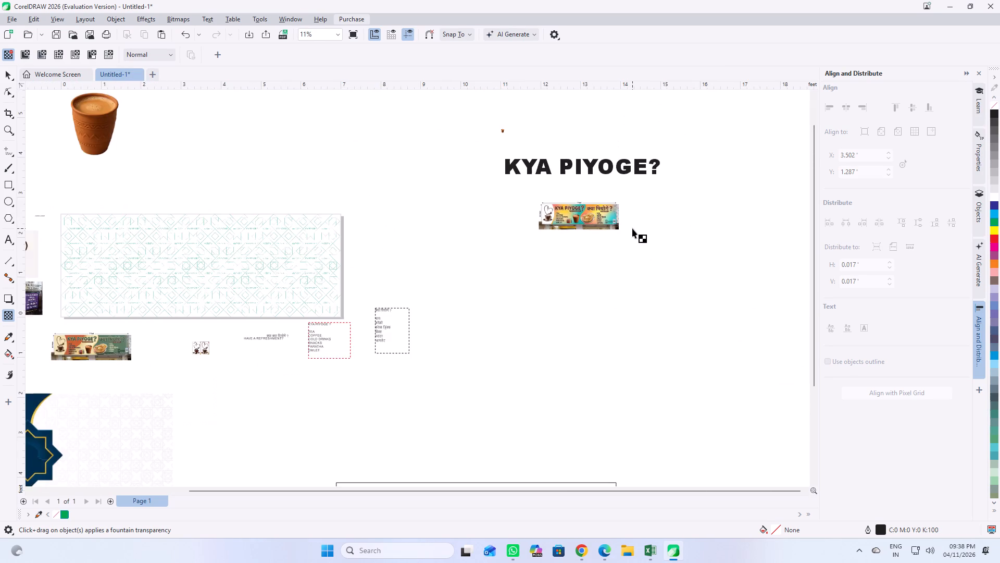
scroll(632, 228, "down", 4)
Survey the blue star-pattern banner reference and the logo and sign images around the page.
scroll(284, 251, "up", 5)
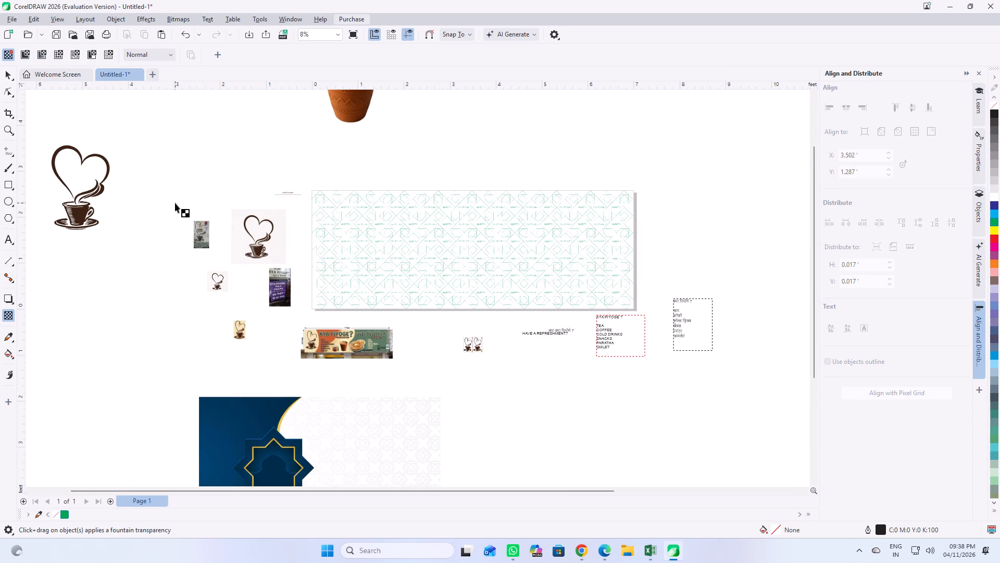
scroll(355, 255, "down", 5)
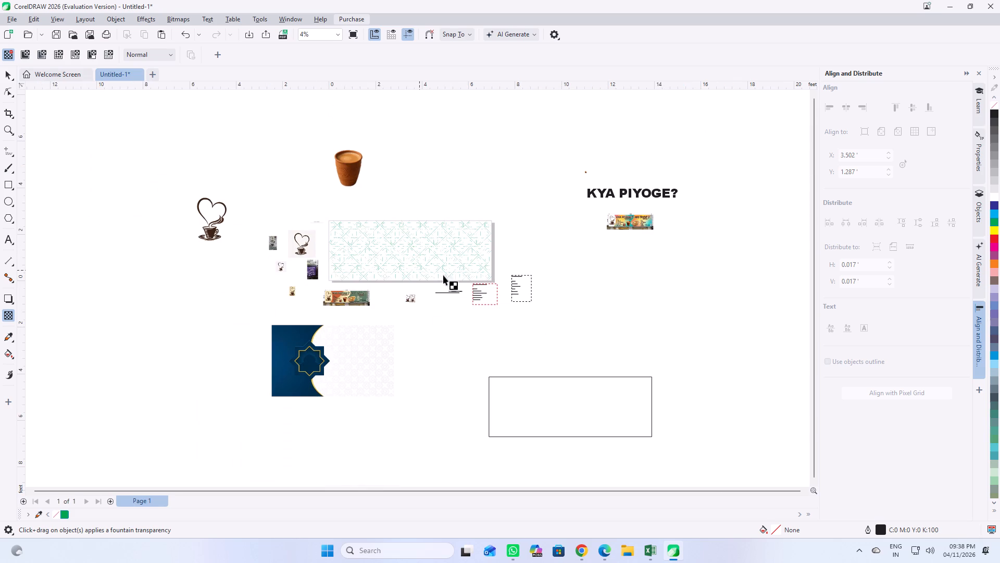
scroll(440, 320, "up", 5)
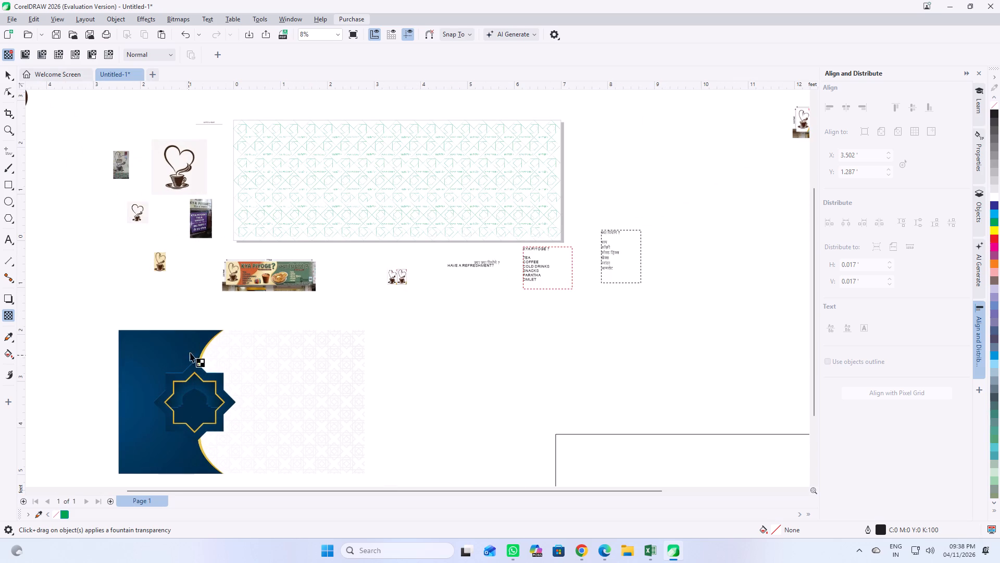
scroll(193, 423, "up", 5)
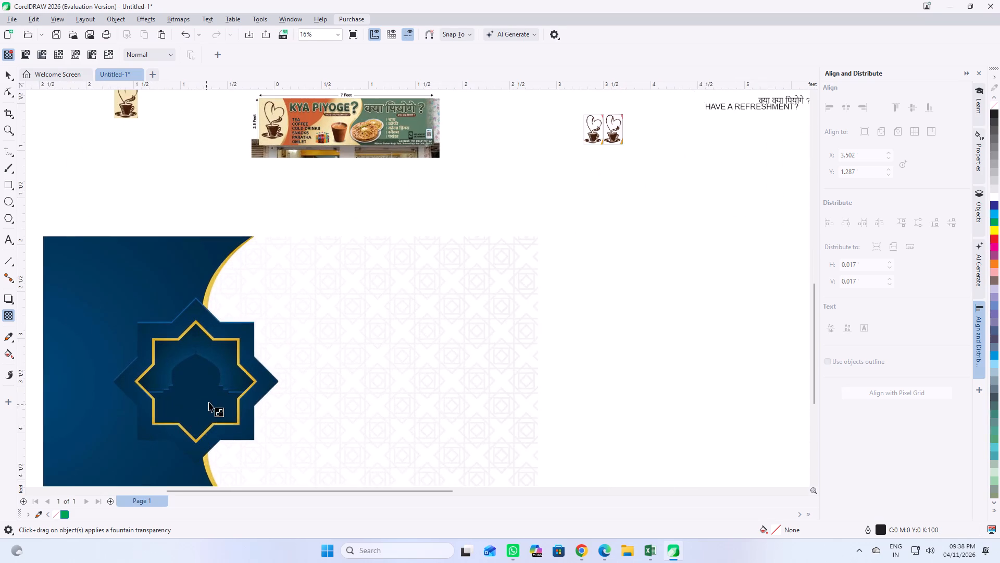
scroll(222, 392, "down", 4)
scroll(381, 232, "down", 5)
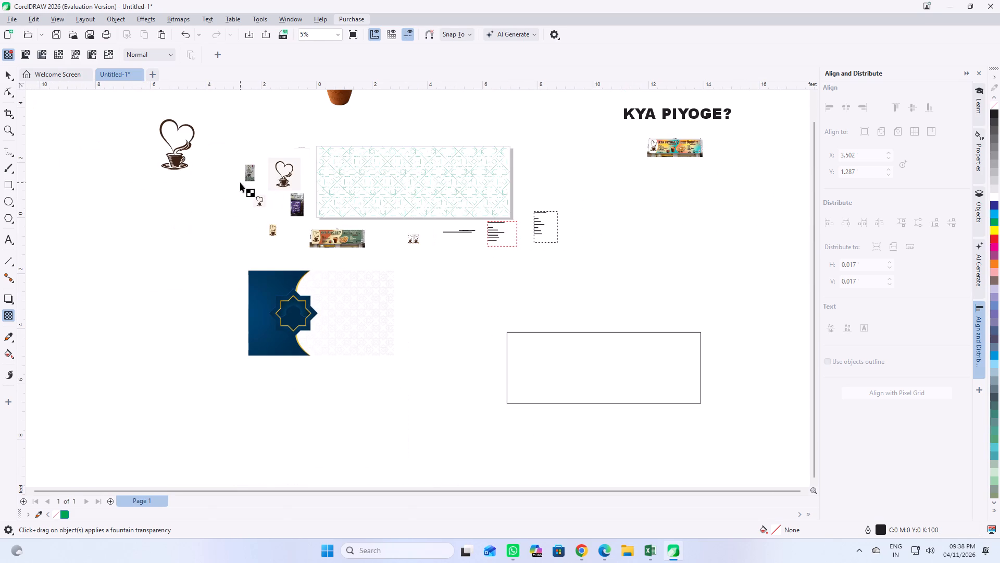
scroll(265, 184, "up", 4)
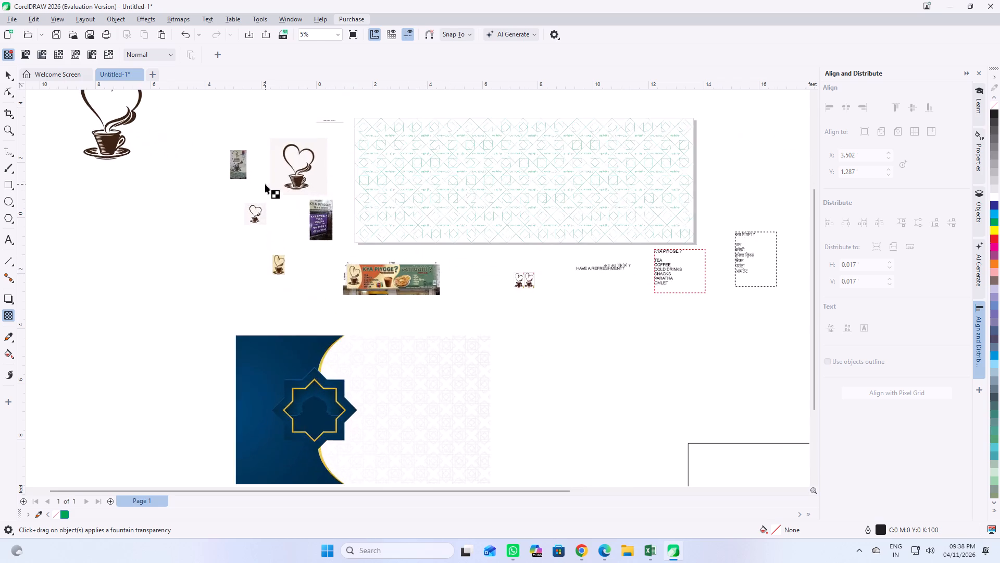
scroll(261, 202, "up", 5)
scroll(386, 291, "down", 4)
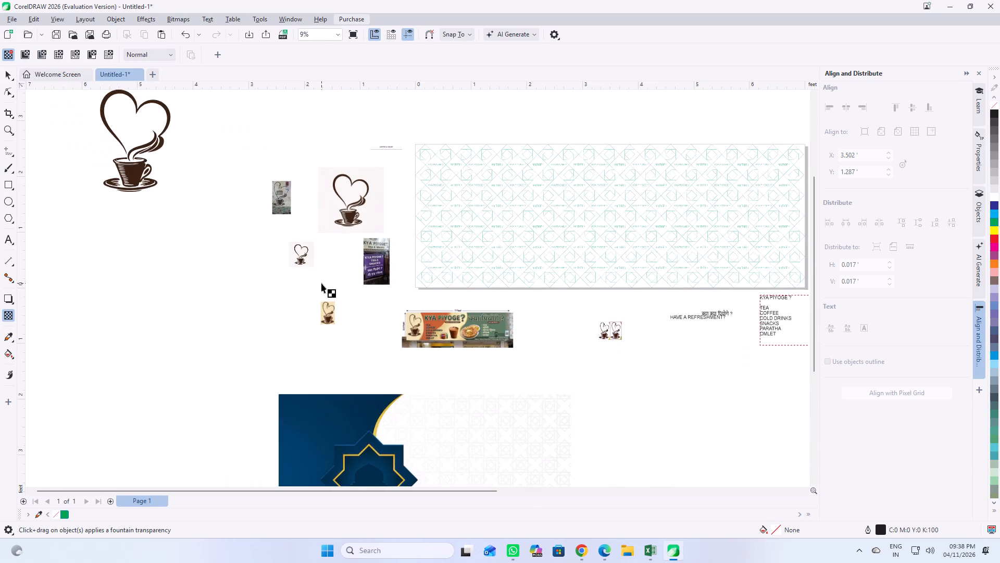
scroll(317, 291, "down", 13)
scroll(483, 322, "up", 5)
scroll(413, 281, "up", 2)
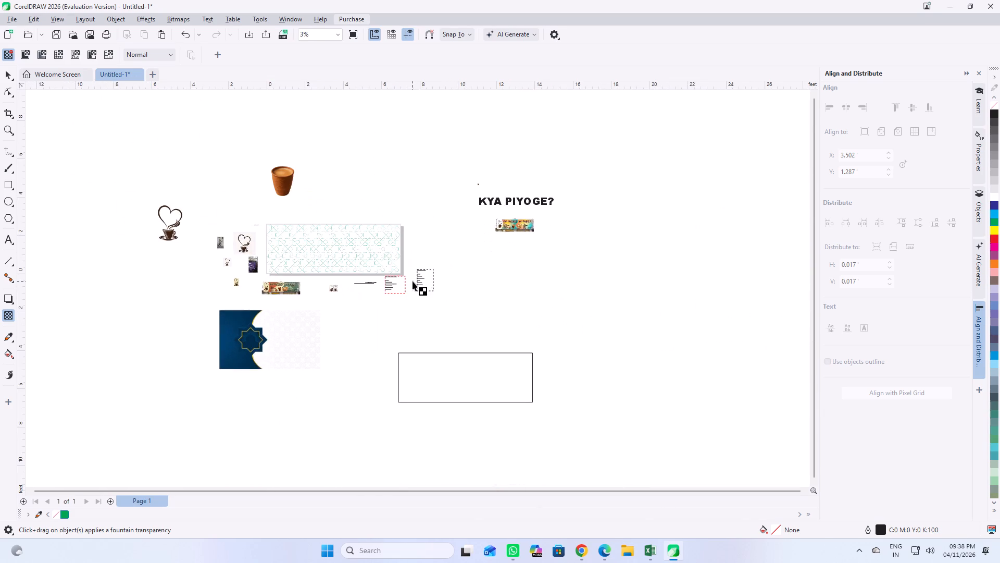
Compare the line quality of the two side-by-side heart-and-cup logo crops below the page.
scroll(413, 281, "up", 3)
scroll(351, 280, "up", 5)
scroll(274, 294, "up", 1)
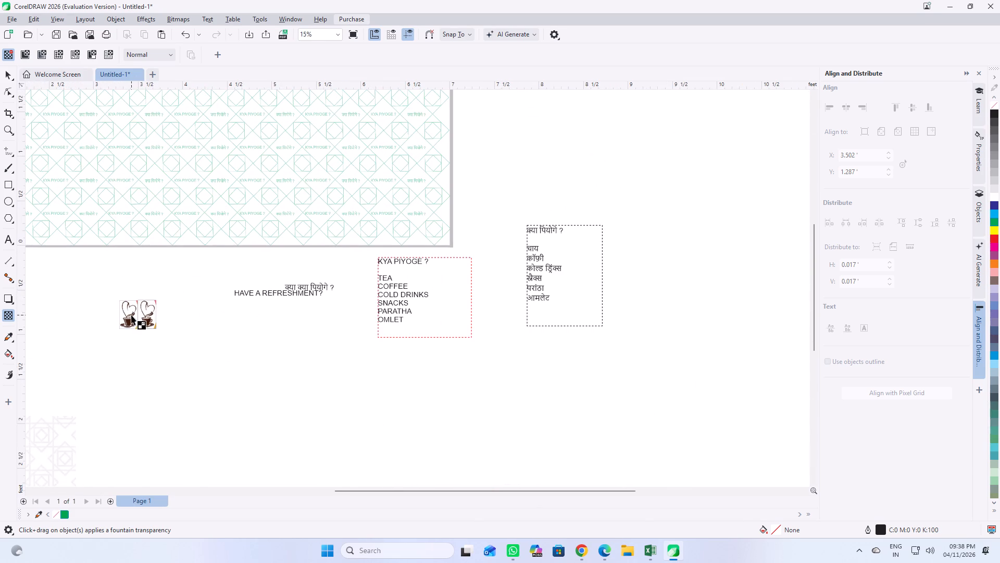
scroll(131, 315, "up", 17)
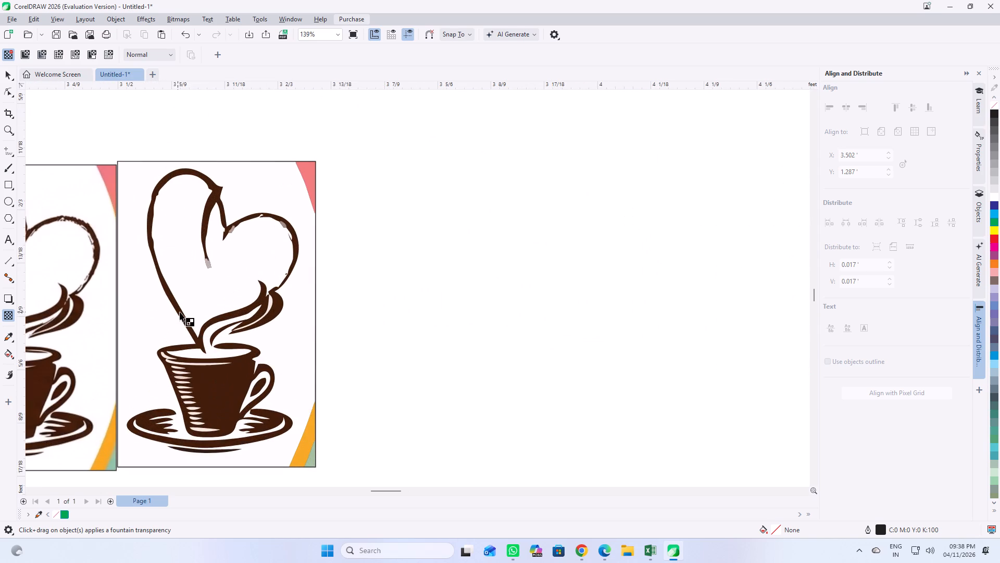
scroll(293, 306, "down", 9)
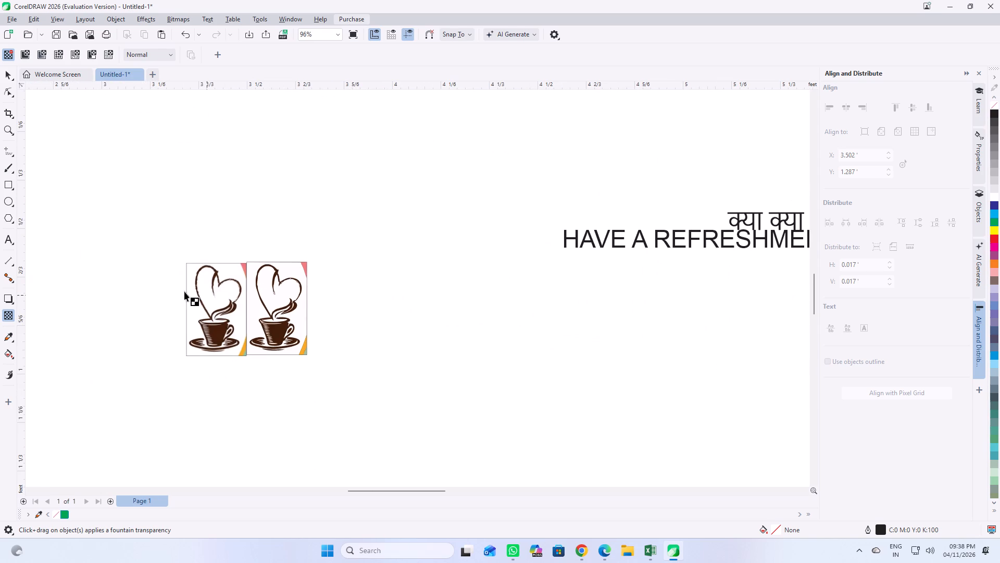
scroll(223, 306, "up", 5)
scroll(171, 240, "up", 4)
left_click(5, 69)
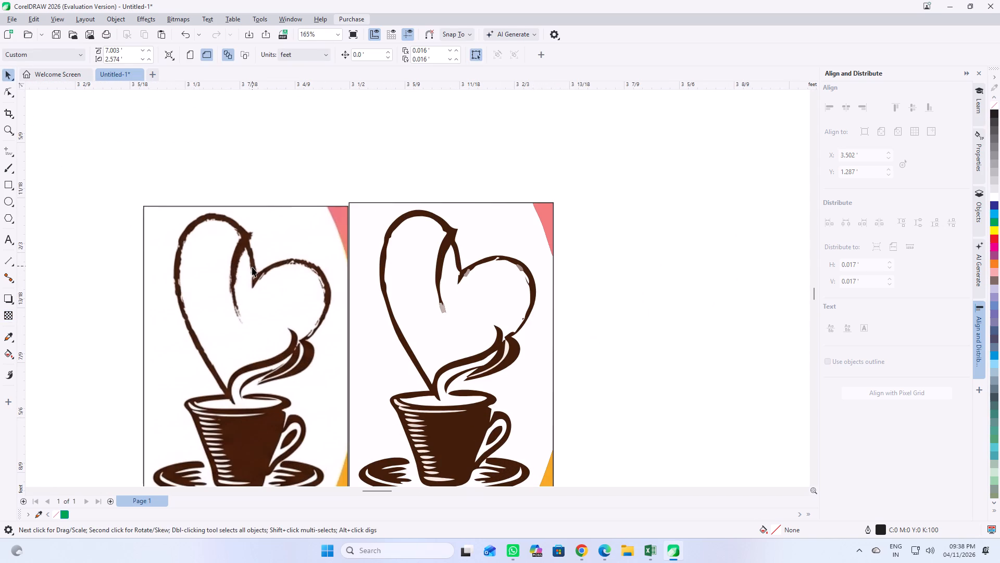
left_click(252, 267)
scroll(252, 263, "up", 5)
scroll(252, 259, "down", 10)
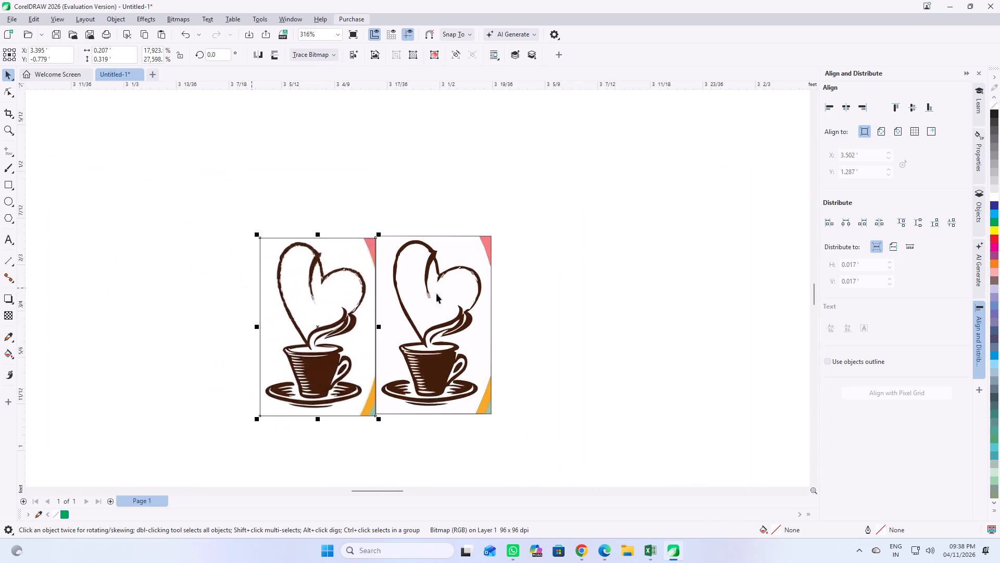
scroll(436, 293, "down", 20)
scroll(294, 236, "up", 6)
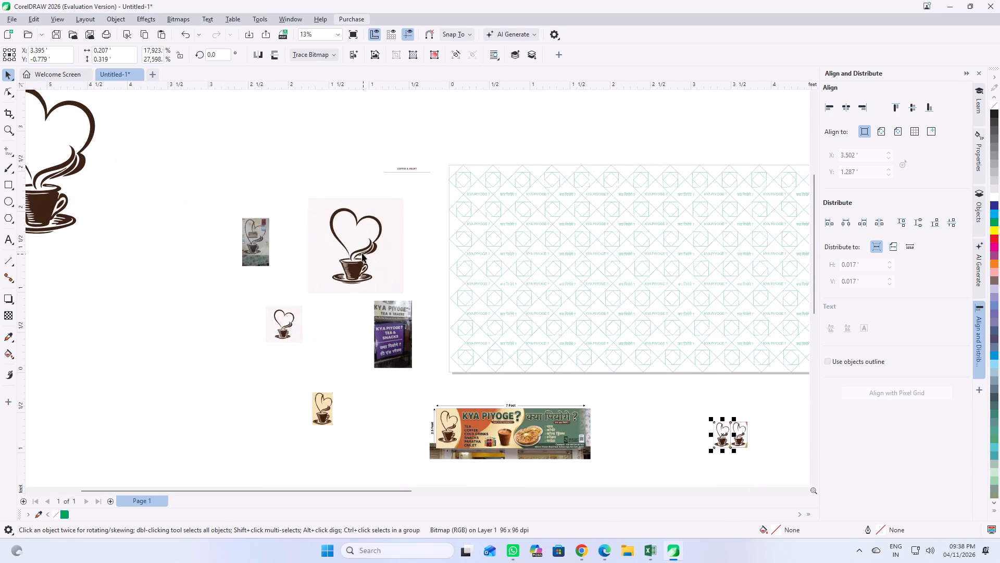
Move the large pale-background heart-and-cup logo image farther left of the page, to about X -3.43 ft, Y 1.04 ft.
left_click(360, 251)
left_click_drag(367, 252, 184, 295)
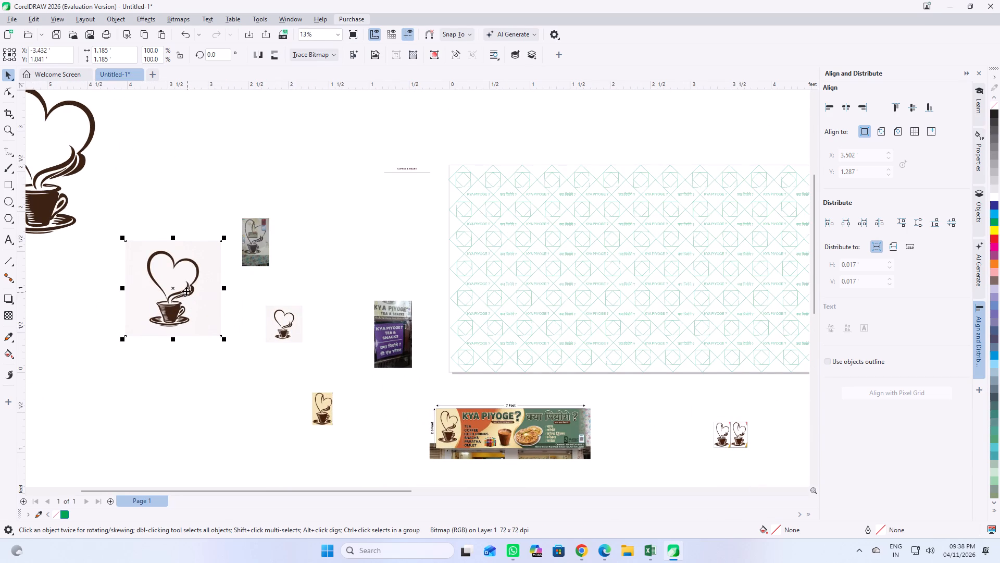
right_click(181, 289)
left_click(336, 194)
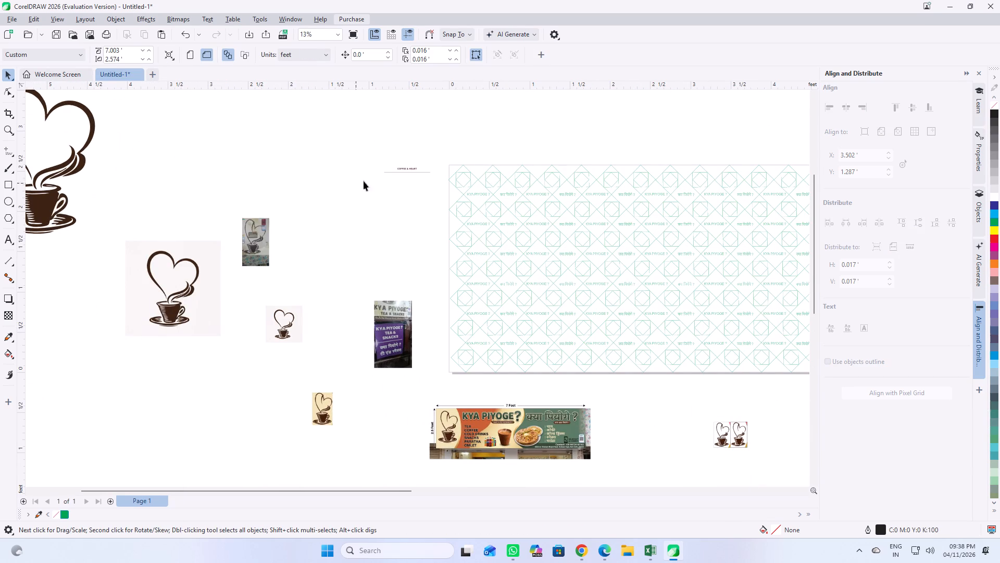
Move the small coffee caption objects away from the page's upper-left corner to about X -2.96 ft, Y 2.75 ft.
left_click_drag(378, 143, 437, 209)
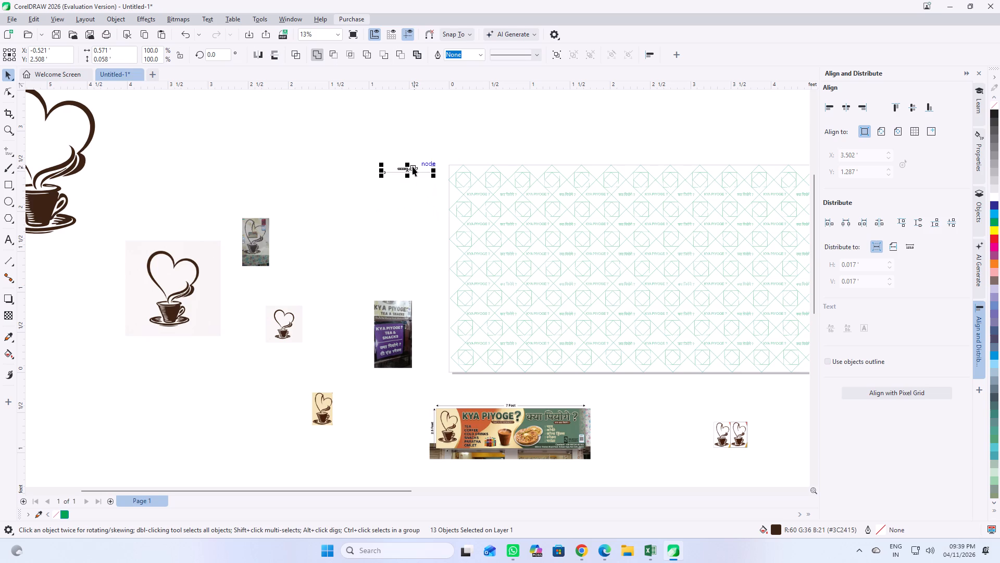
left_click_drag(411, 168, 215, 149)
Delete the blue Islamic banner background image from below the page.
scroll(315, 150, "down", 14)
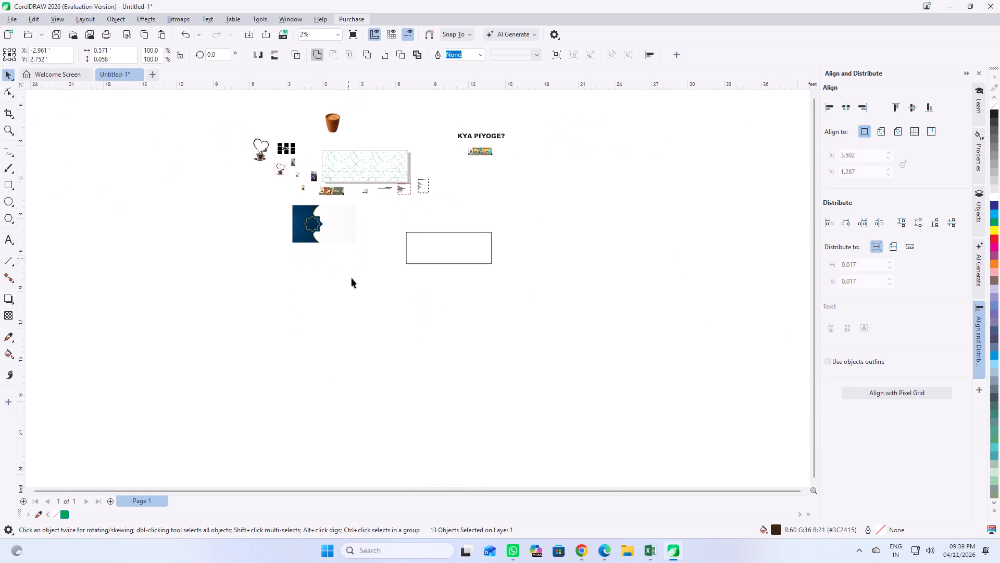
scroll(372, 240, "up", 3)
left_click_drag(268, 222, 235, 298)
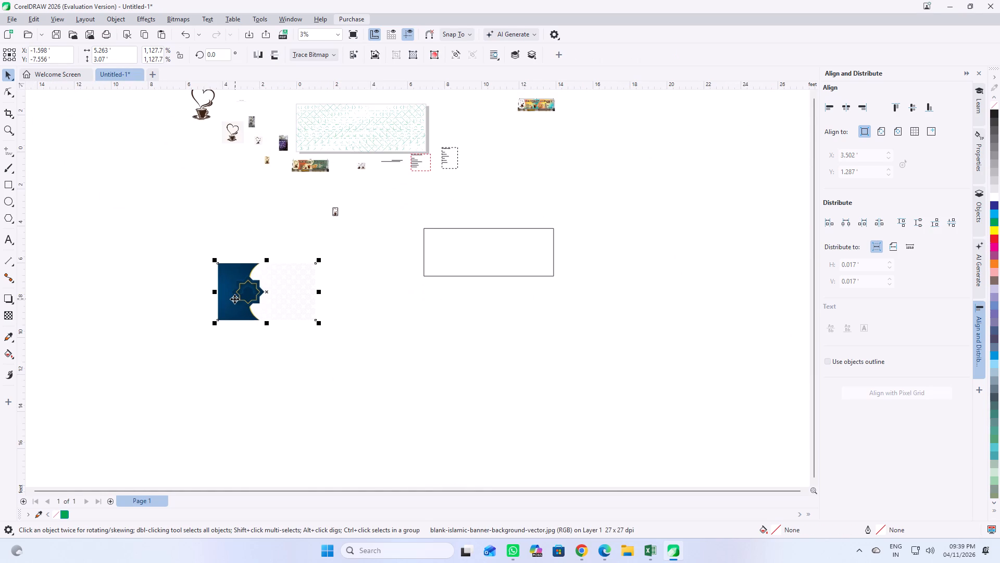
key("Delete")
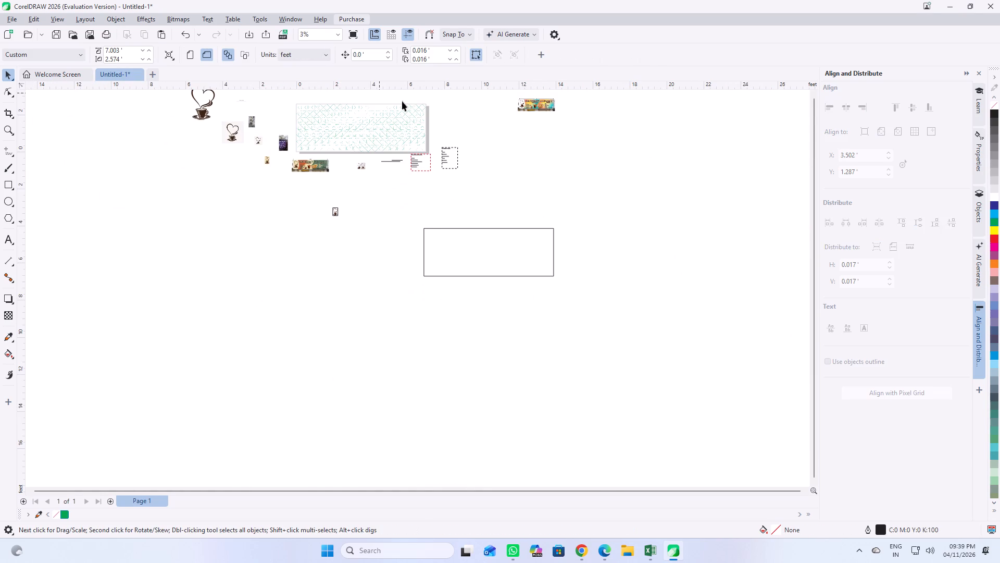
Move the green and orange sign mockup farther down and left of the page, to about X -0.60 ft, Y -1.71 ft.
scroll(461, 145, "up", 6)
scroll(375, 141, "up", 3)
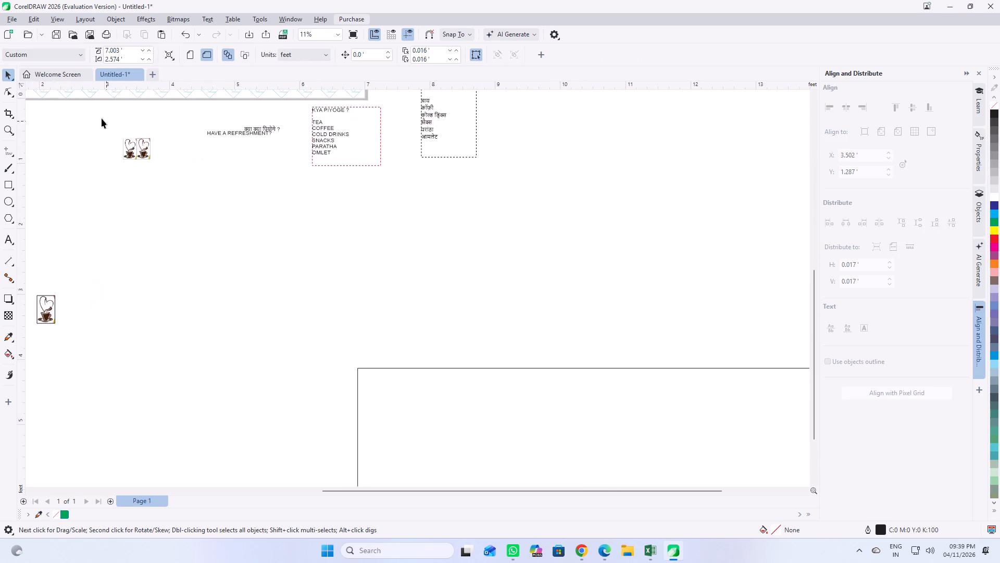
scroll(107, 120, "up", 1)
scroll(240, 180, "down", 7)
scroll(244, 192, "up", 8)
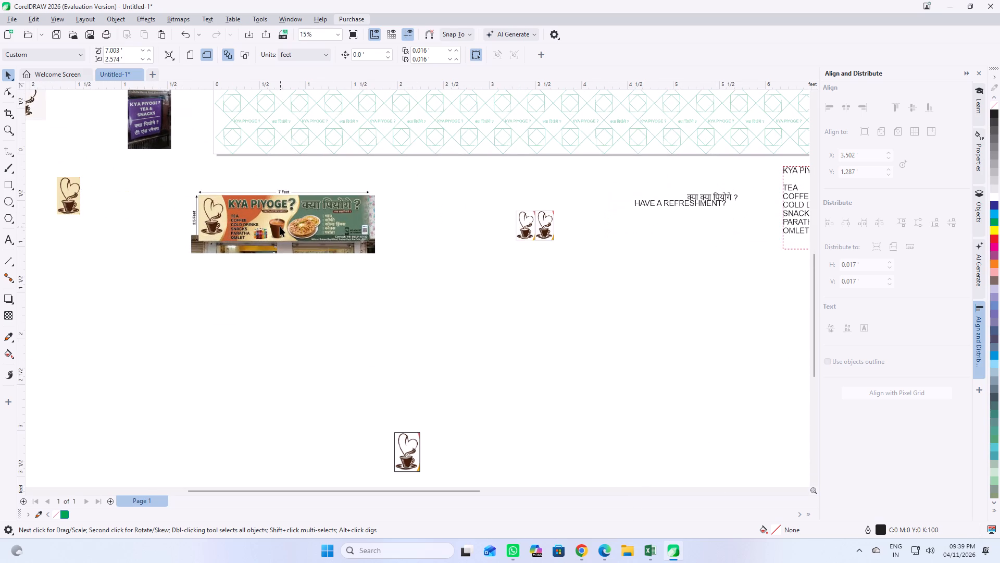
left_click_drag(281, 226, 156, 316)
scroll(295, 226, "down", 4)
scroll(349, 387, "up", 6)
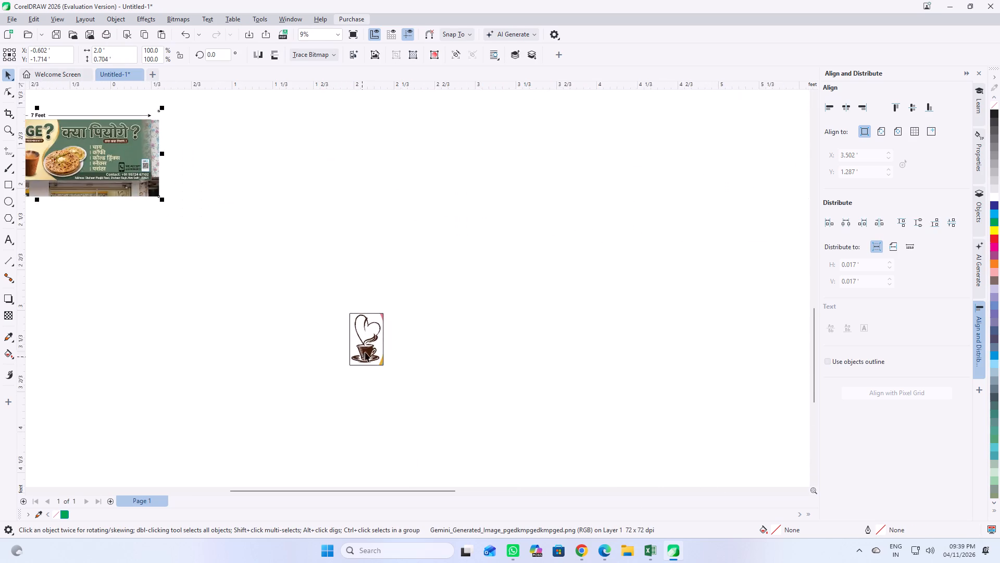
Move the small framed heart-and-cup image left beneath the page, to about X 1.44 ft, Y -3.23 ft.
scroll(373, 344, "up", 9)
left_click(367, 329)
left_click_drag(389, 315, 108, 311)
scroll(342, 271, "down", 4)
scroll(239, 271, "down", 6)
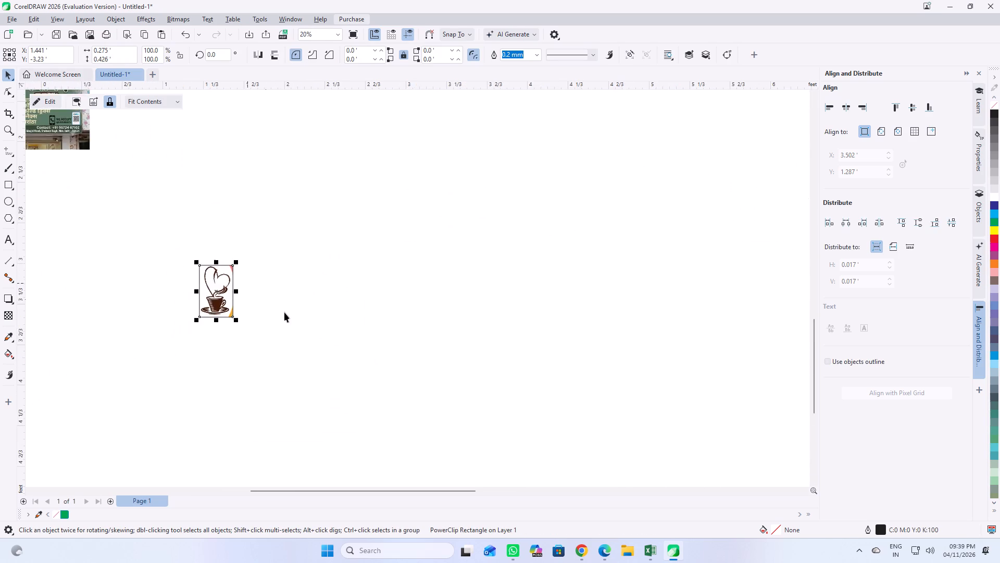
Delete the two small side-by-side heart-and-cup images just below the page, near X 3.4 ft.
scroll(284, 312, "down", 6)
scroll(423, 175, "up", 16)
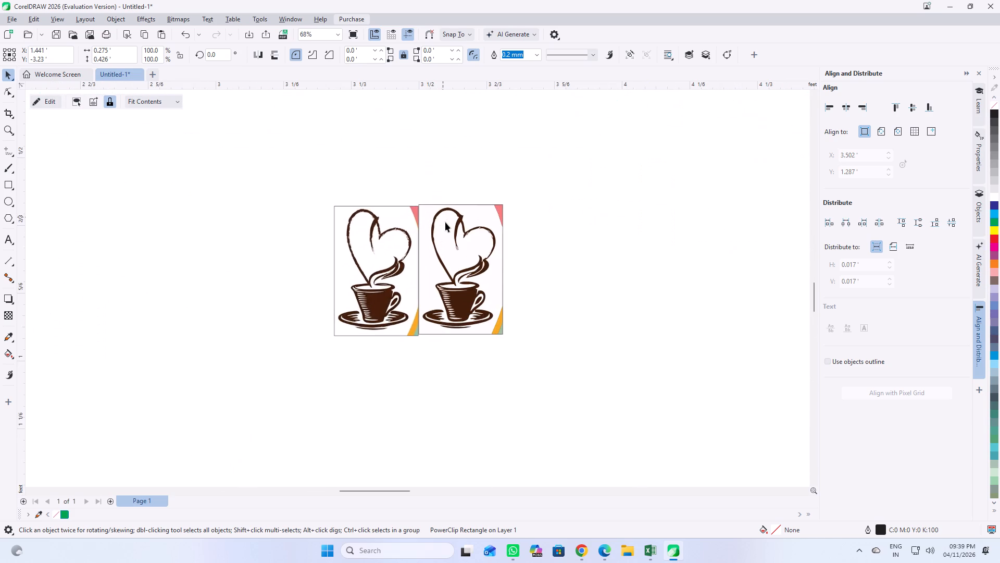
left_click(451, 250)
key("Delete")
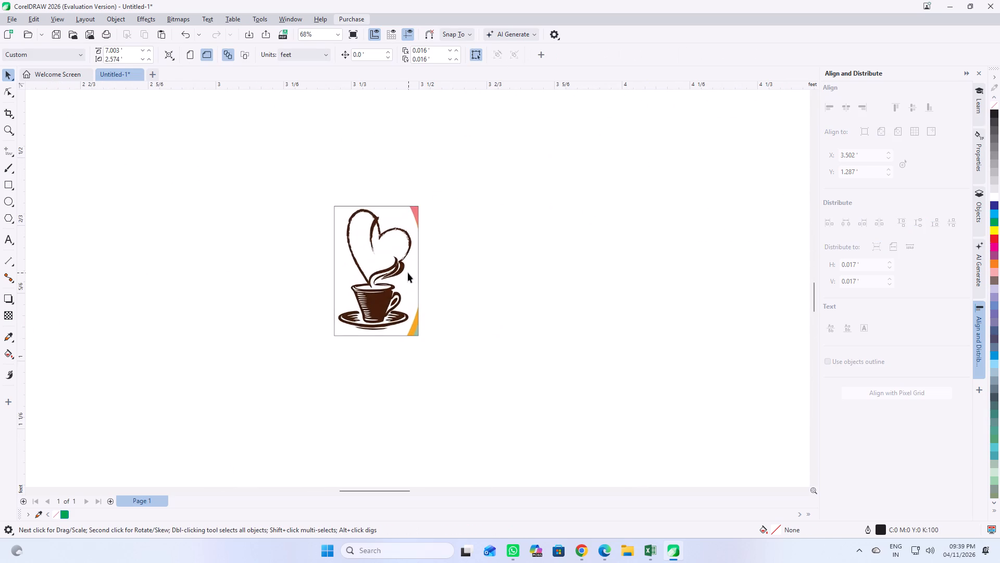
left_click(408, 273)
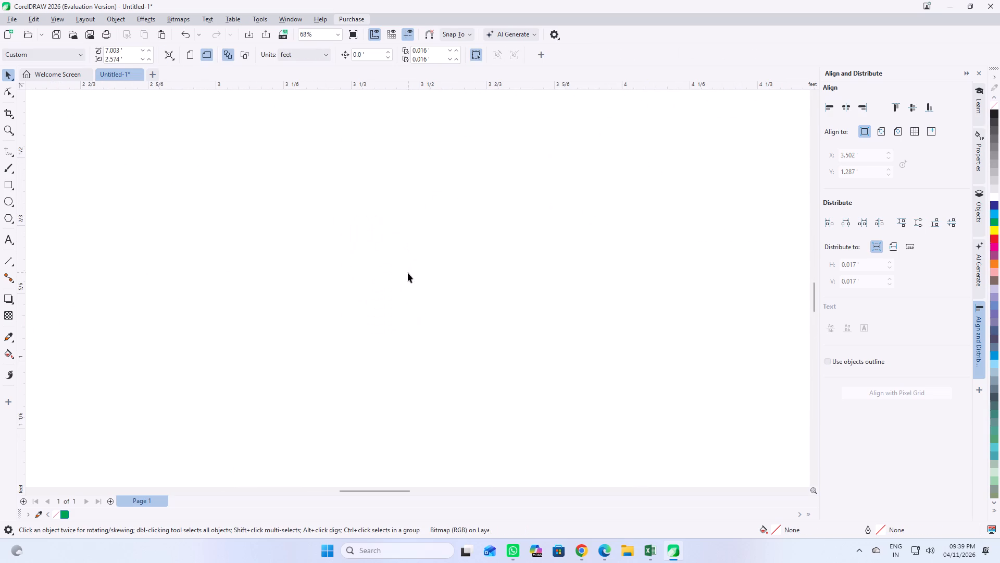
Move the large brown heart-and-cup logo group onto the left part of the page, to about X 0.74 ft, Y 1.25 ft.
scroll(214, 217, "down", 20)
scroll(214, 217, "down", 5)
scroll(342, 377, "up", 5)
scroll(394, 338, "down", 4)
scroll(192, 229, "up", 4)
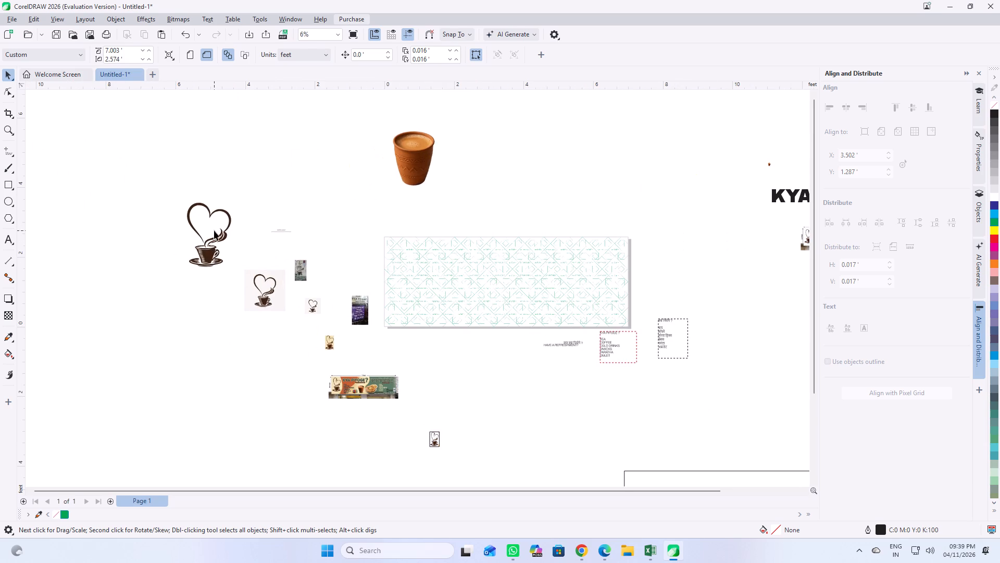
left_click(214, 230)
left_click(214, 236)
left_click(218, 237)
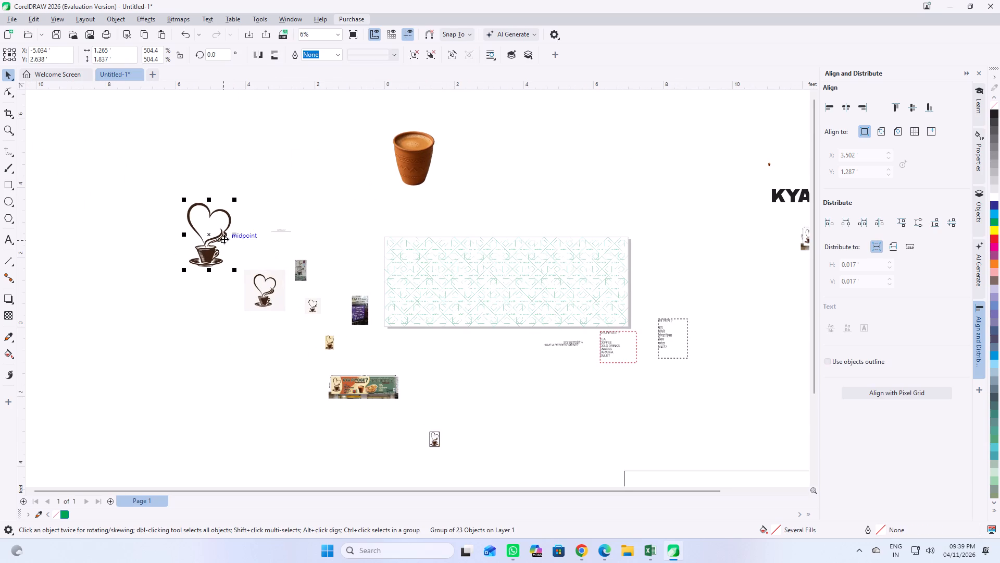
left_click_drag(224, 239, 424, 289)
Send the green pattern bitmap to the back, behind the heart-and-cup logo.
scroll(365, 243, "up", 5)
scroll(458, 352, "up", 5)
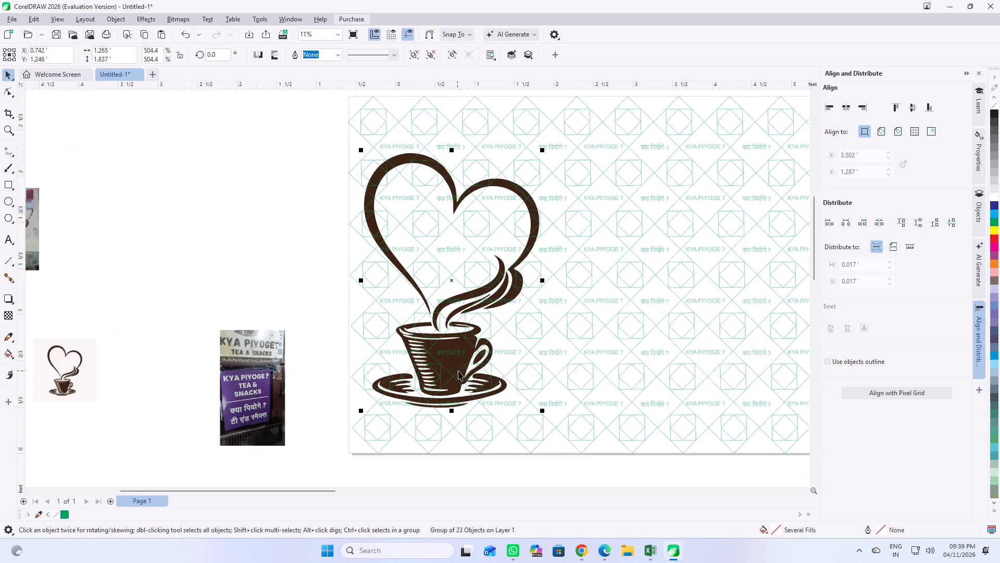
scroll(458, 371, "up", 1)
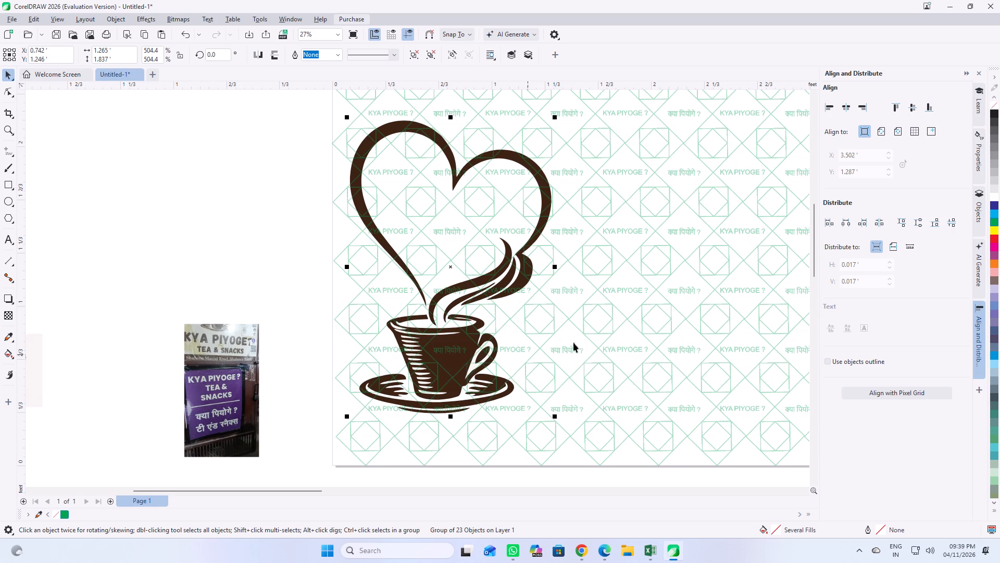
right_click(575, 312)
left_click(631, 325)
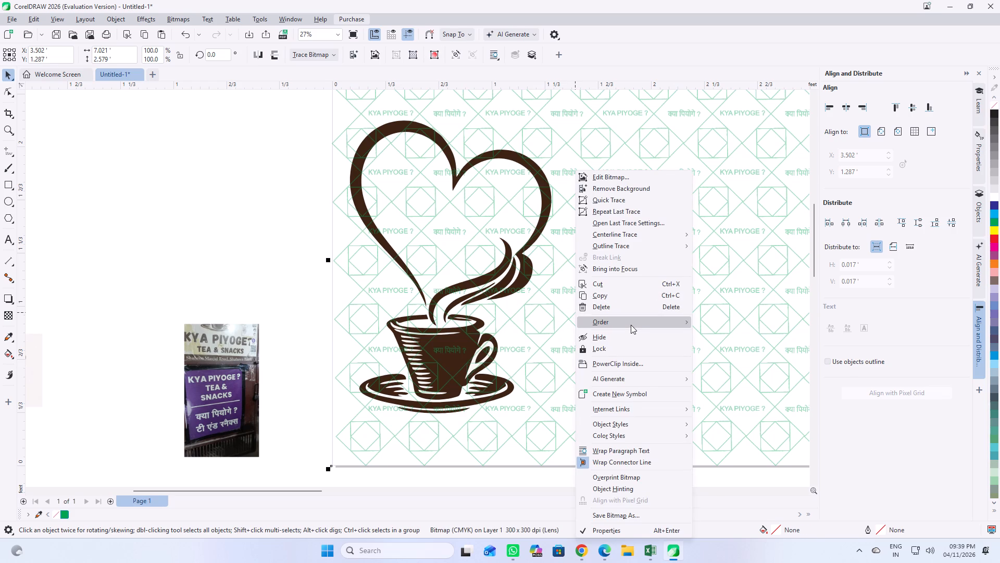
left_click(734, 335)
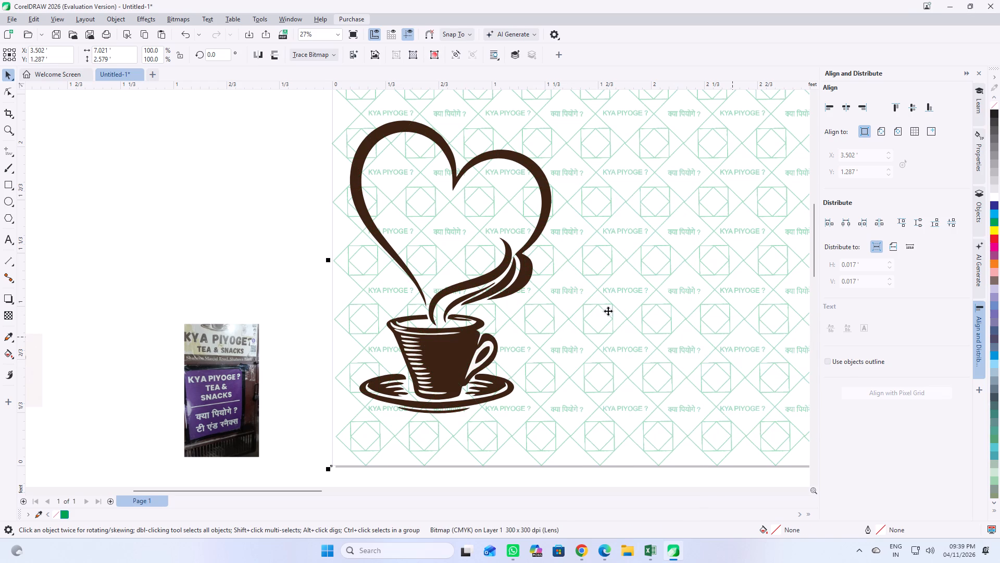
Lock the green pattern background bitmap.
right_click(598, 307)
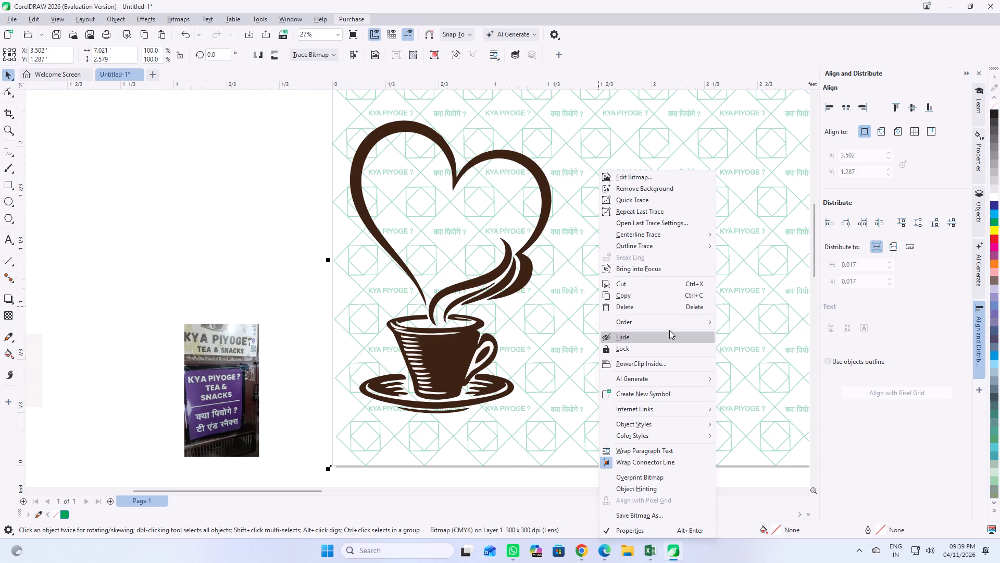
left_click(646, 348)
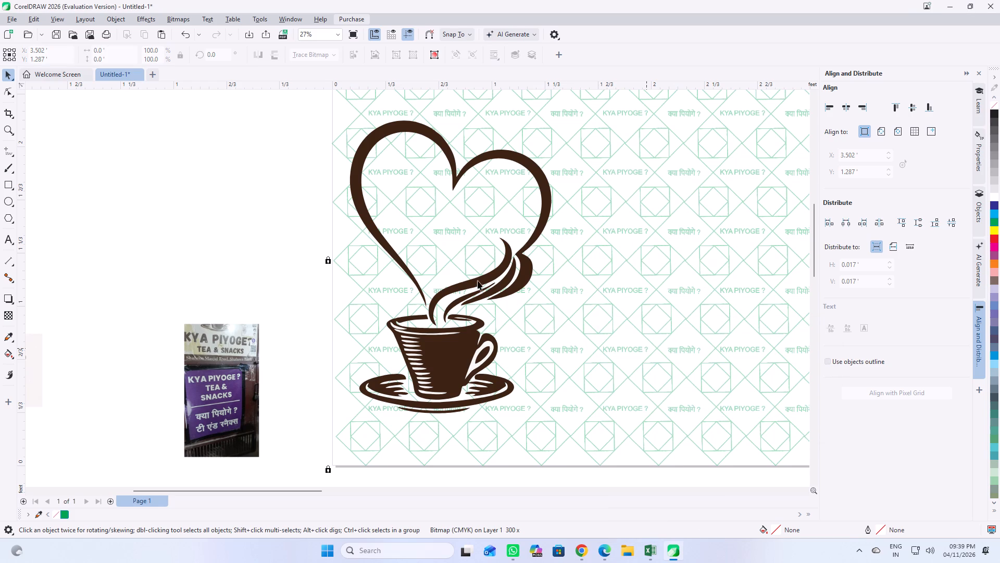
Enlarge the heart-and-cup logo to about 1.55 × 2.24 ft and position it at about X 1.00 ft, Y 1.28 ft.
scroll(382, 251, "down", 4)
scroll(421, 247, "up", 2)
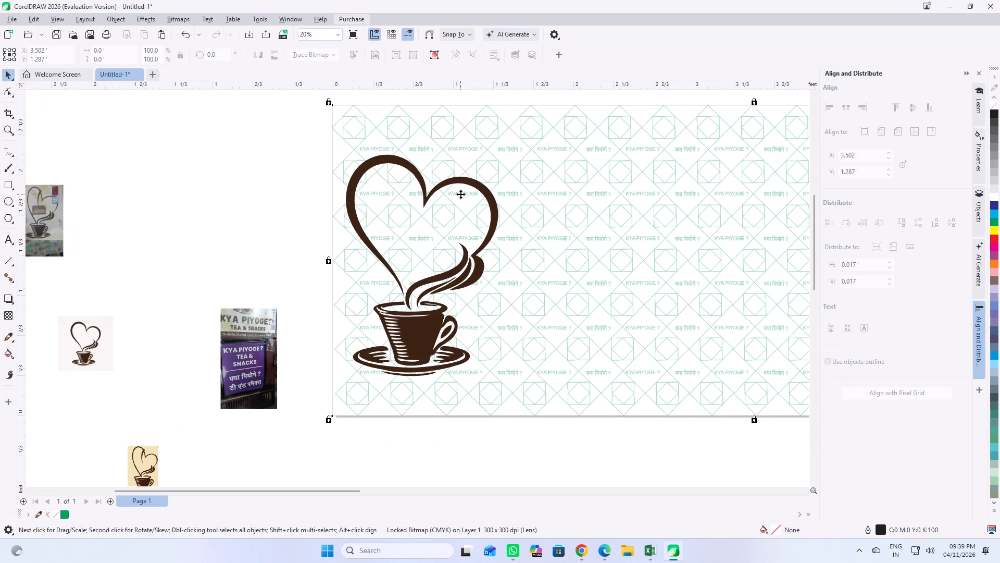
scroll(451, 193, "down", 5)
left_click(314, 182)
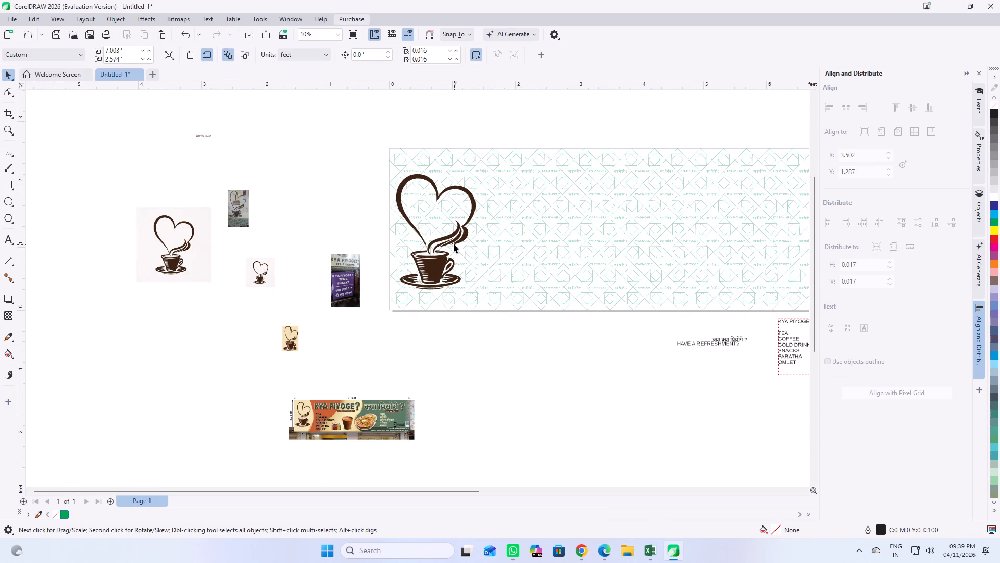
left_click(454, 241)
left_click_drag(478, 170, 503, 151)
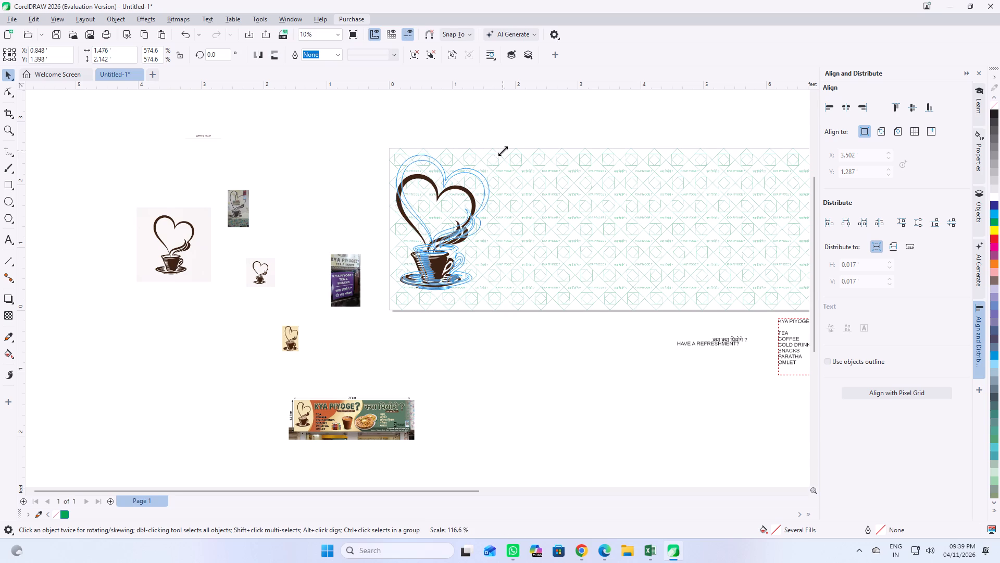
left_click_drag(503, 151, 503, 156)
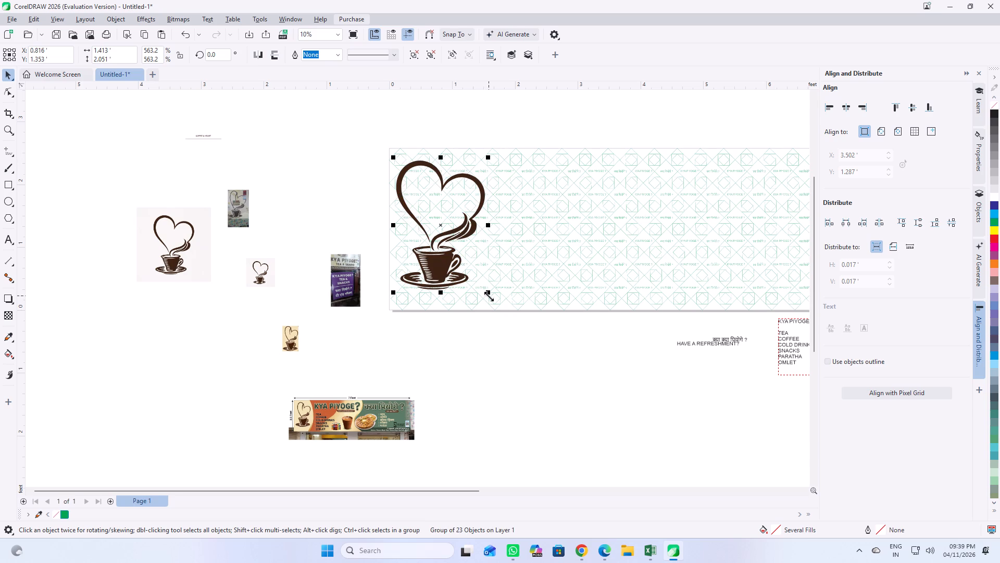
left_click_drag(489, 296, 497, 316)
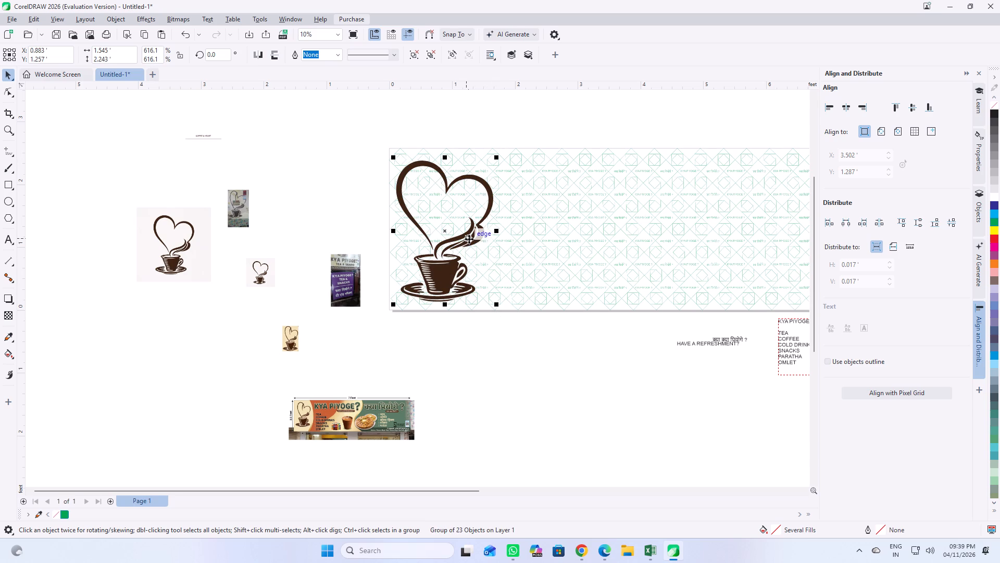
left_click_drag(470, 238, 478, 236)
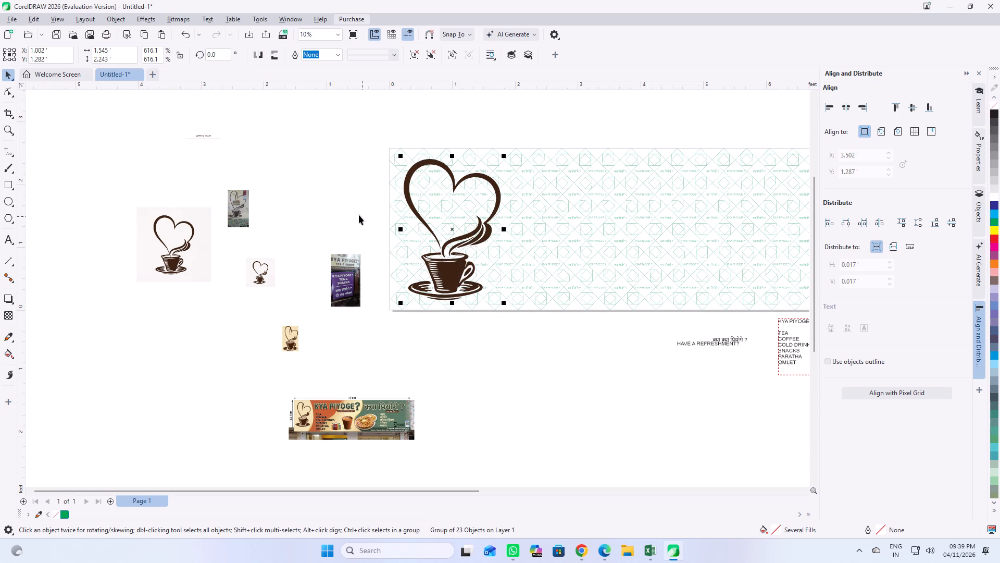
left_click(357, 203)
Make a tiny scaled copy of the logo, about 0.06 × 0.09 ft, inside the pattern's bottom-left square tile.
scroll(440, 188, "up", 4)
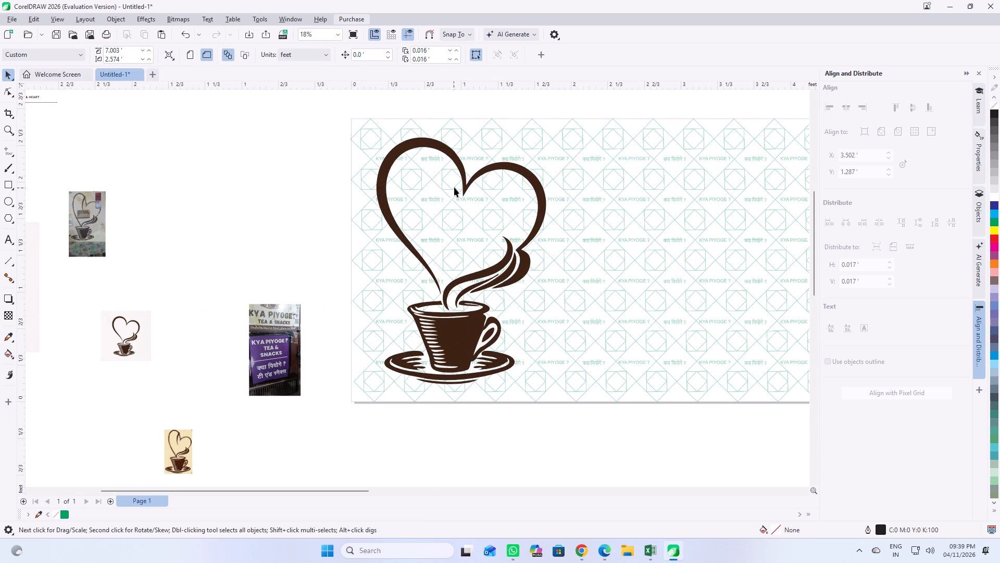
left_click(539, 188)
left_click_drag(551, 135, 473, 271)
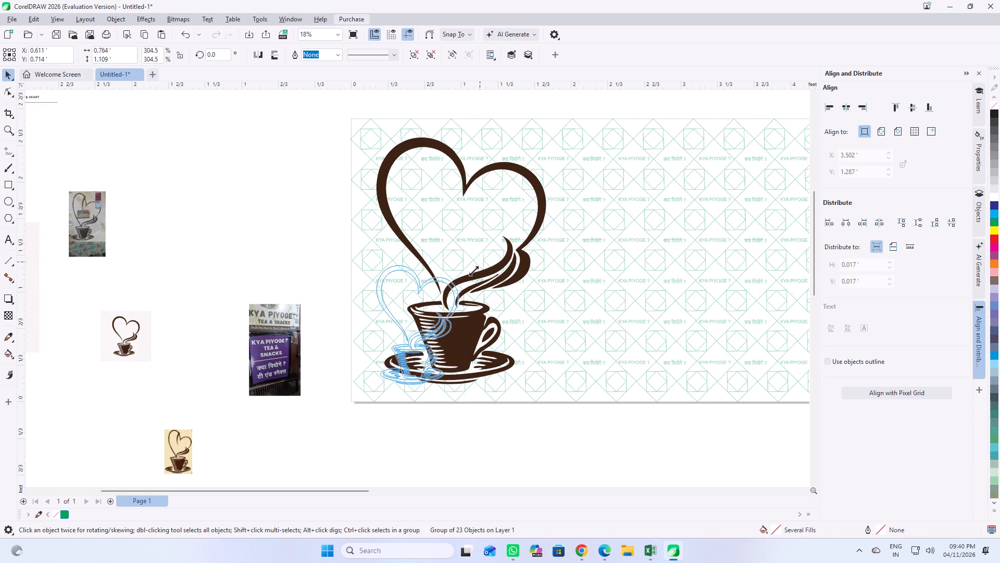
left_click_drag(473, 271, 394, 372)
right_click(394, 372)
scroll(377, 389, "up", 5)
left_click_drag(384, 372, 384, 372)
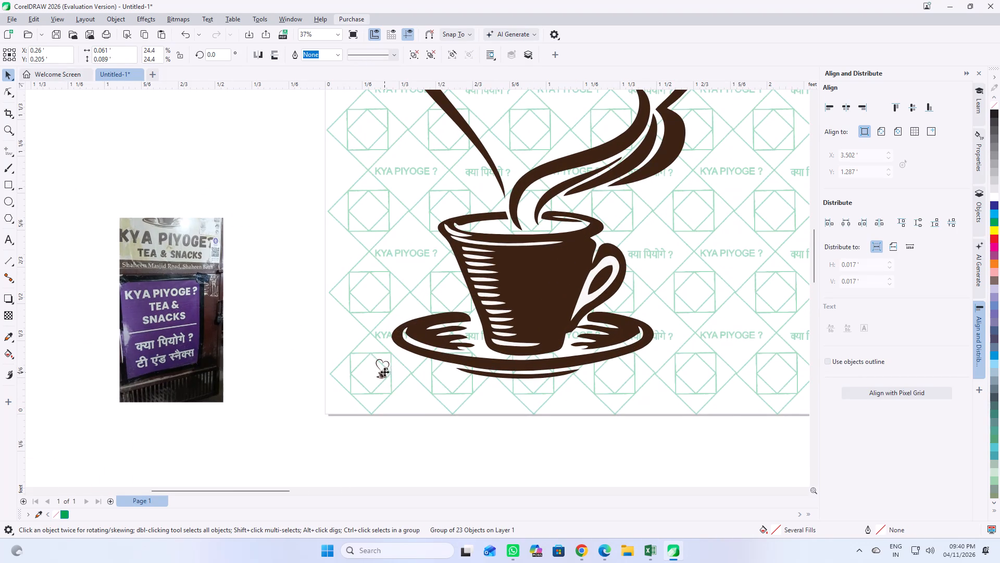
left_click_drag(384, 372, 371, 377)
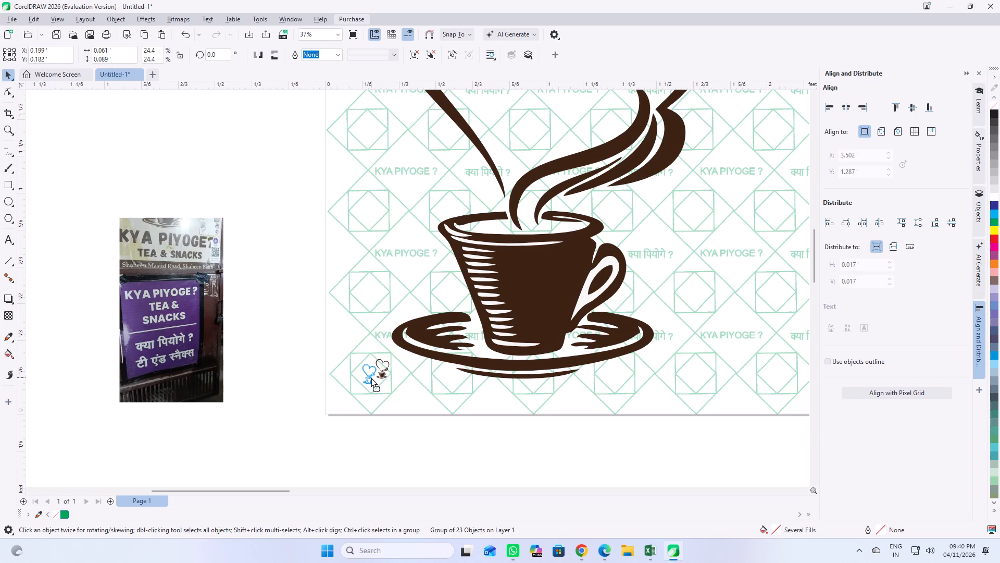
left_click_drag(371, 377, 371, 376)
Move the large heart-and-cup logo off the page's left side, to about X -0.77 ft, Y 1.67 ft.
left_click(520, 292)
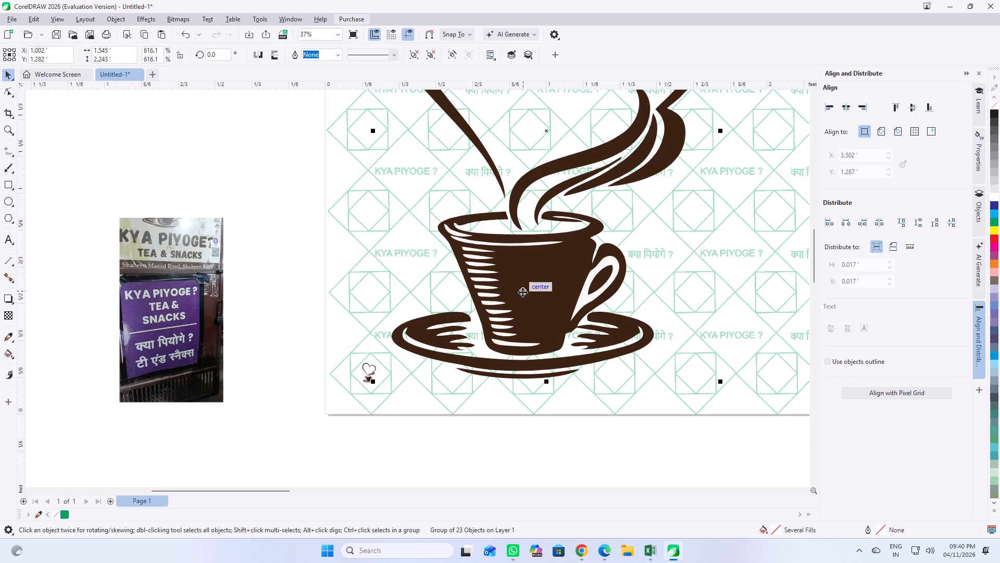
left_click_drag(522, 292, 131, 205)
Enlarge the tiny logo copy to about 0.07 × 0.11 ft and center it in its diamond, near X 0.21 ft, Y 0.18 ft.
scroll(281, 372, "up", 5)
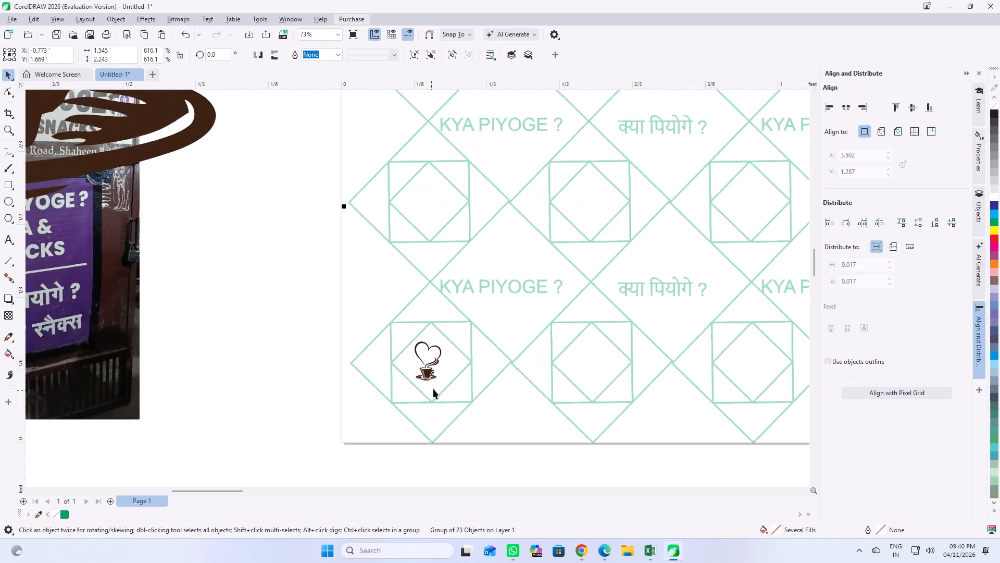
scroll(434, 389, "up", 4)
left_click(418, 367)
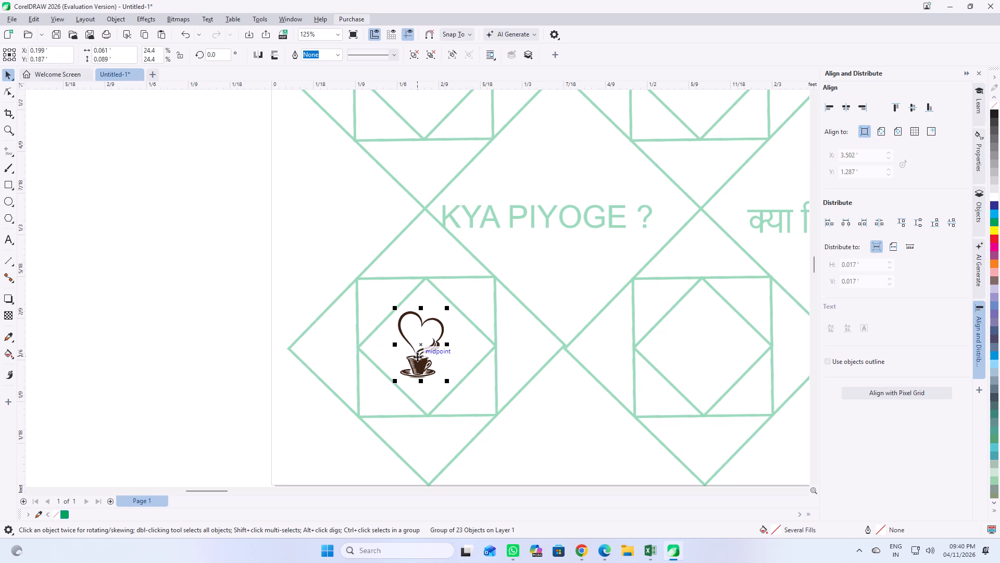
left_click_drag(417, 357, 423, 359)
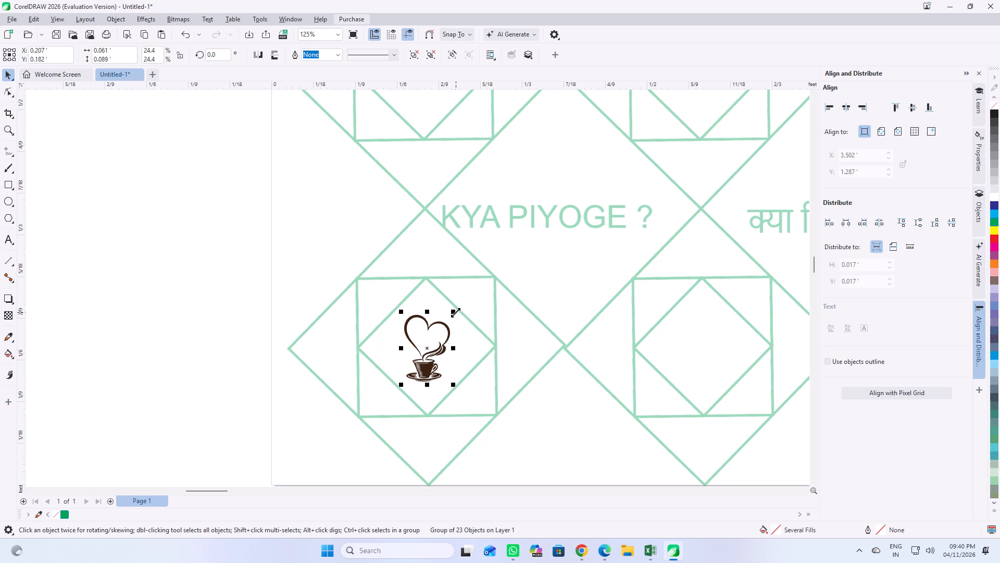
left_click_drag(455, 312, 461, 304)
left_click_drag(403, 384, 401, 386)
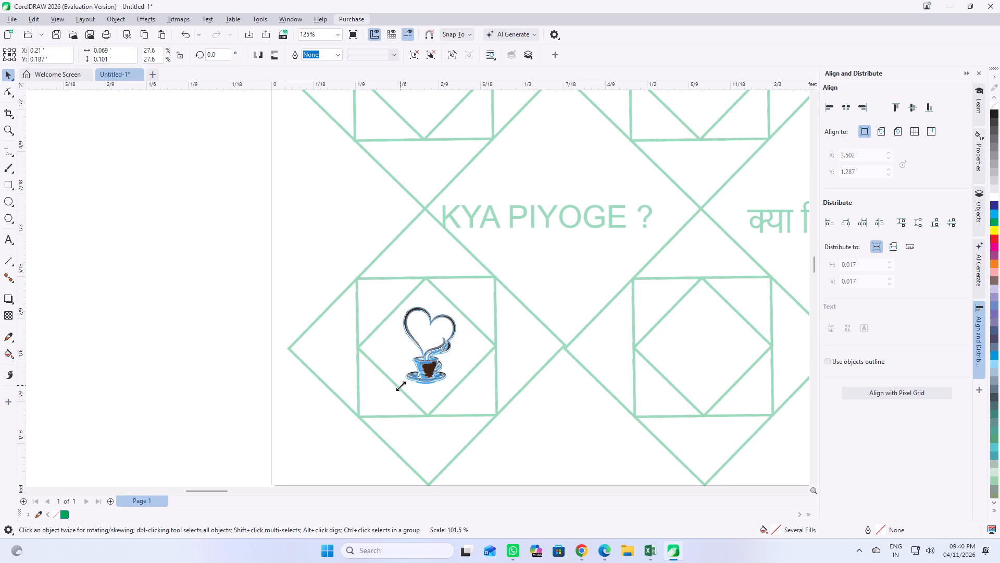
left_click_drag(401, 386, 398, 388)
Apply uniform transparency to the tiny logo copy in the pattern tile, entering a value of 65.
scroll(418, 348, "down", 7)
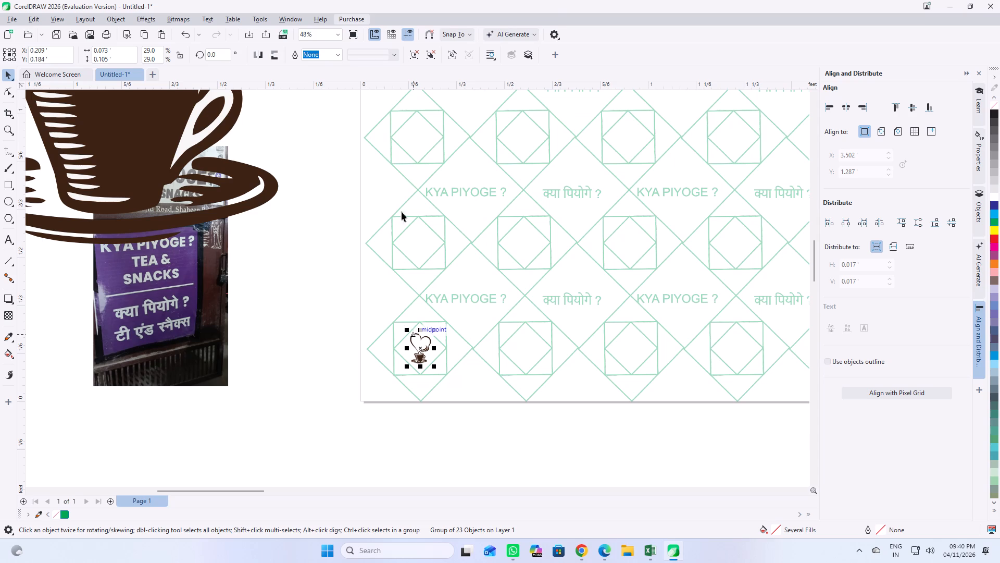
scroll(455, 354, "up", 5)
scroll(403, 351, "up", 4)
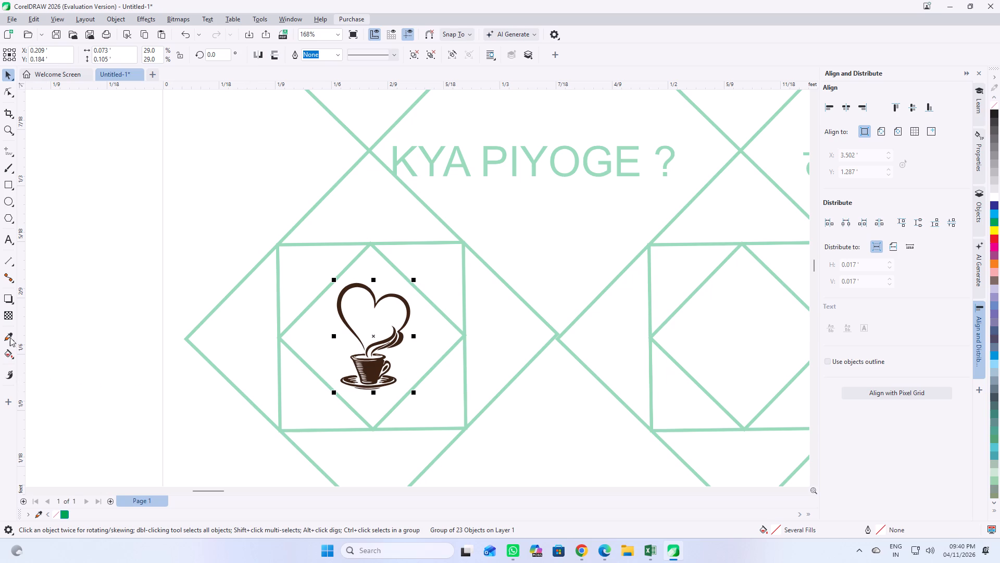
left_click(9, 313)
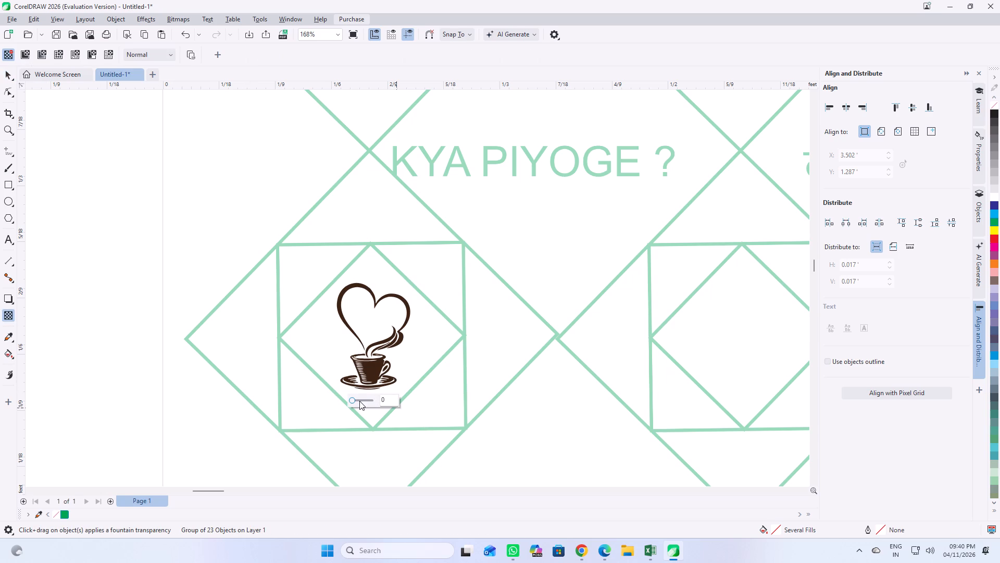
left_click(361, 400)
left_click(366, 400)
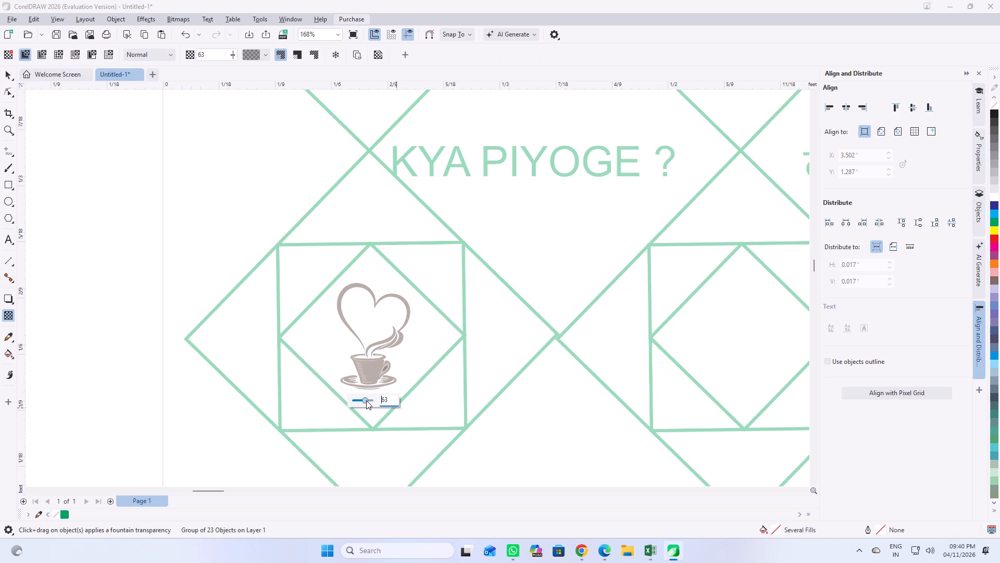
left_click_drag(393, 400, 378, 400)
type("65")
left_click(4, 74)
left_click(109, 181)
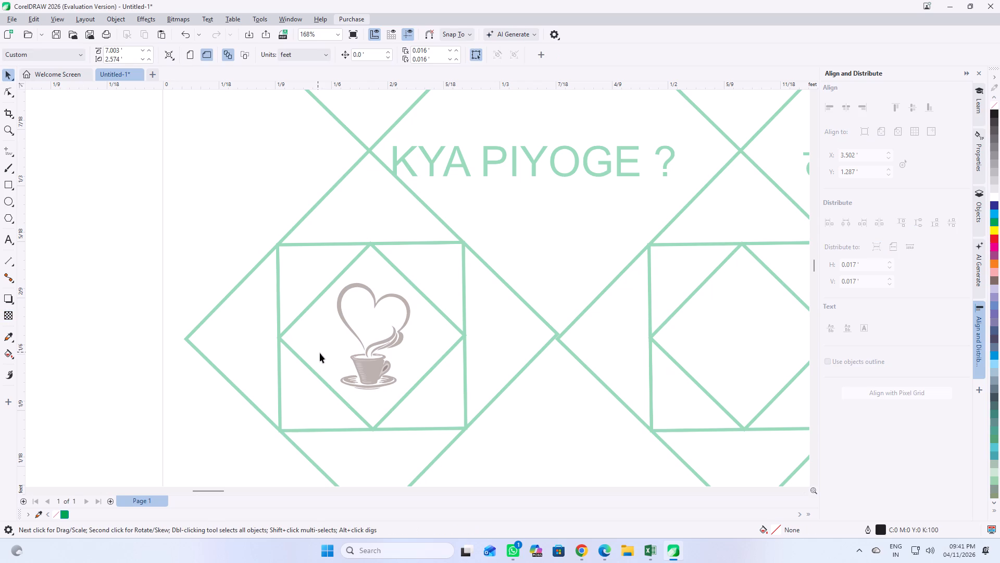
Recolor the tiny logo copy in the pattern's bottom-left tile with a 40% black fill.
left_click(376, 360)
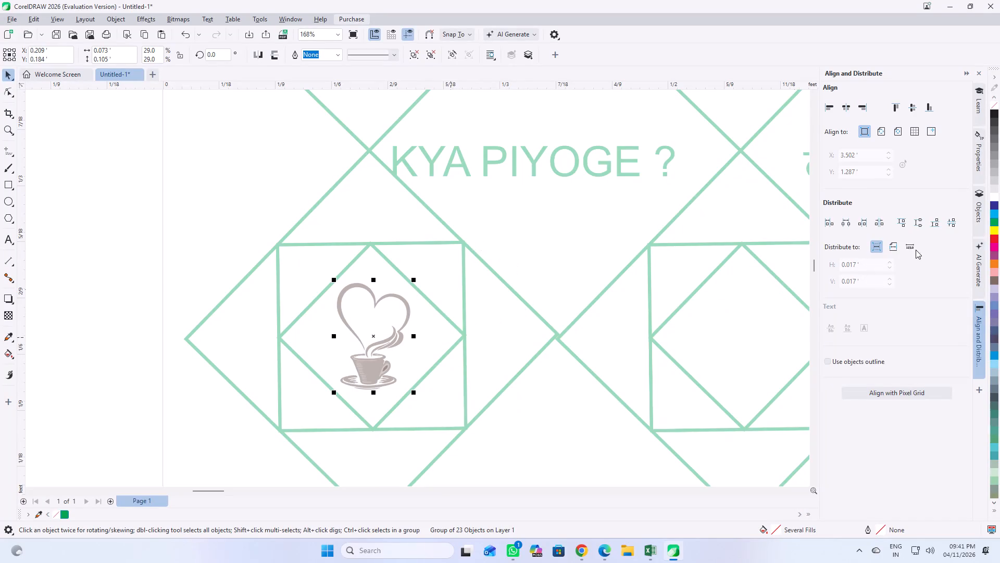
left_click(995, 180)
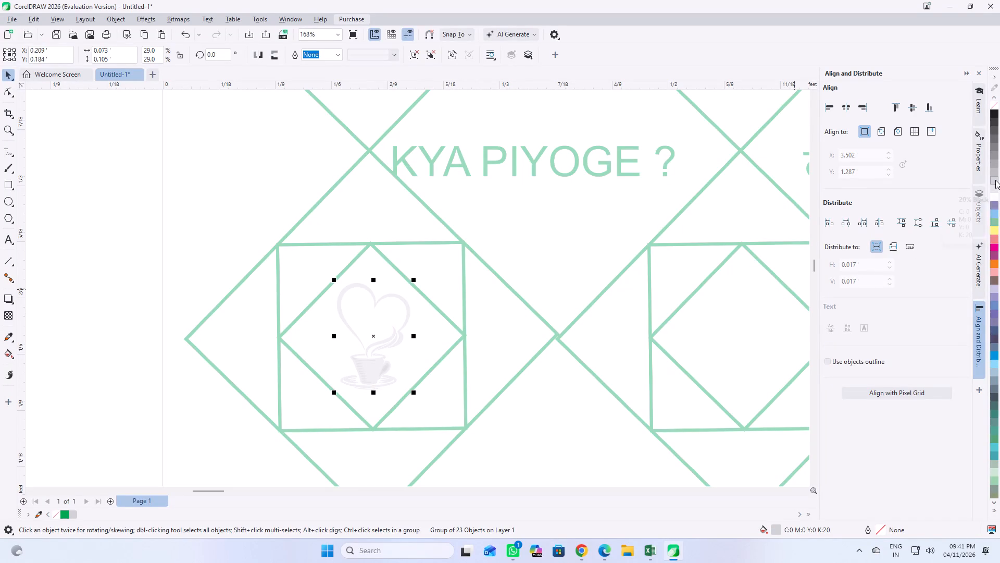
left_click(993, 164)
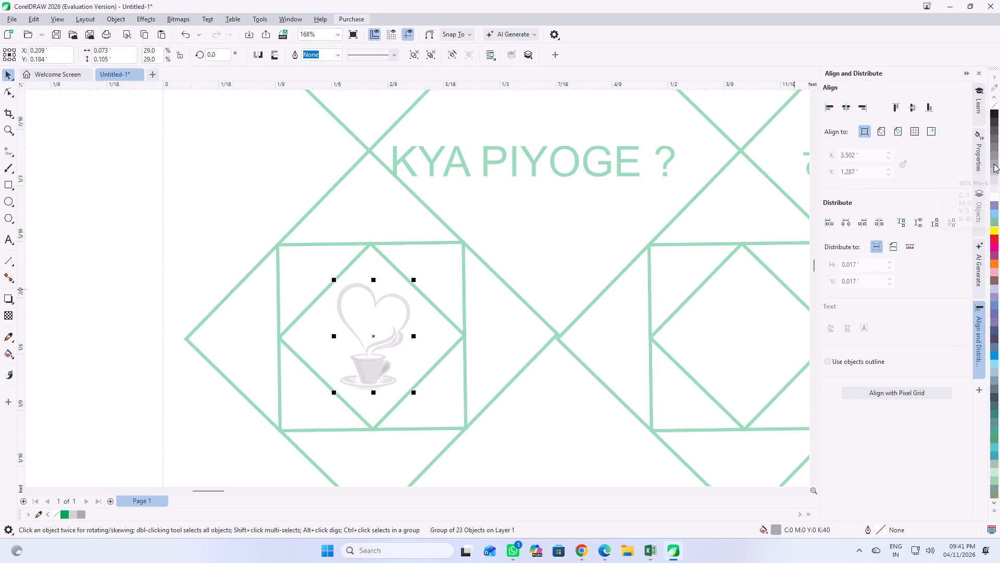
scroll(459, 395, "down", 4)
left_click(520, 453)
Copy the tiny logo into the adjacent bottom-row tile, about 0.37 ft over, and repeat the duplication five more times along the row.
scroll(412, 364, "up", 3)
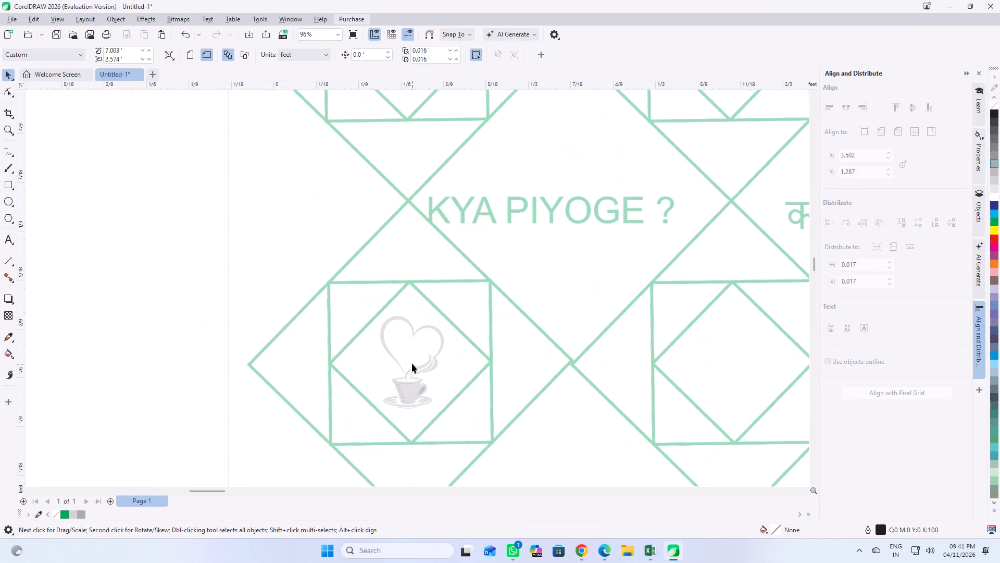
left_click(419, 372)
scroll(411, 364, "down", 4)
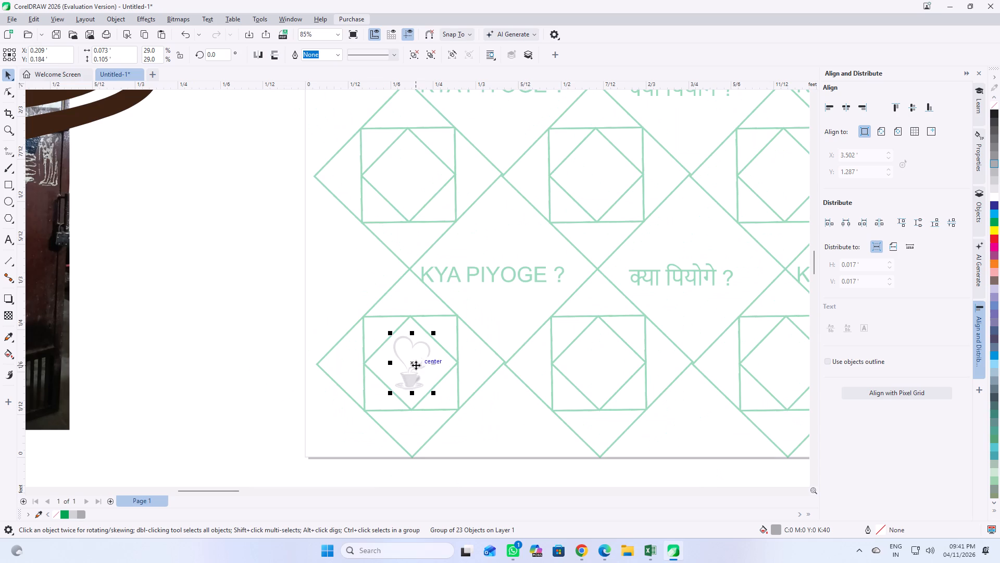
scroll(416, 365, "down", 4)
left_click_drag(416, 365, 463, 369)
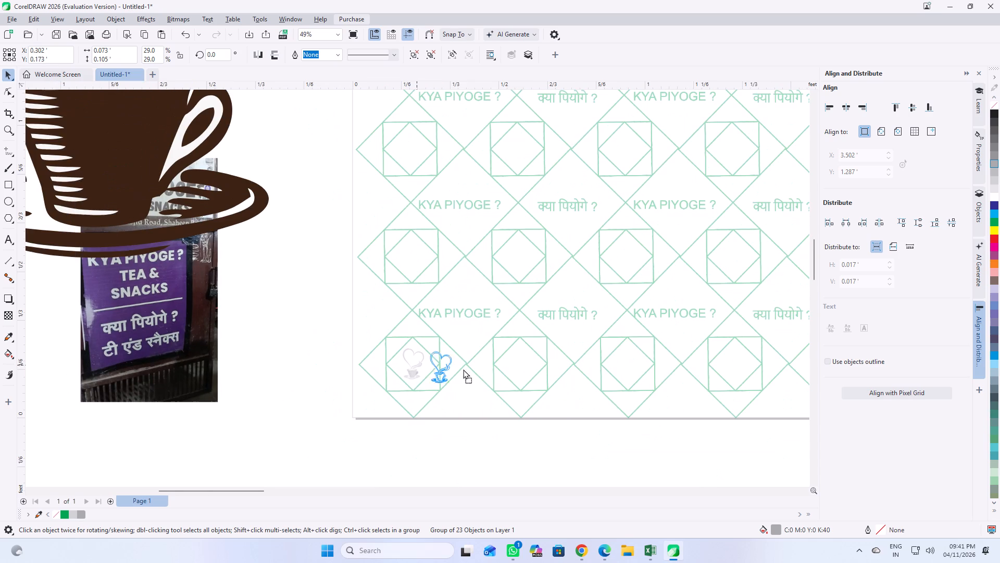
left_click_drag(463, 369, 523, 365)
right_click(523, 365)
key("ctrl+r")
key("ctrl+r")
key("ctrl+r")
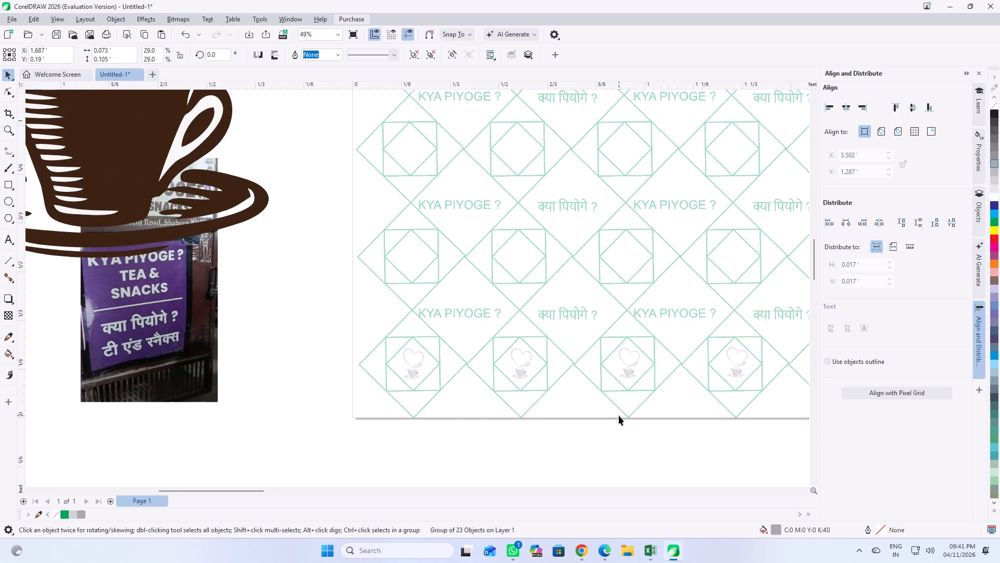
key("ctrl+r")
key("ctrl+r")
Keep repeating the logo duplication along the rest of the bottom tile row to the page's right edge.
scroll(106, 132, "down", 7)
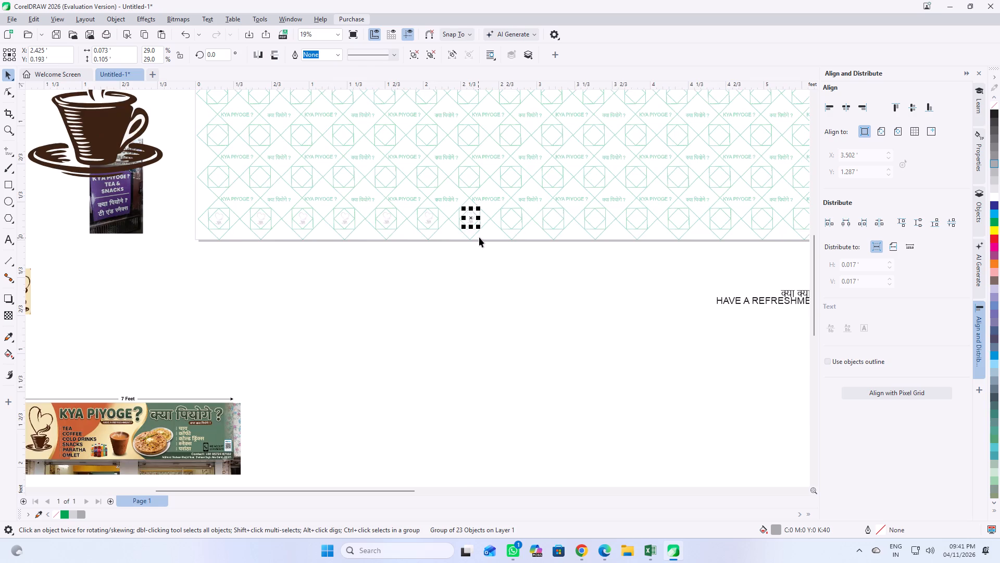
scroll(472, 235, "down", 3)
key("ctrl+r")
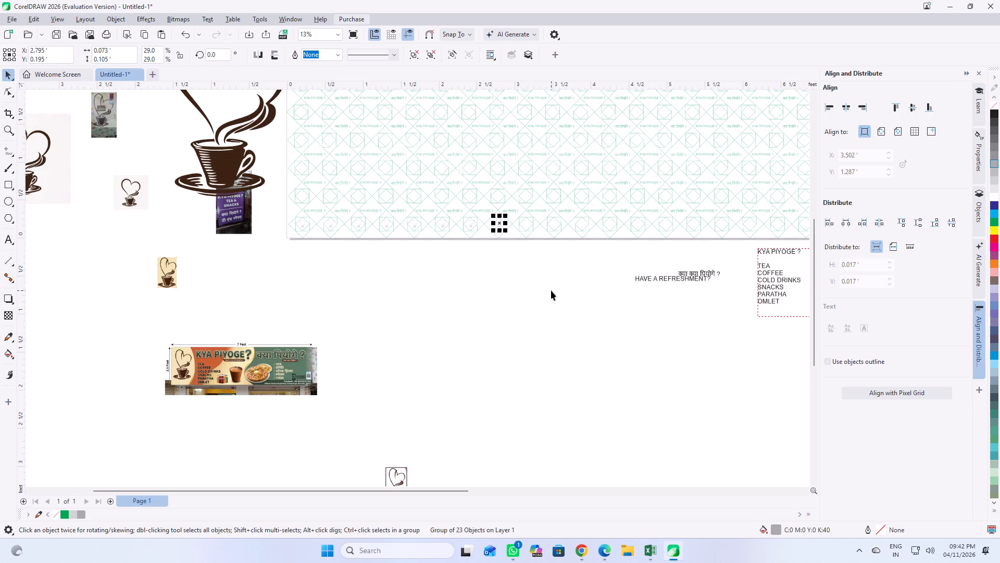
key("ctrl+r")
key("ctrl+r")
key("ctrl+r")
key("ctrl+r")
key("ctrl+r")
key("ctrl+r")
key("ctrl+r")
key("ctrl+r")
key("ctrl+r")
key("ctrl+r")
key("ctrl+r")
key("ctrl+r")
key("ctrl+r")
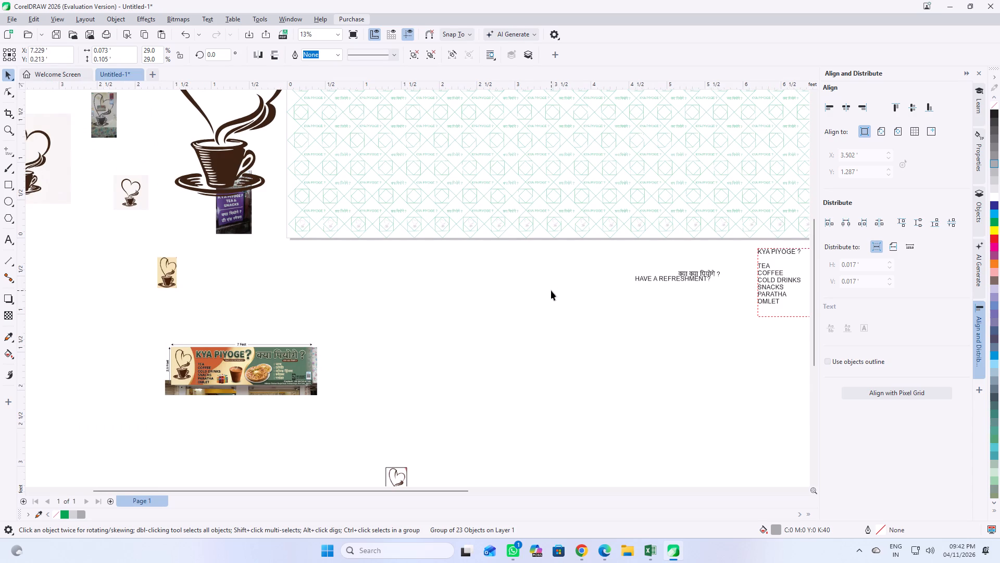
key("ctrl+r")
Undo the last three logo copies, which lie beyond the page's right edge.
scroll(535, 297, "down", 5)
scroll(677, 255, "up", 4)
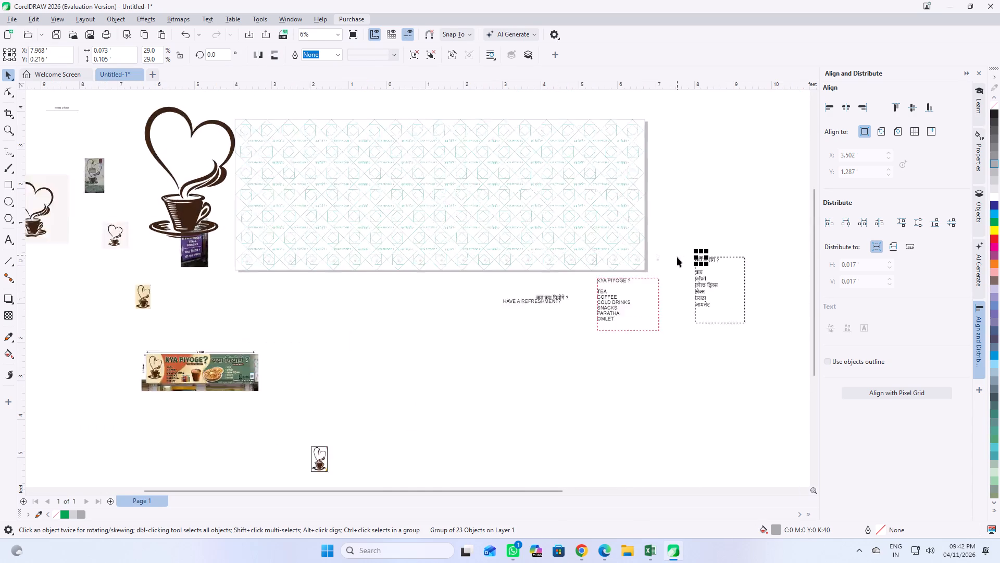
scroll(677, 257, "up", 4)
key("ctrl+z")
key("ctrl+z")
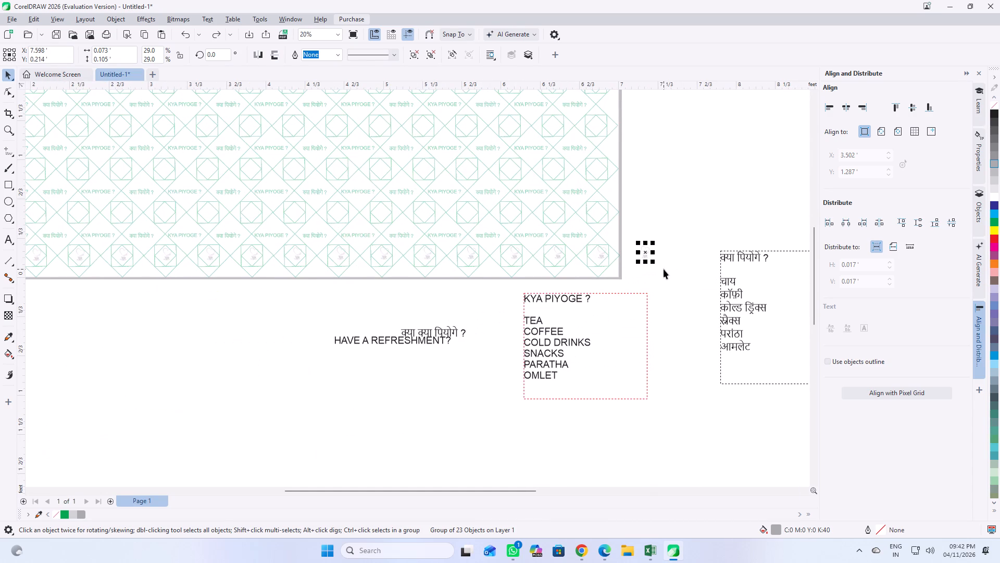
key("ctrl+z")
Move the bottom row's last logo to the center of its tile, about X 6.83 ft, Y 0.19 ft.
scroll(550, 291, "up", 5)
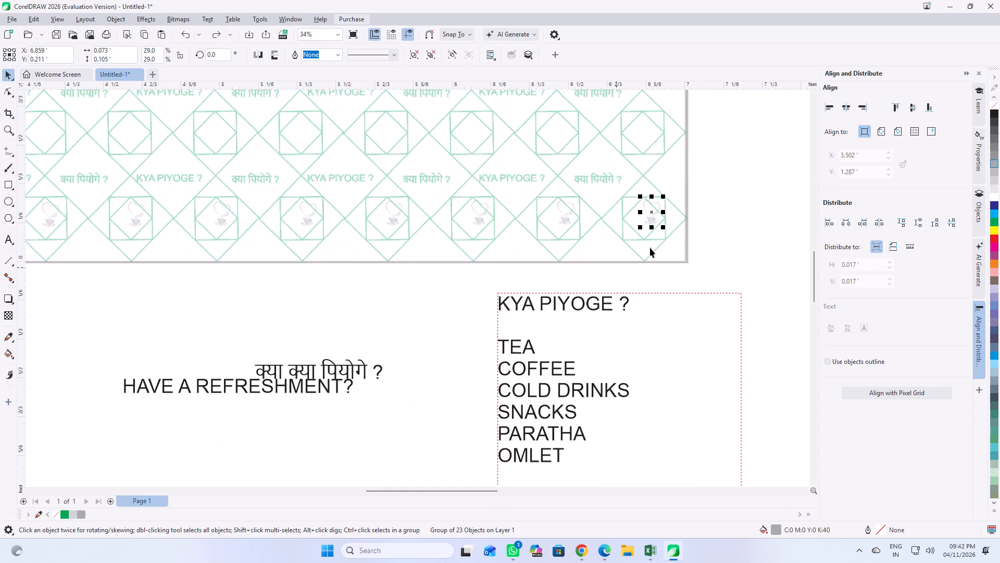
scroll(672, 229, "up", 5)
left_click(747, 238)
left_click(631, 207)
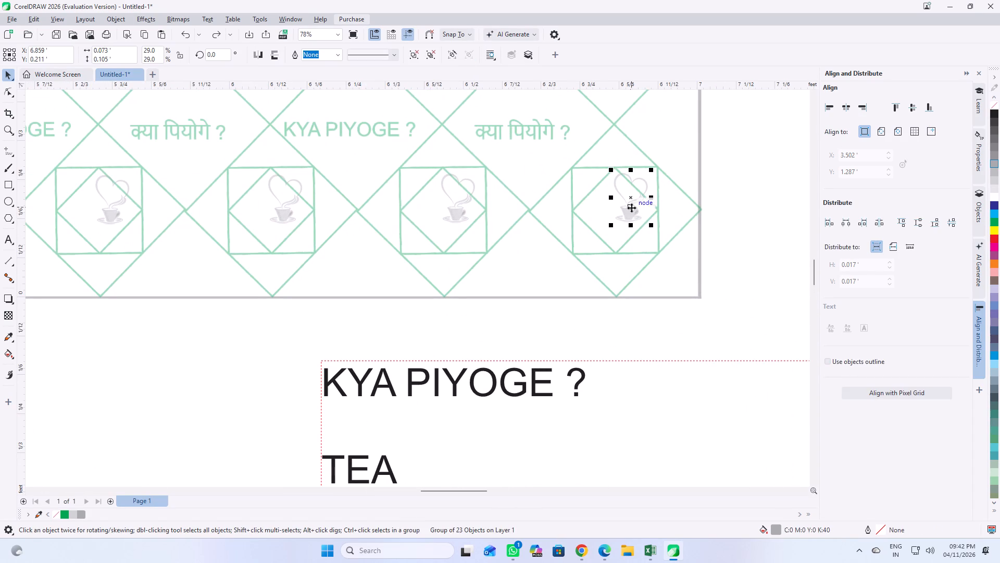
left_click_drag(630, 211, 612, 225)
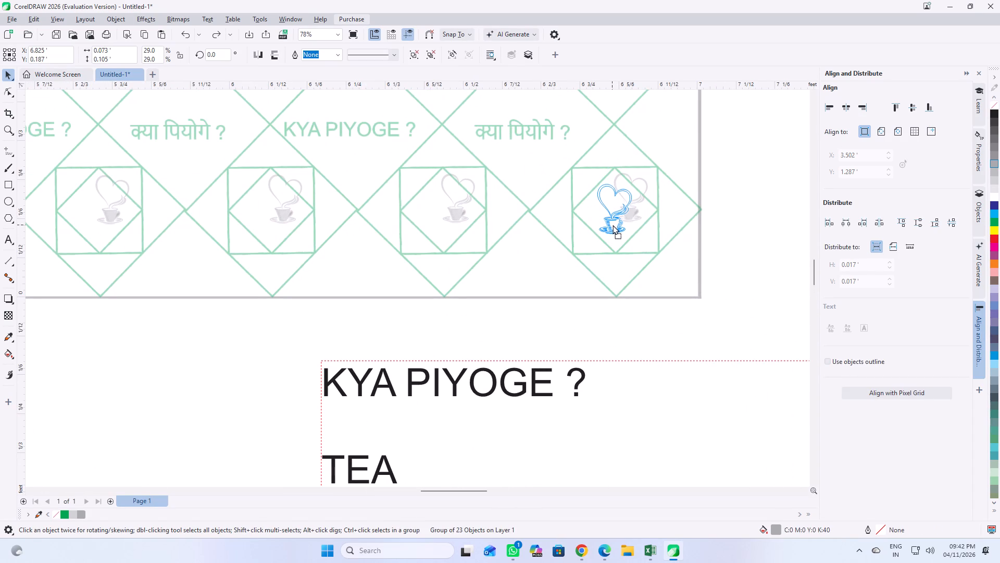
left_click_drag(612, 225, 613, 225)
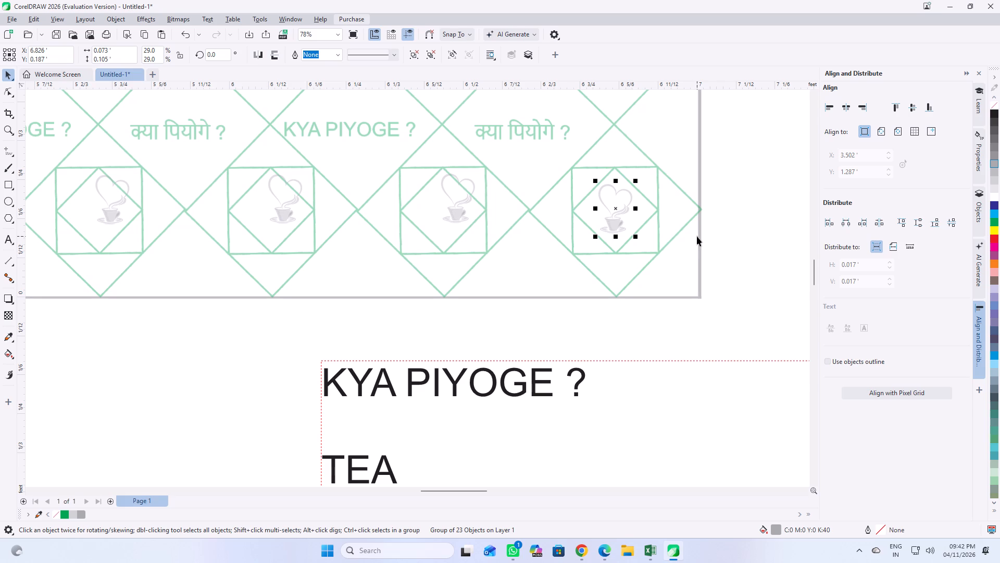
Select all the bottom-row logos, distribute them with equal horizontal spacing, and align their top edges.
scroll(718, 247, "down", 7)
left_click_drag(749, 214, 698, 274)
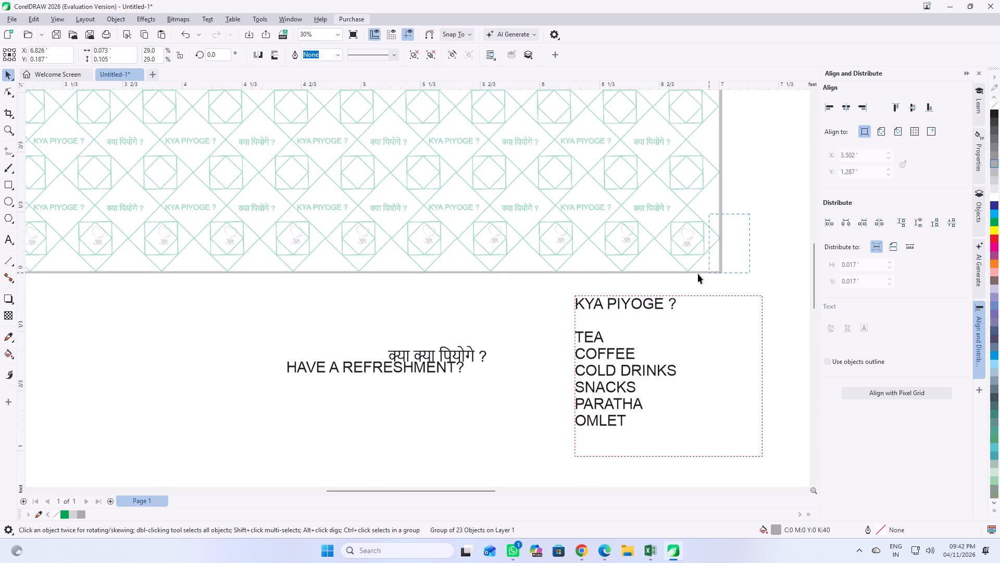
left_click_drag(698, 274, 0, 299)
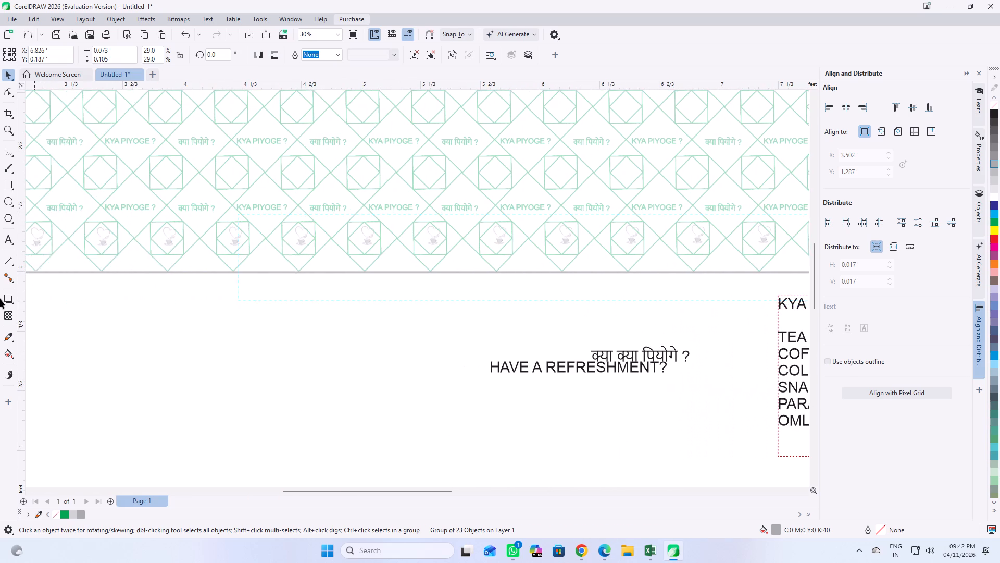
left_click_drag(0, 299, 71, 301)
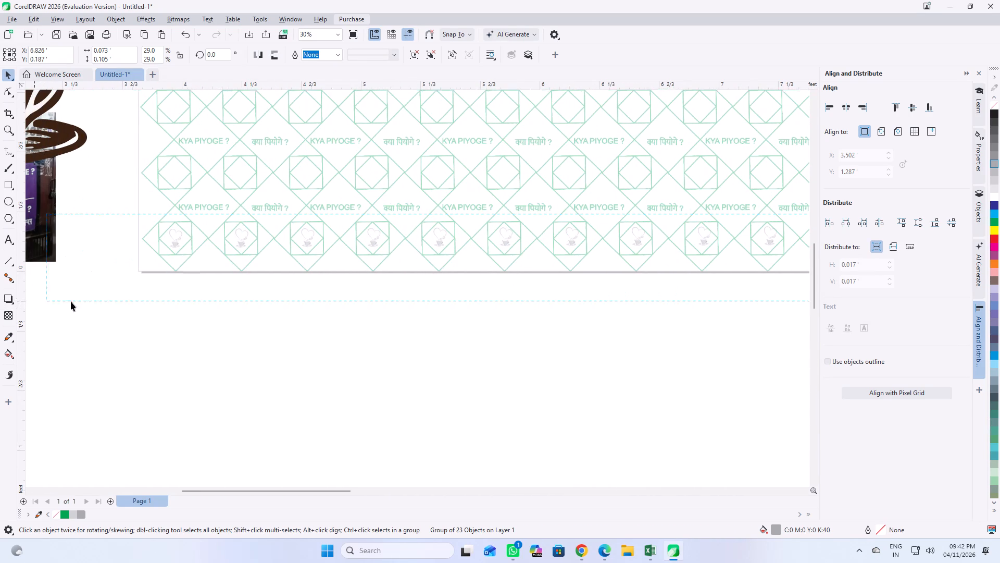
left_click_drag(71, 301, 122, 296)
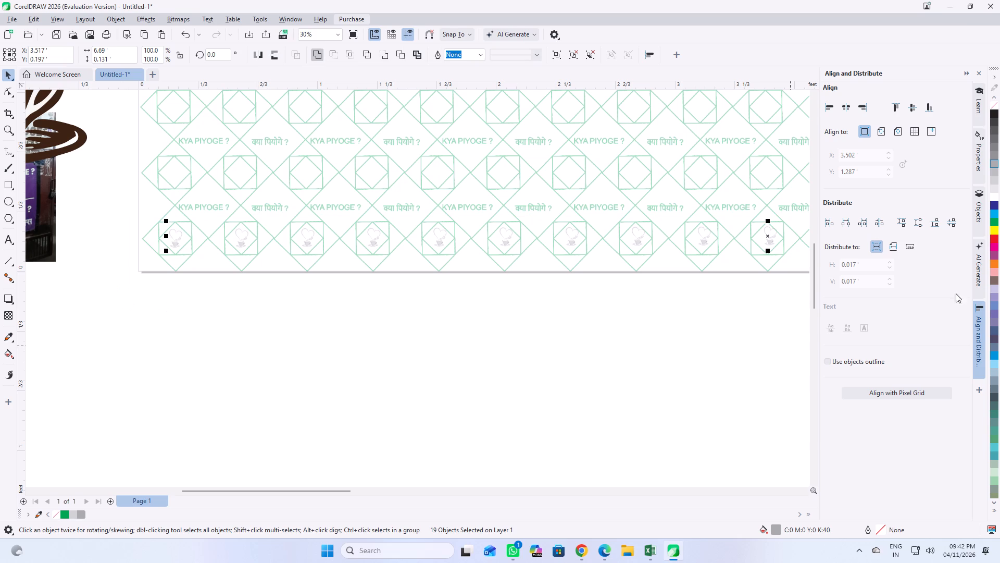
left_click(866, 225)
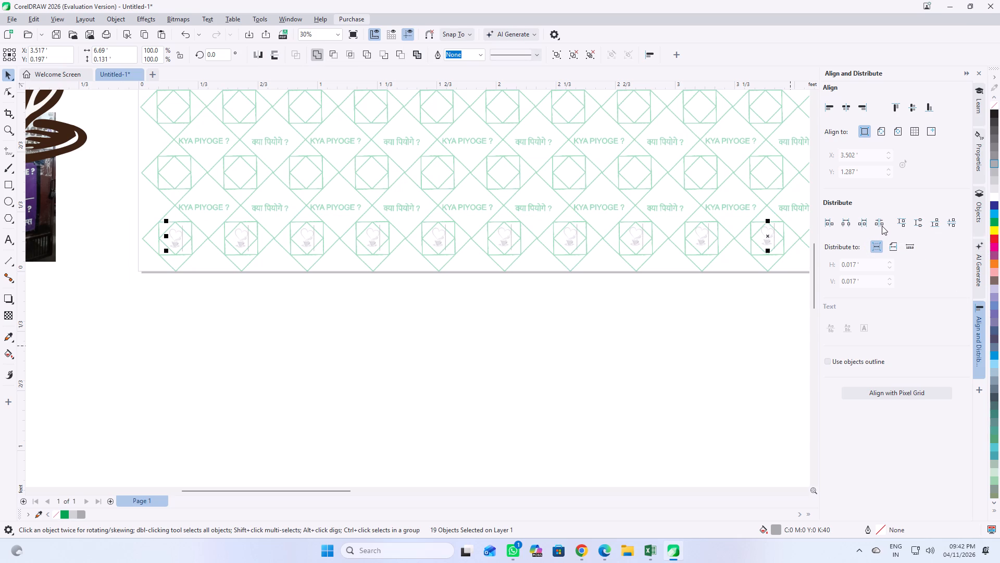
left_click(880, 224)
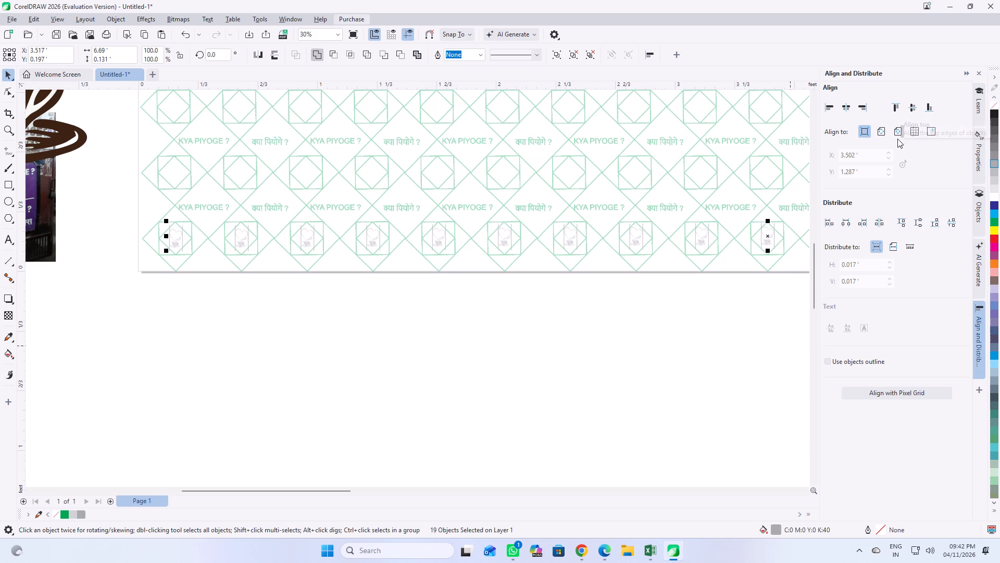
left_click(896, 109)
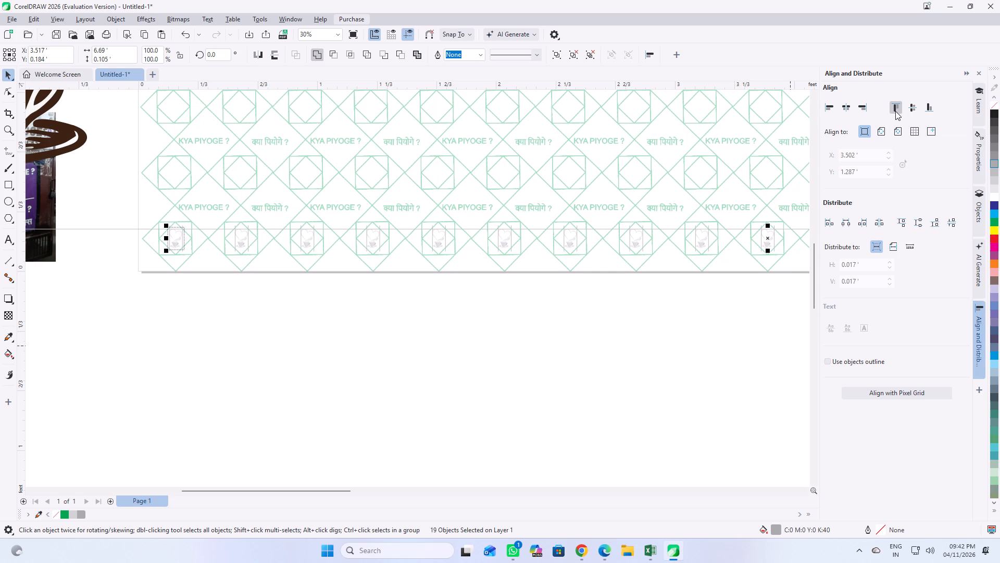
left_click(610, 328)
Select all 19 small logos in the bottom tile row and group them.
scroll(365, 326, "down", 5)
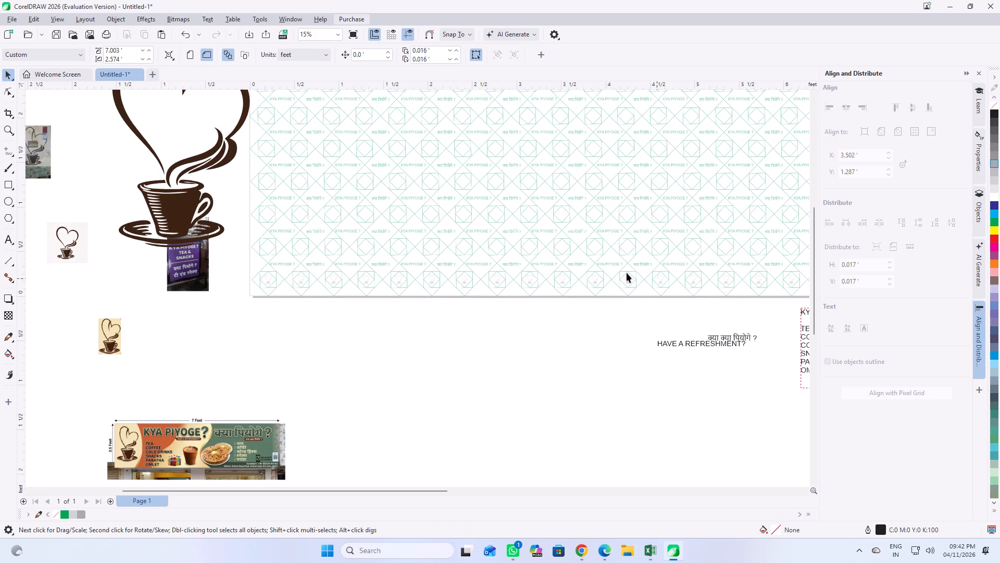
scroll(517, 295, "down", 7)
scroll(622, 281, "up", 9)
scroll(572, 310, "up", 4)
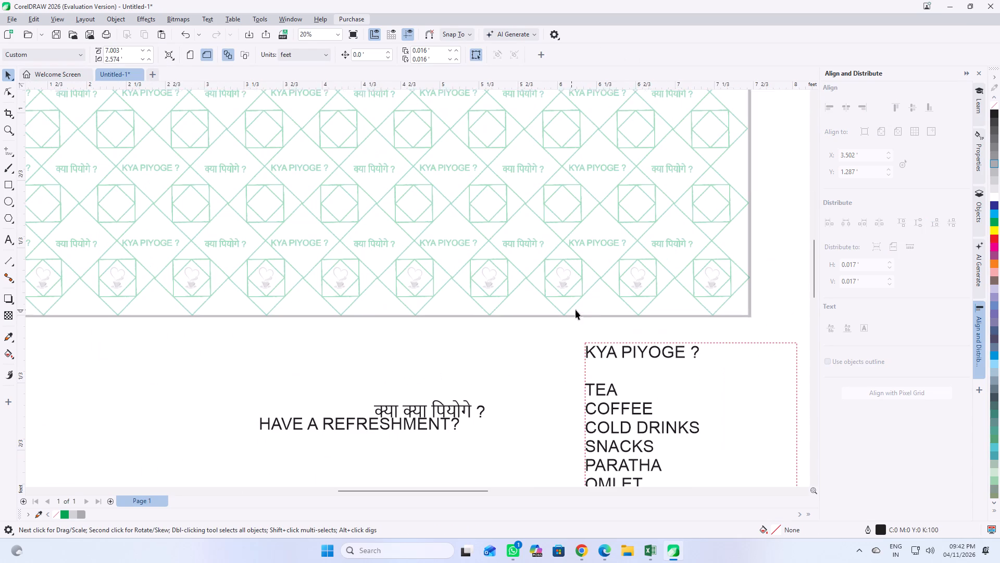
left_click_drag(769, 259, 0, 299)
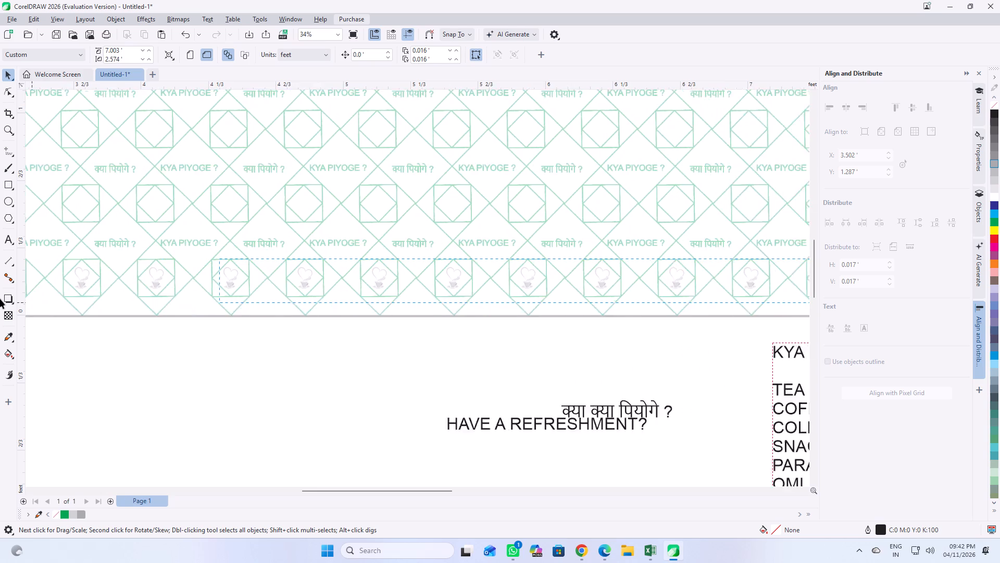
left_click_drag(0, 299, 9, 298)
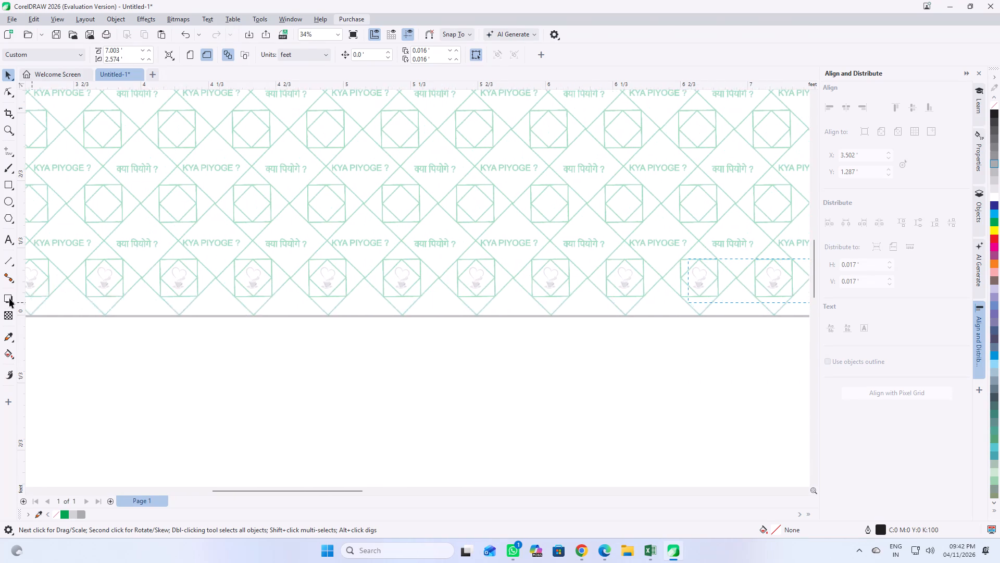
left_click_drag(9, 298, 124, 298)
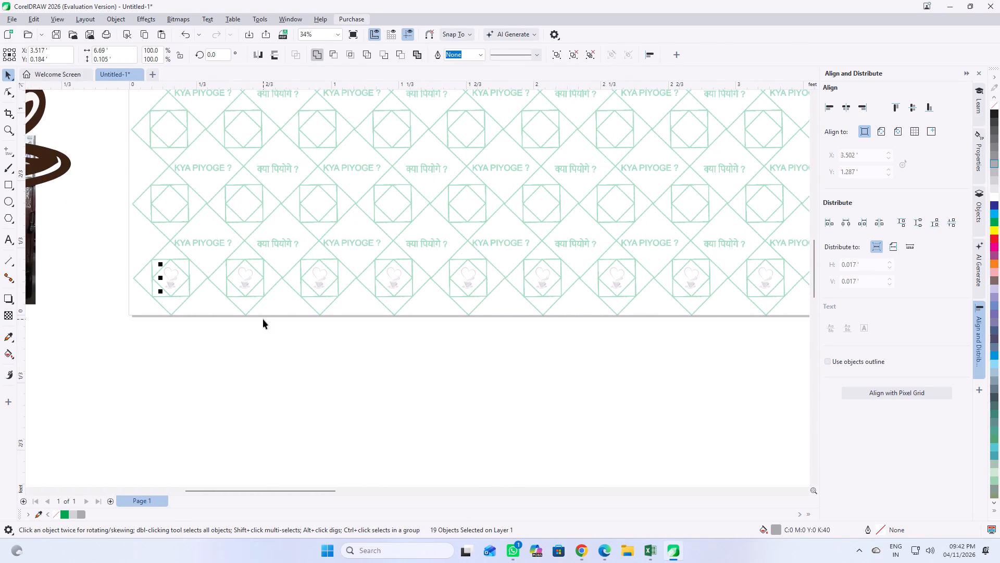
key("ctrl+g")
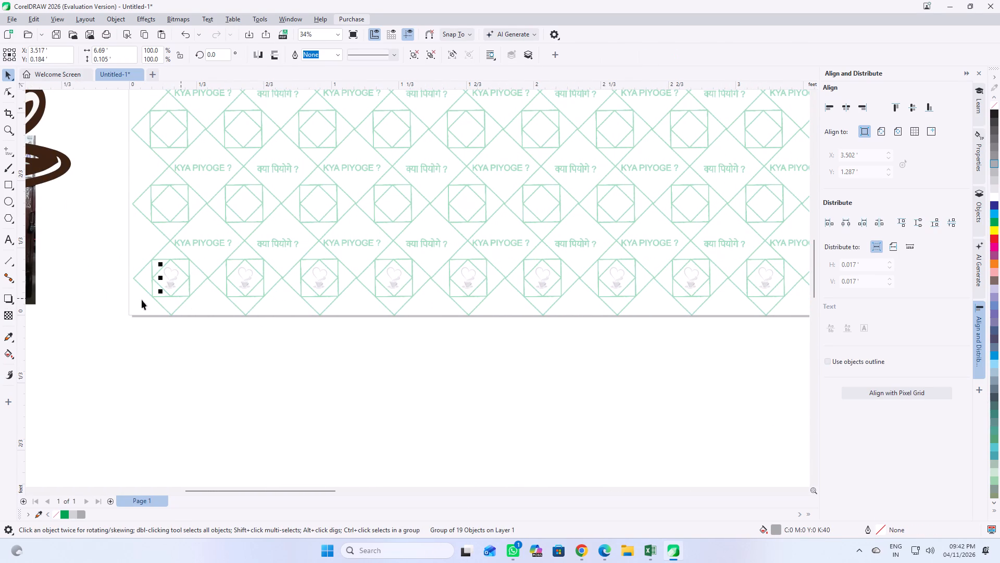
Copy the grouped logo row into the three tile rows above, at about Y 0.55, 0.92 and 1.28 ft.
left_click(115, 283)
left_click(173, 279)
left_click_drag(172, 278, 177, 247)
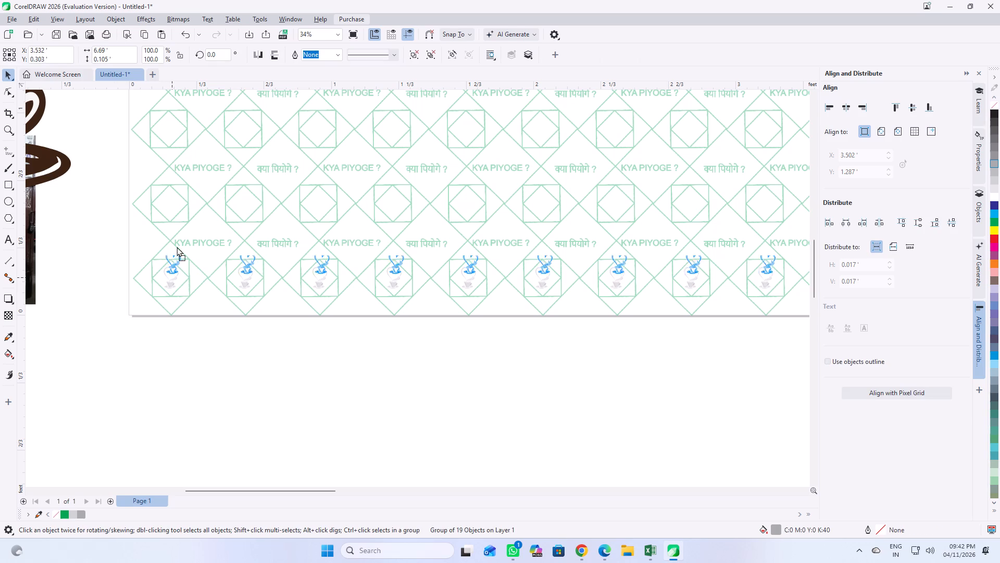
left_click_drag(177, 247, 172, 205)
right_click(172, 205)
left_click_drag(172, 205, 173, 201)
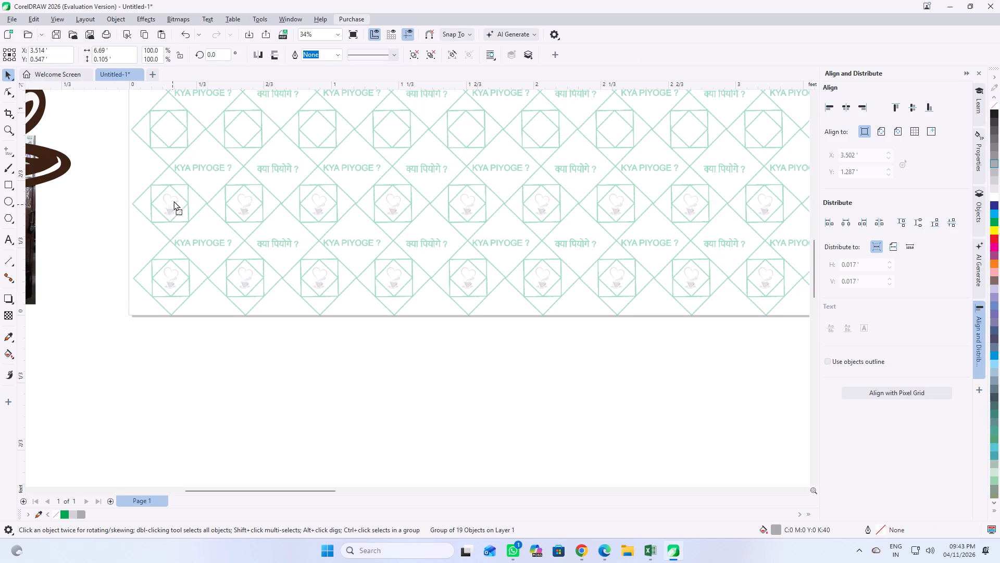
left_click_drag(173, 201, 170, 130)
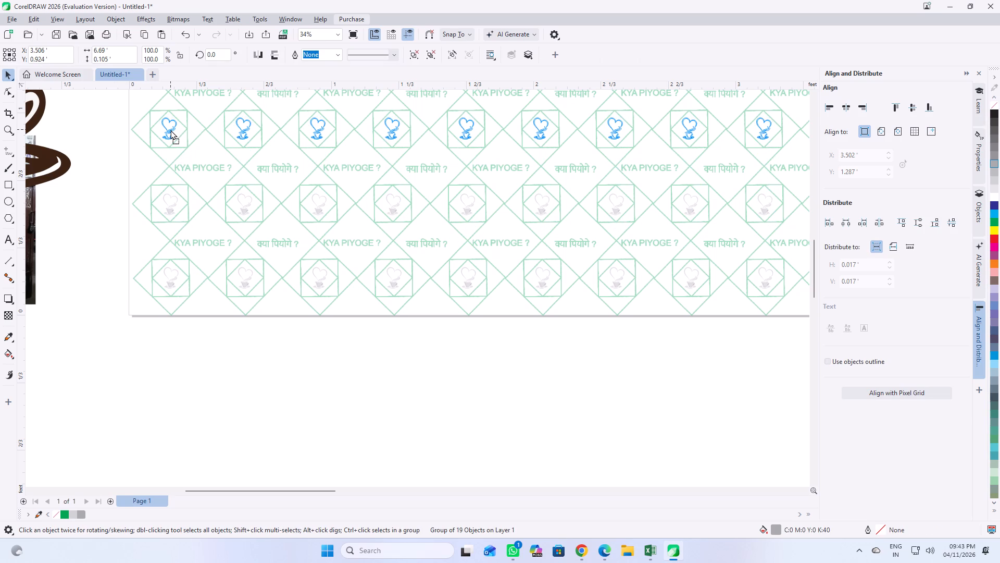
left_click_drag(170, 130, 170, 130)
right_click(170, 130)
scroll(318, 293, "down", 4)
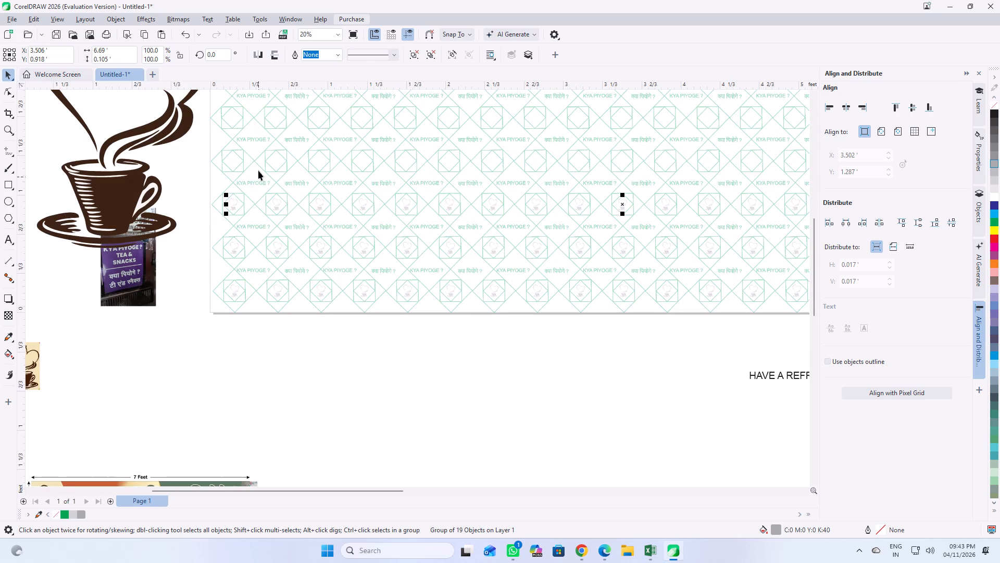
scroll(240, 192, "up", 6)
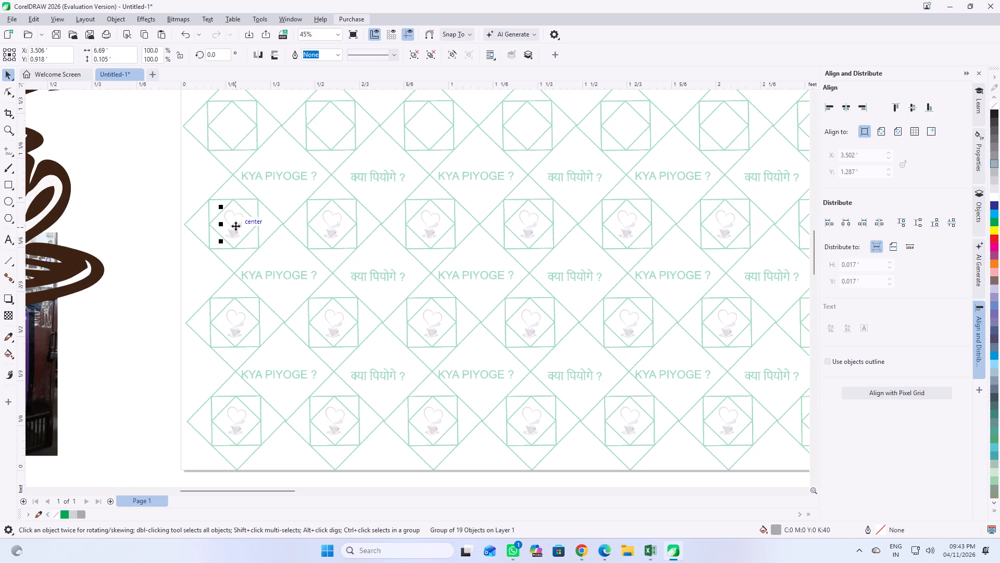
left_click_drag(235, 226, 235, 128)
right_click(235, 128)
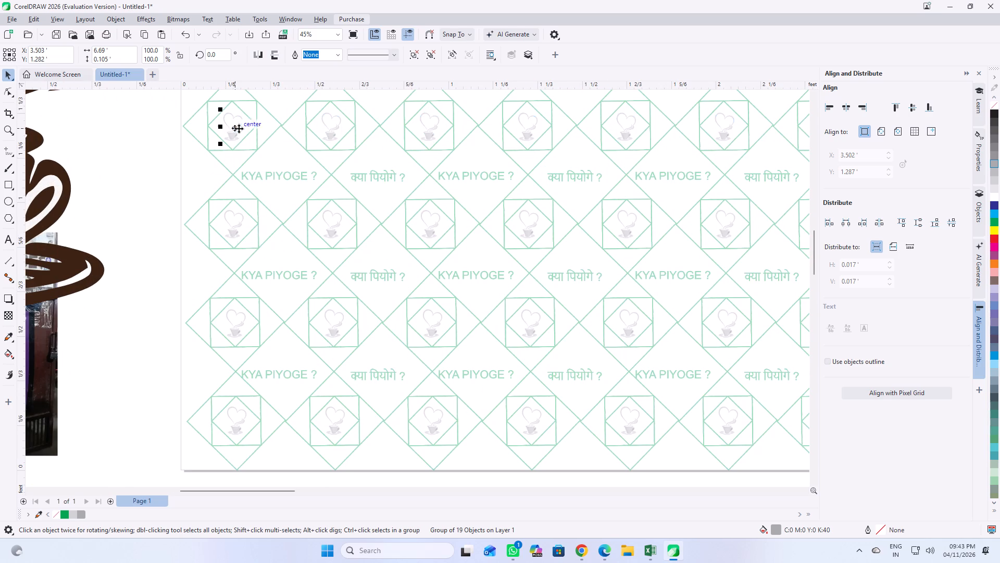
Copy the grouped logo row into the three upper tile rows, at about Y 1.65, 2.02 and 2.39 ft.
scroll(318, 224, "down", 8)
scroll(334, 164, "up", 4)
scroll(268, 226, "up", 4)
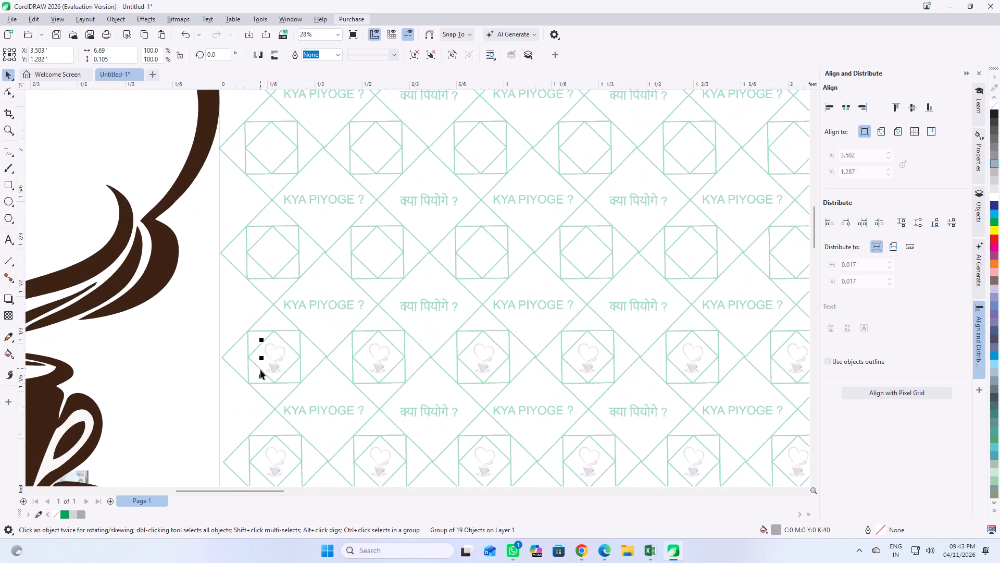
left_click_drag(272, 360, 271, 256)
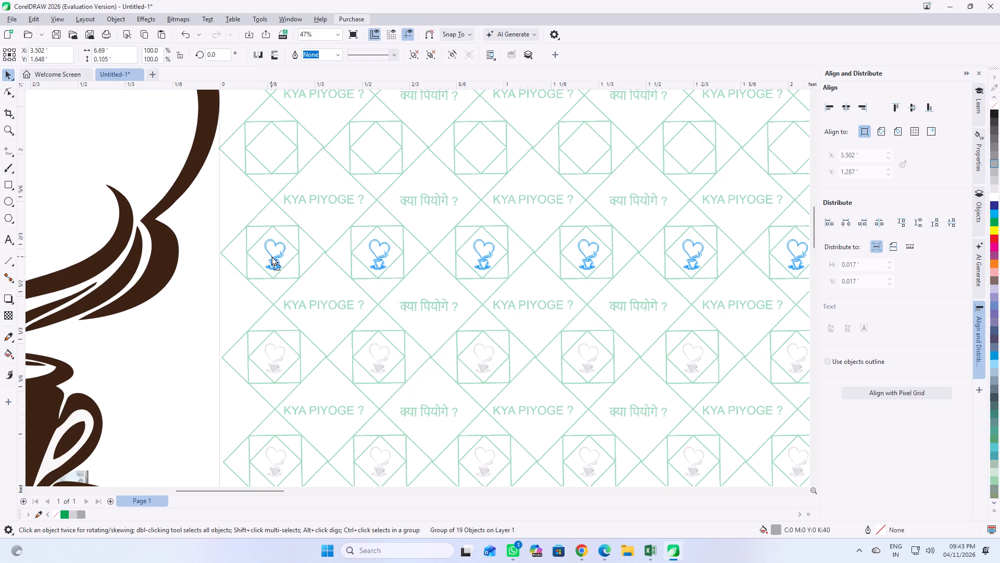
left_click_drag(271, 256, 269, 255)
right_click(269, 255)
left_click_drag(273, 255, 279, 224)
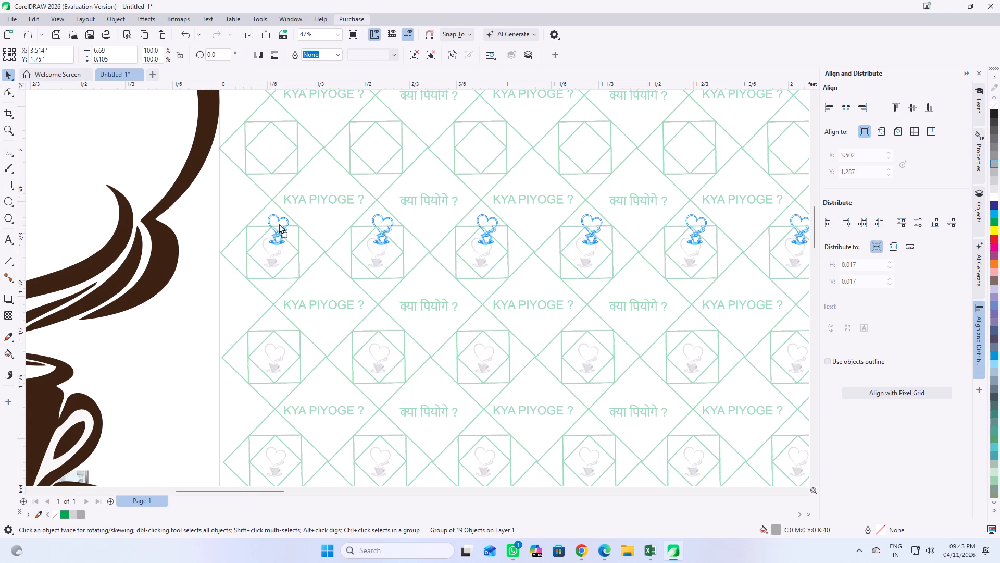
left_click_drag(279, 224, 274, 150)
right_click(274, 150)
scroll(341, 300, "down", 4)
scroll(364, 369, "down", 1)
scroll(326, 237, "up", 4)
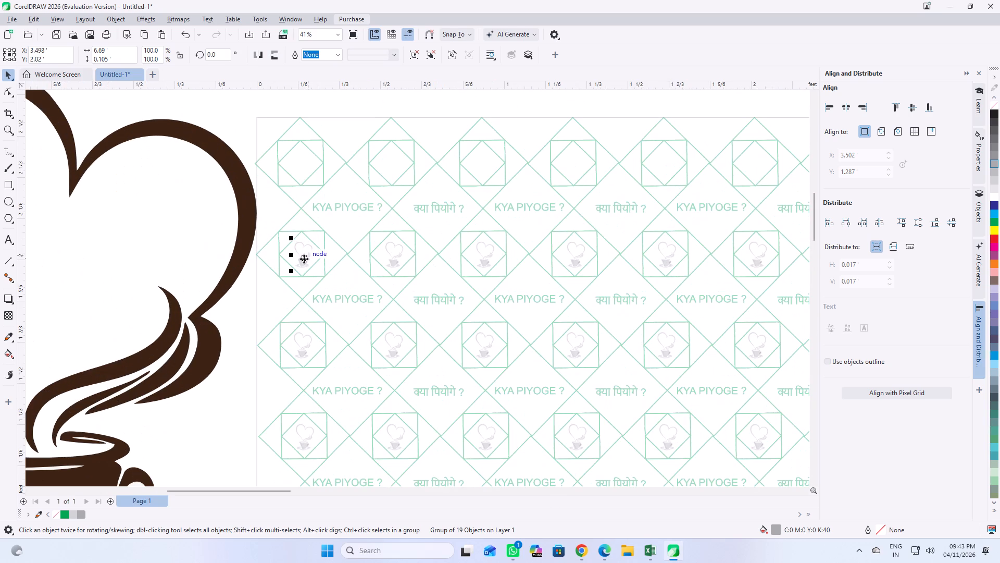
left_click_drag(303, 258, 299, 166)
right_click(299, 166)
scroll(299, 166, "up", 1)
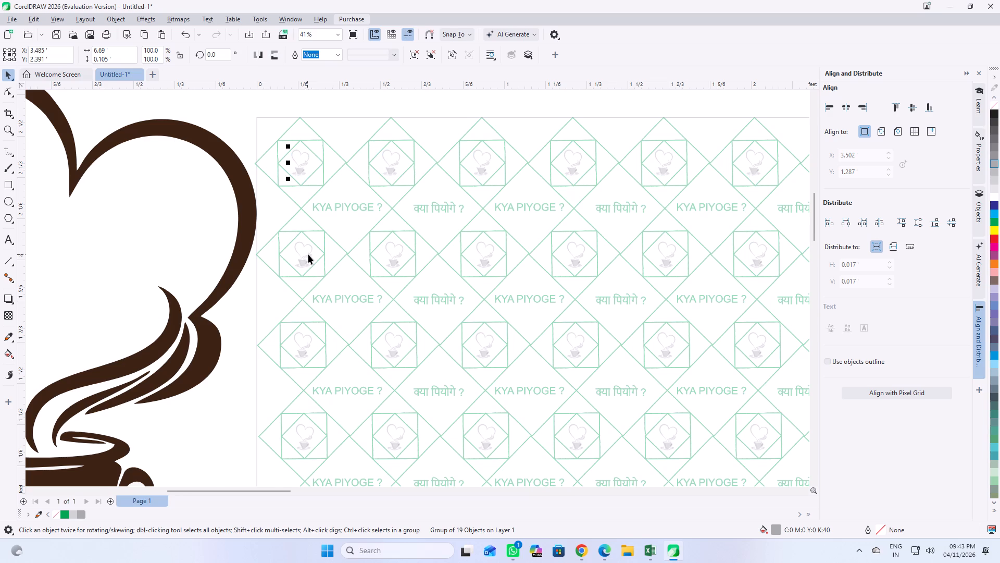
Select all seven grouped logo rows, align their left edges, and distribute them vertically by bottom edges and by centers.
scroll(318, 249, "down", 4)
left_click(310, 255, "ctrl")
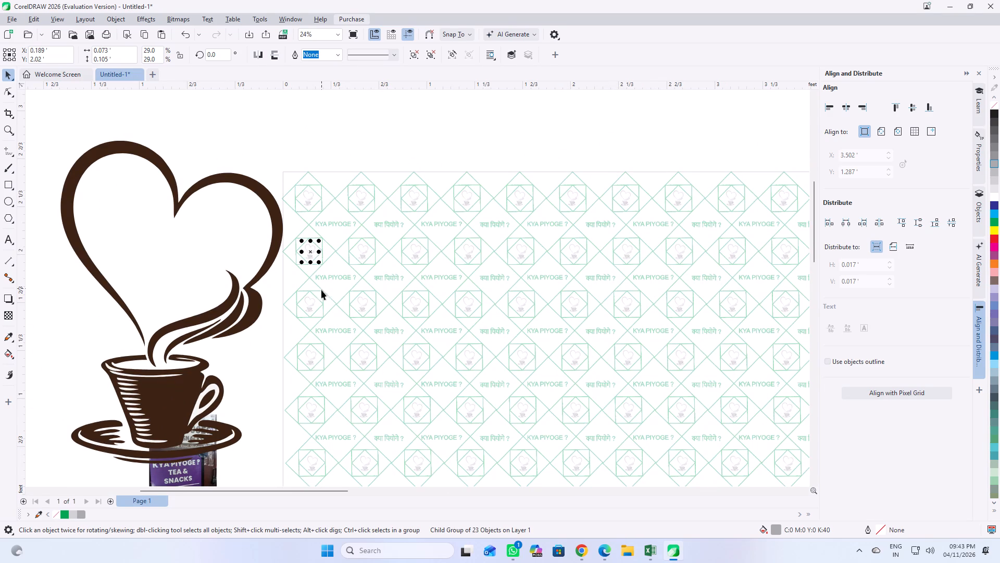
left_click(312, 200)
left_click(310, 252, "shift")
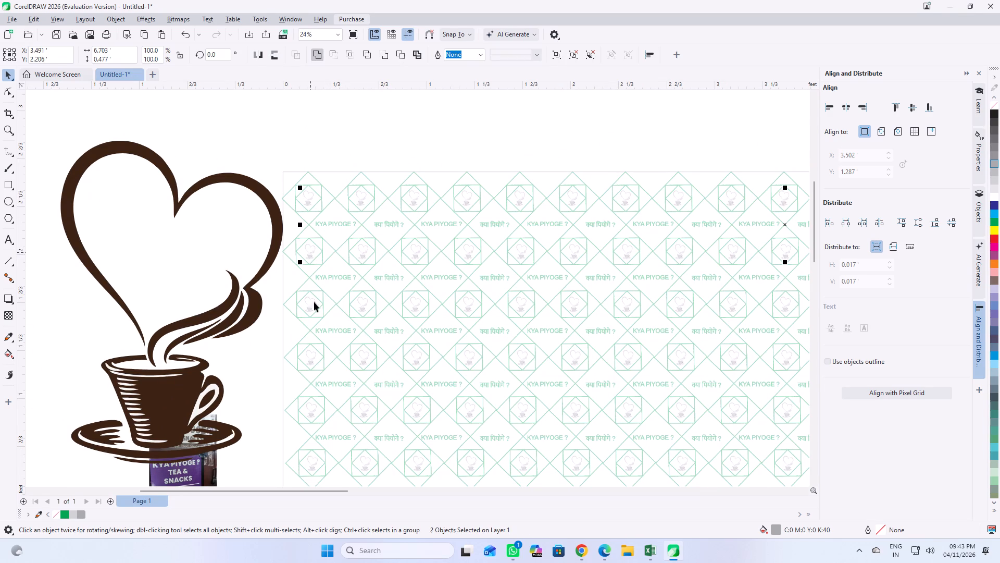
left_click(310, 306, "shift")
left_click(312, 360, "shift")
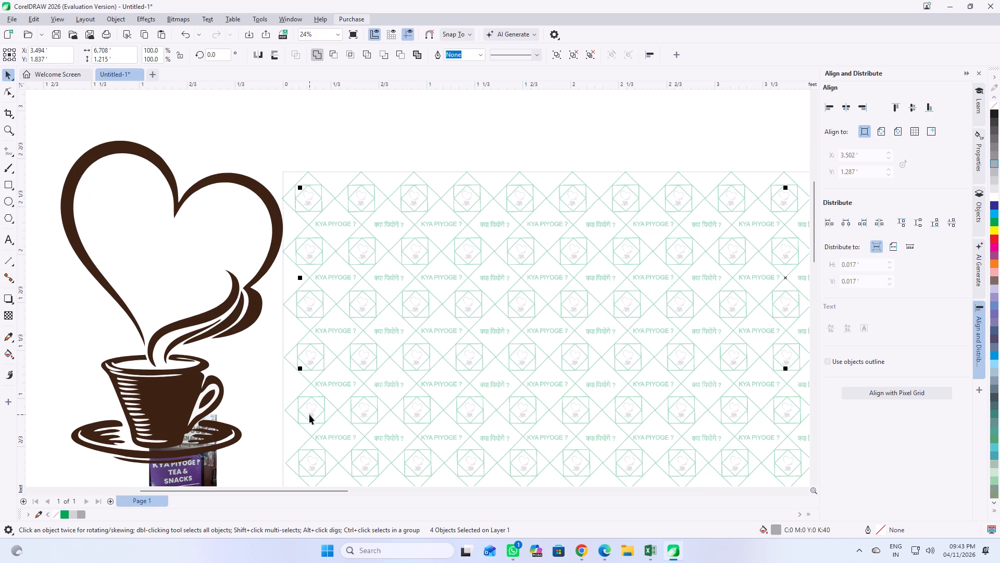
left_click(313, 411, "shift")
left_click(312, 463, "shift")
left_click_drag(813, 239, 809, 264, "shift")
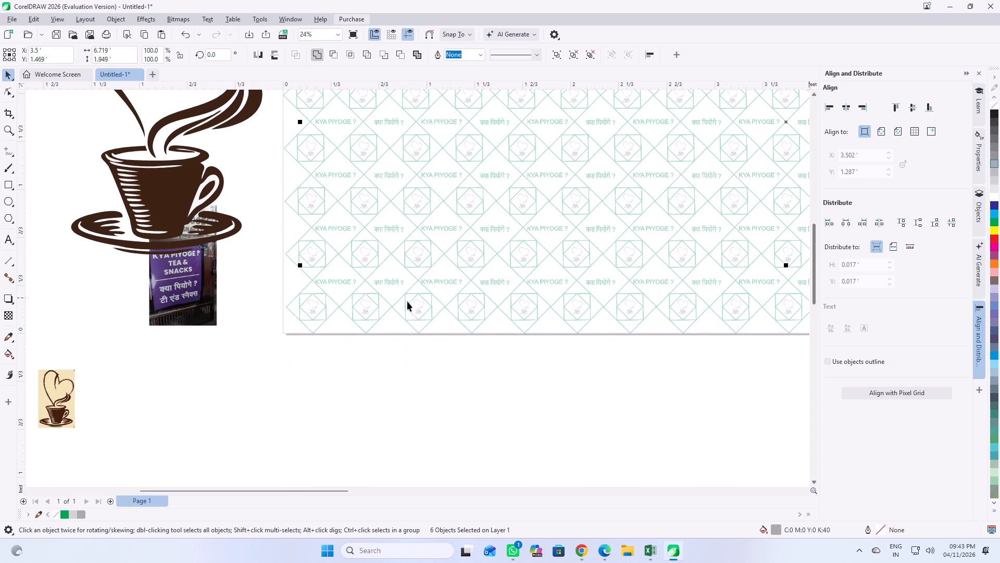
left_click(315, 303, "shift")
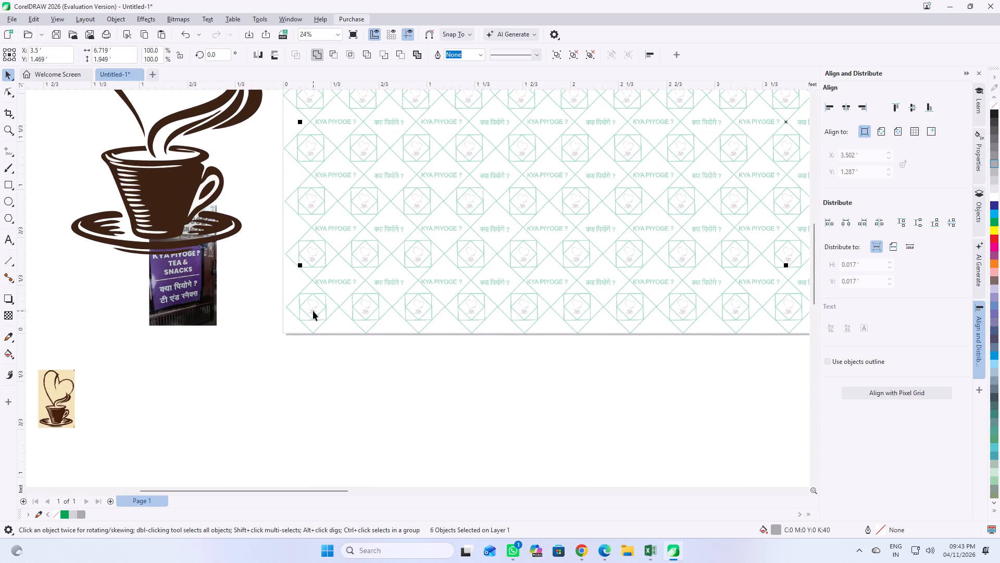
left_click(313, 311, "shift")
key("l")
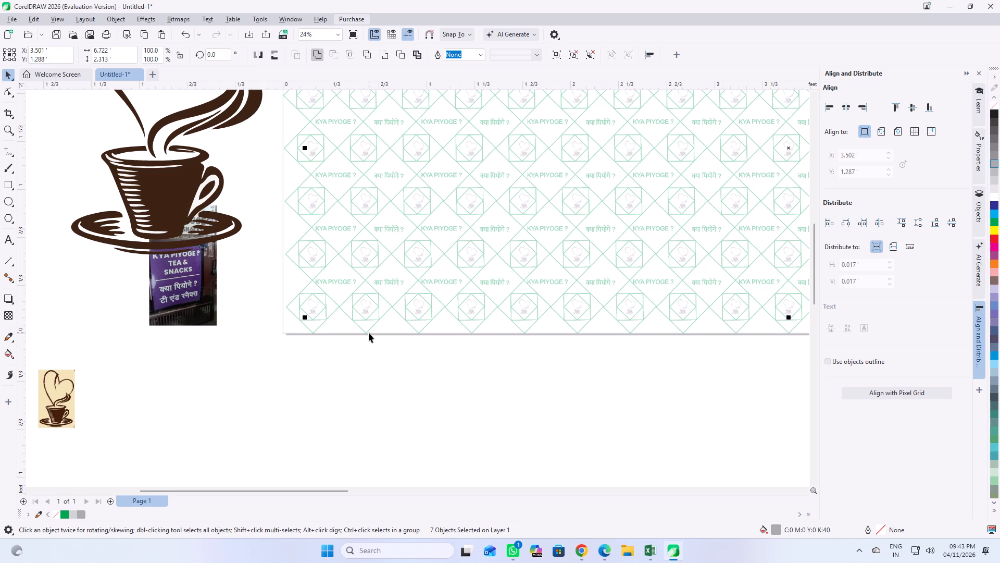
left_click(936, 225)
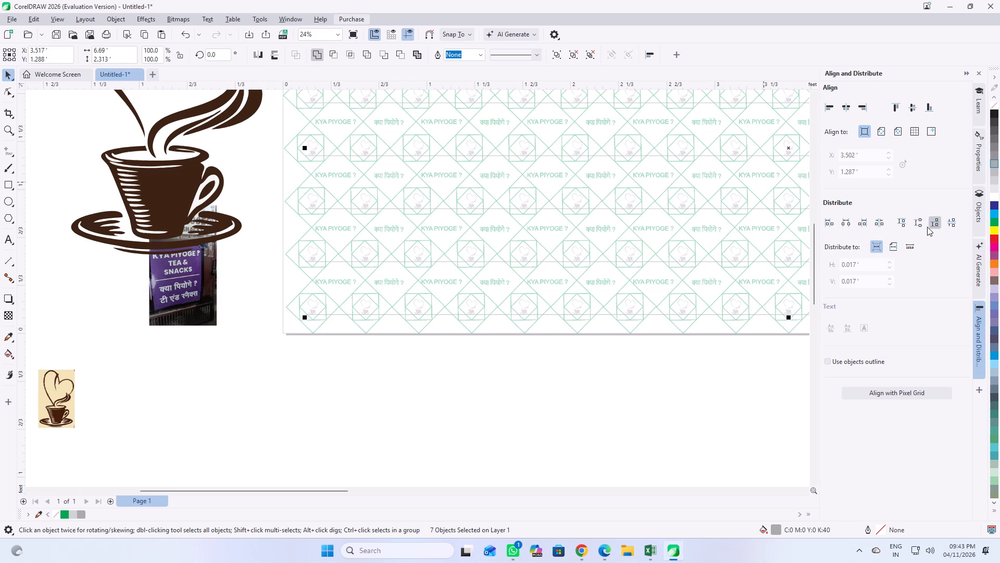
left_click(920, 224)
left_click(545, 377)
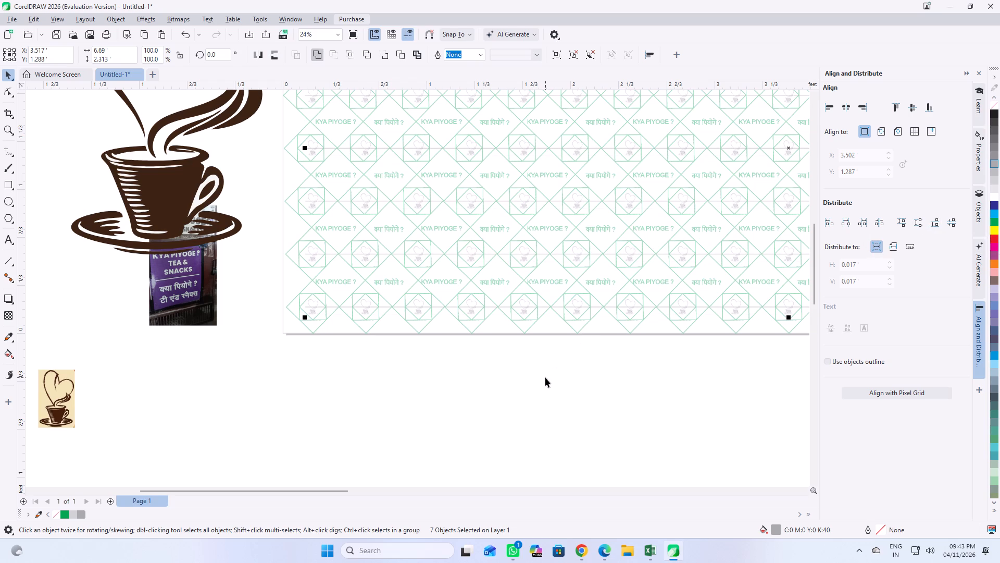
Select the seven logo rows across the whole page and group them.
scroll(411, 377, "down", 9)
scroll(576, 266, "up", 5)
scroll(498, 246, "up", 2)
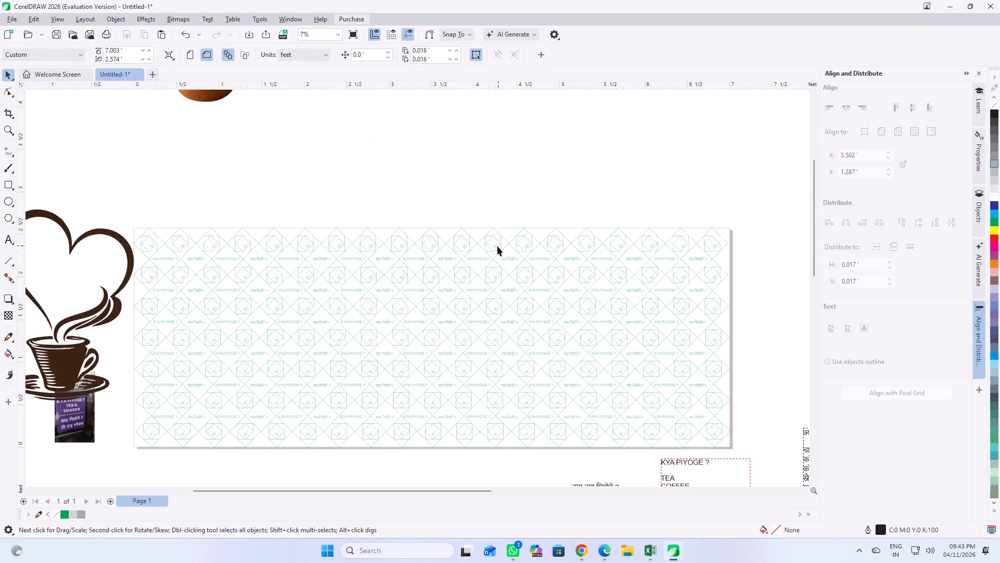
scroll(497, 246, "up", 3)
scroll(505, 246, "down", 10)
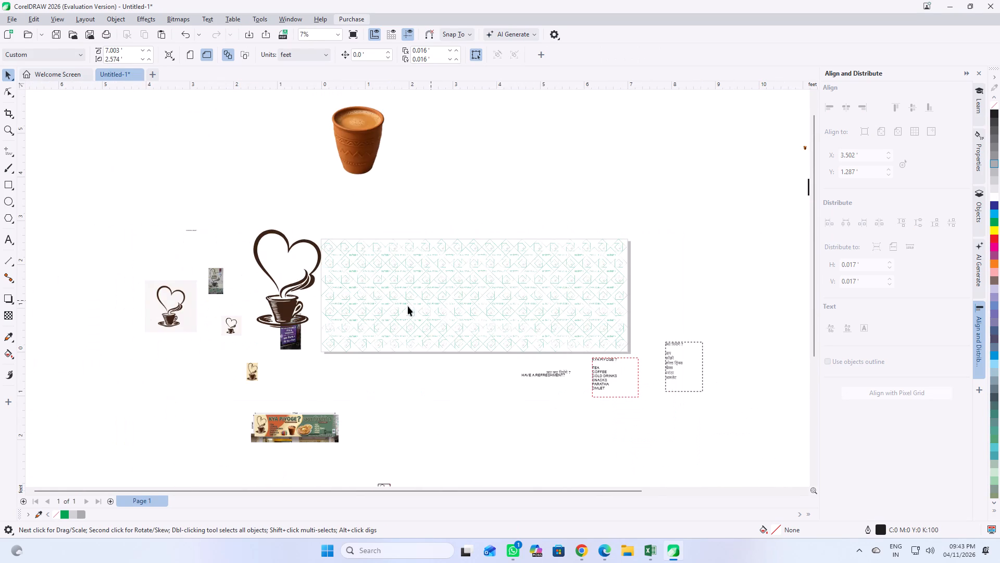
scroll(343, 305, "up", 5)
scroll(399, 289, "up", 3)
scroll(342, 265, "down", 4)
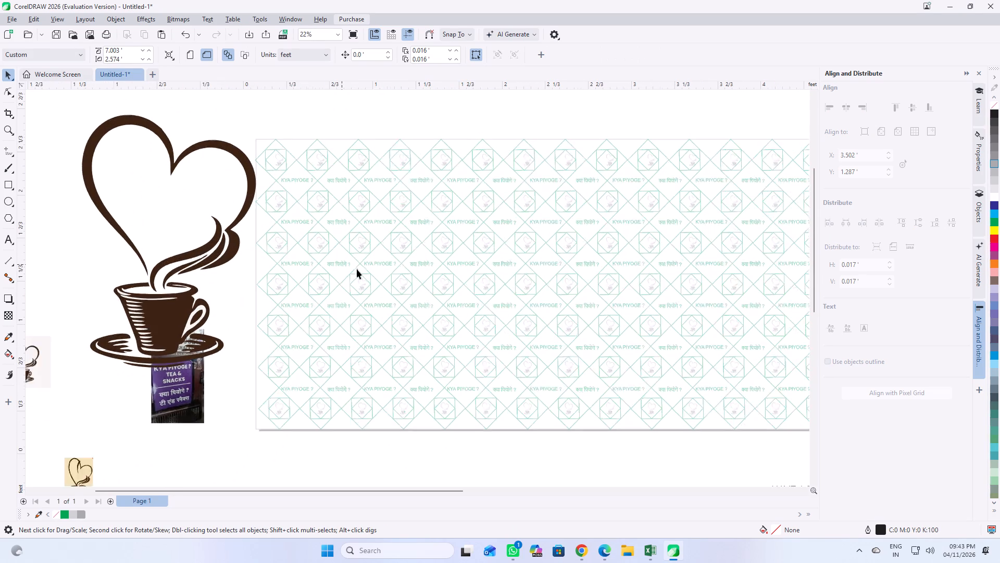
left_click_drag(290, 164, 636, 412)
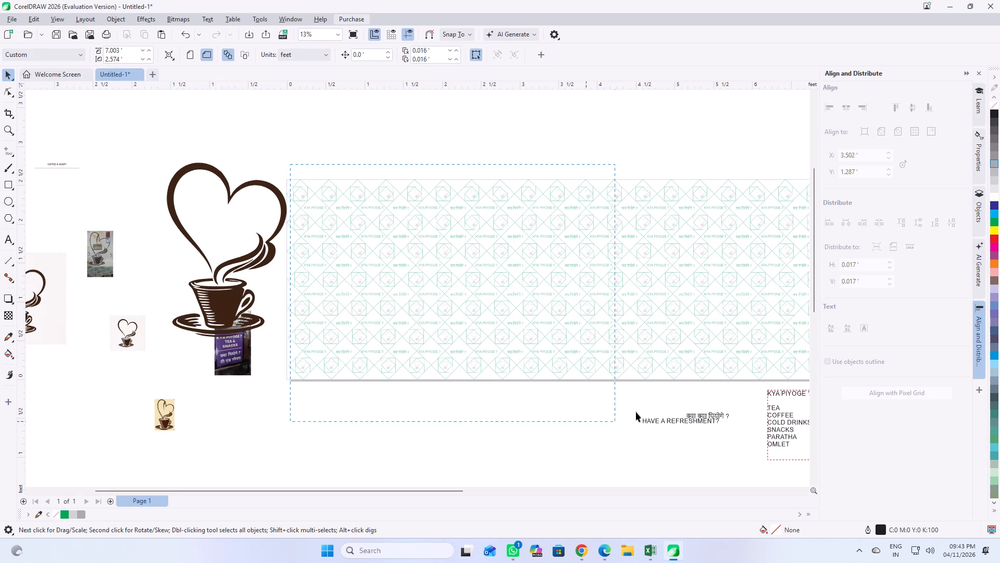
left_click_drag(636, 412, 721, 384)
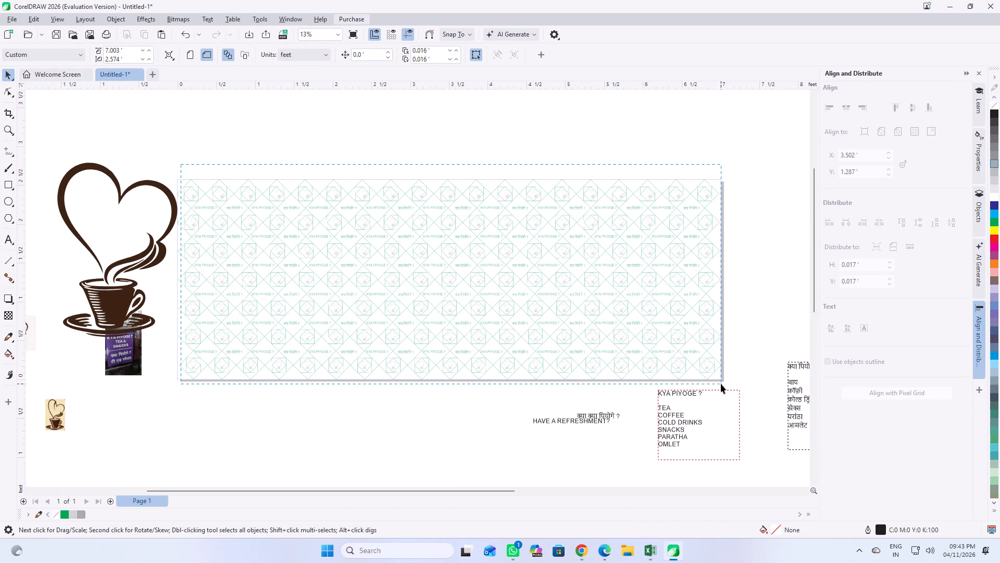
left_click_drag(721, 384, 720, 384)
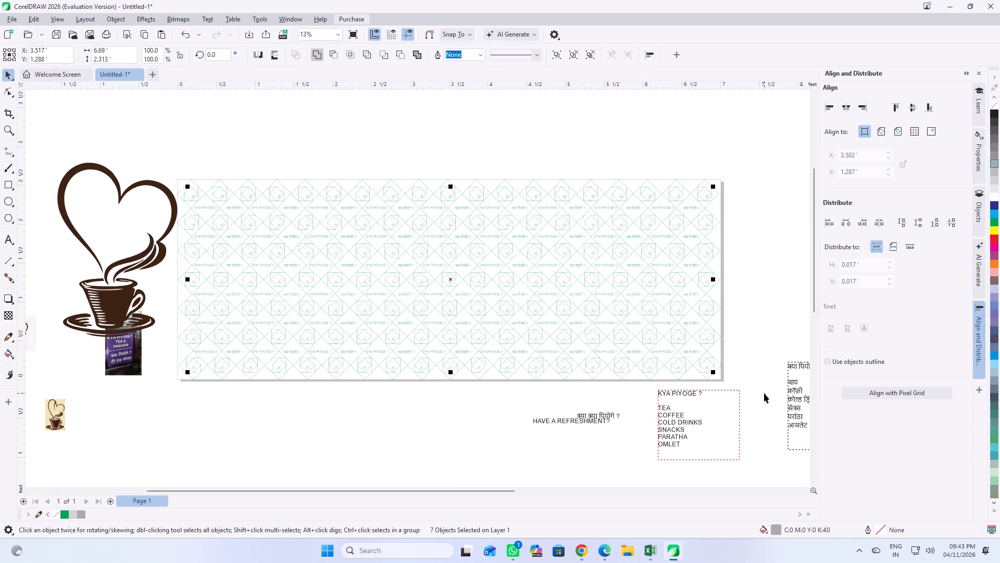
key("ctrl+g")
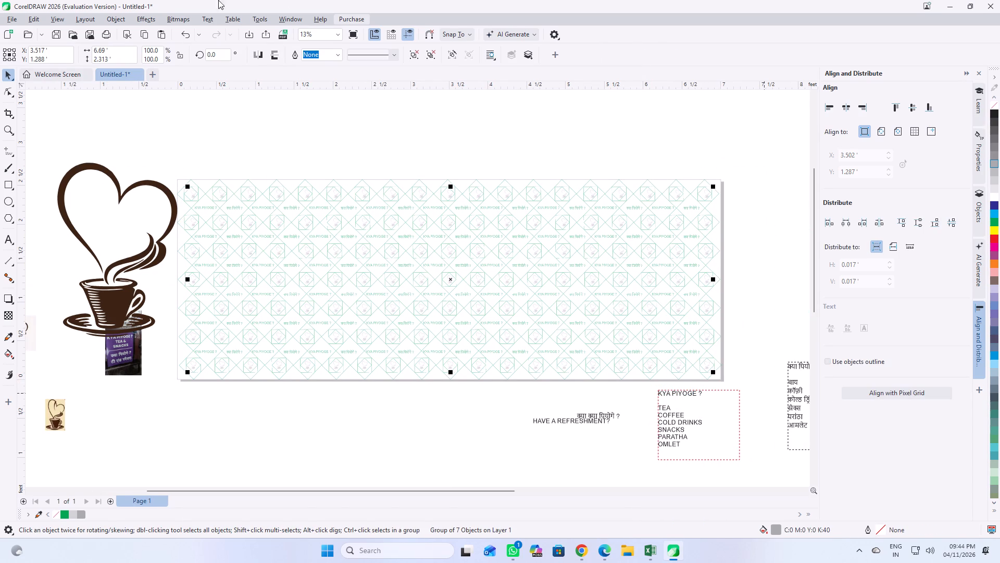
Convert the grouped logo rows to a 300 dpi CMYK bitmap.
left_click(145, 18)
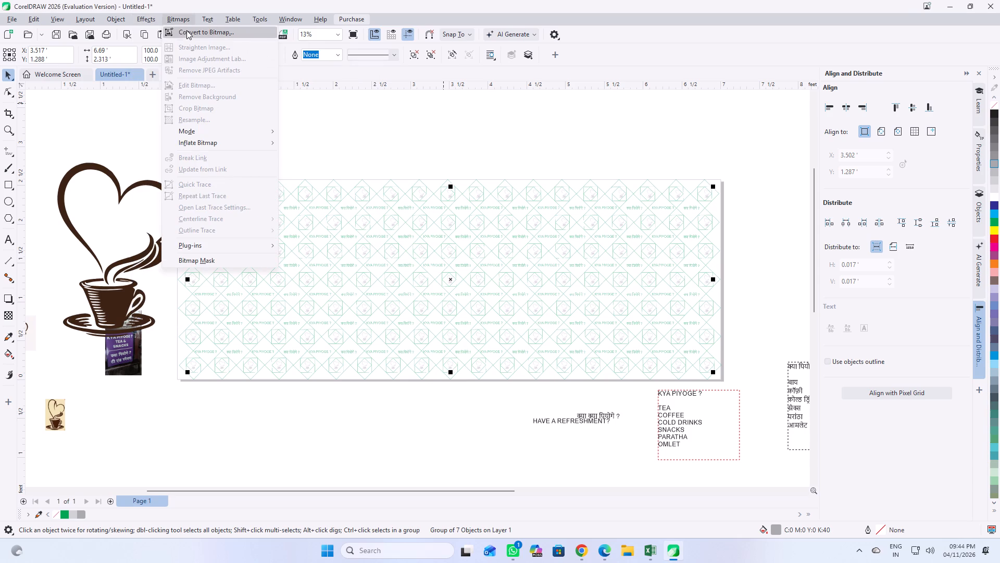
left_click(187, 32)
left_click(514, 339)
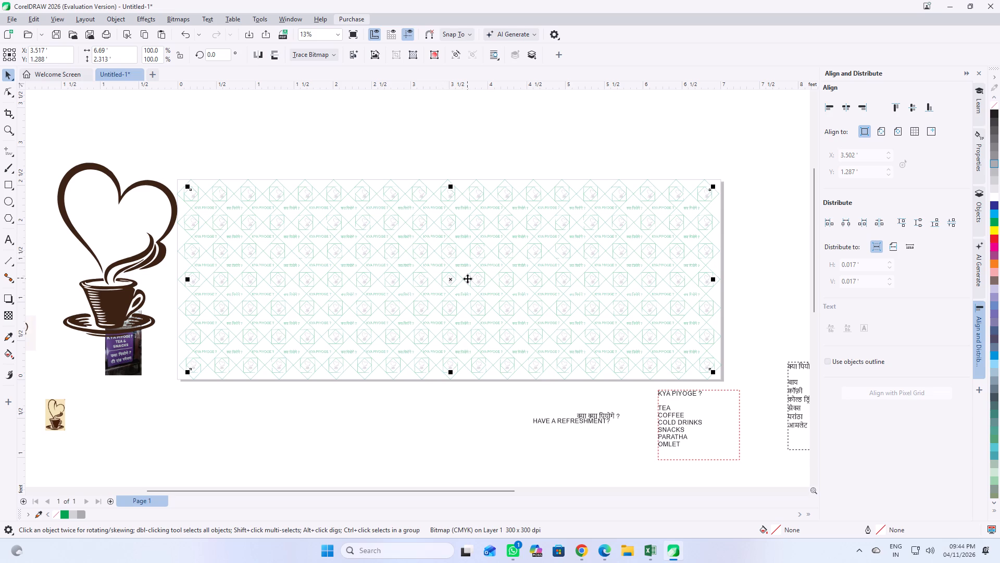
Examine how the small logos sit inside their square tiles across the whole pattern.
scroll(467, 278, "up", 8)
scroll(466, 309, "down", 8)
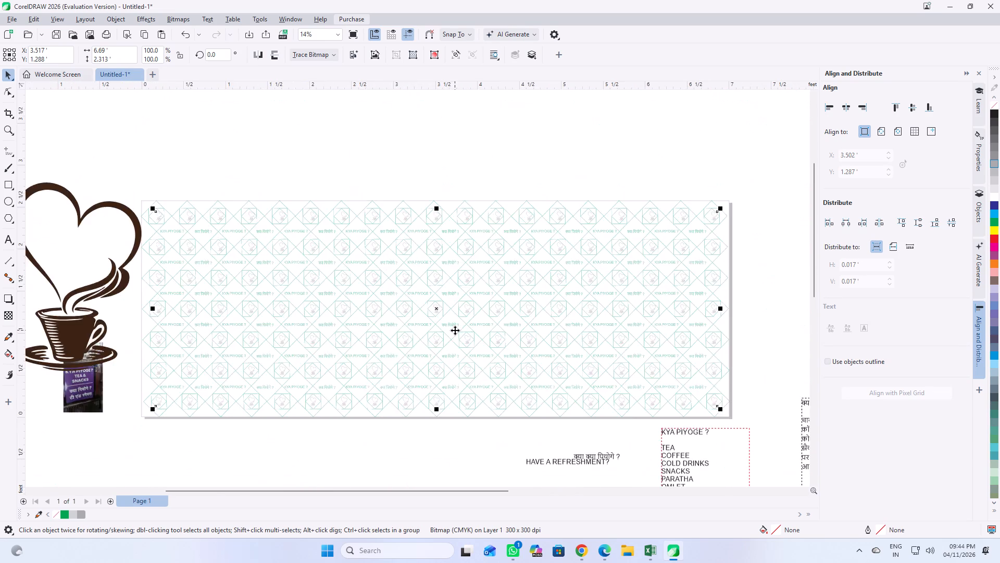
scroll(455, 330, "down", 7)
left_click(633, 287)
scroll(547, 292, "up", 9)
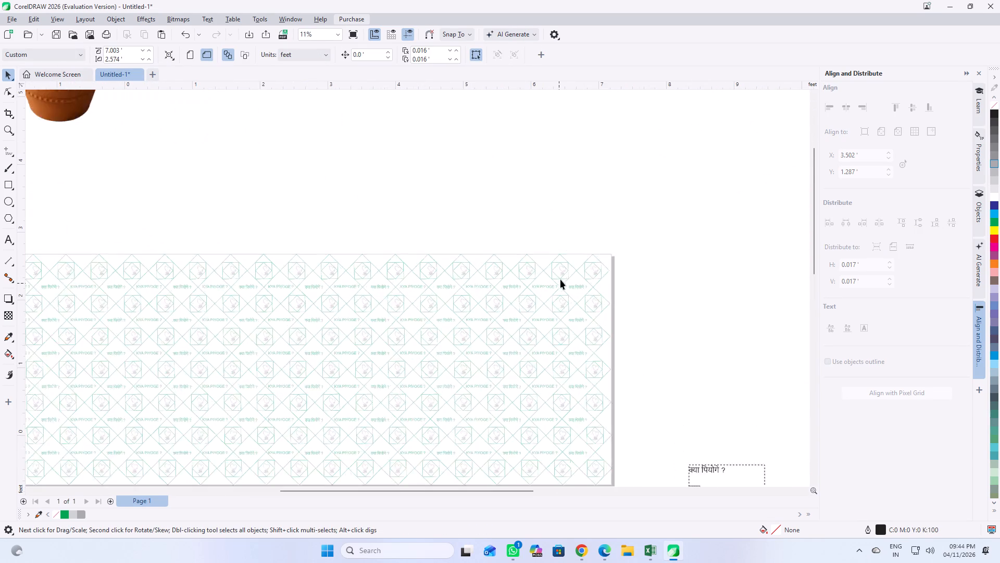
left_click(589, 227)
scroll(580, 259, "up", 10)
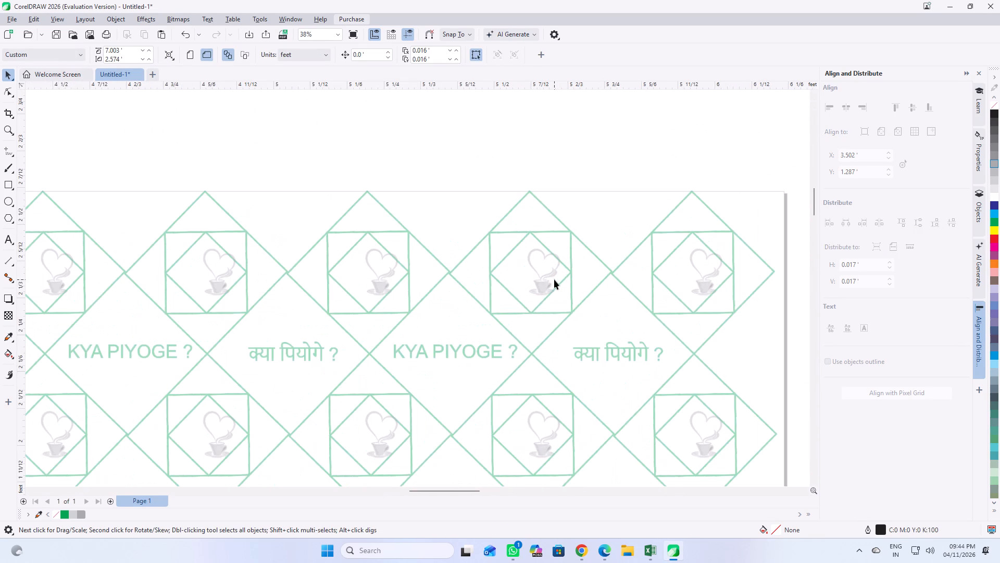
scroll(549, 279, "down", 7)
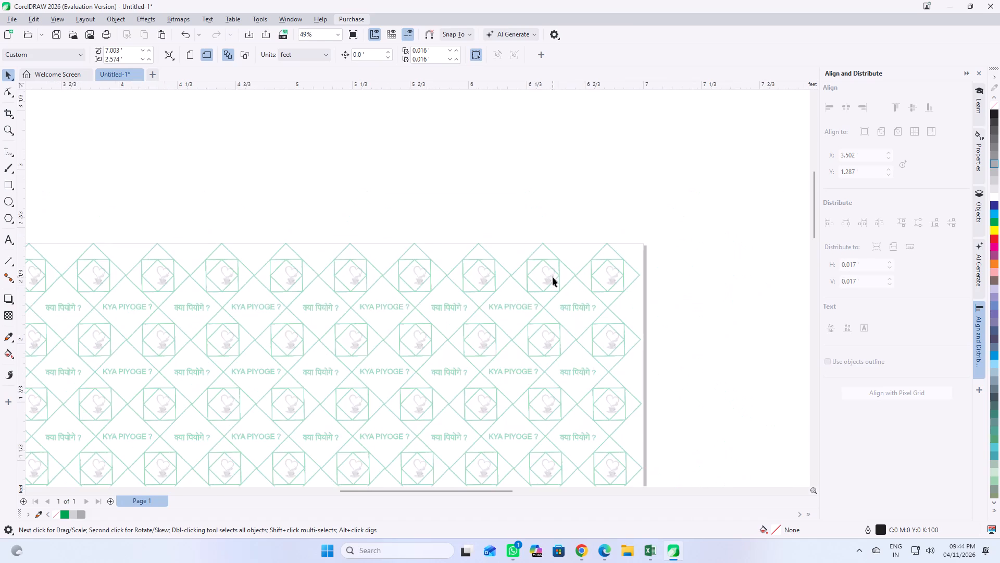
scroll(553, 277, "down", 12)
scroll(415, 356, "up", 19)
scroll(424, 333, "down", 10)
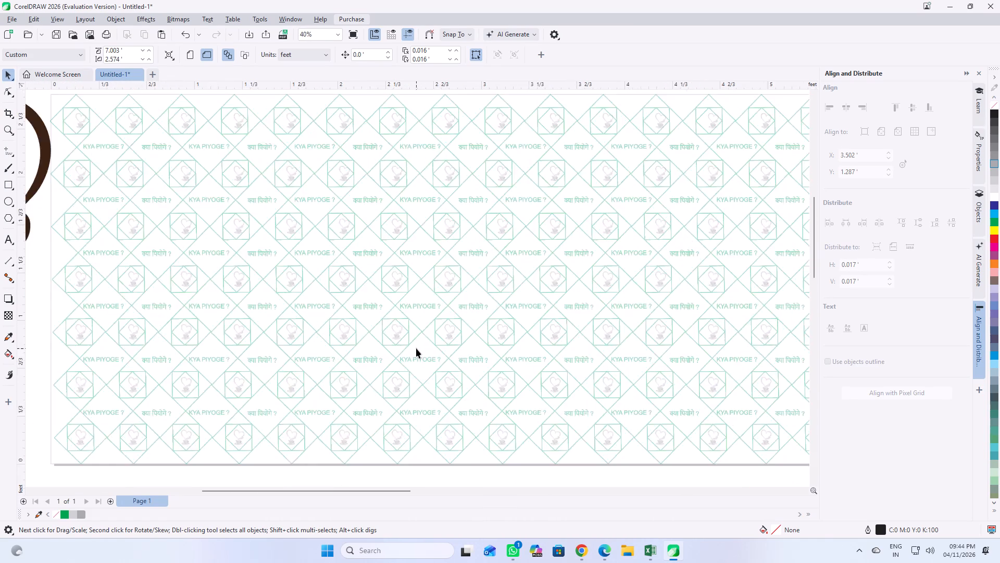
scroll(416, 348, "down", 3)
scroll(478, 240, "up", 5)
scroll(505, 197, "up", 9)
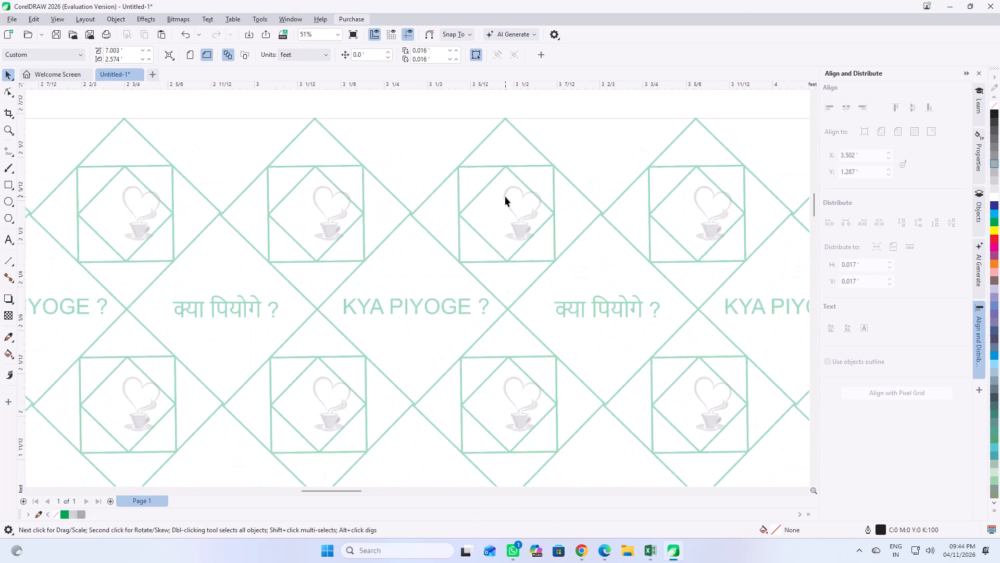
scroll(524, 237, "down", 11)
scroll(121, 261, "up", 3)
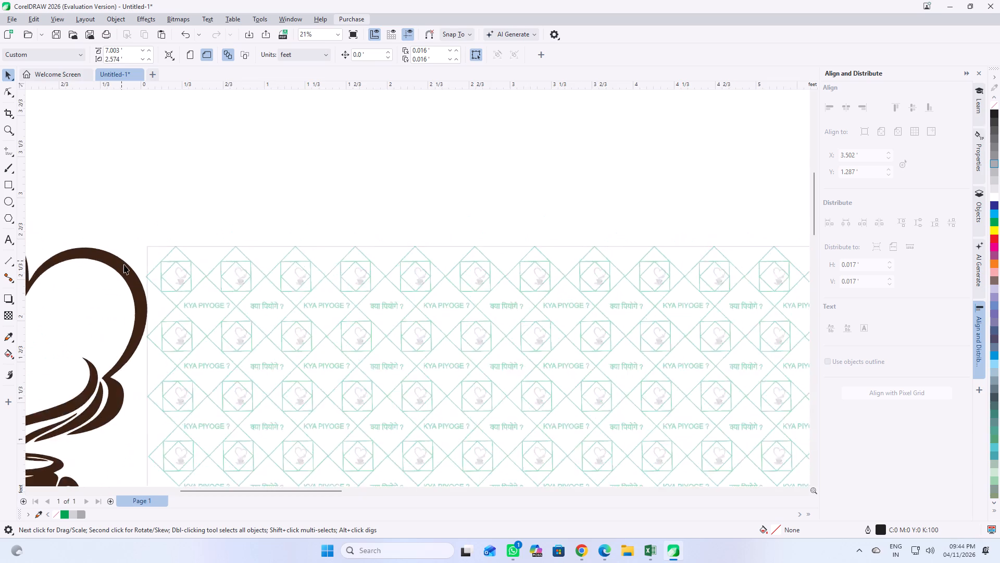
scroll(124, 264, "up", 2)
scroll(207, 292, "up", 3)
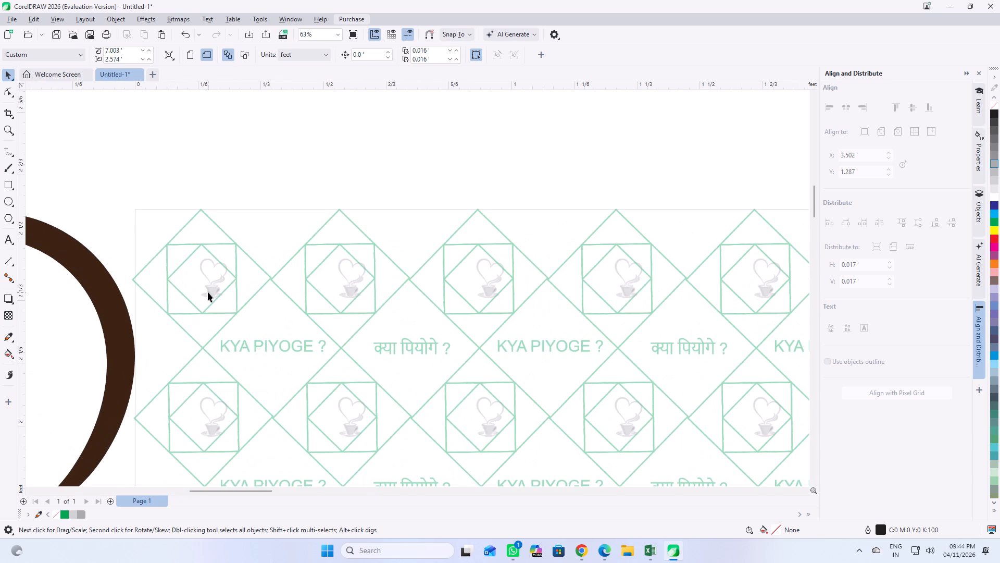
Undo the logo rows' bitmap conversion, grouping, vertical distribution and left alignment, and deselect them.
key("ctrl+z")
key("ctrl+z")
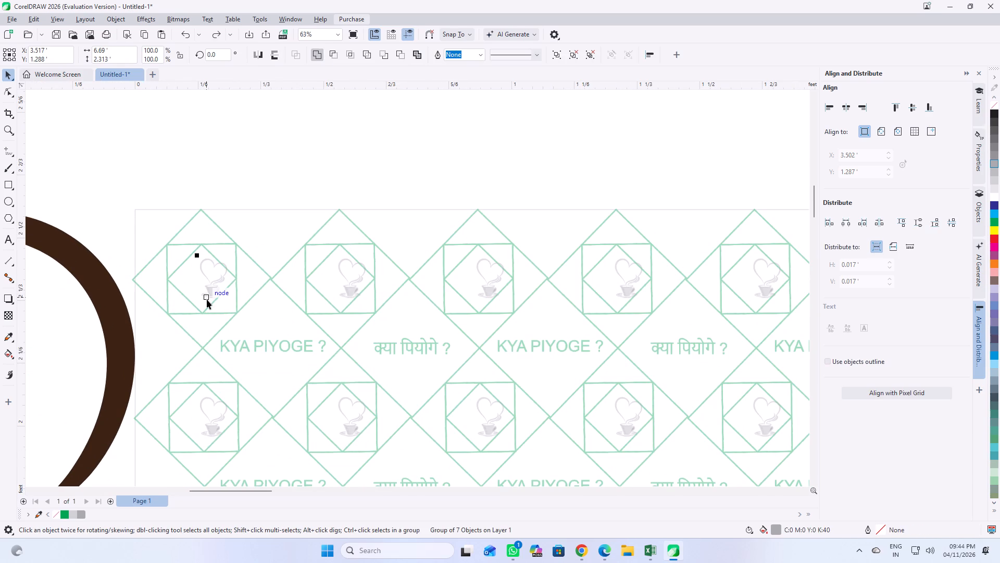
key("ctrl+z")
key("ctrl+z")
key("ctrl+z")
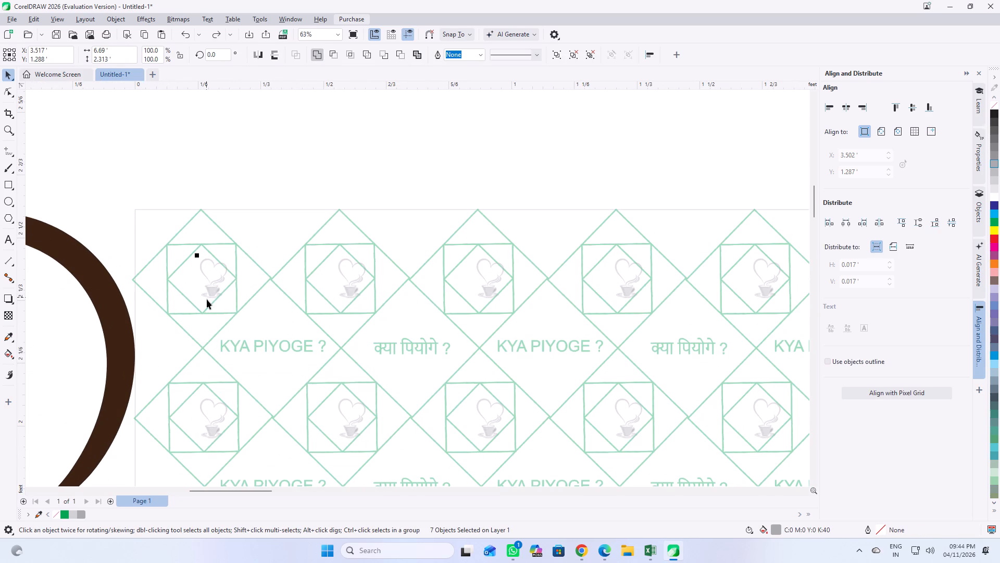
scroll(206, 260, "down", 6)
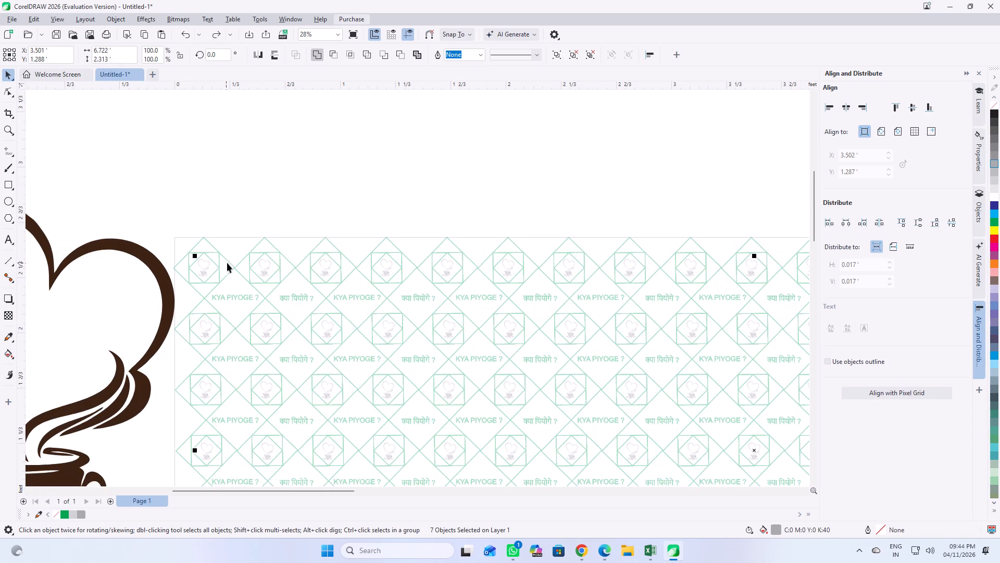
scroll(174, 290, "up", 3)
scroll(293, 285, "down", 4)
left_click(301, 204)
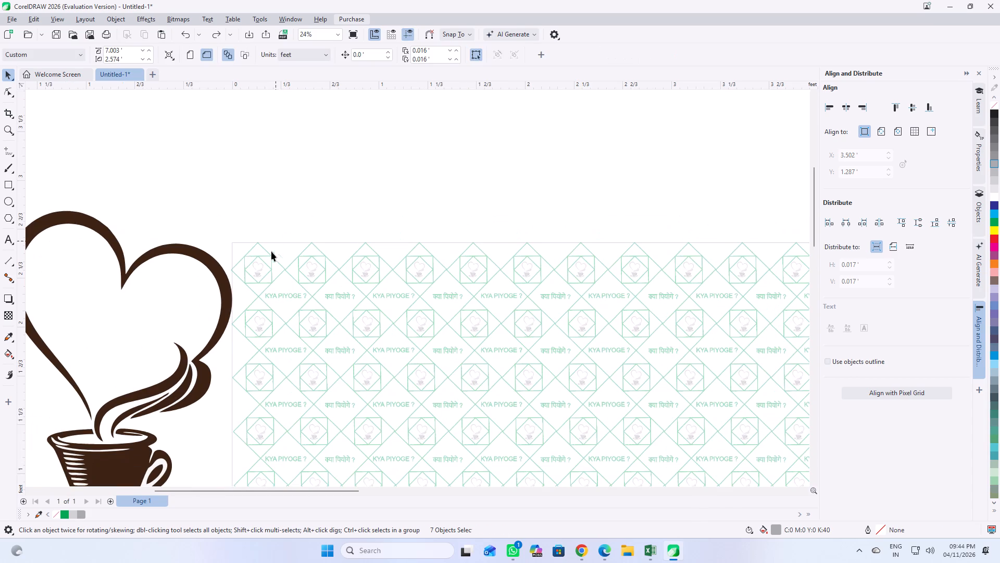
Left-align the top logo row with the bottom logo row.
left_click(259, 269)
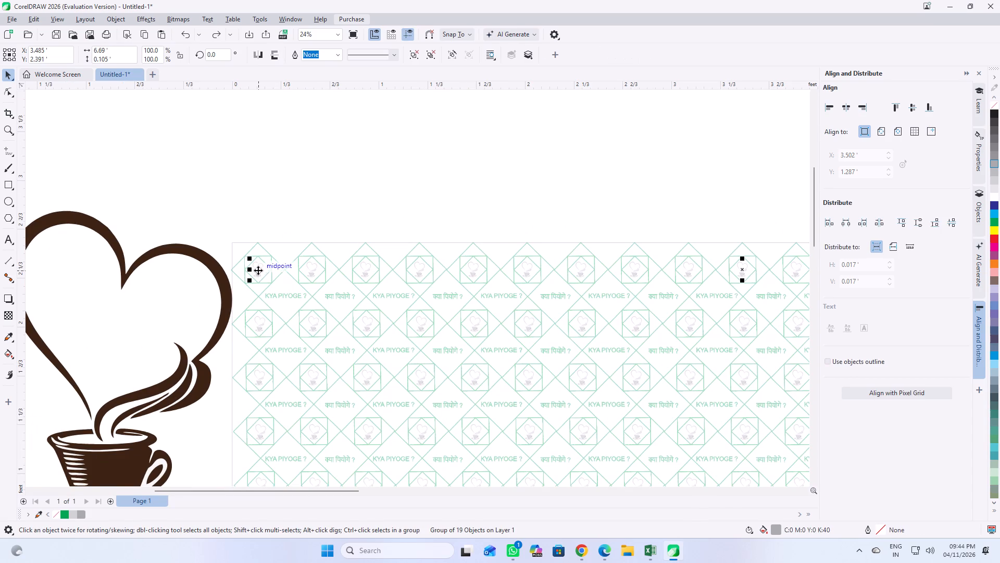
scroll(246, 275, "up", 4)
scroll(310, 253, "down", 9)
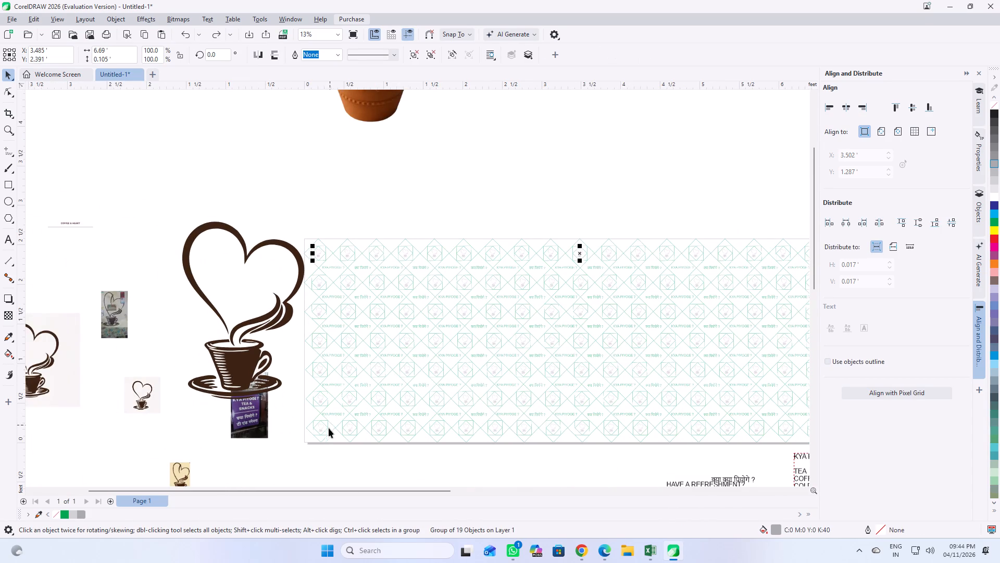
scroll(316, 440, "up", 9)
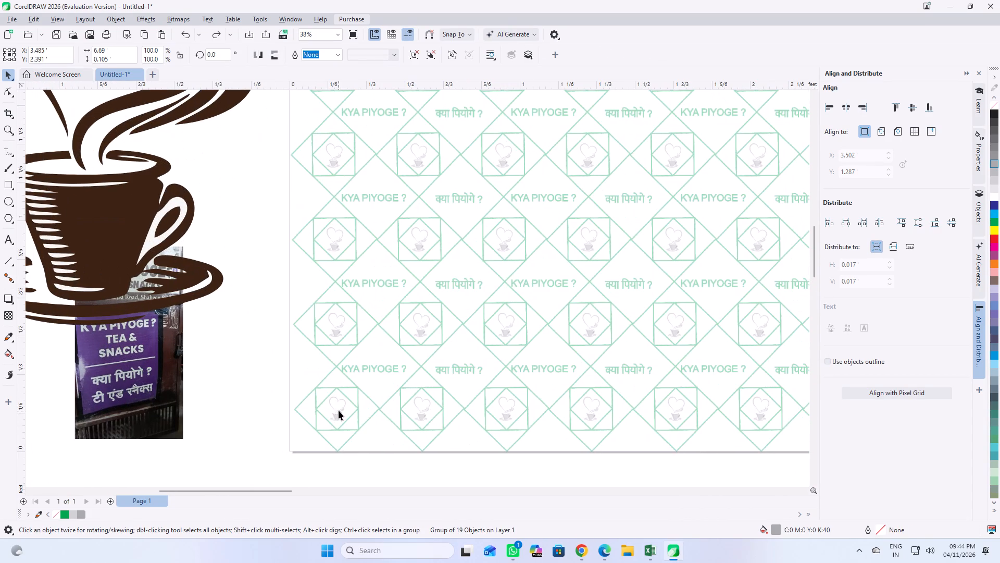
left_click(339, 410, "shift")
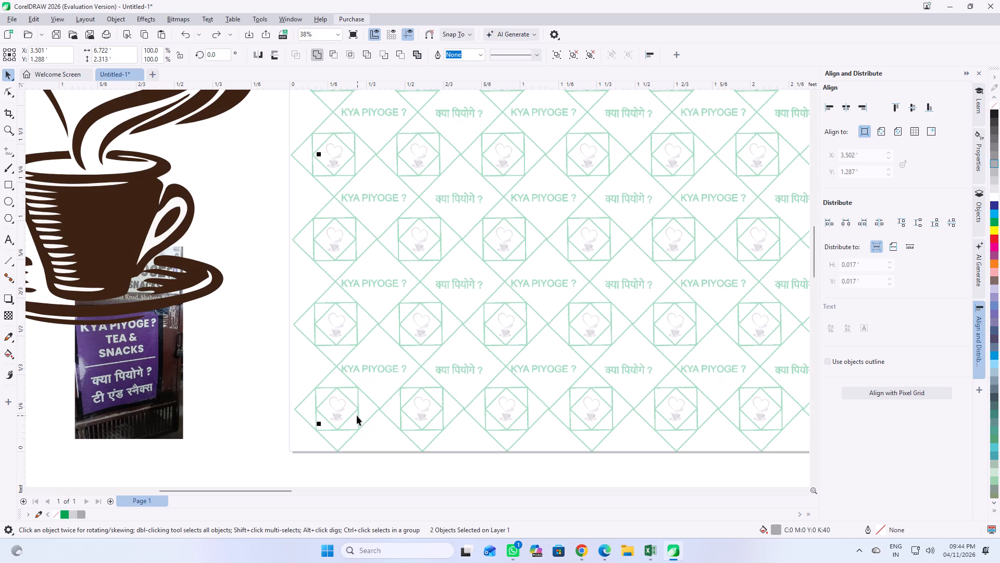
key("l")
Shift the top two logo rows slightly left to centre them in their tiles, at about Y 2.387 ft and Y 2.016 ft.
scroll(368, 431, "down", 5)
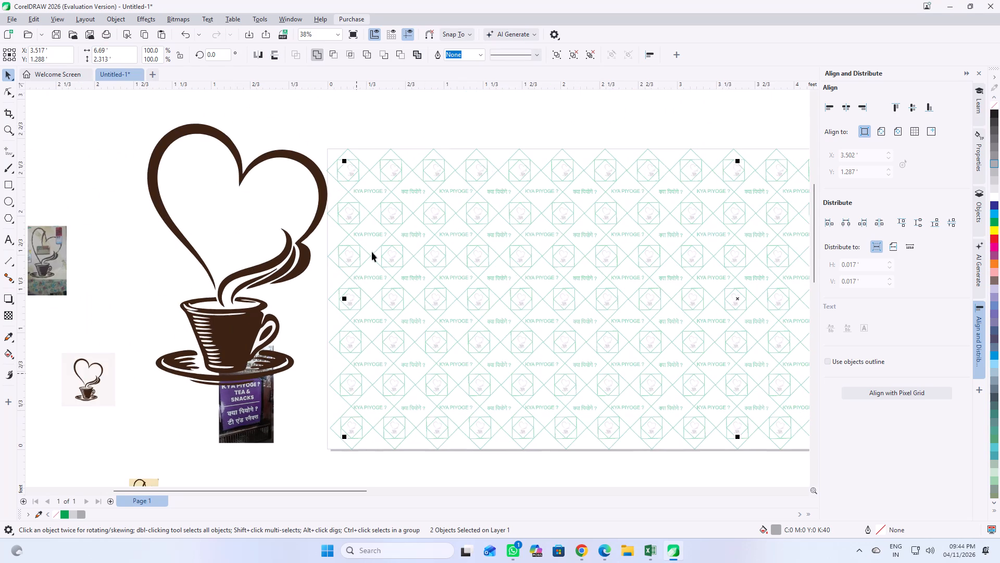
scroll(356, 149, "up", 6)
left_click(393, 119)
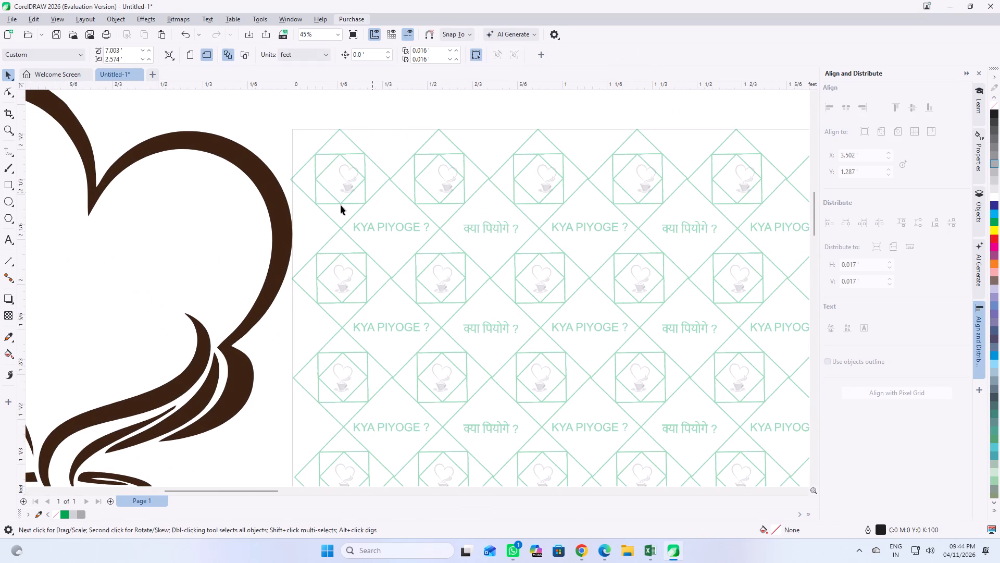
left_click(345, 188)
left_click_drag(346, 189, 340, 188)
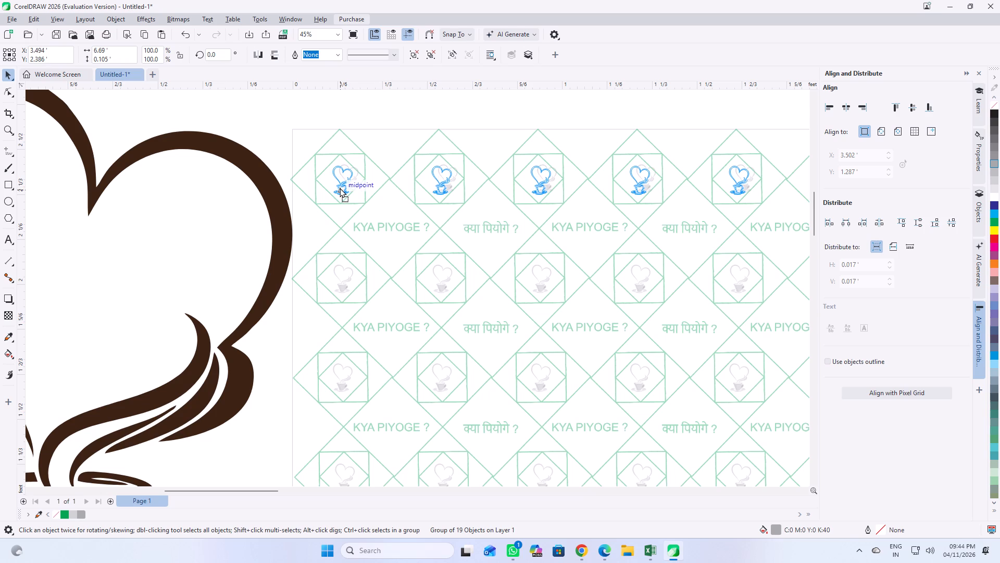
left_click_drag(340, 188, 337, 187)
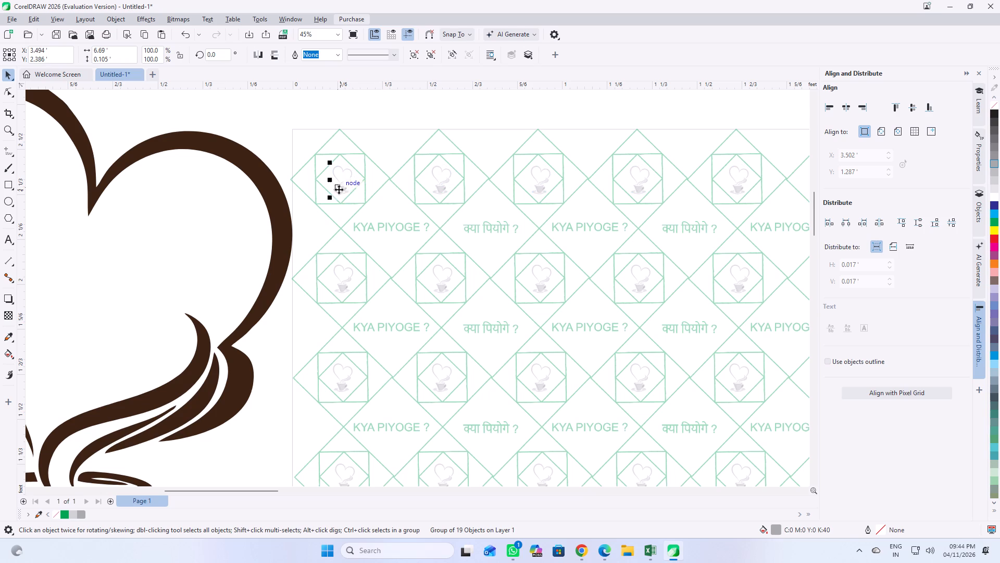
scroll(322, 167, "up", 4)
scroll(361, 182, "up", 2)
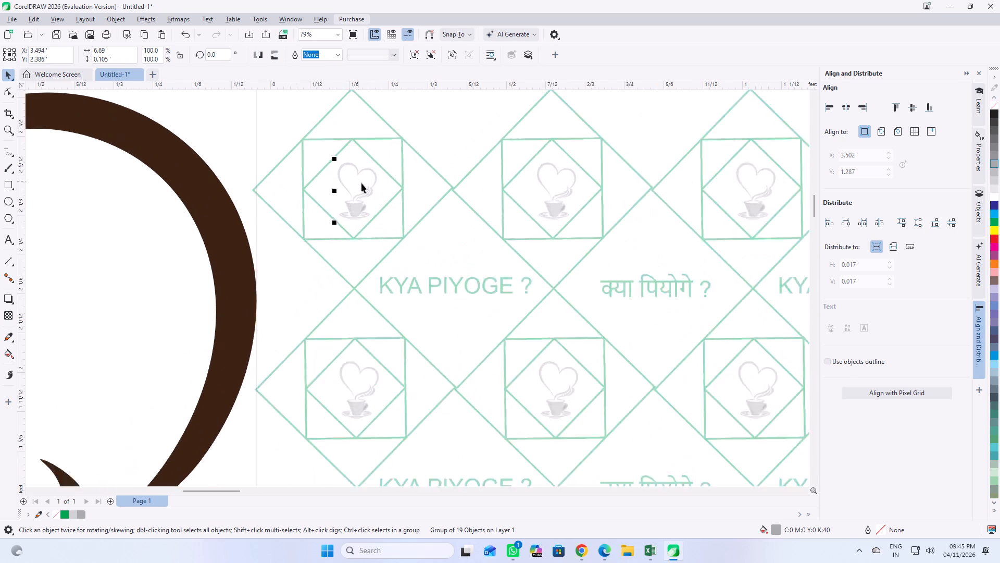
scroll(361, 183, "up", 1)
left_click(353, 207)
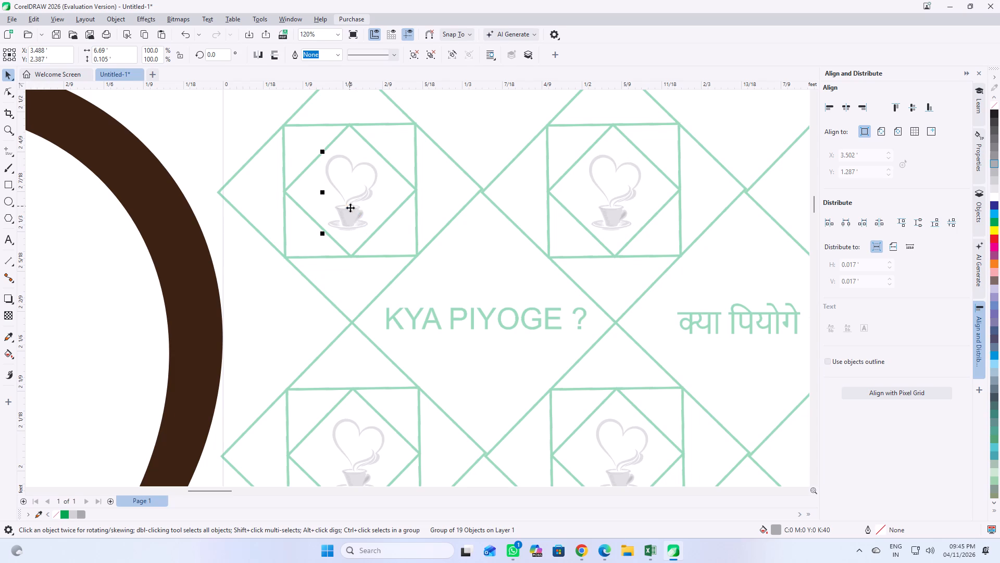
left_click(365, 431)
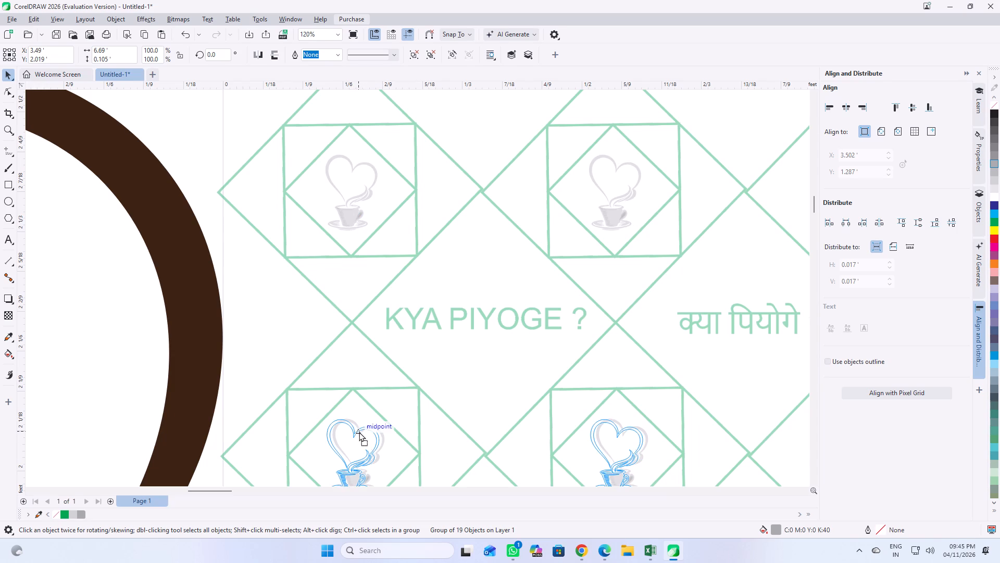
Nudge the third logo row into the centre of its square tiles, at about X 3.495 ft, Y 1.653 ft.
scroll(364, 320, "down", 11)
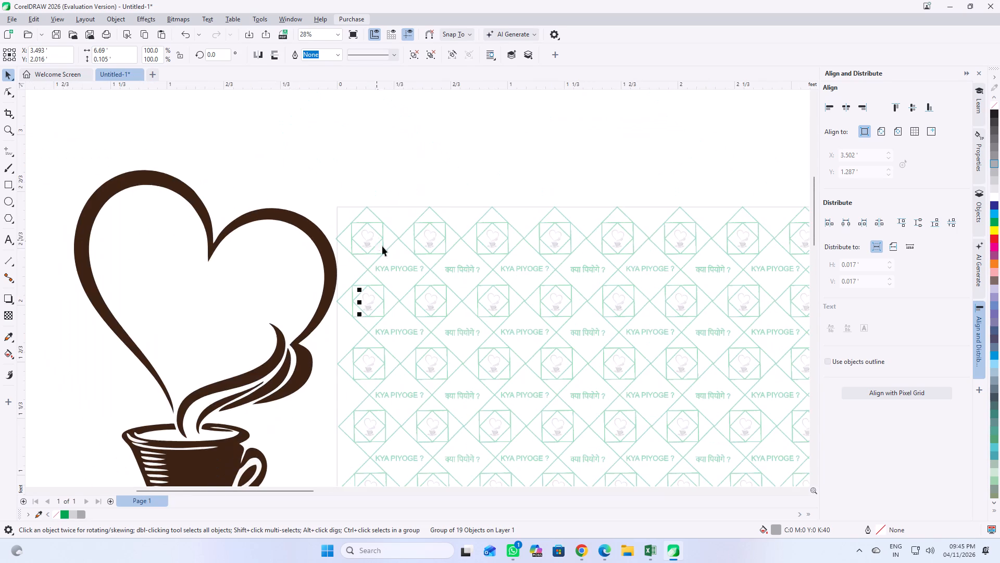
scroll(396, 400, "up", 5)
scroll(334, 354, "up", 5)
left_click(354, 323)
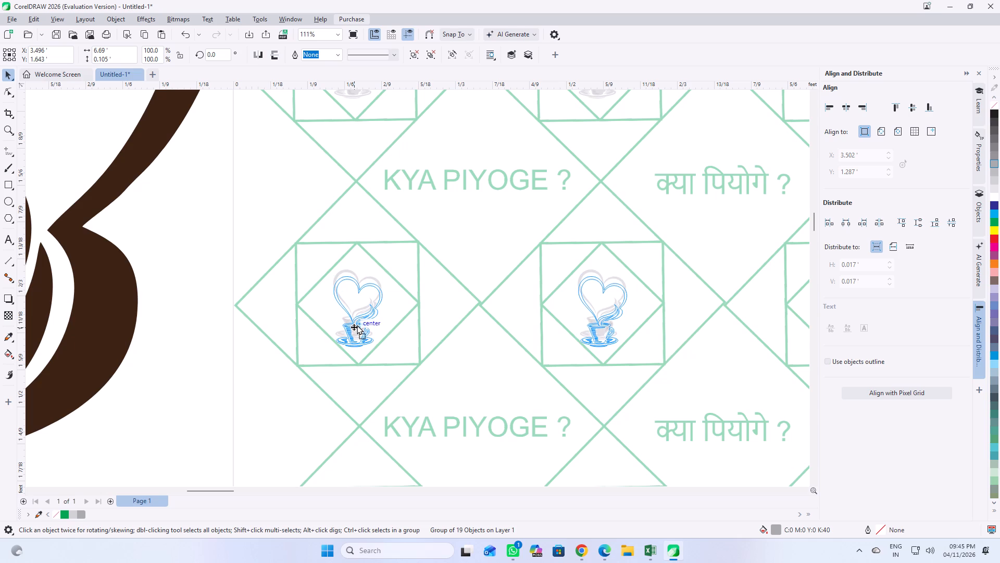
scroll(320, 251, "down", 4)
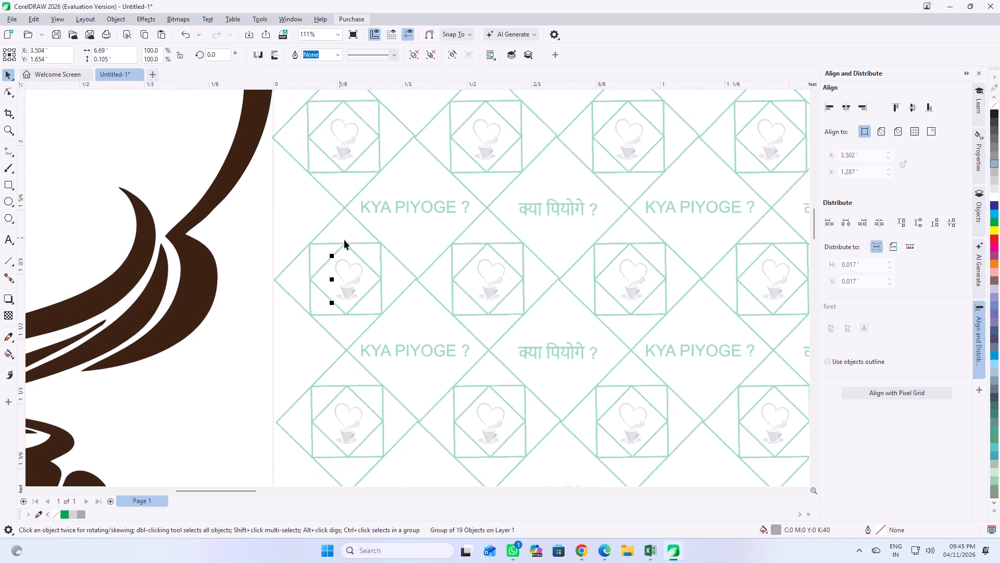
scroll(314, 265, "up", 3)
scroll(372, 239, "down", 4)
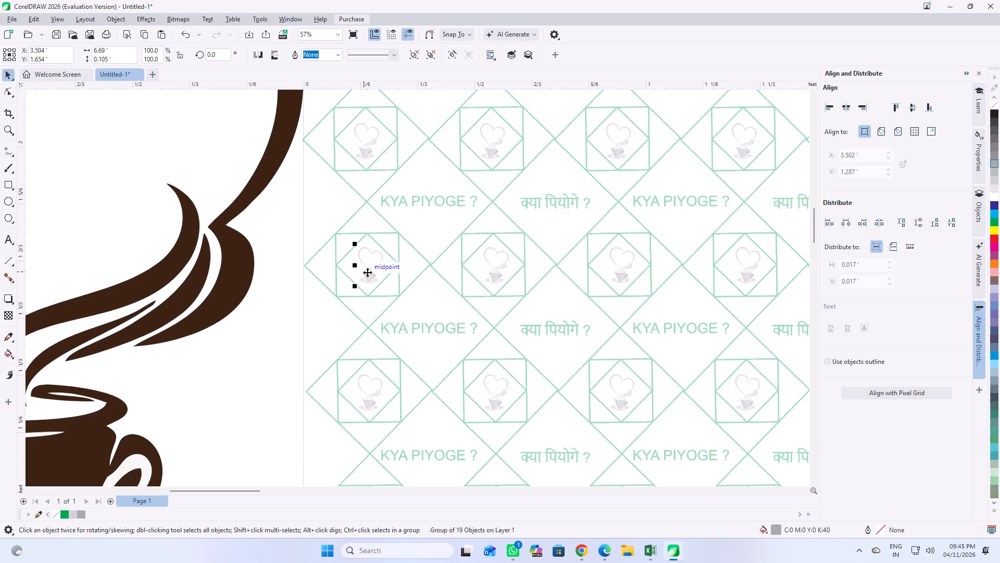
left_click(371, 274)
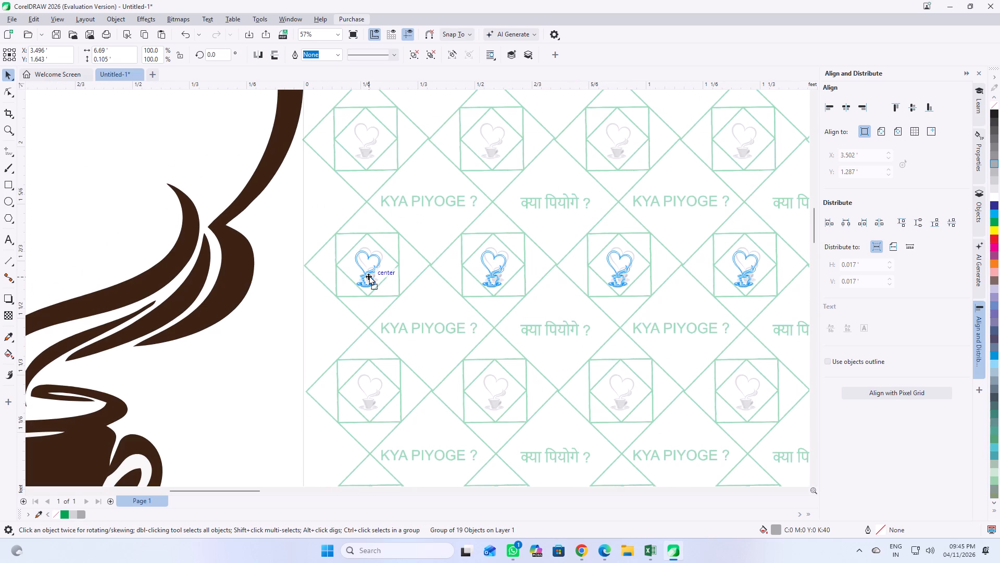
Examine how the logos sit inside their square tiles in the lower rows and at the pattern's right end.
scroll(371, 308, "down", 5)
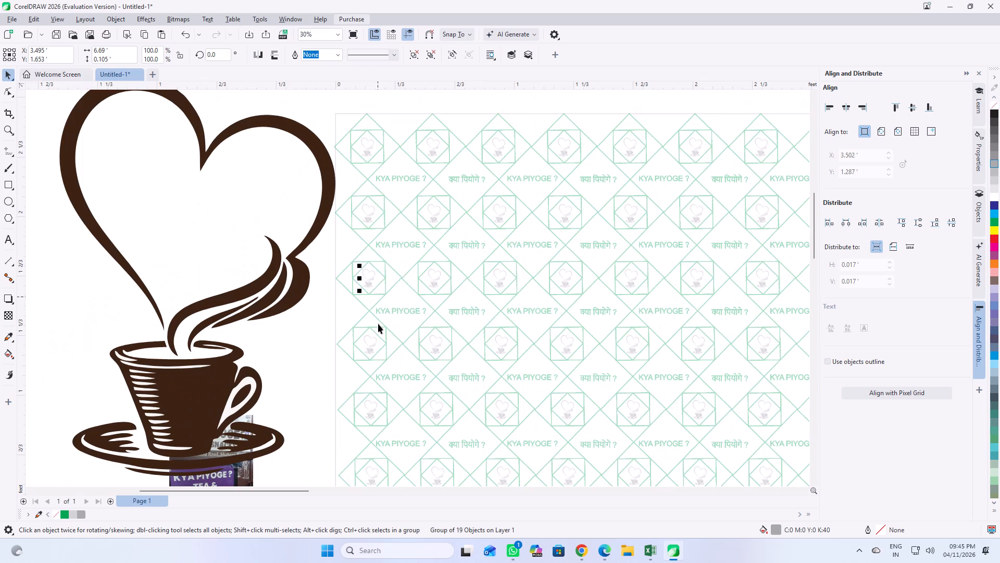
scroll(367, 357, "up", 5)
scroll(377, 329, "down", 7)
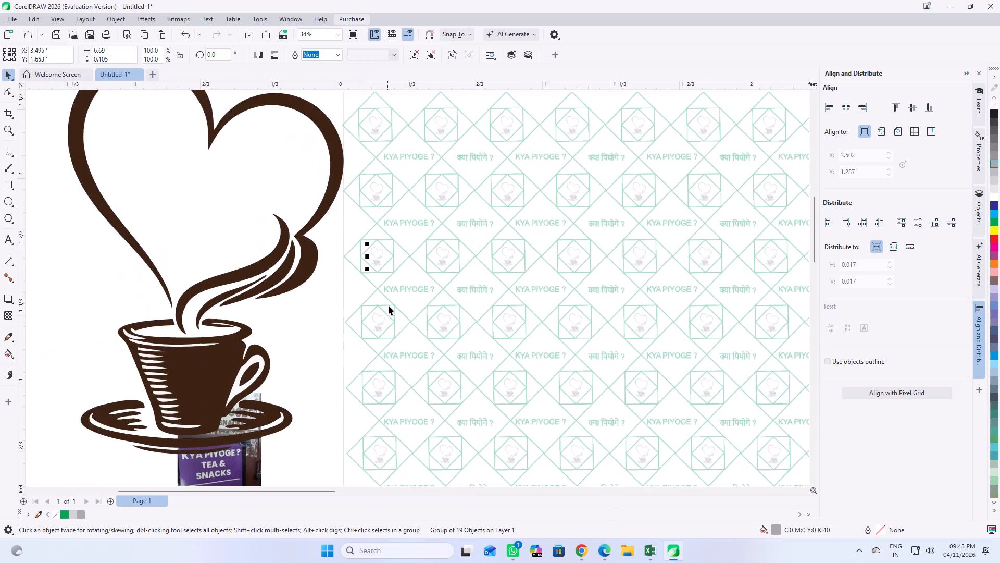
scroll(389, 305, "down", 1)
scroll(386, 404, "up", 10)
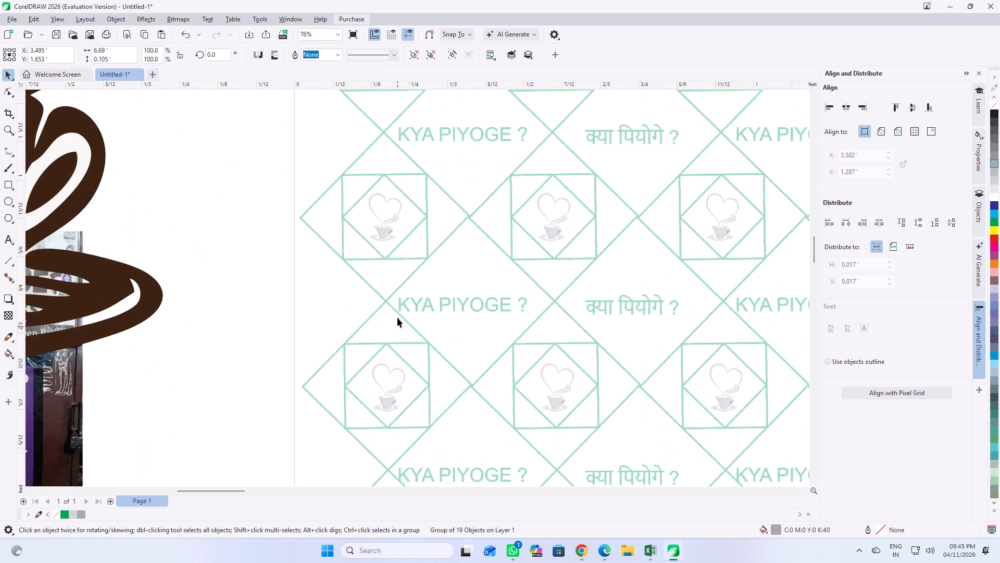
scroll(397, 310, "down", 11)
scroll(380, 375, "down", 11)
scroll(486, 363, "up", 5)
scroll(552, 322, "up", 9)
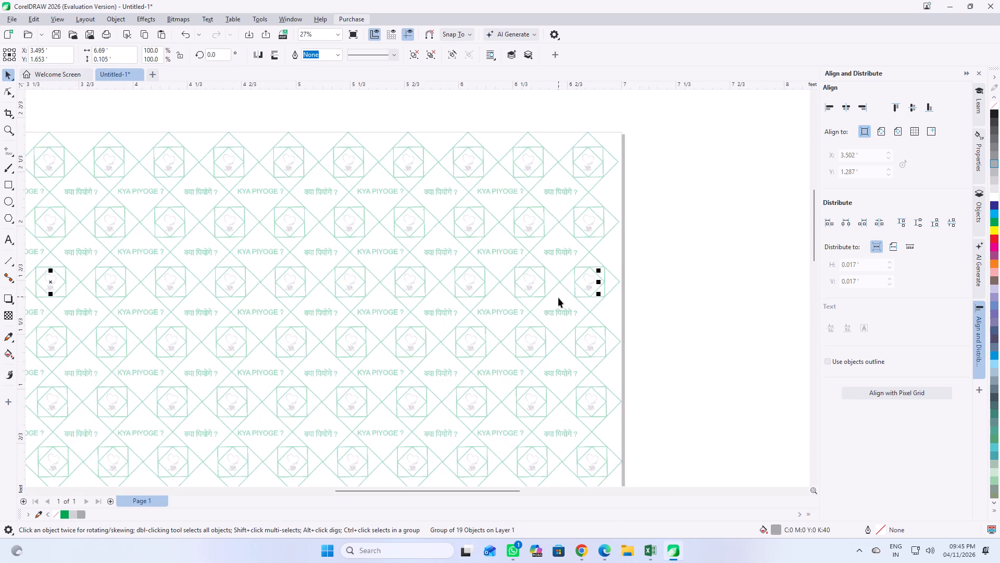
scroll(558, 298, "up", 4)
scroll(639, 314, "down", 12)
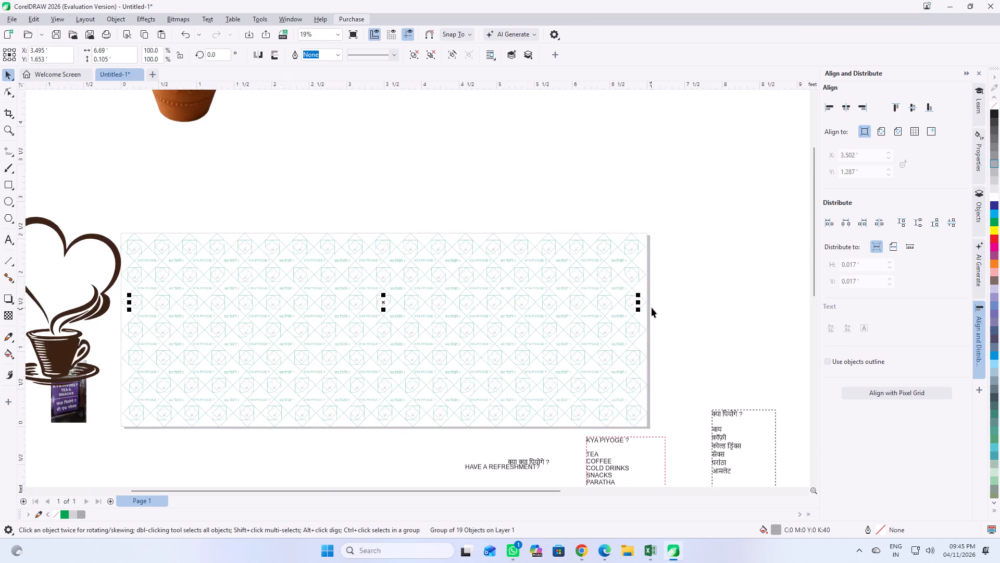
Select the seven logo rows across the whole page and group them.
scroll(652, 308, "down", 1)
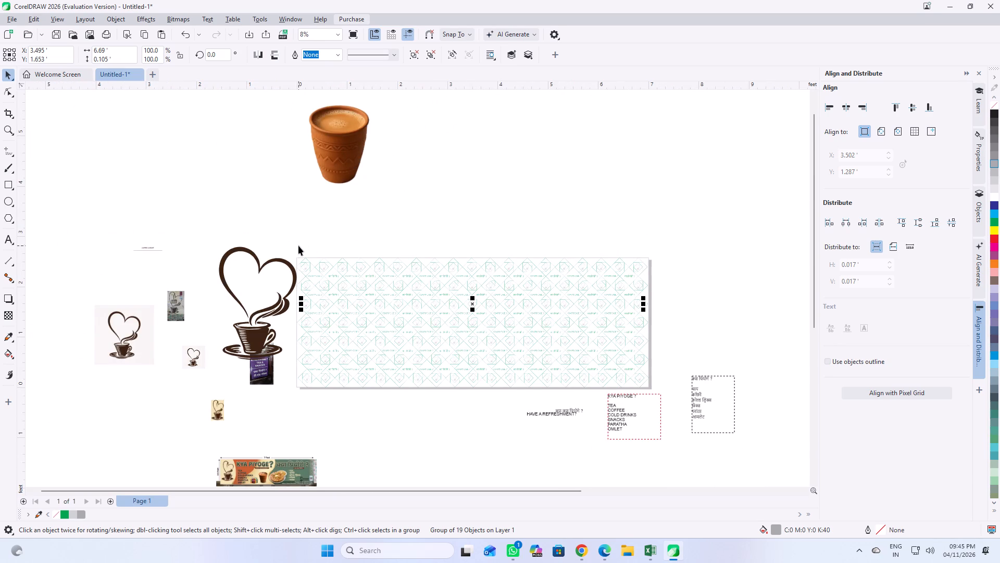
left_click_drag(298, 246, 660, 397)
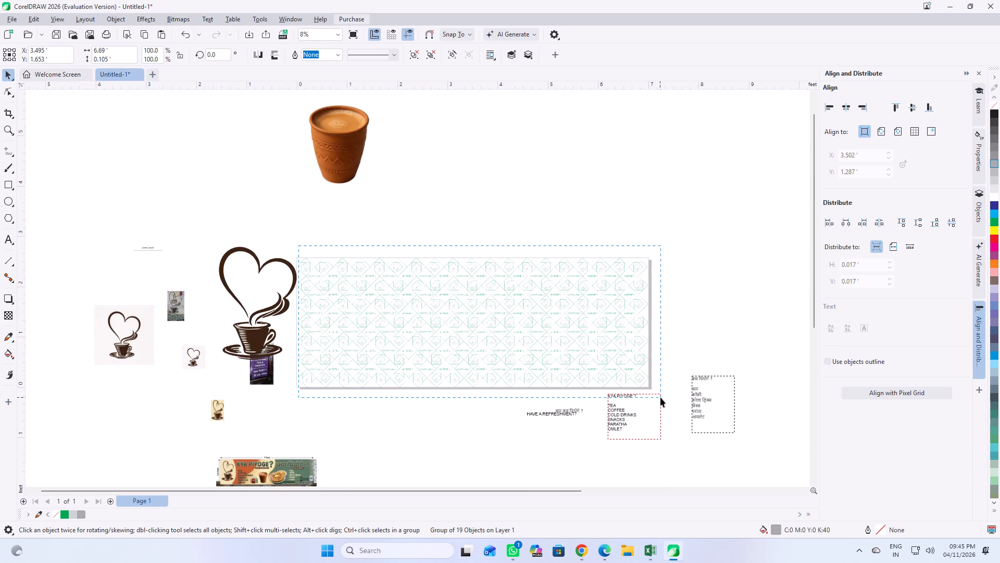
left_click_drag(660, 397, 646, 396)
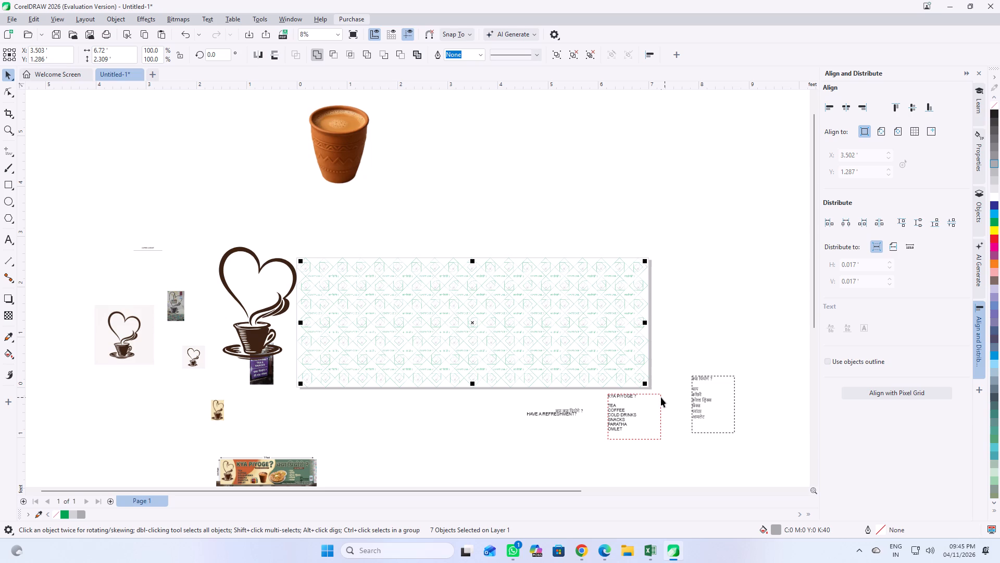
key("ctrl+g")
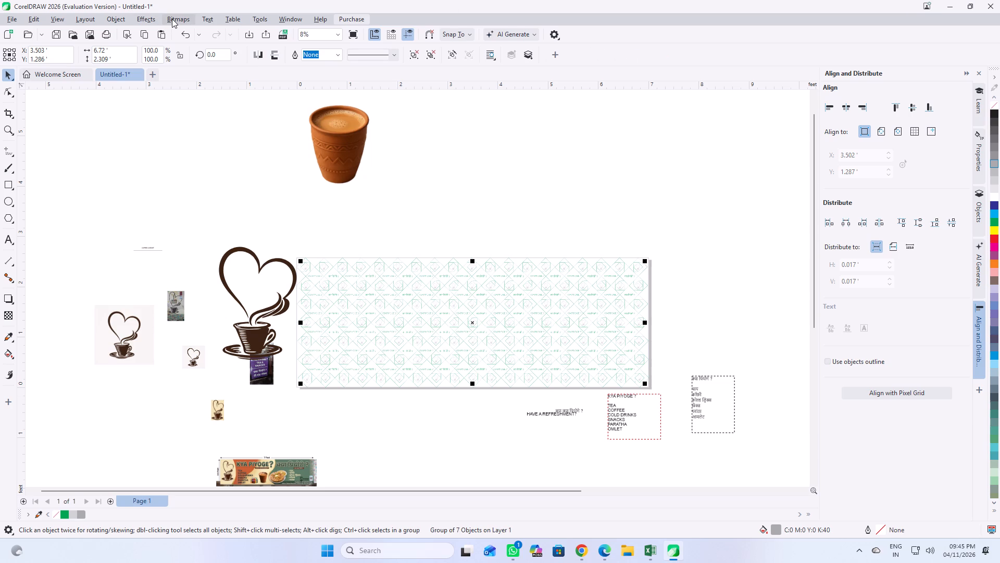
Convert the grouped logo rows to a 300 dpi CMYK bitmap with transparent background and deselect it.
left_click(172, 19)
left_click(187, 30)
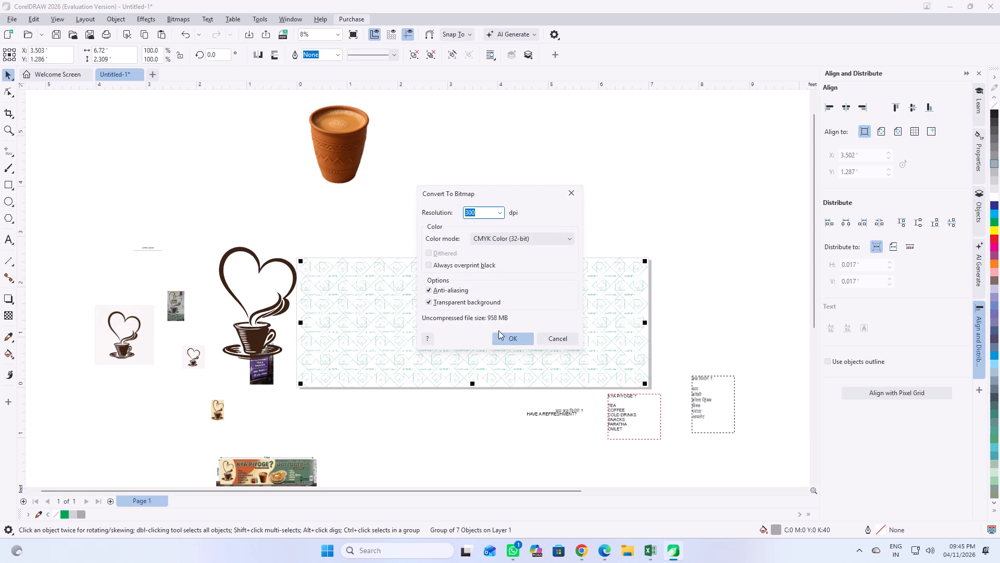
left_click(505, 340)
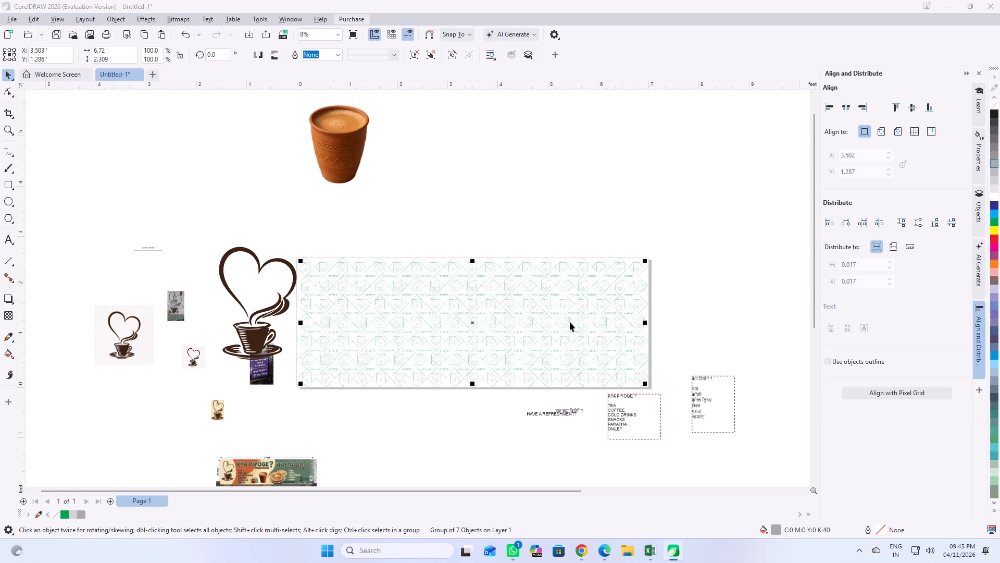
left_click(695, 288)
Lock the logo rows' bitmap in place over the green pattern.
scroll(570, 306, "up", 5)
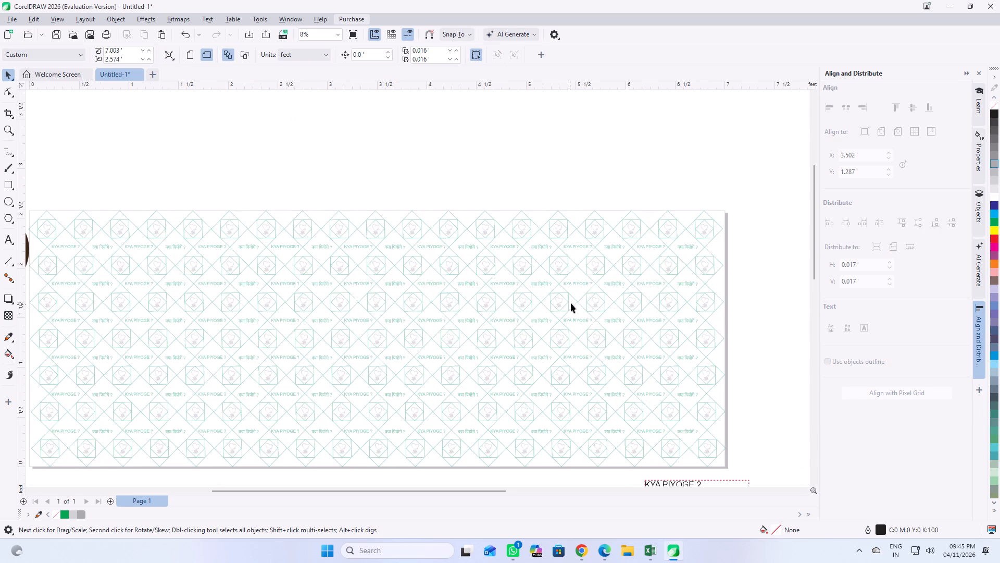
scroll(573, 300, "up", 5)
left_click(543, 304)
scroll(177, 158, "down", 5)
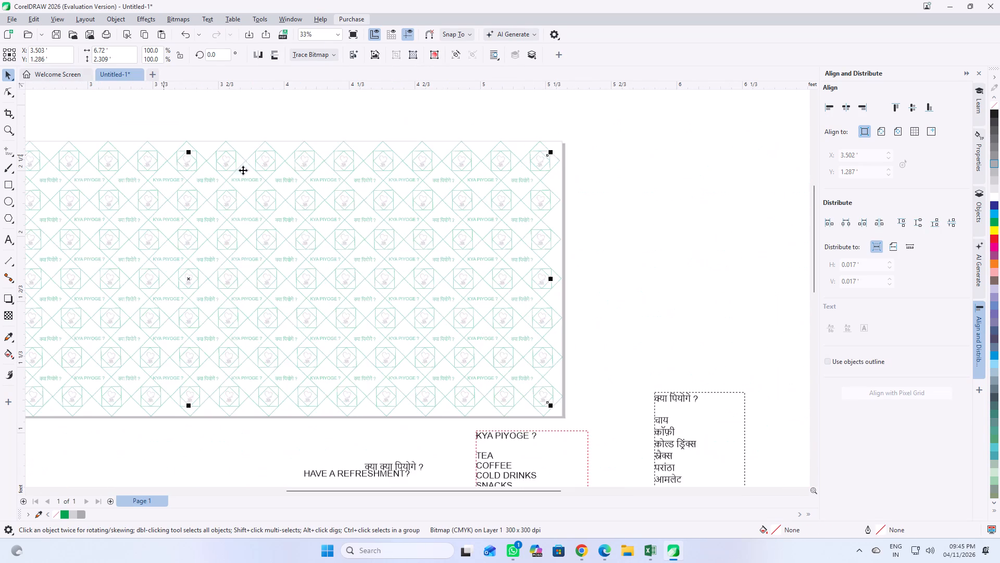
scroll(243, 170, "down", 5)
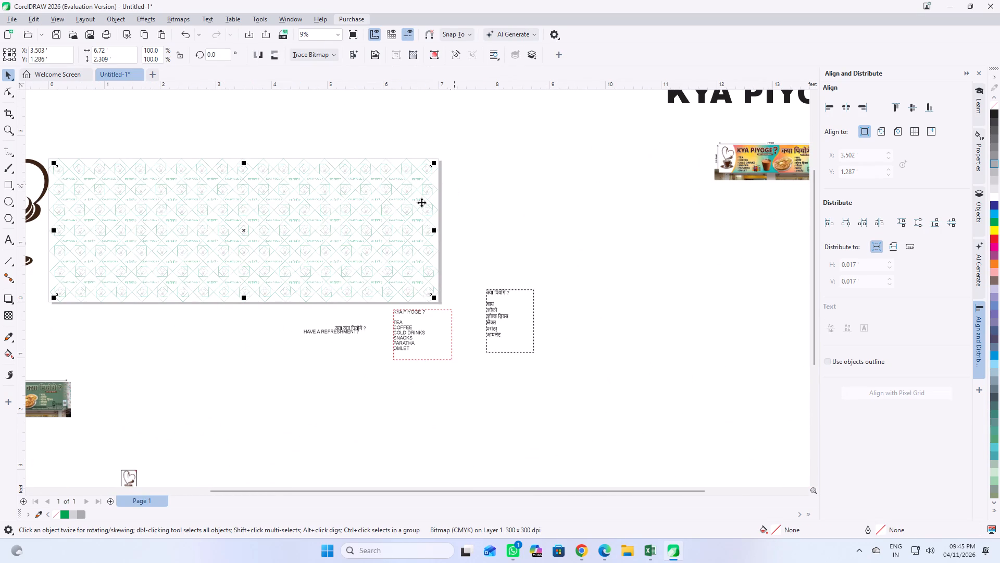
right_click(364, 234)
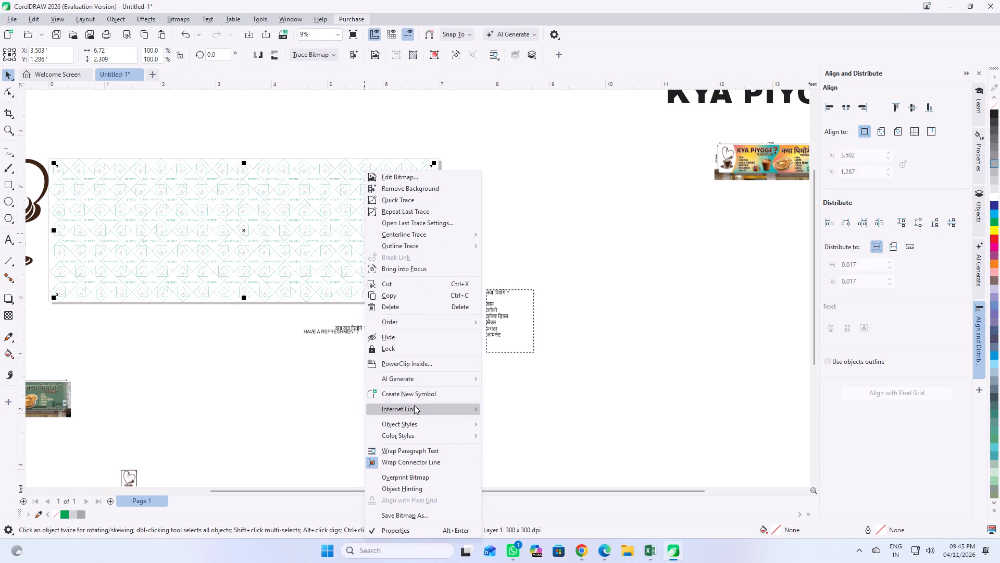
left_click(430, 348)
left_click(494, 230)
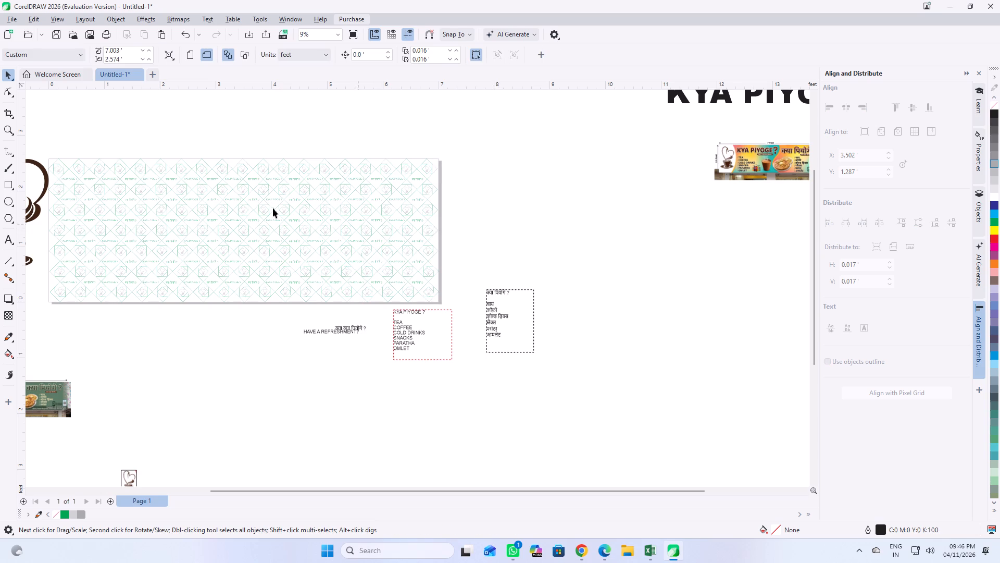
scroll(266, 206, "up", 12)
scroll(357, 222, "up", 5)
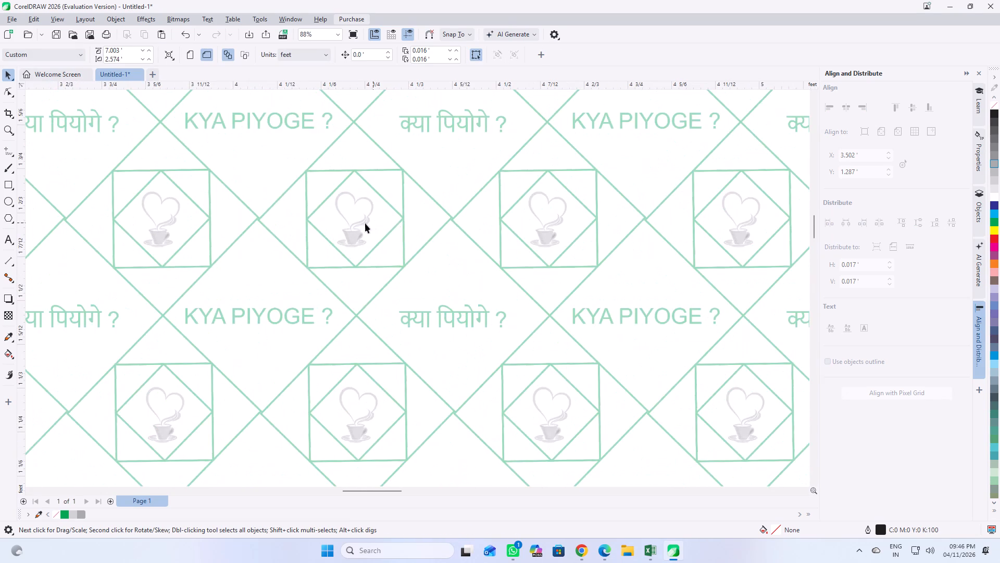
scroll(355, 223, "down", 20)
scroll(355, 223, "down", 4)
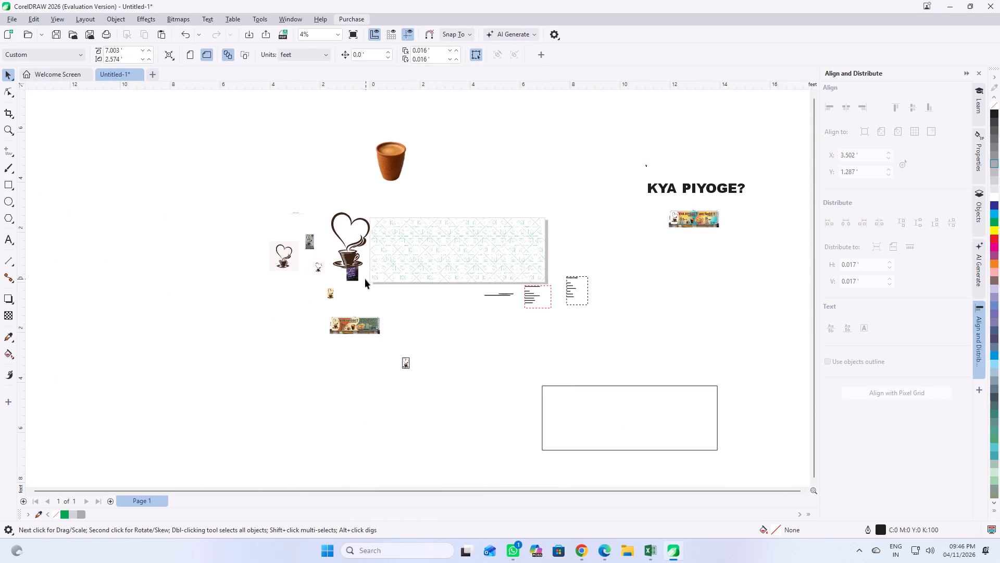
Move the large brown heart-and-cup logo onto the left end of the sign over the green pattern.
scroll(365, 279, "up", 5)
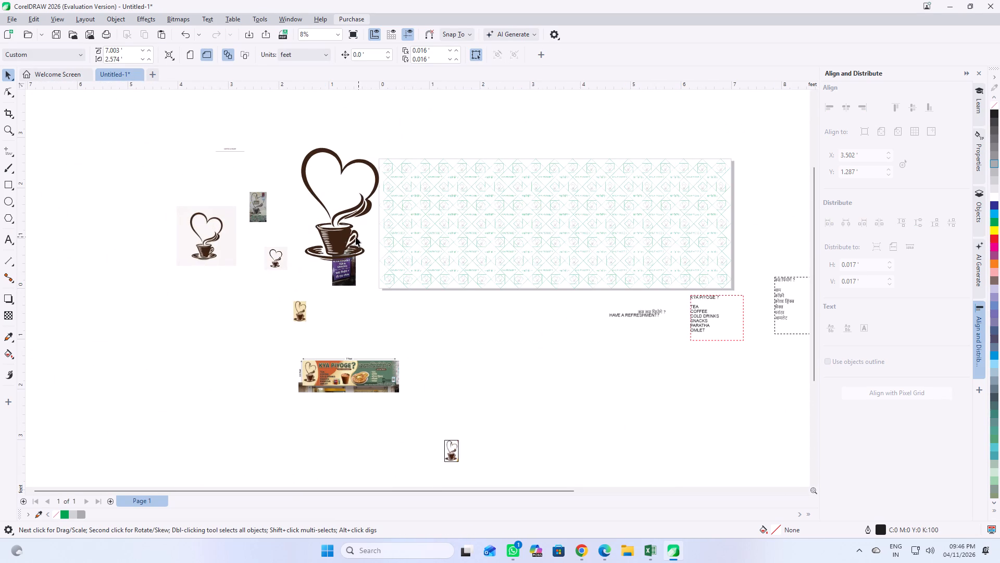
left_click_drag(337, 231, 420, 248)
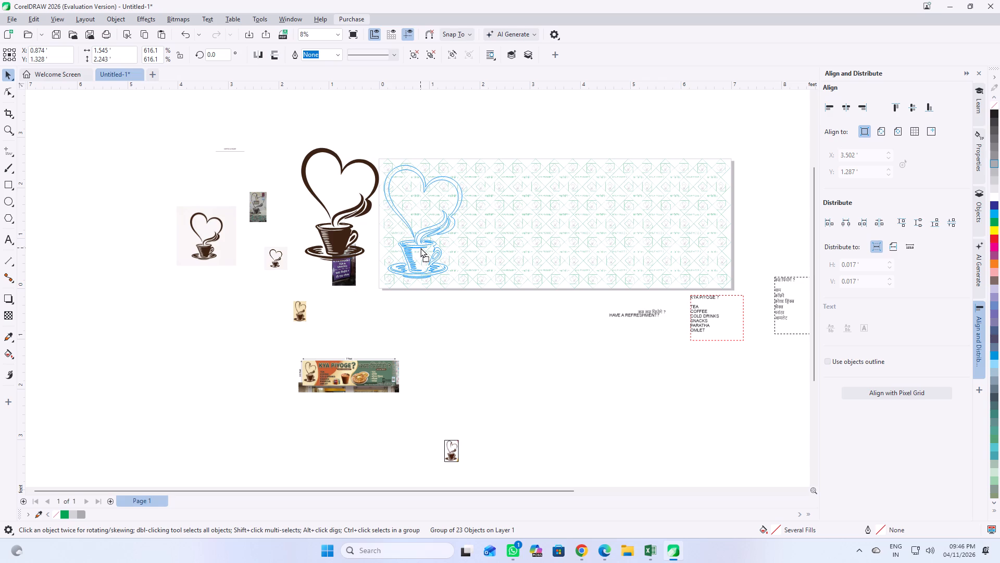
left_click_drag(420, 248, 420, 249)
Unlock the small logo rows' bitmap and send it to the back of the page.
scroll(392, 248, "up", 2)
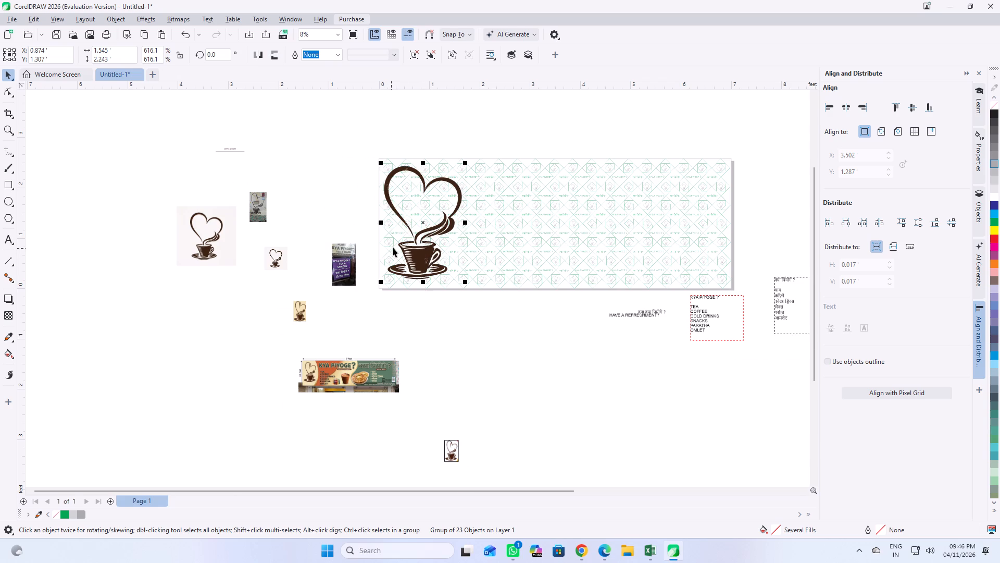
scroll(393, 247, "up", 3)
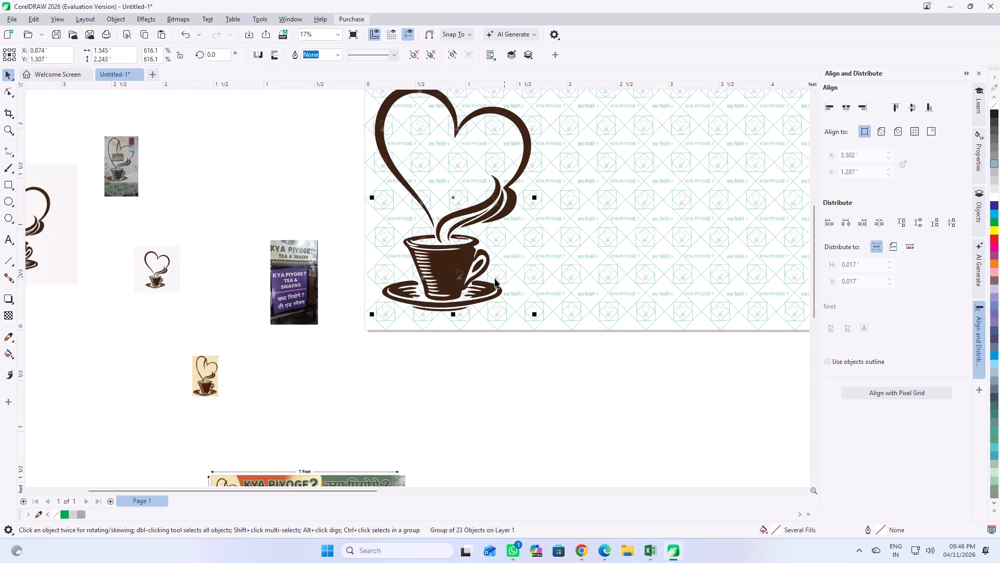
scroll(467, 268, "up", 8)
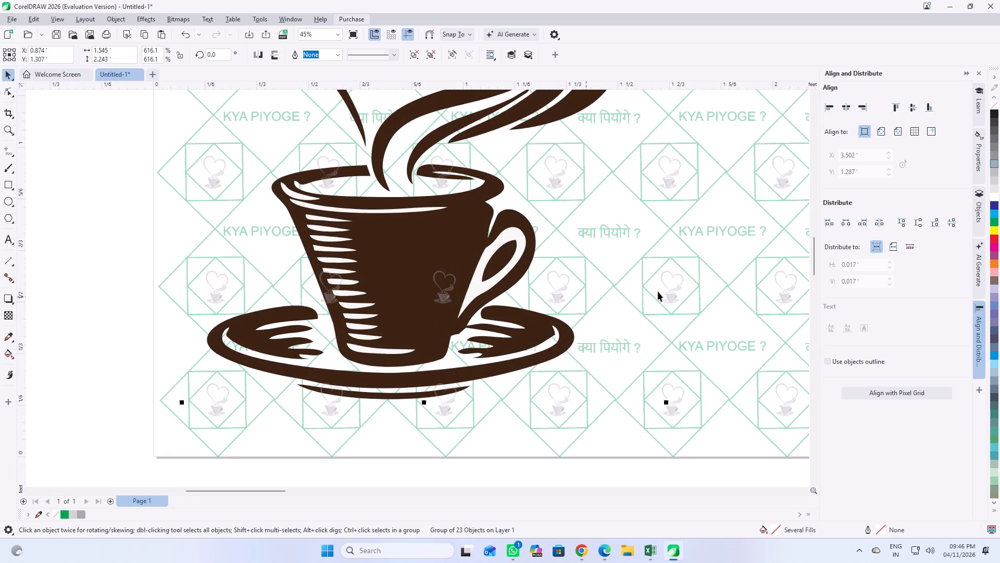
right_click(677, 287)
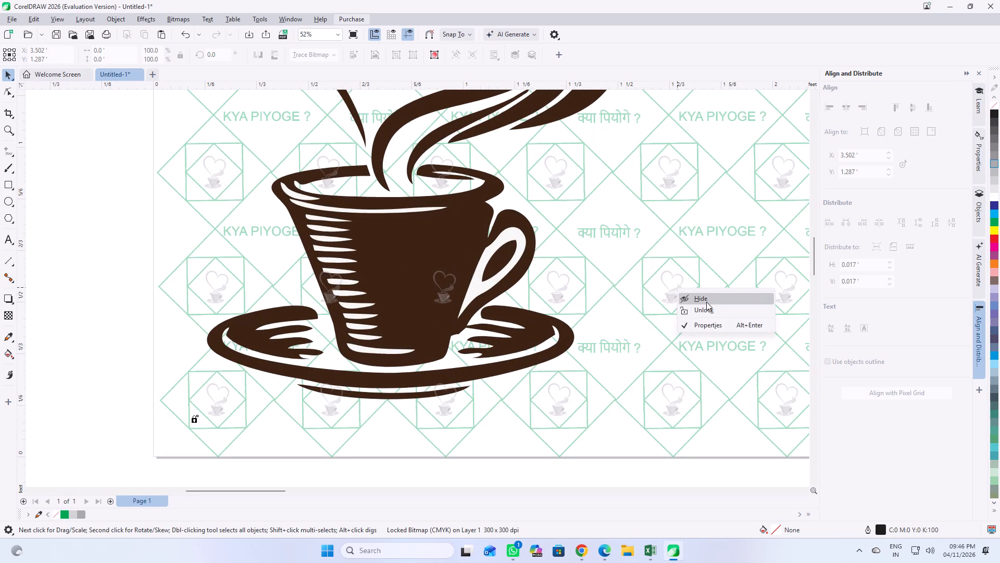
left_click(705, 309)
right_click(670, 297)
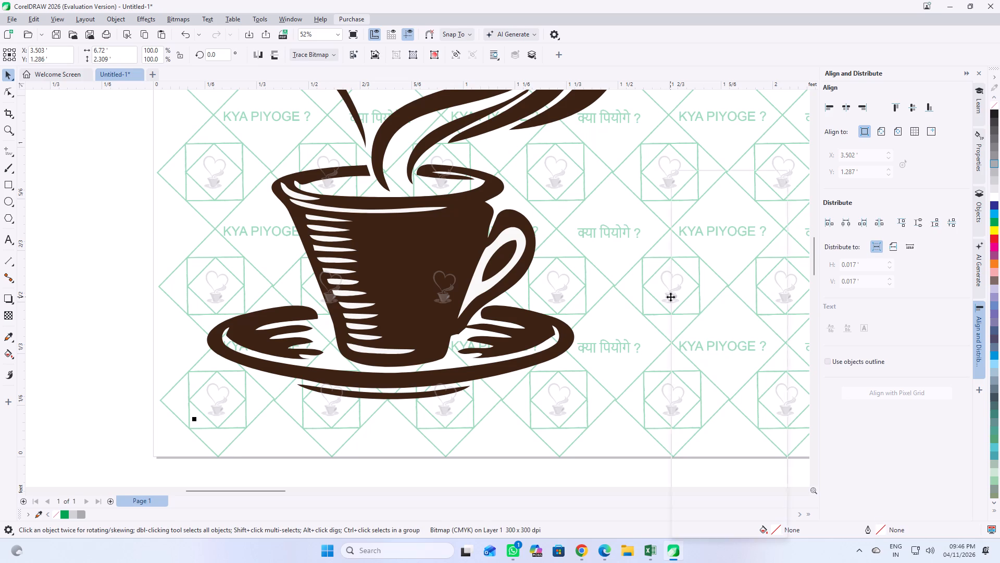
left_click(717, 322)
left_click(799, 330)
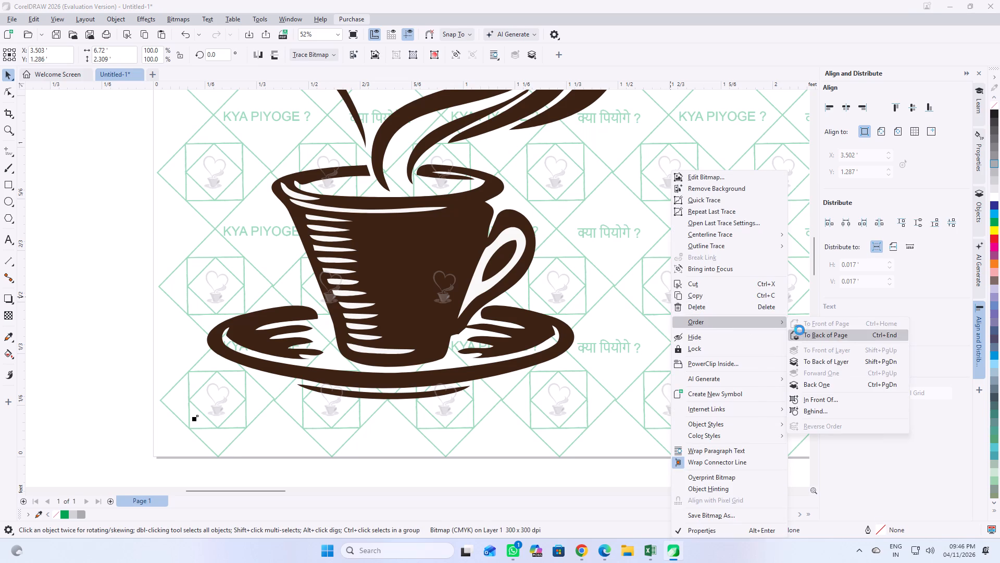
Unlock the green pattern's bitmap.
right_click(674, 290)
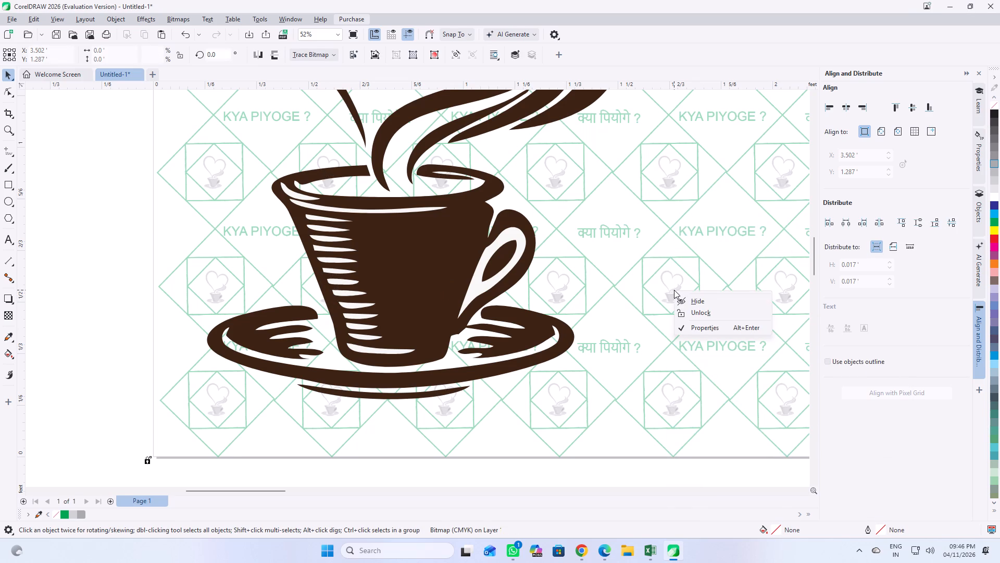
left_click(711, 312)
Shift the large heart-and-cup logo slightly to the right on the sign and deselect it.
left_click(532, 255)
scroll(333, 237, "down", 5)
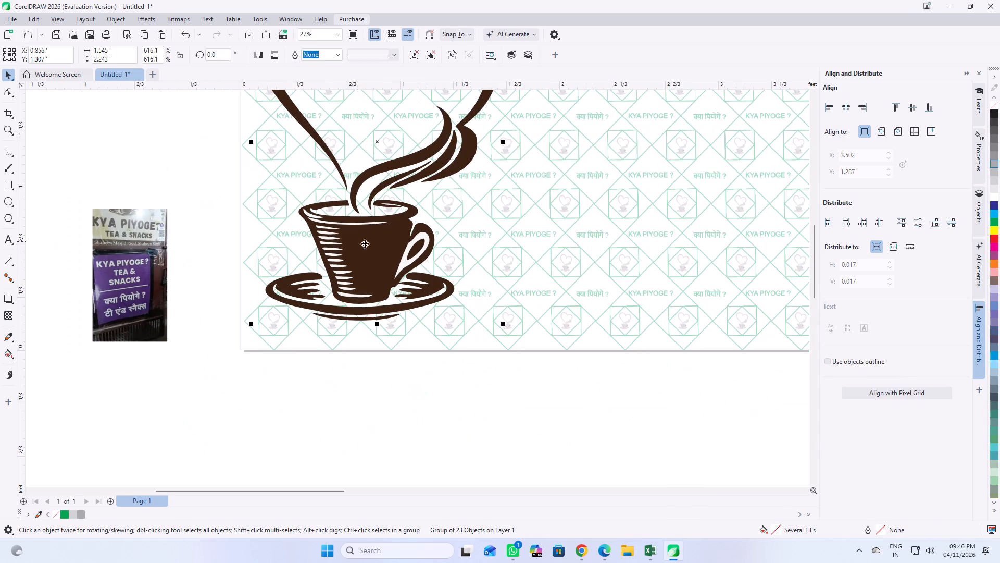
scroll(392, 248, "down", 6)
left_click_drag(378, 247, 385, 247)
left_click(390, 337)
Examine the green and orange shopfront mockup's layout, paratha plate and Hindi menu against the sign page.
scroll(290, 248, "down", 5)
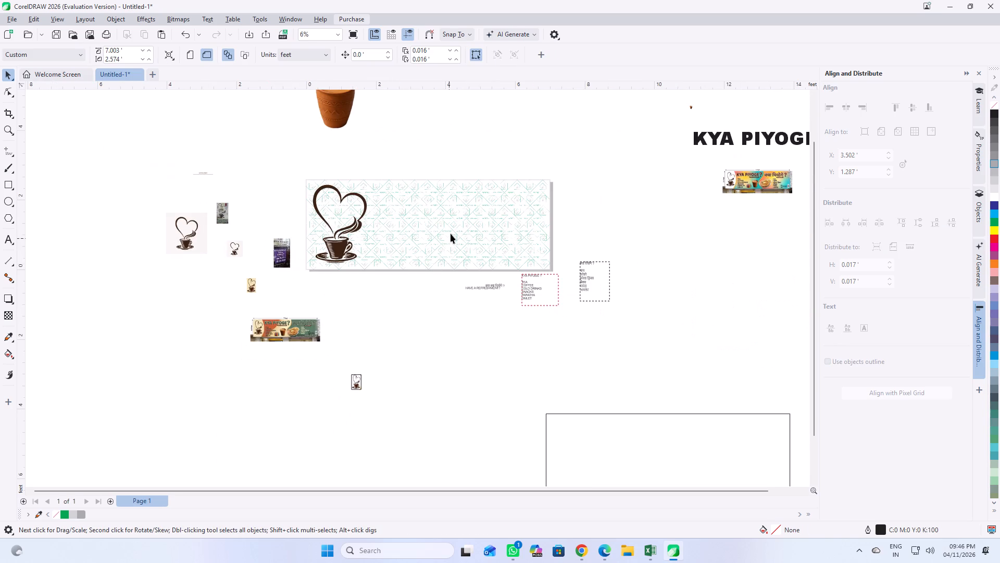
scroll(451, 229, "up", 5)
scroll(593, 328, "down", 1)
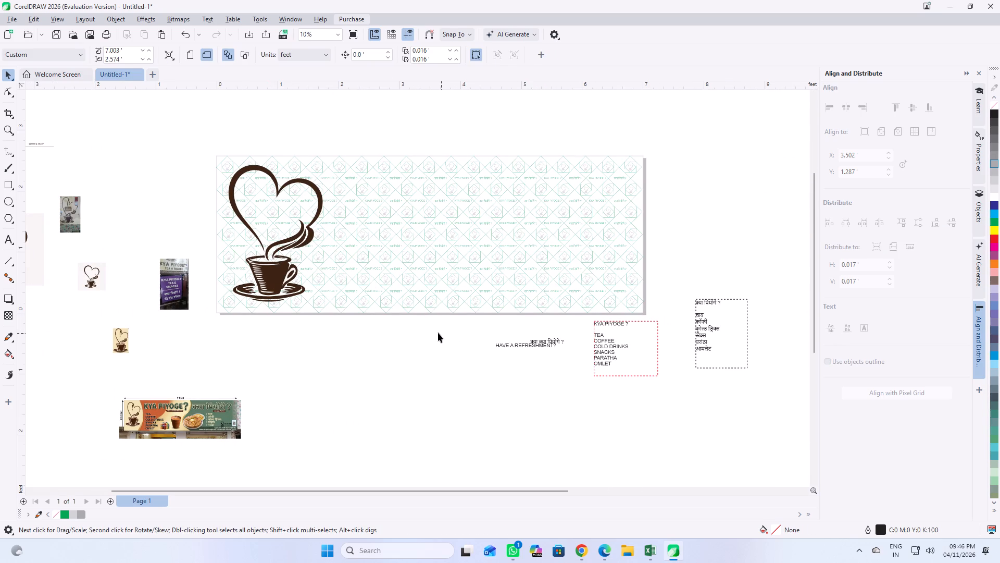
scroll(438, 333, "up", 1)
scroll(391, 313, "up", 1)
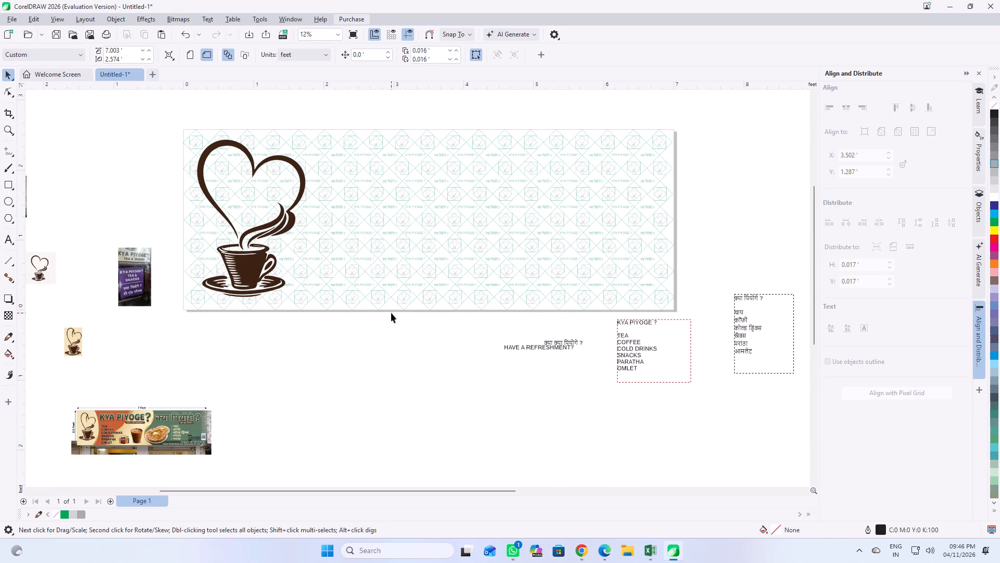
scroll(403, 311, "down", 2)
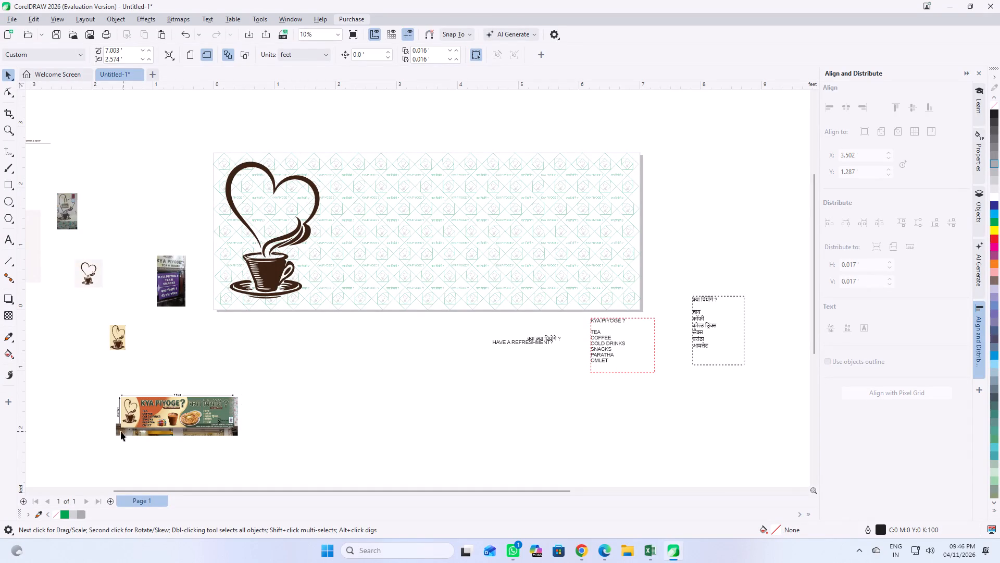
scroll(140, 433, "up", 7)
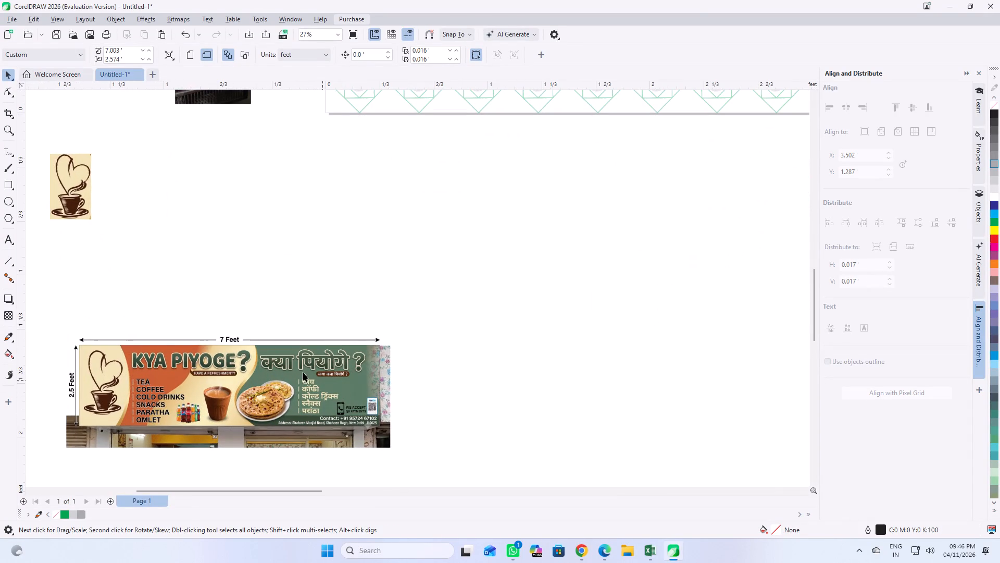
scroll(217, 352, "down", 4)
scroll(411, 311, "down", 7)
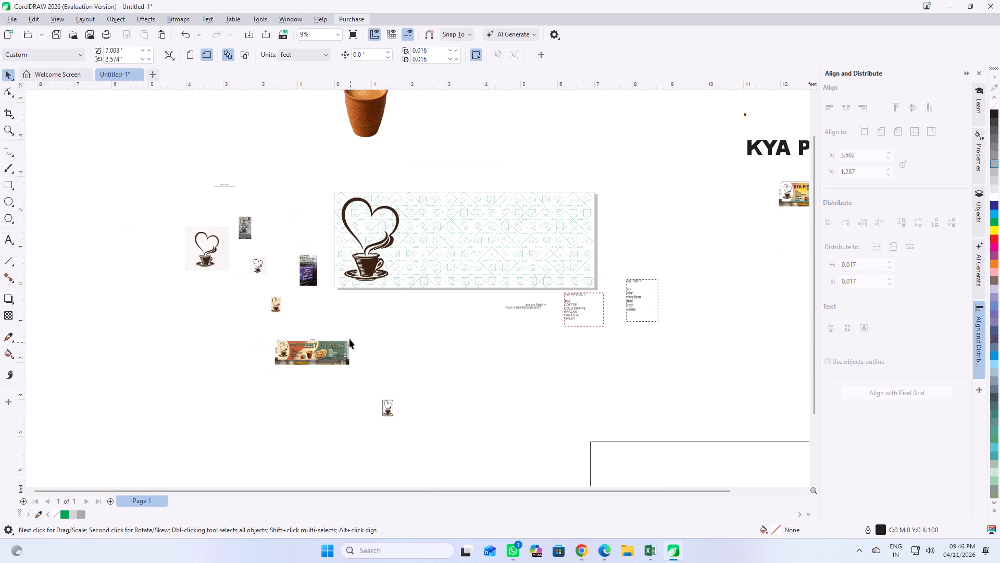
scroll(564, 303, "up", 3)
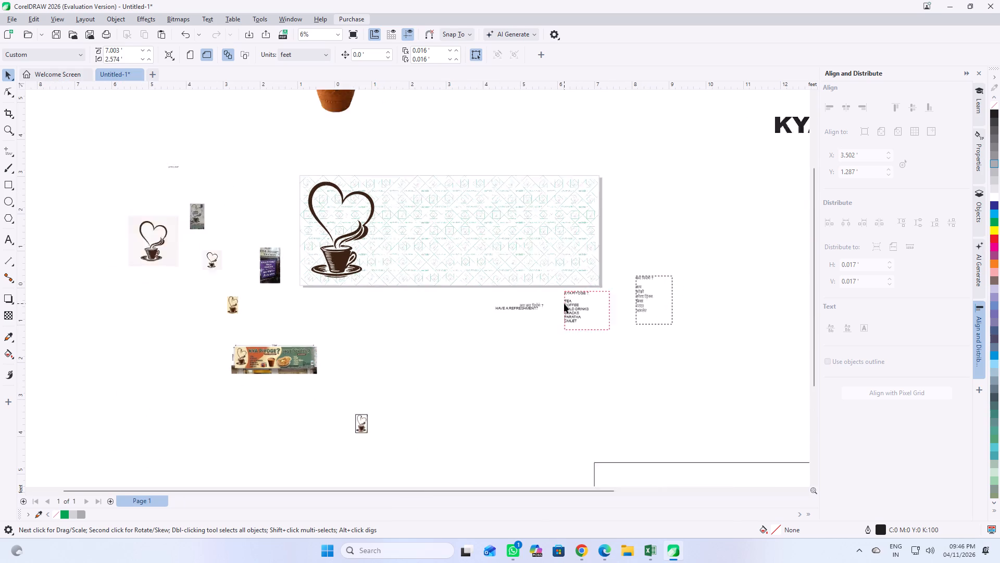
scroll(588, 299, "up", 5)
scroll(507, 309, "down", 3)
scroll(431, 308, "down", 4)
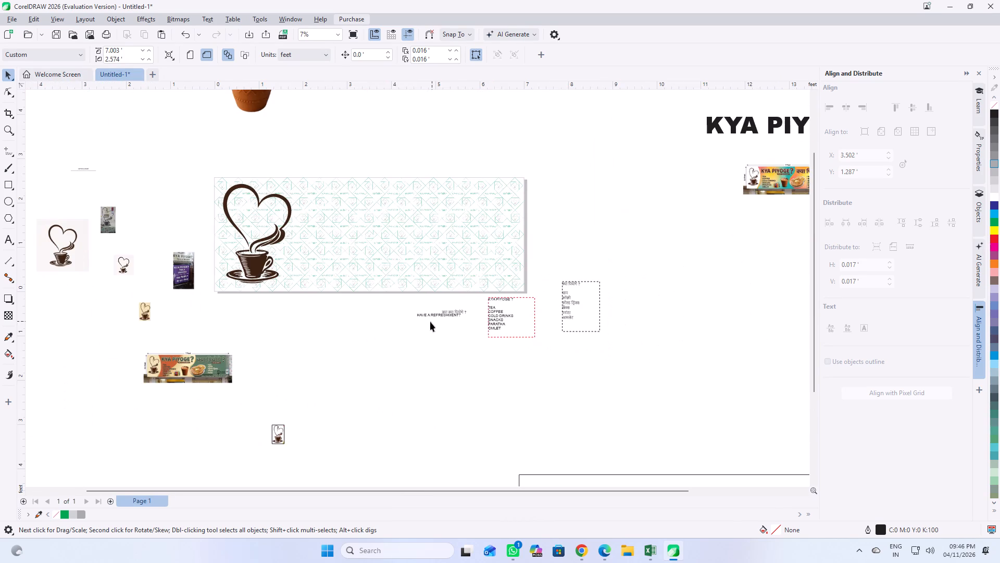
scroll(180, 361, "up", 11)
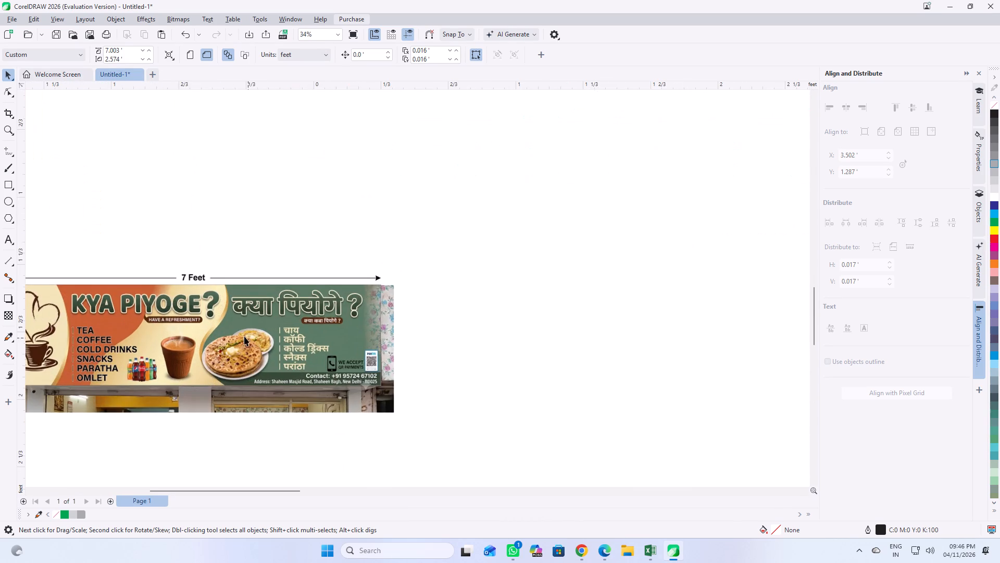
scroll(226, 345, "up", 5)
scroll(272, 368, "up", 4)
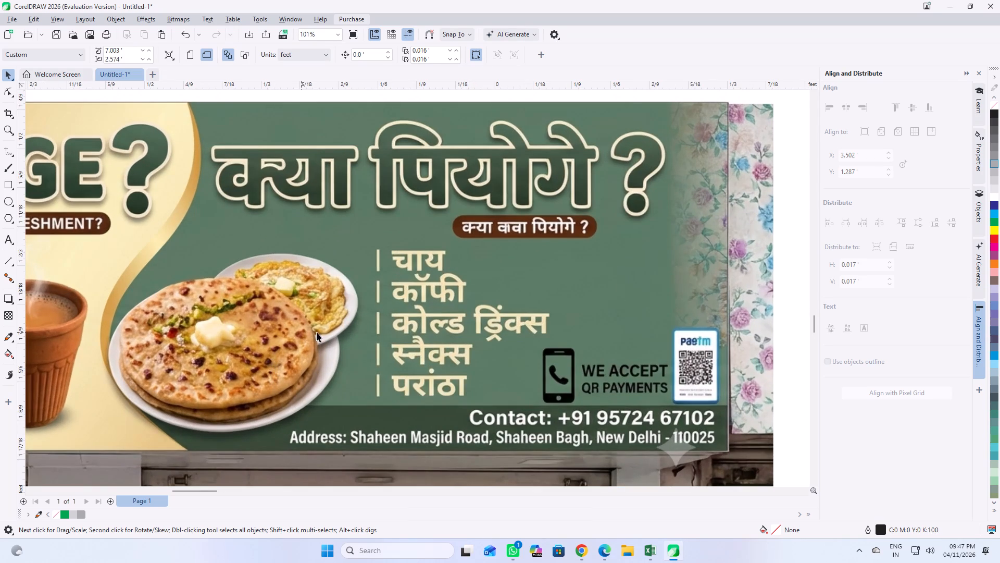
scroll(290, 350, "up", 4)
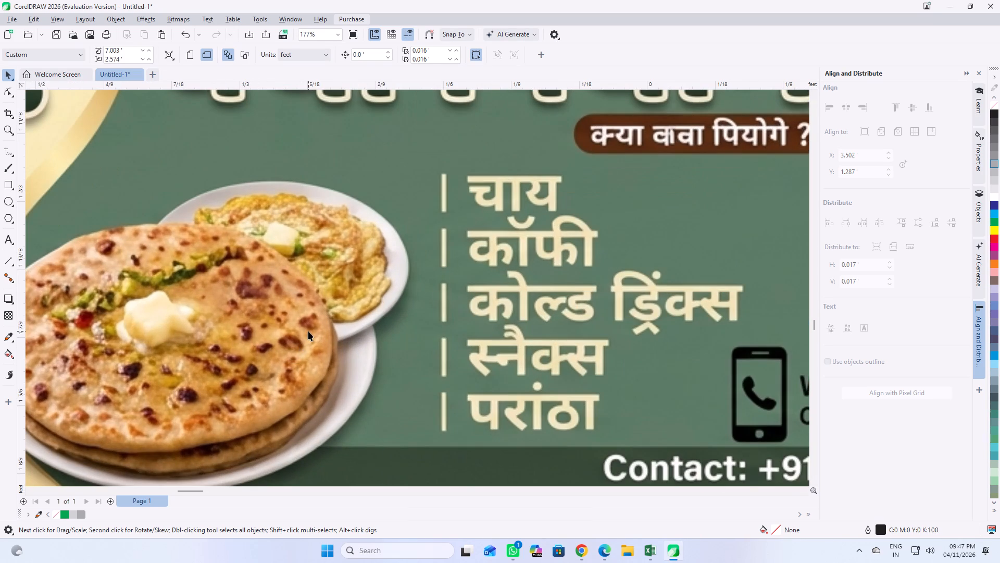
scroll(311, 331, "down", 6)
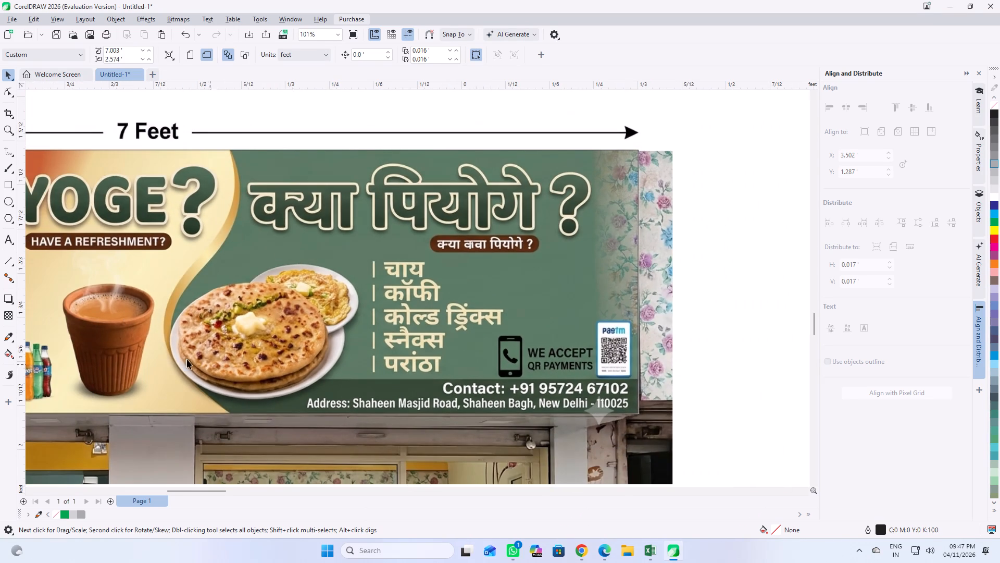
scroll(342, 317, "down", 4)
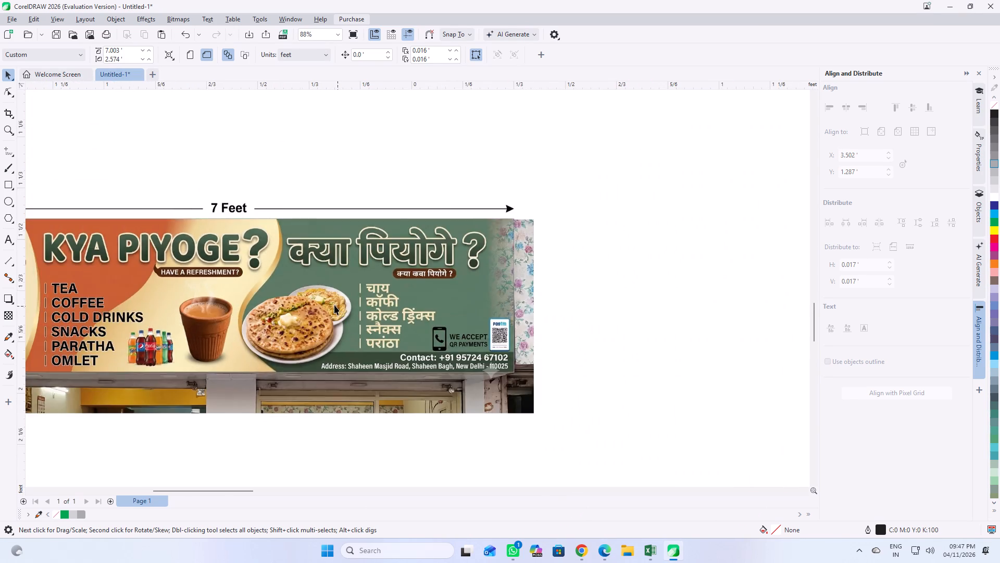
Duplicate the green and orange shopfront mockup image and place the two copies one above the other without overlap.
scroll(334, 305, "down", 4)
left_click_drag(327, 312, 330, 234)
right_click(330, 234)
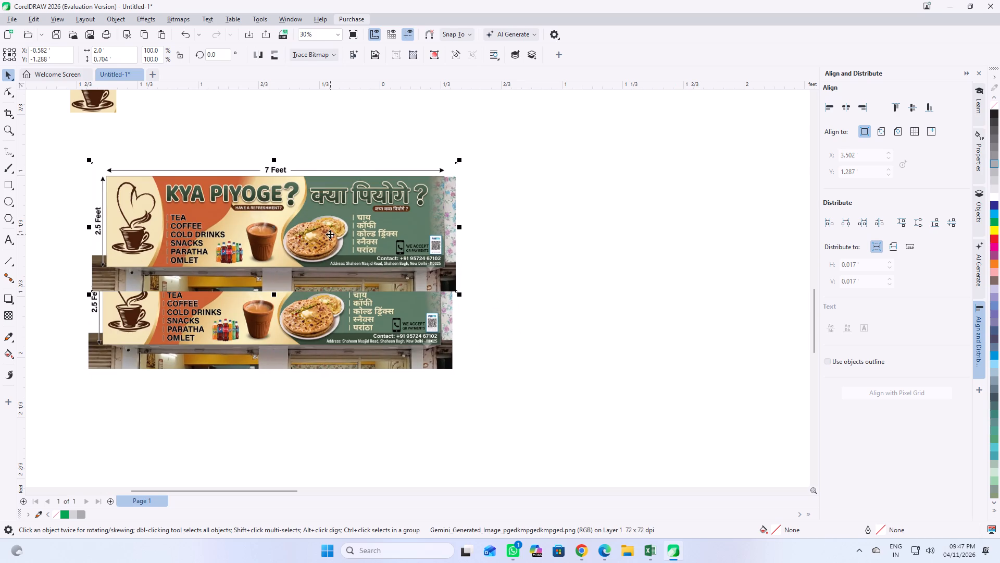
left_click_drag(326, 320, 331, 382)
Copy the lower shopfront mockup image, which shows the paratha plate, to the clipboard.
scroll(301, 401, "up", 5)
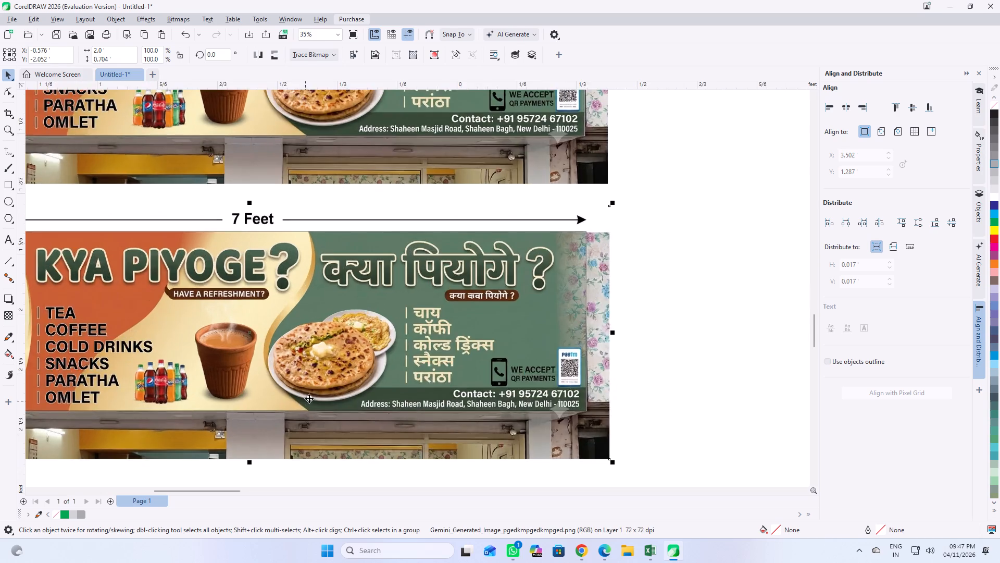
scroll(310, 397, "up", 5)
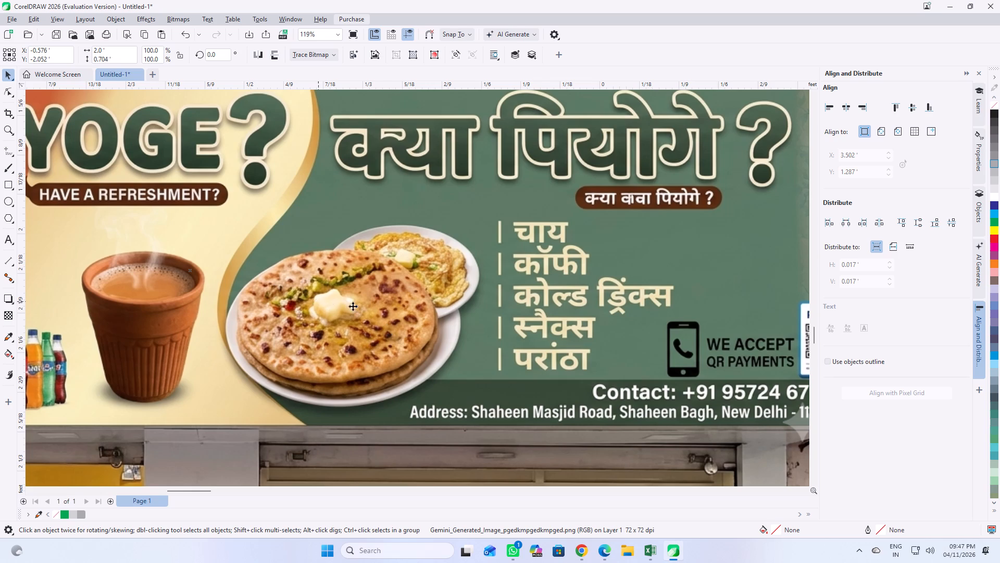
scroll(378, 311, "down", 10)
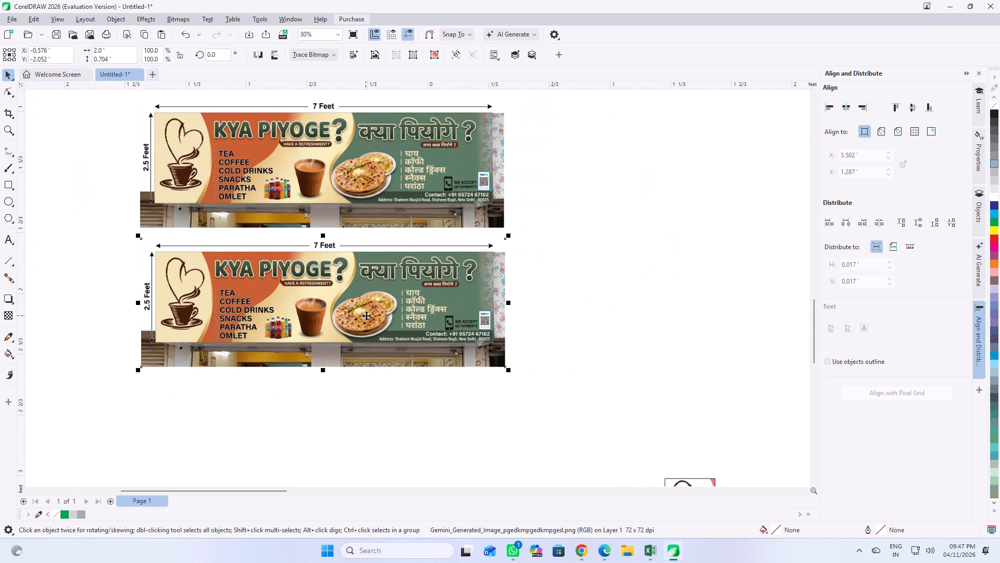
right_click(366, 315)
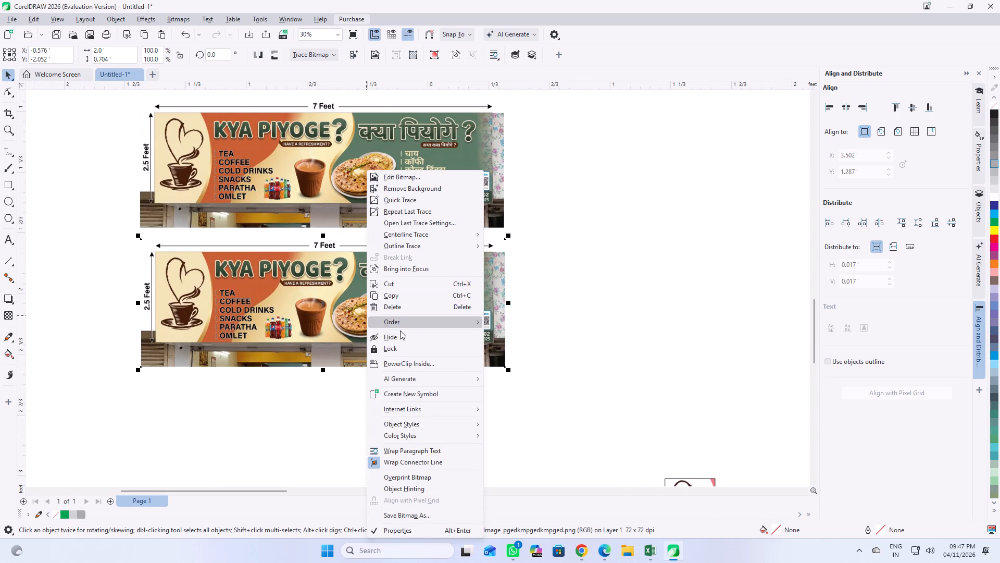
left_click(398, 293)
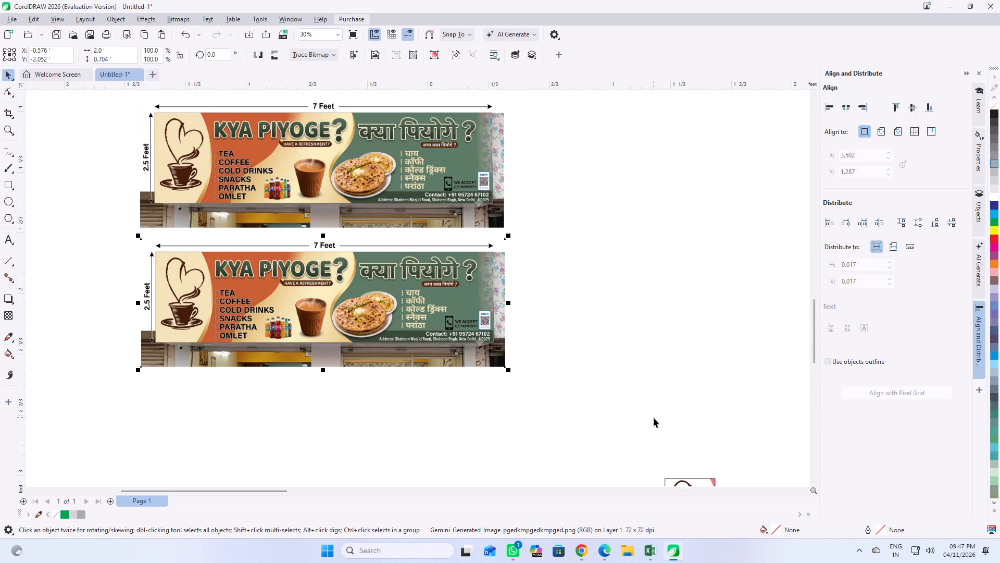
scroll(448, 444, "down", 4)
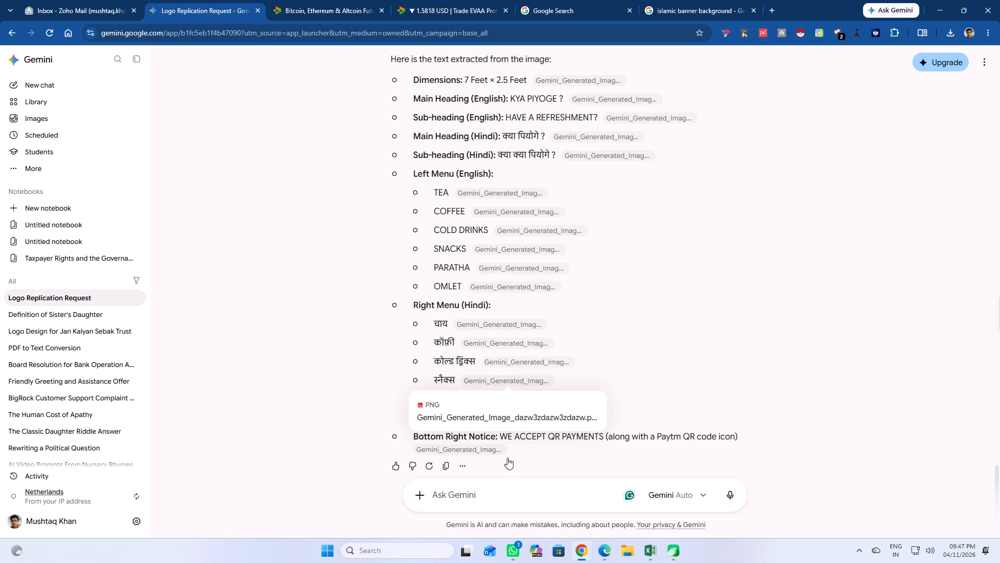
left_click(474, 494)
key("ctrl+v")
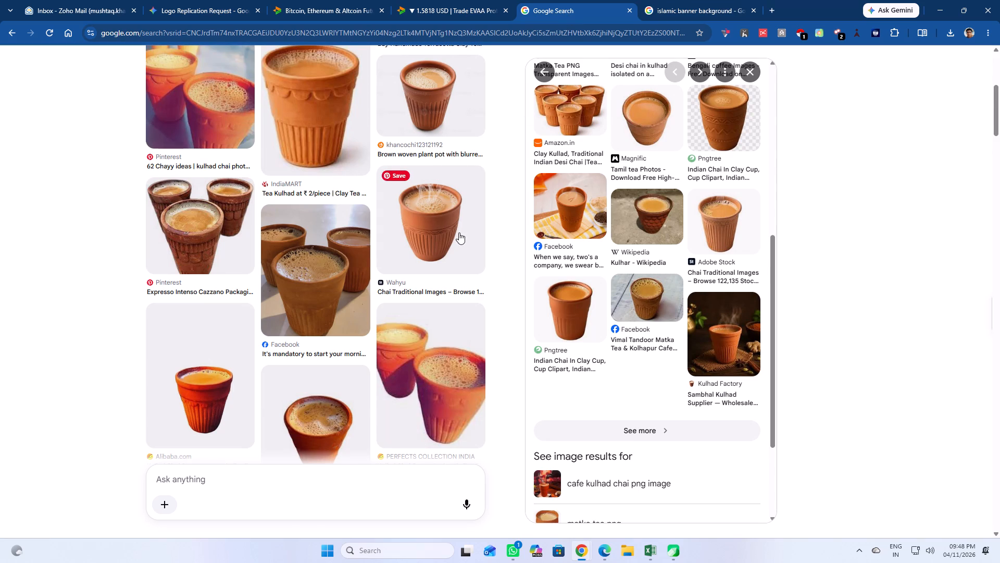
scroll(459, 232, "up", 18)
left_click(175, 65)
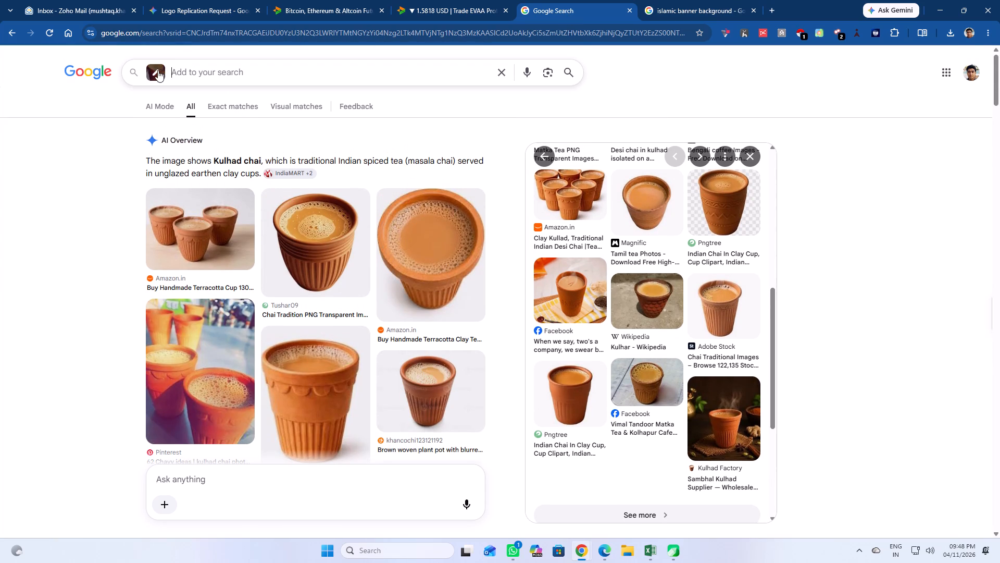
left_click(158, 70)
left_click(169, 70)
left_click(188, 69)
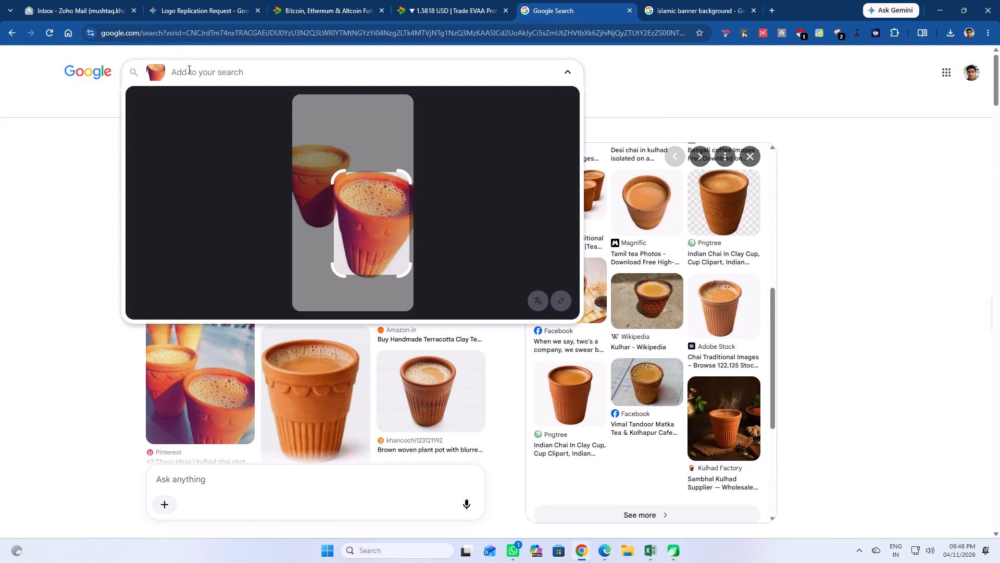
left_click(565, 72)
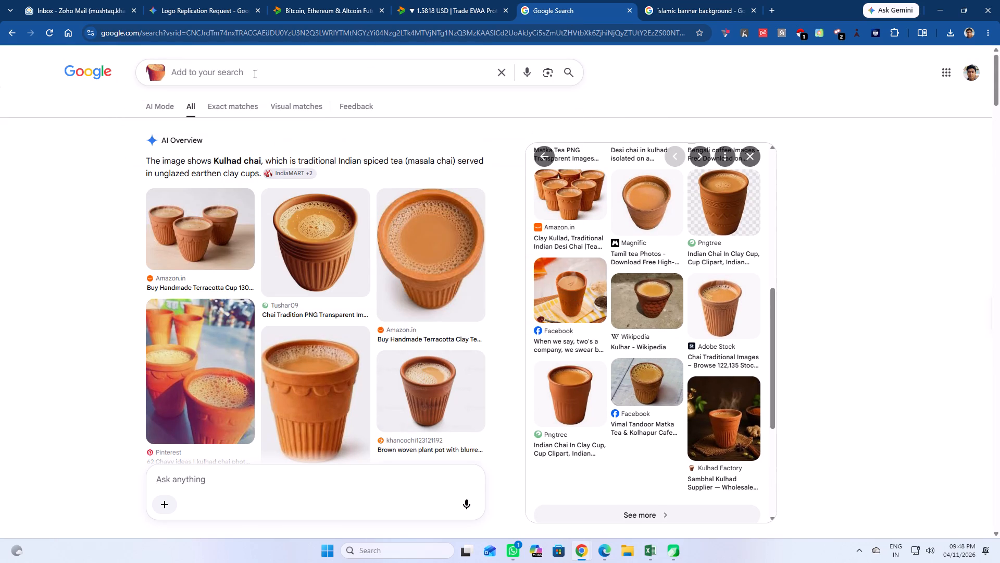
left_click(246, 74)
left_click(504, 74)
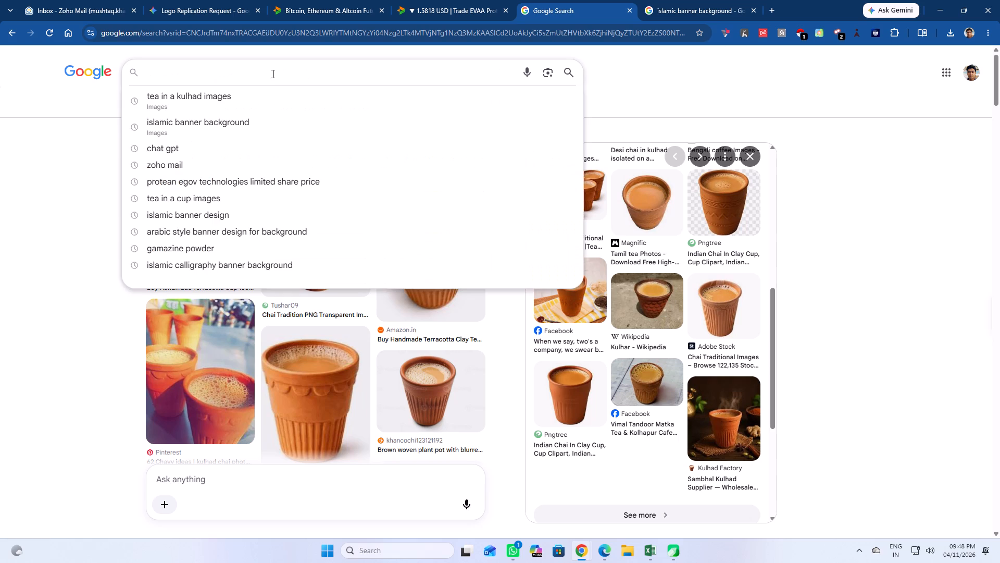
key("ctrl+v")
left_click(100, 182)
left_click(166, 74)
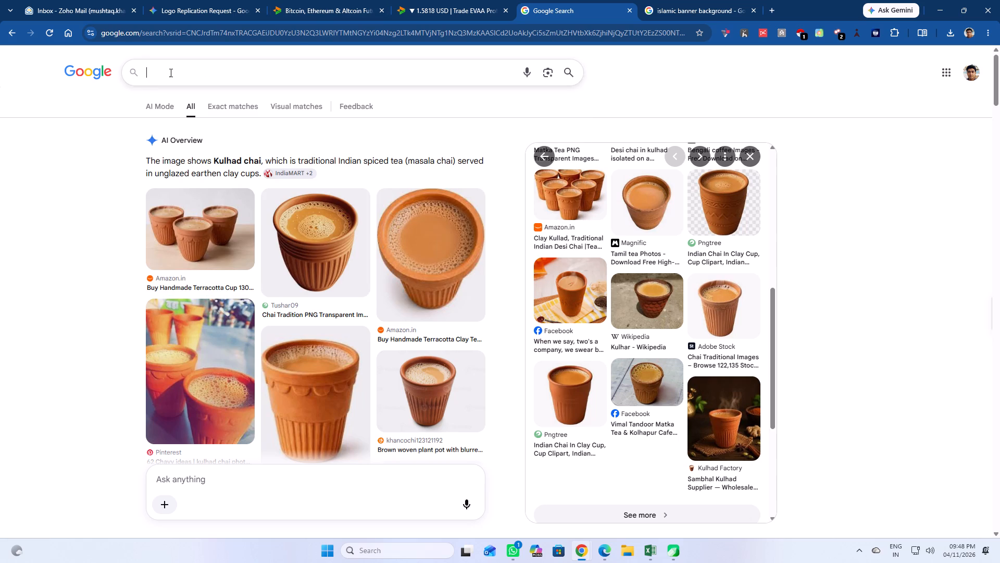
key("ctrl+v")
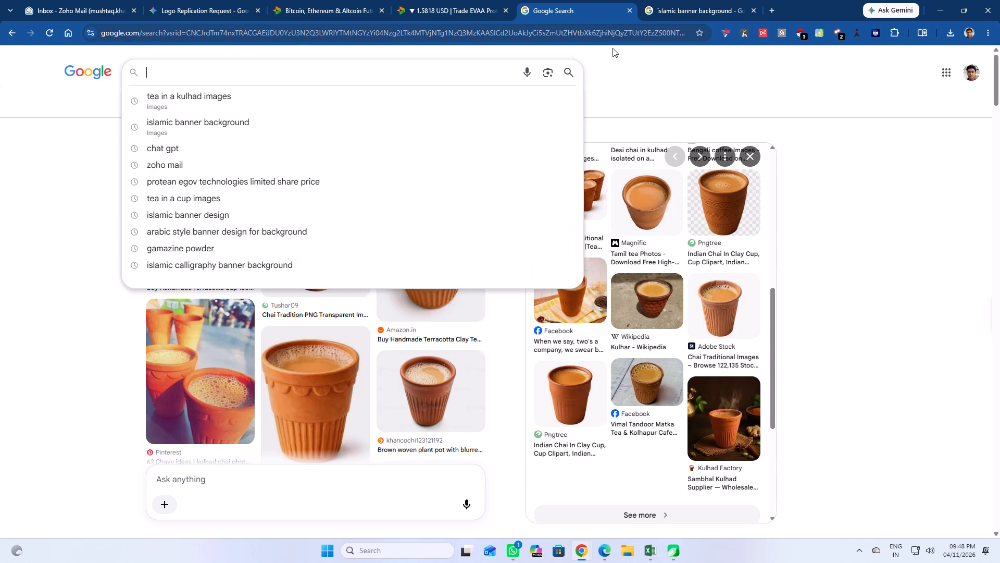
Run a Google Lens search with the Gemini_Generated_Image_dazw3zdazw3zdazw mockup from the Downloads folder, reloading the page.
left_click(544, 72)
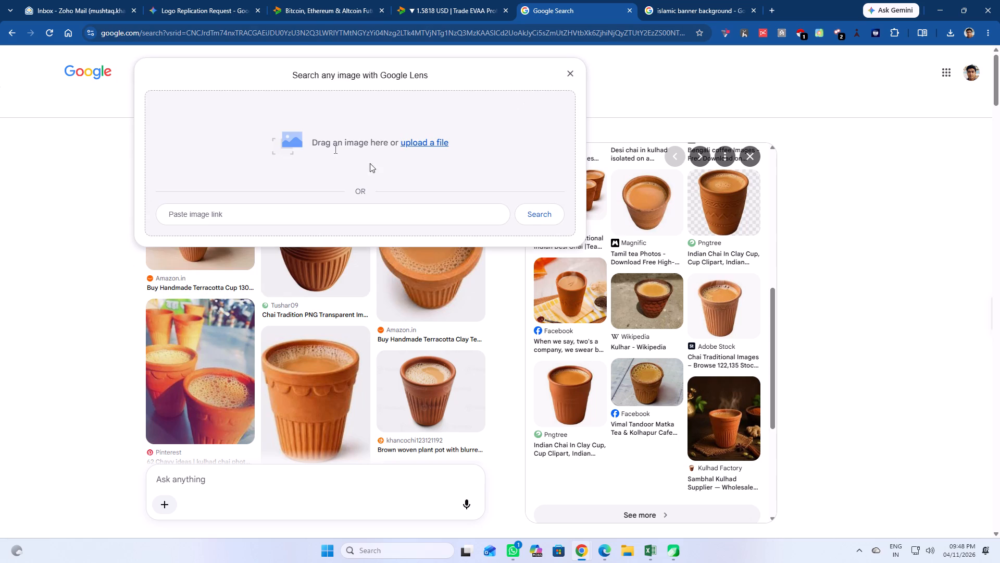
left_click(239, 214)
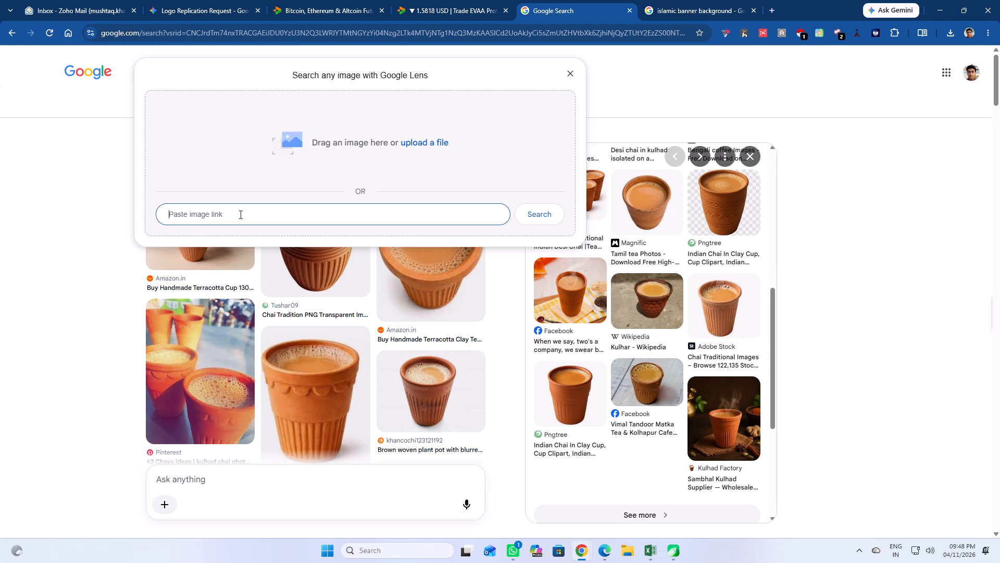
left_click(424, 141)
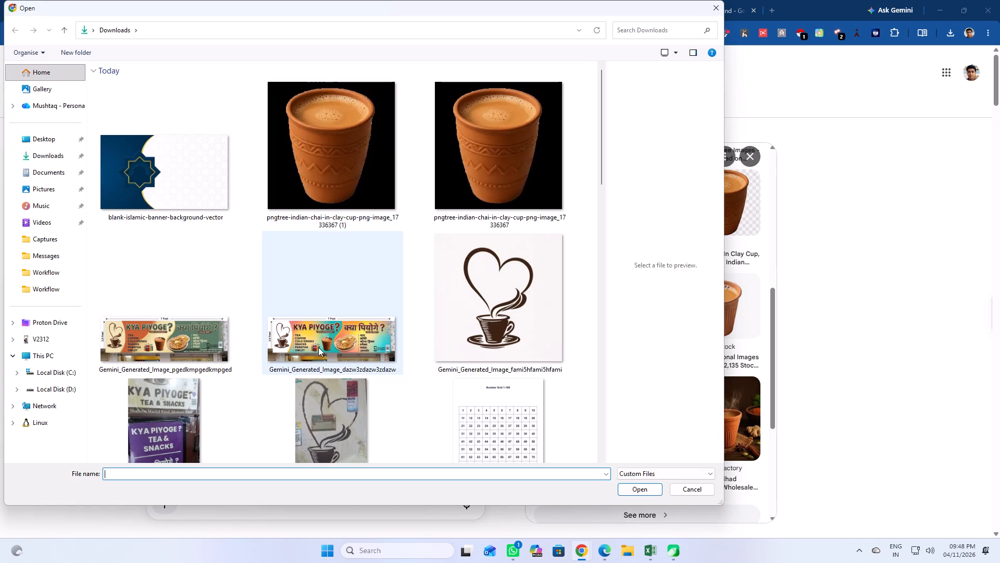
double_click(333, 346)
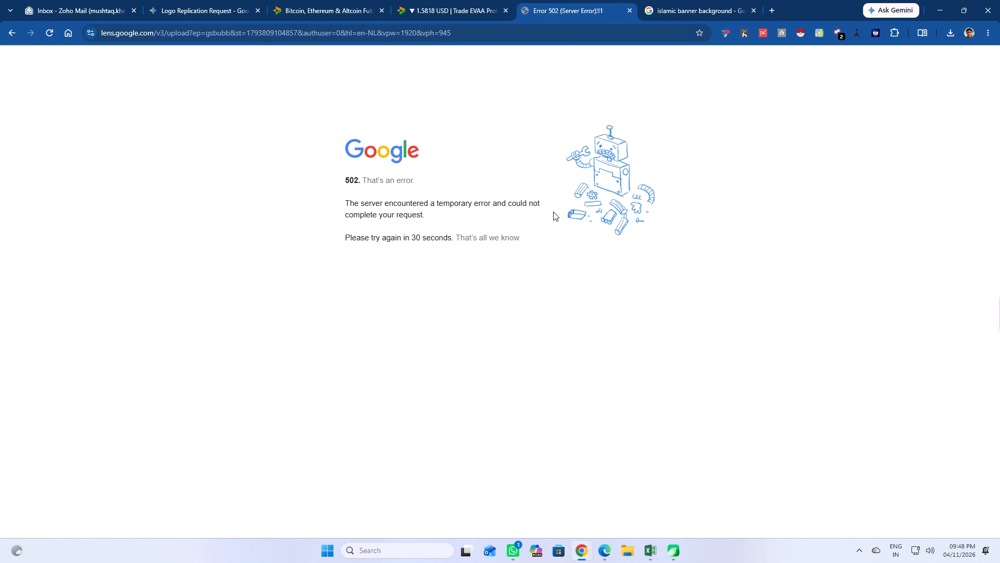
left_click(45, 35)
left_click(529, 120)
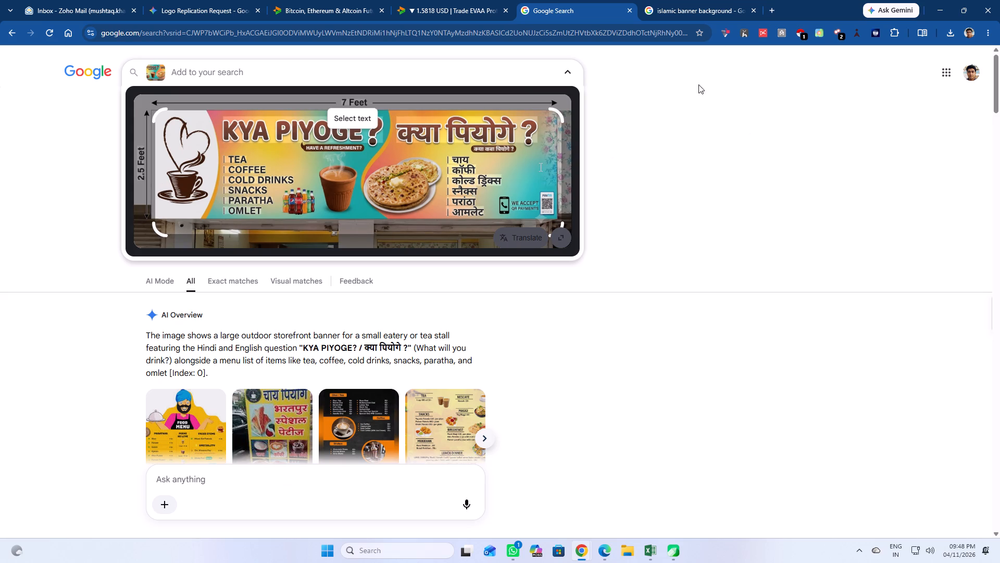
Examine the AI overview, banner details and visual matches for the uploaded shopfront mockup.
scroll(529, 302, "down", 2)
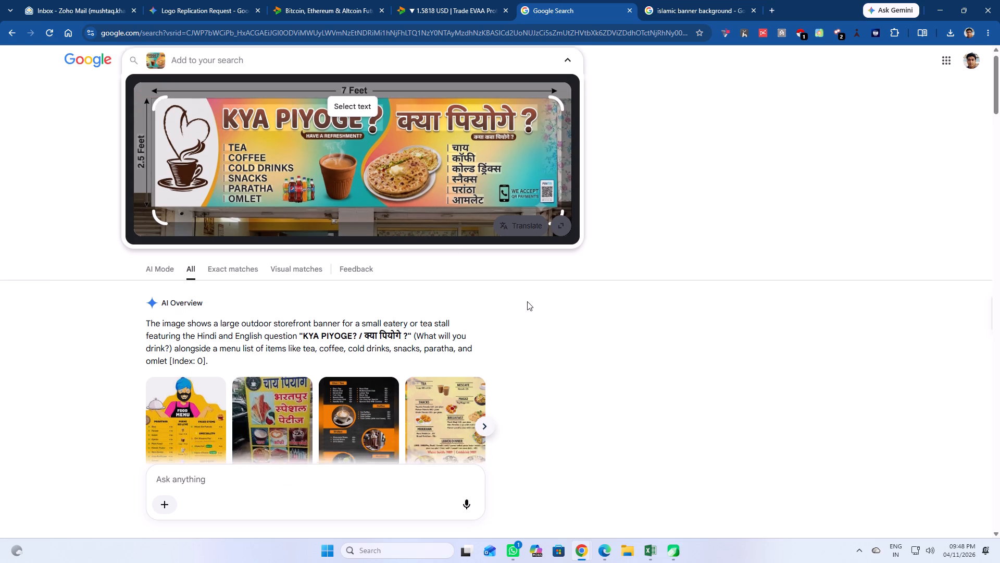
scroll(527, 301, "down", 1)
scroll(486, 286, "up", 4)
scroll(461, 233, "up", 6)
scroll(319, 161, "up", 2)
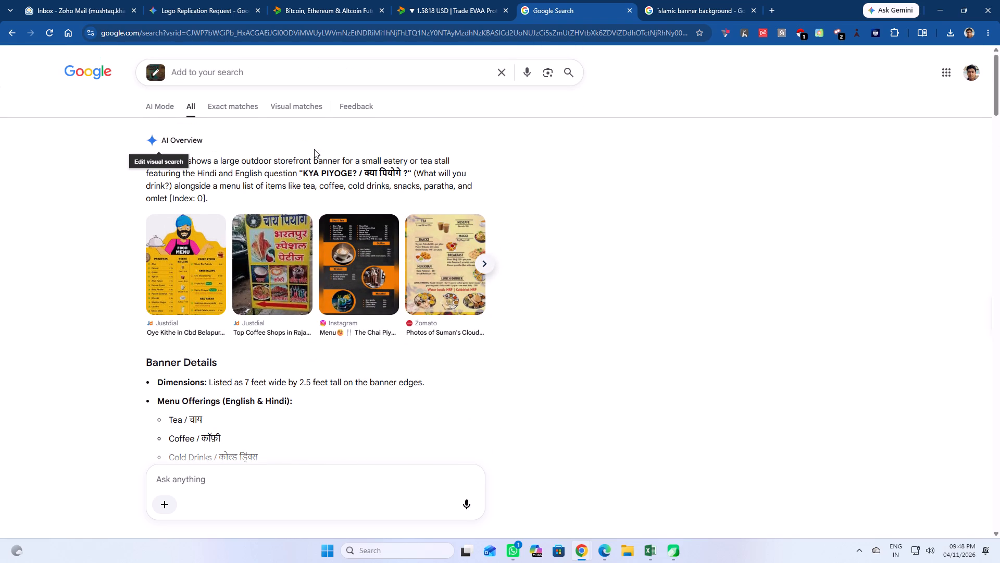
scroll(314, 149, "up", 1)
scroll(445, 132, "up", 5)
scroll(616, 176, "up", 5)
scroll(581, 223, "down", 6)
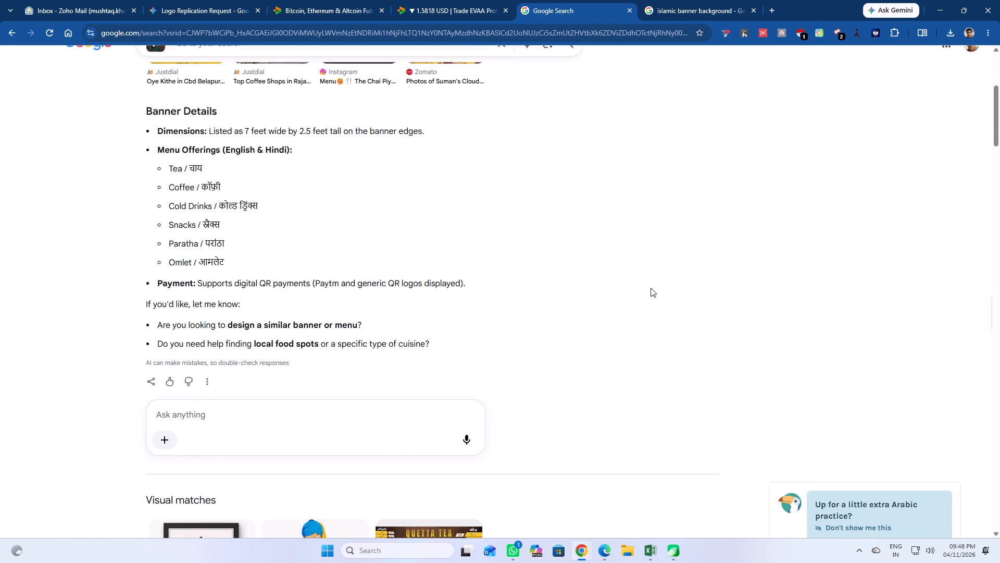
scroll(651, 288, "down", 3)
scroll(516, 293, "down", 10)
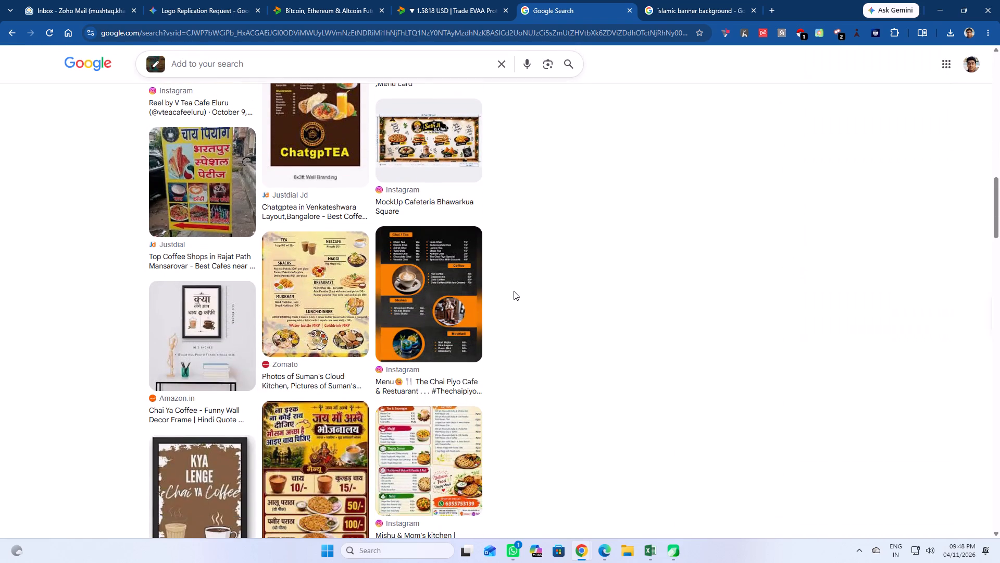
scroll(492, 294, "up", 20)
scroll(492, 294, "up", 4)
scroll(361, 253, "up", 4)
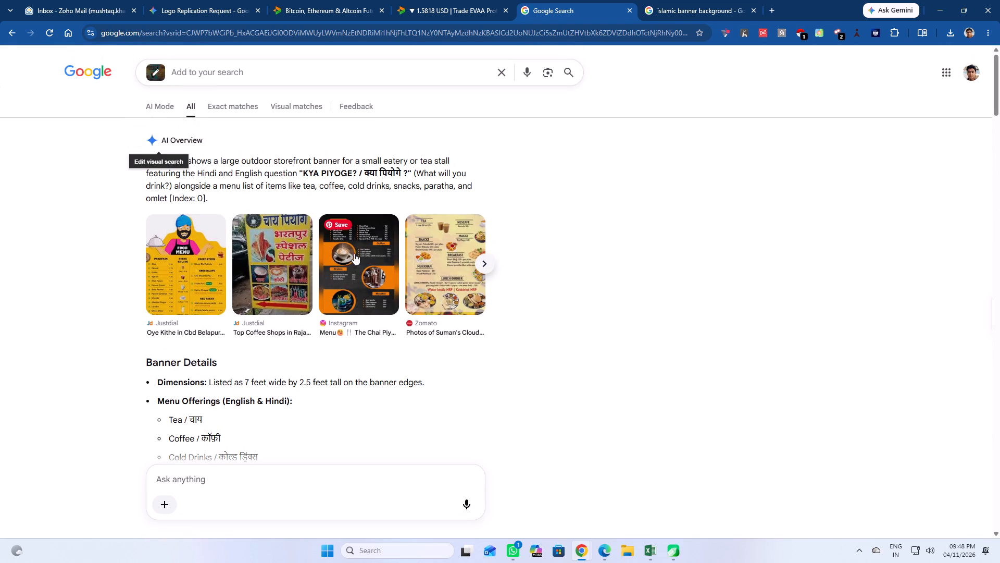
scroll(354, 253, "up", 2)
Narrow the visual search area of the mockup to the drink bottles, kulhad cup and paratha plate.
left_click(158, 72)
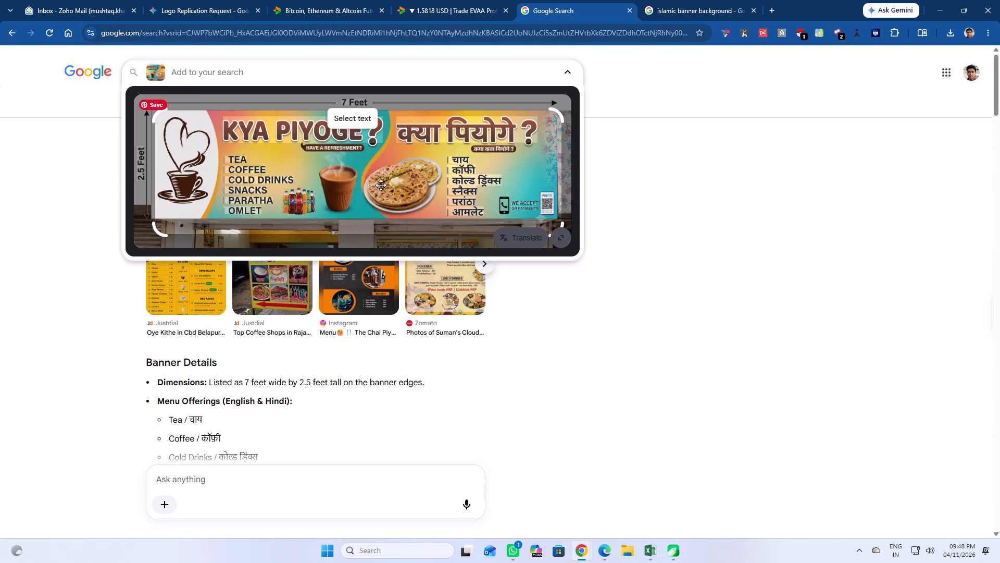
left_click_drag(162, 232, 164, 232)
left_click_drag(164, 232, 286, 220)
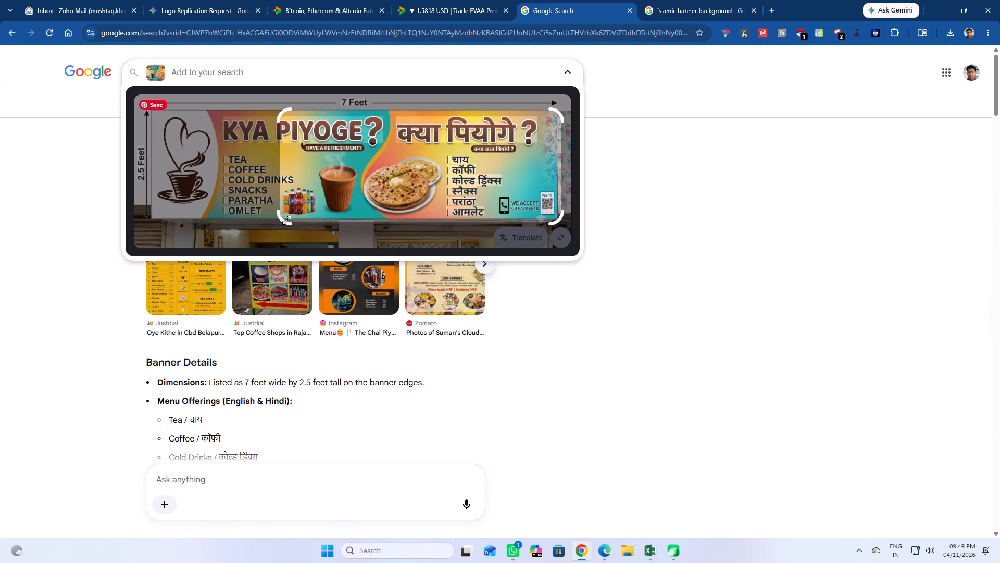
left_click_drag(286, 220, 288, 220)
left_click_drag(560, 115, 528, 125)
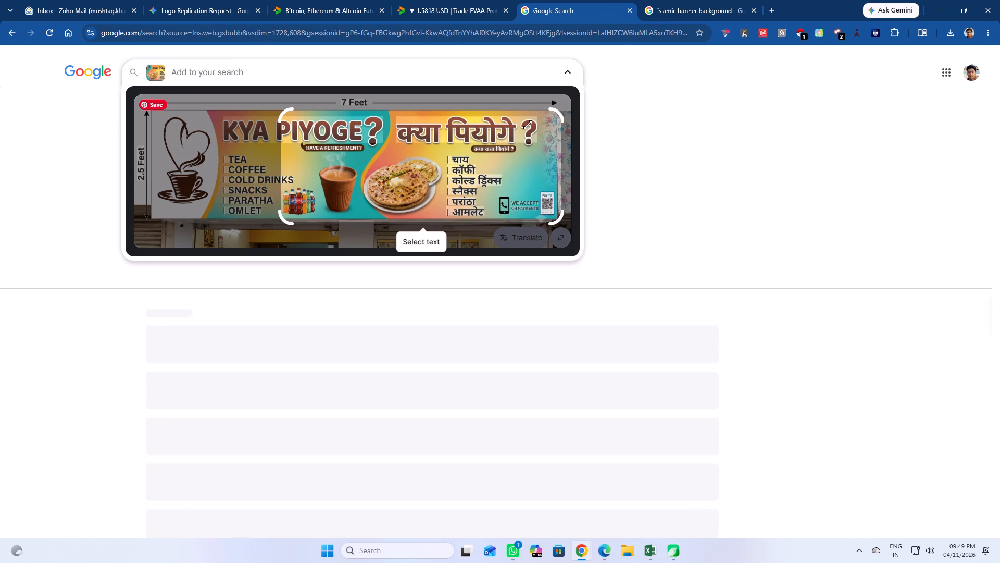
left_click_drag(528, 125, 443, 158)
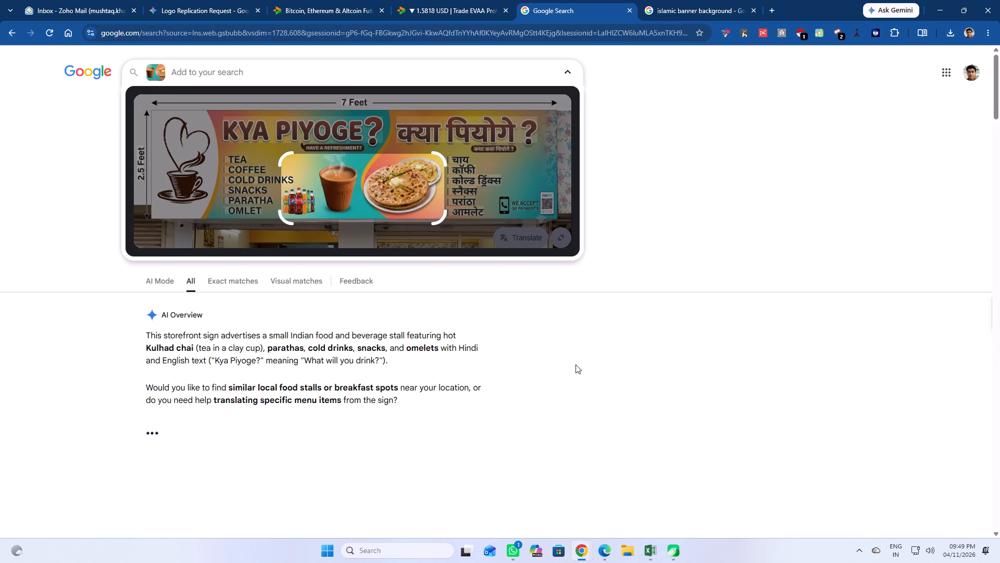
Look through the matching paratha and chai images, and refine the visual search with the text "paratha & omlette".
scroll(529, 303, "down", 2)
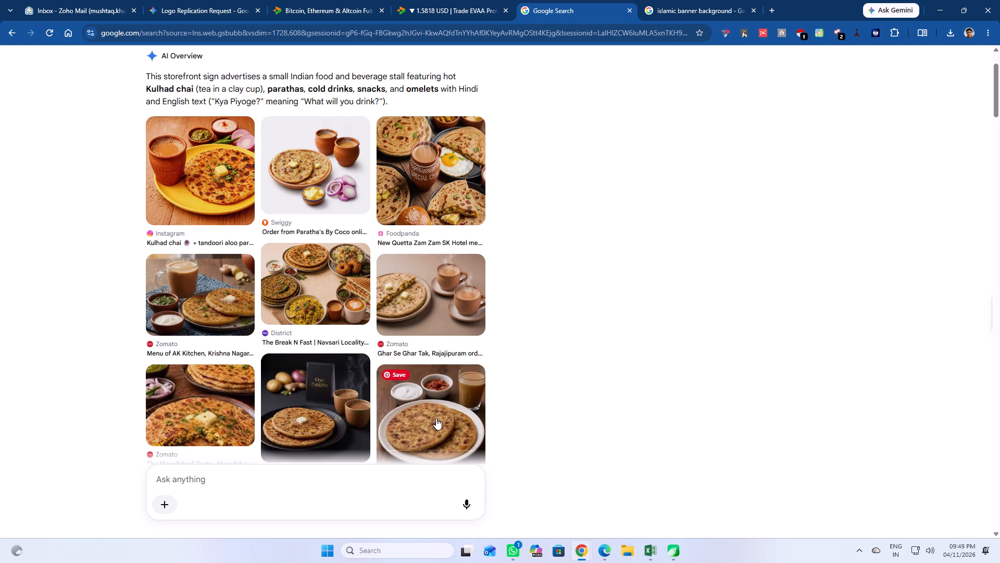
scroll(457, 301, "down", 4)
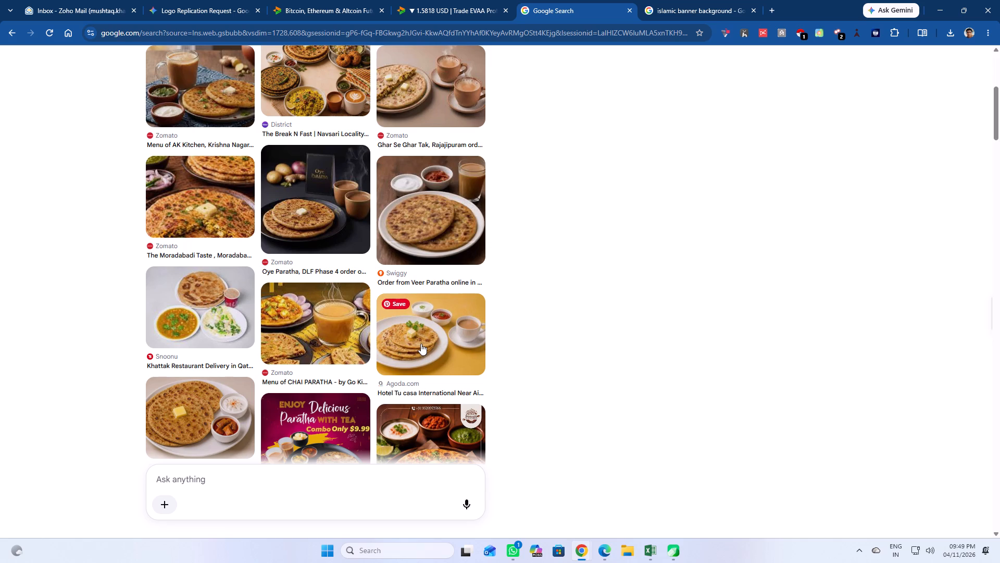
scroll(416, 333, "down", 4)
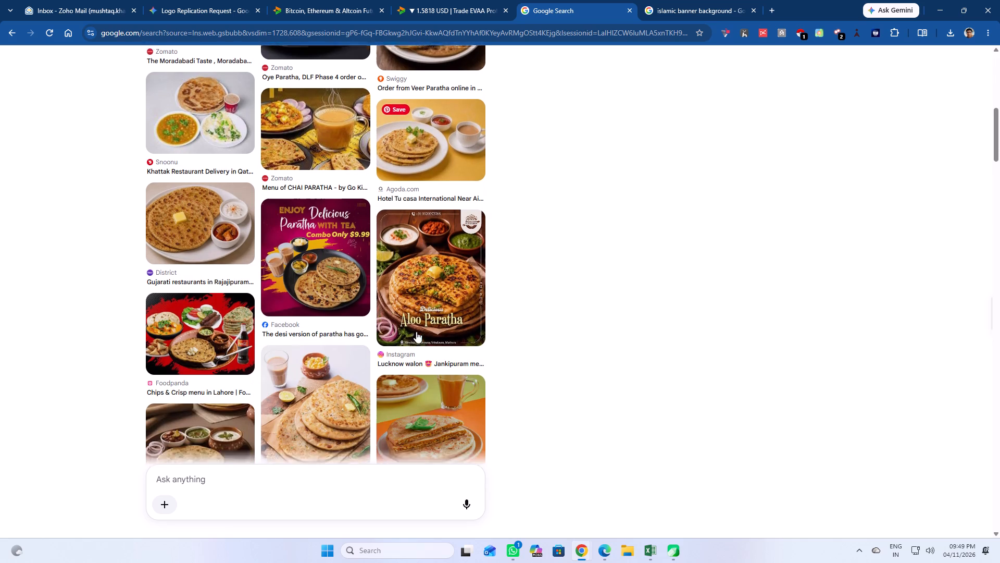
scroll(420, 270, "down", 3)
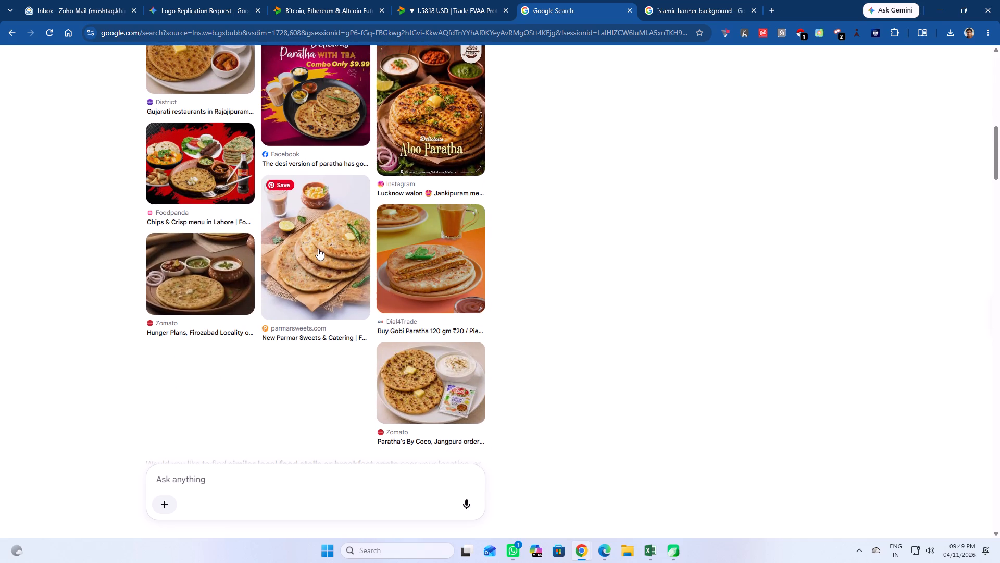
scroll(319, 245, "up", 10)
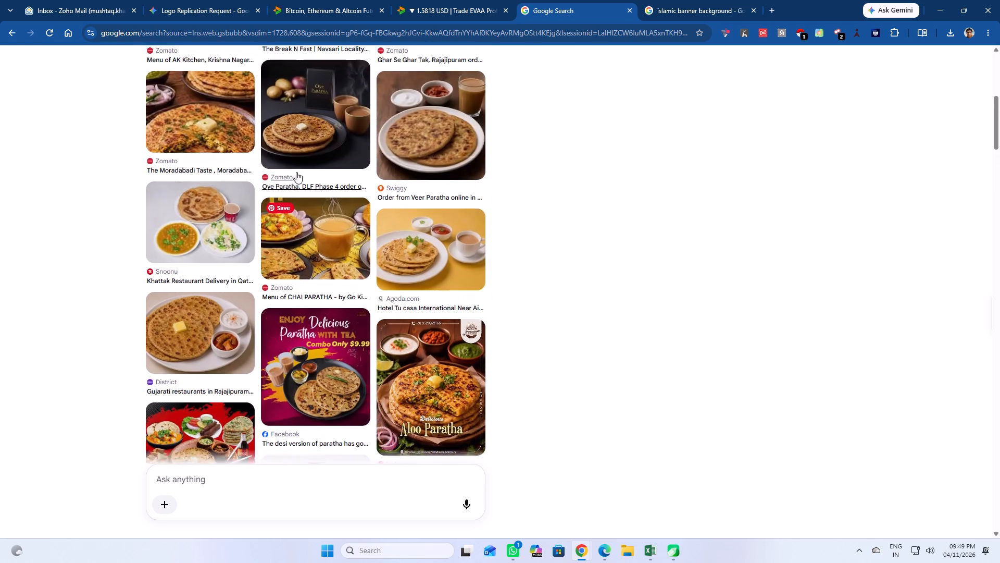
scroll(296, 172, "up", 11)
scroll(198, 111, "up", 1)
left_click(190, 72)
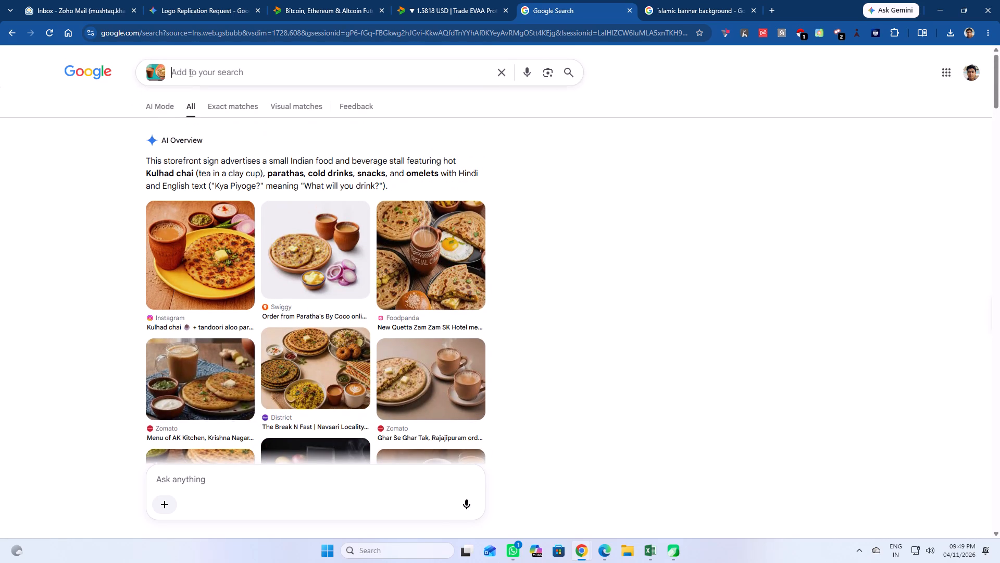
Refine the visual search of the cropped mockup with the text "paratha & omlette".
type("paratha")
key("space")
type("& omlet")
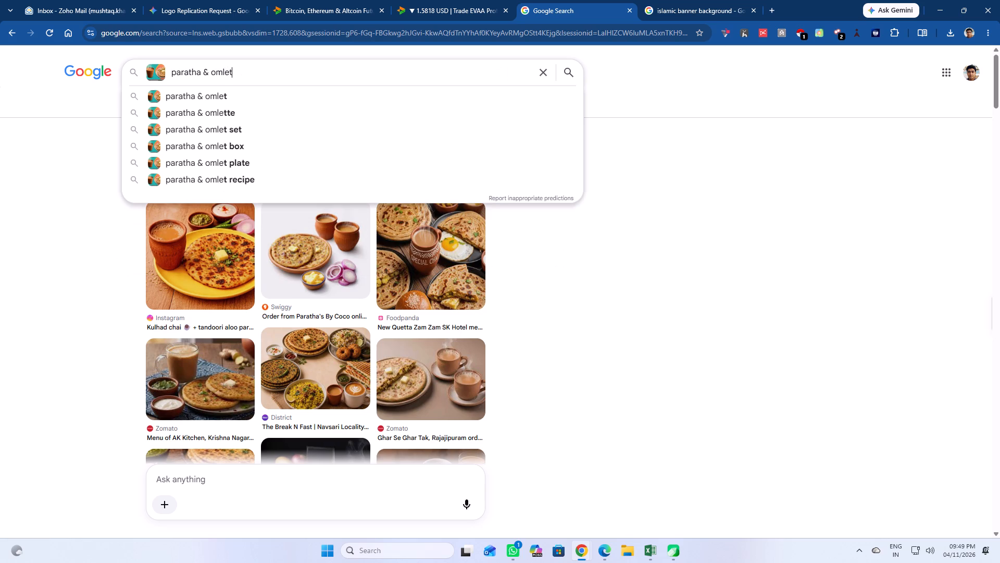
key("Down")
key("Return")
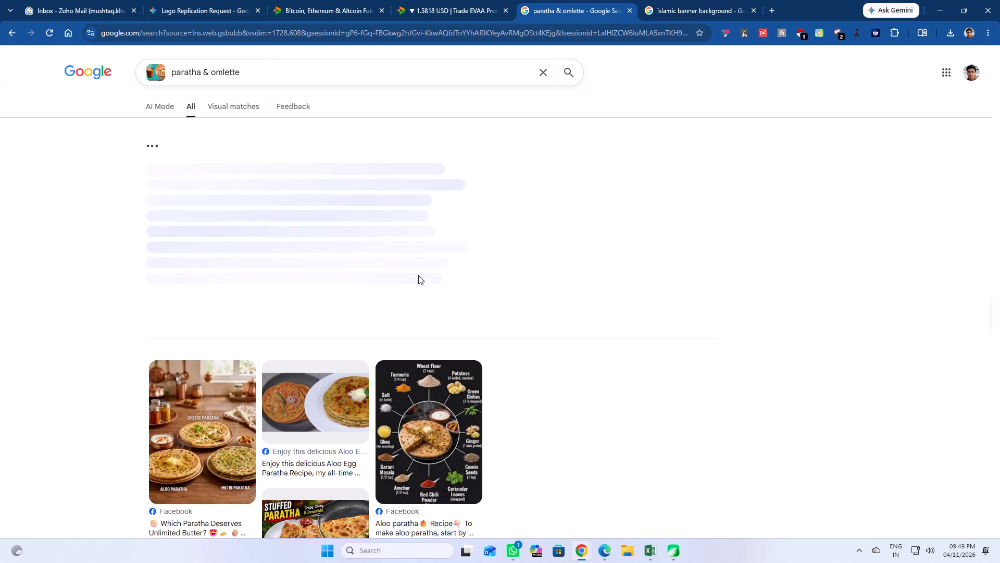
Look through the paratha and omelette image results, previewing the Gobi Paratha with Desi Omelette picture and examining its related images.
scroll(338, 267, "down", 3)
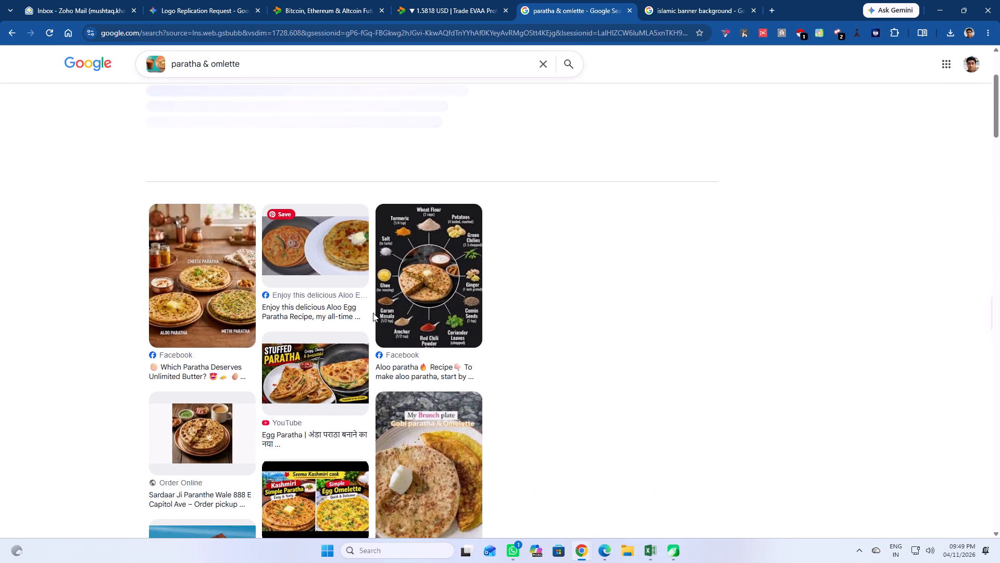
scroll(373, 313, "down", 4)
left_click(449, 277)
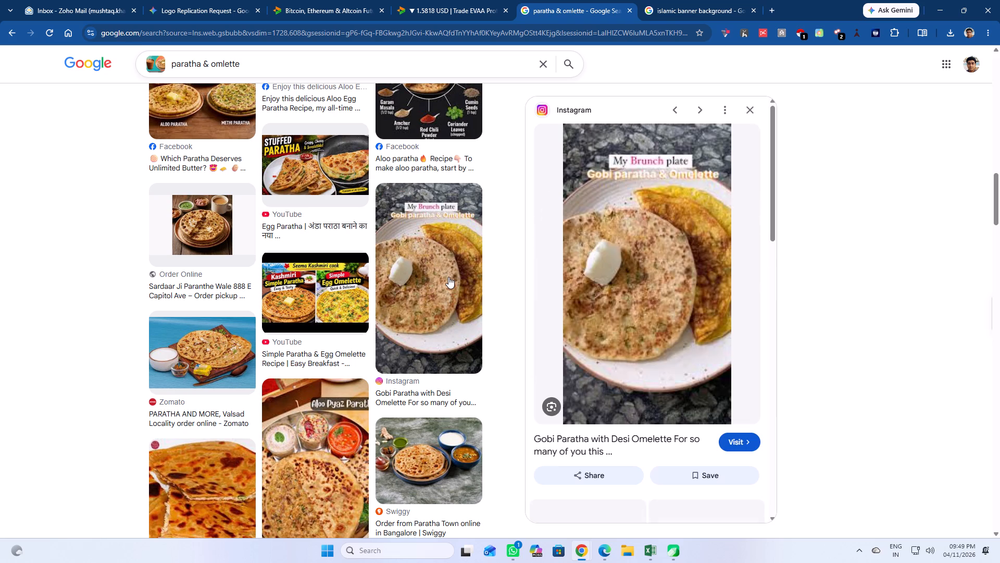
scroll(416, 333, "down", 3)
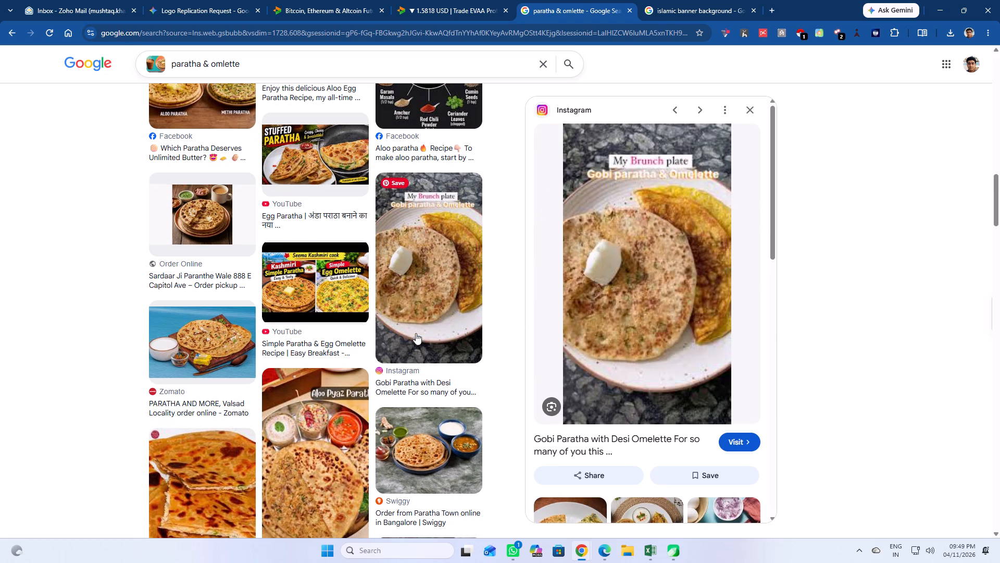
scroll(349, 315, "down", 3)
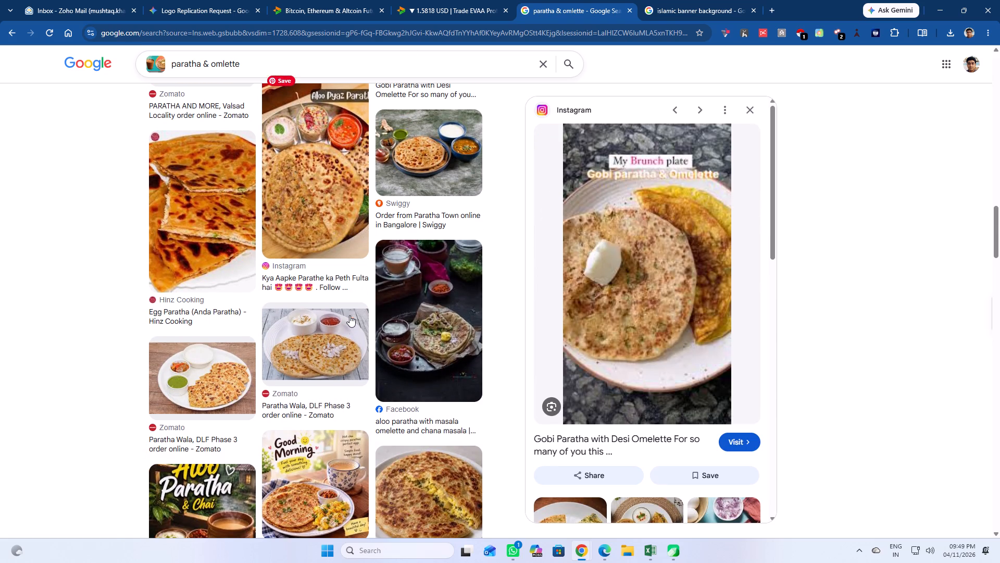
scroll(695, 354, "down", 4)
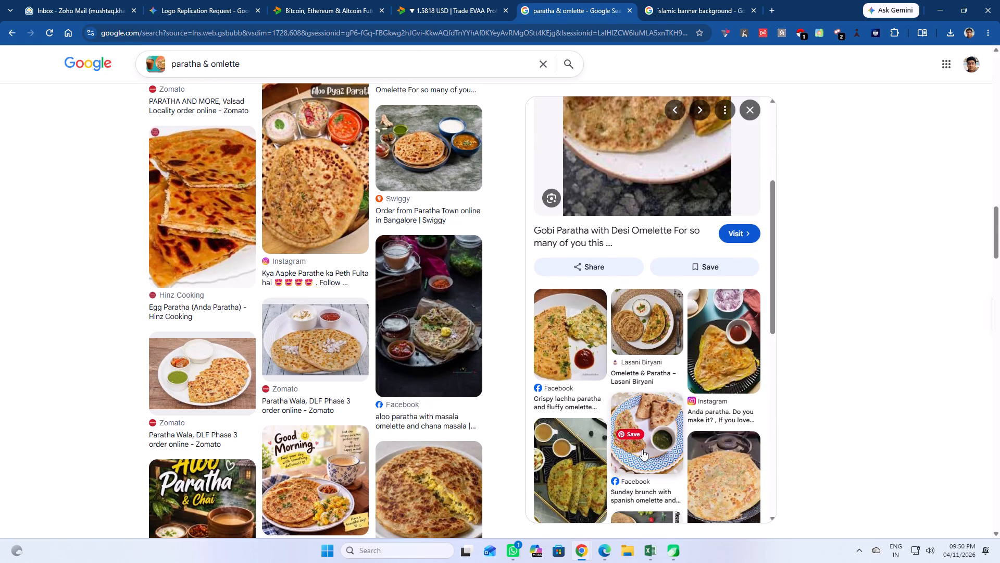
scroll(636, 426, "down", 2)
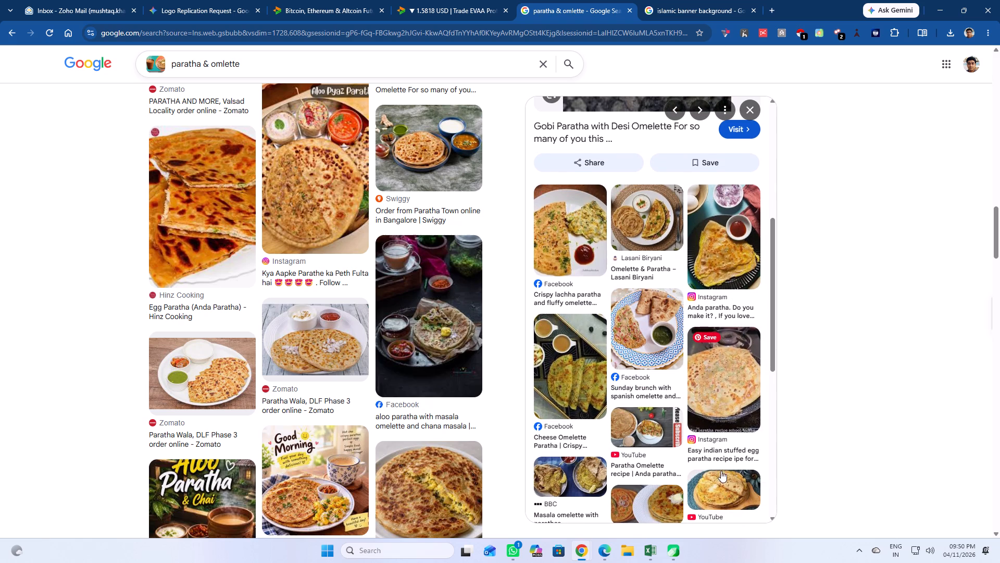
scroll(719, 473, "down", 4)
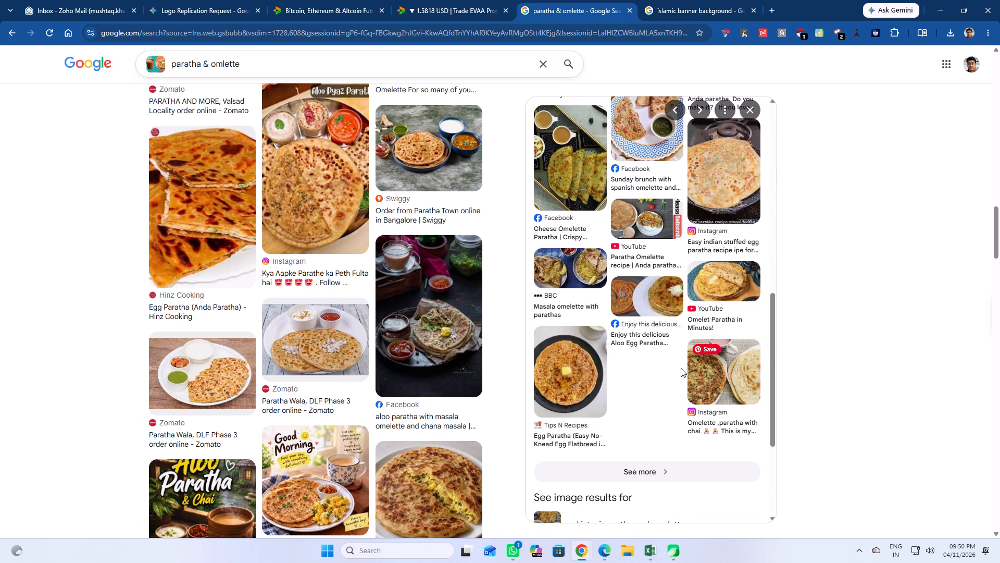
scroll(678, 368, "down", 4)
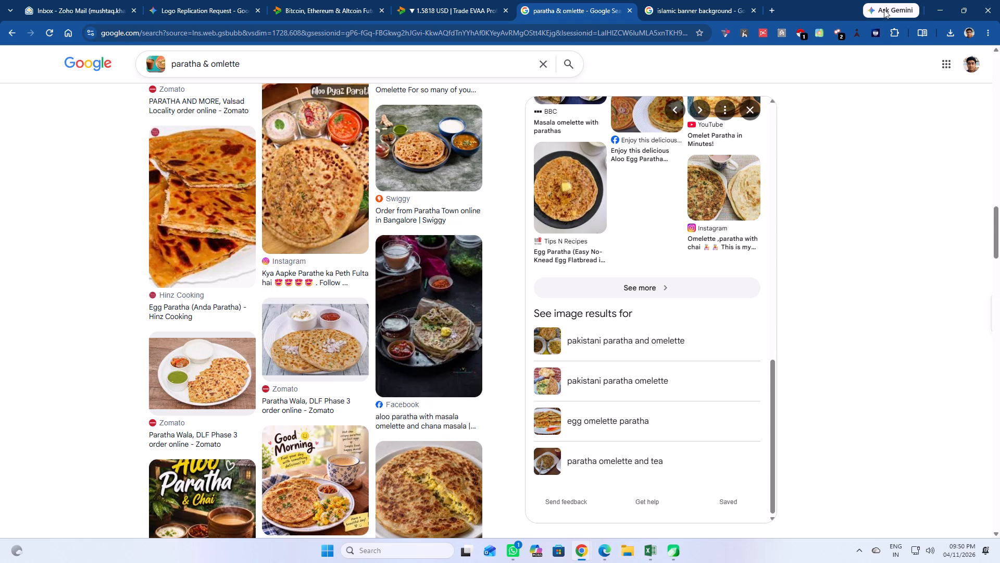
Minimise the Chrome, CorelDRAW and Edge windows and launch Kuro from the desktop.
left_click(941, 9)
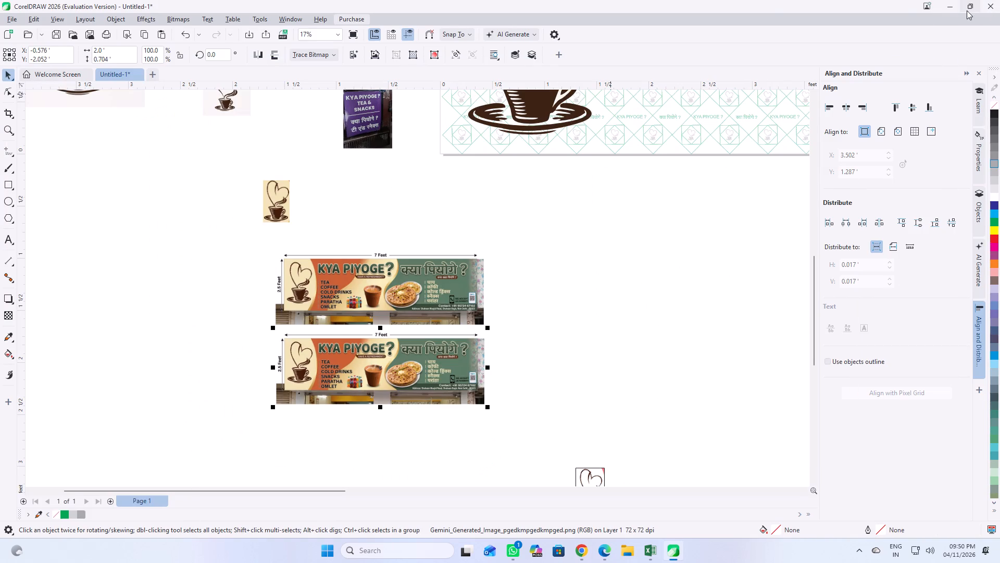
left_click(951, 7)
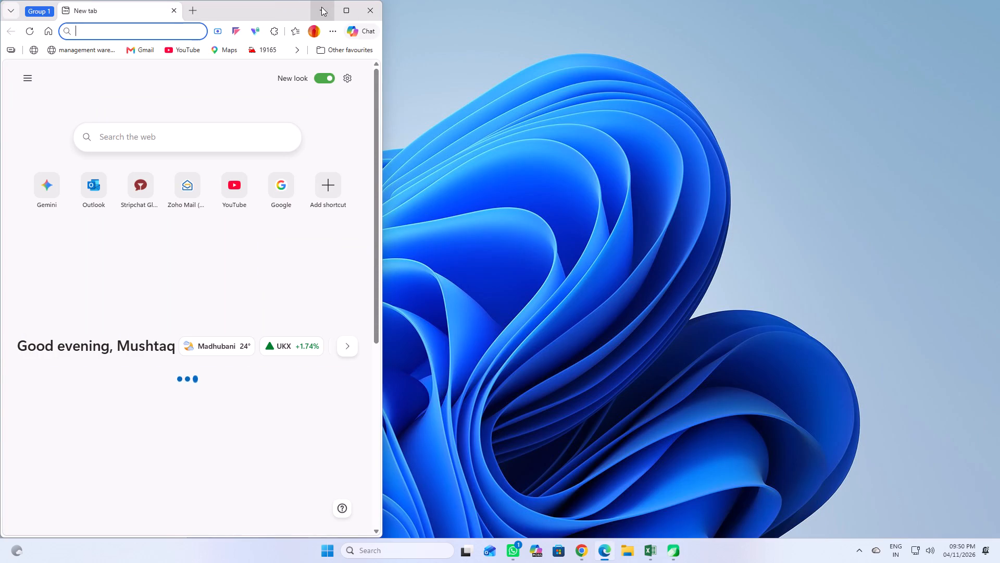
left_click(321, 7)
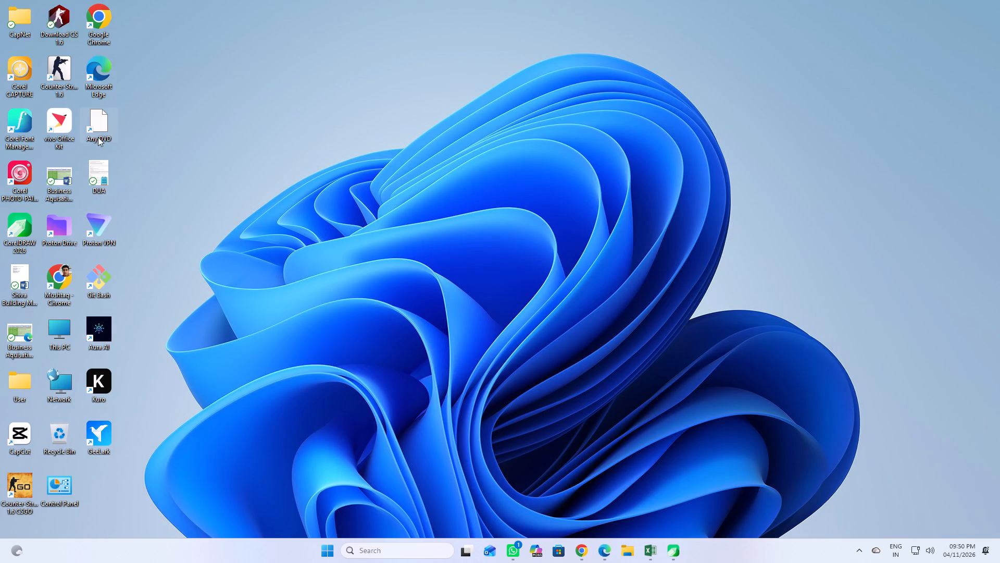
left_click(102, 376)
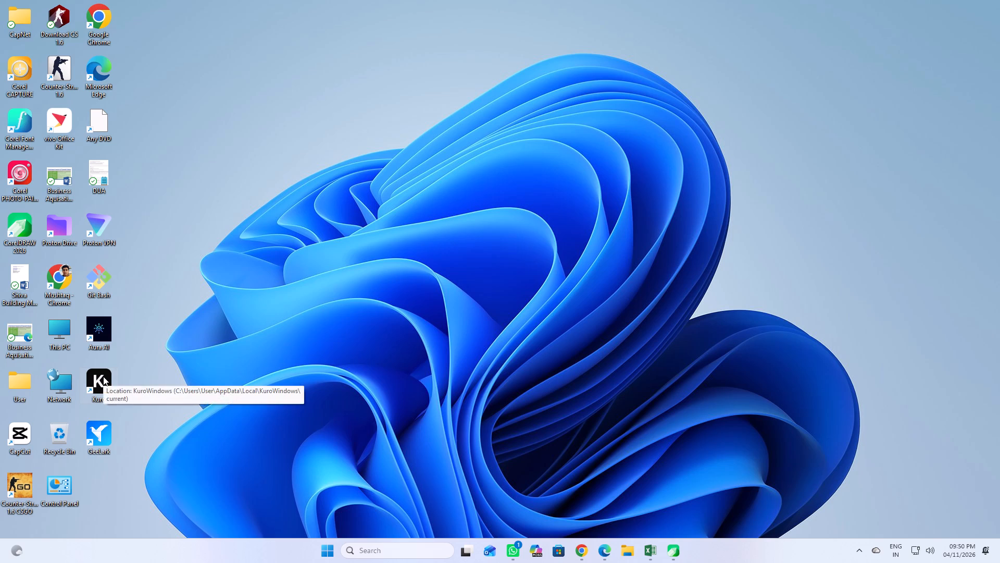
double_click(103, 376)
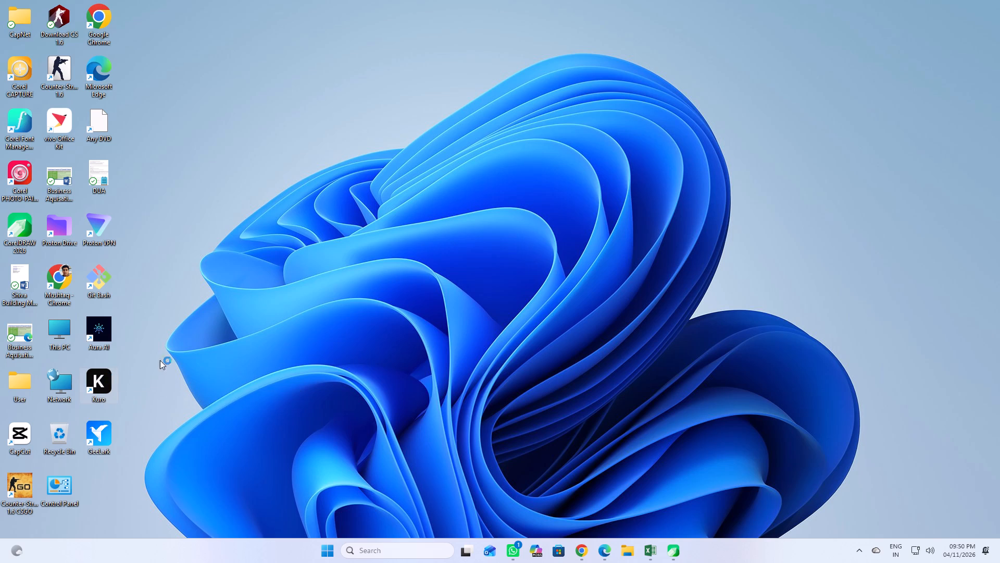
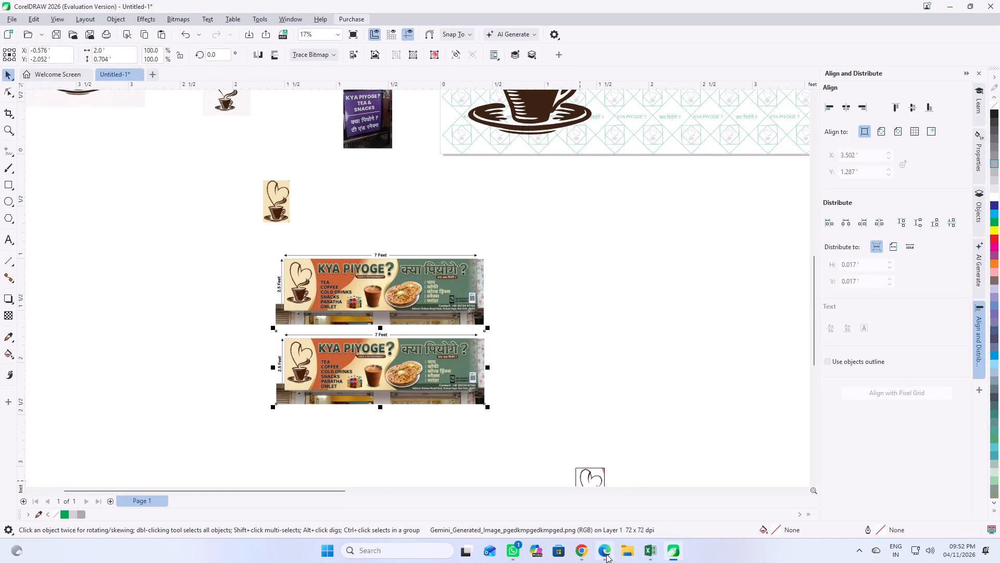
Switch to Chrome and look through the "paratha & omlette" image results for a photo suited to the banner.
left_click(577, 553)
left_click(601, 501)
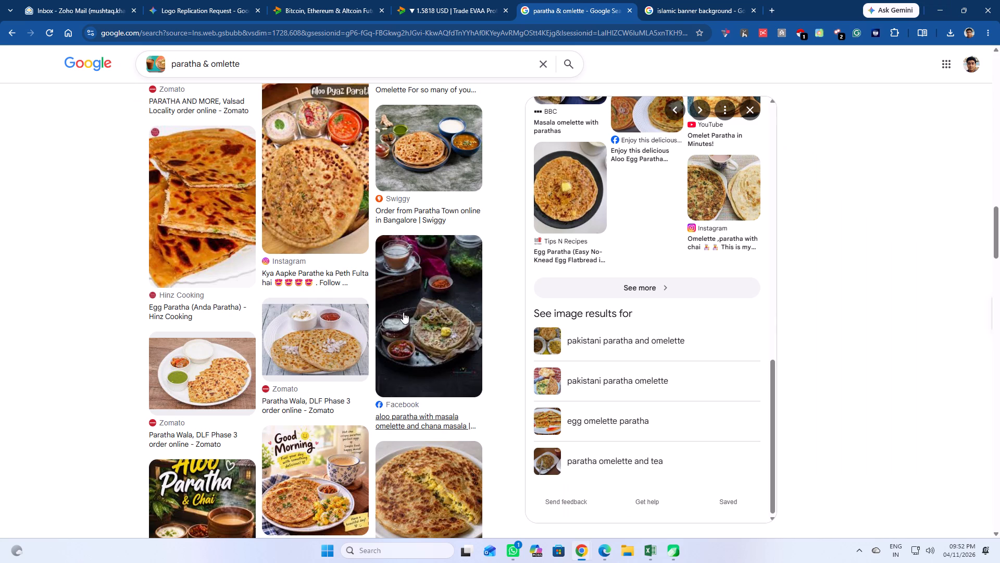
scroll(420, 353, "down", 4)
scroll(332, 359, "down", 3)
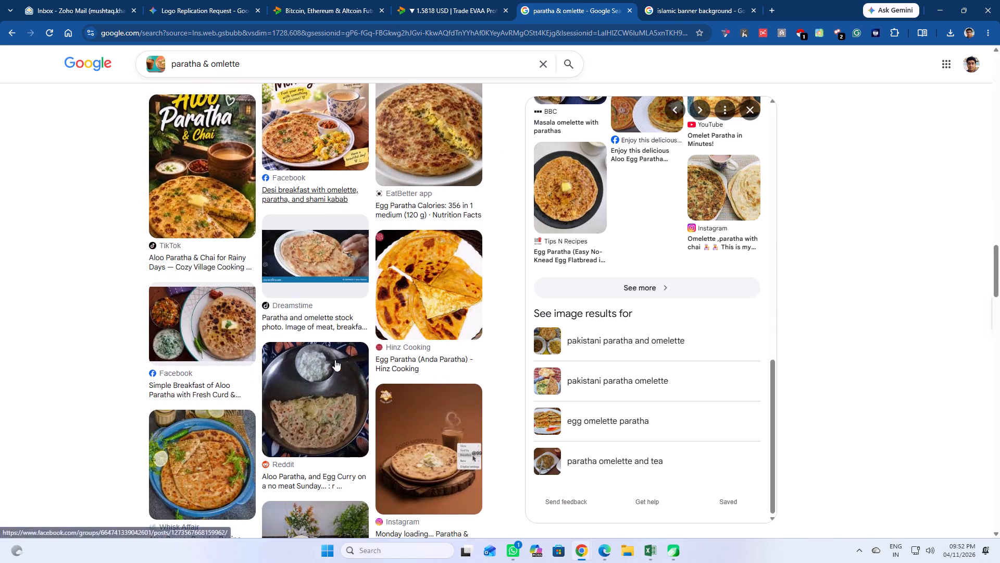
scroll(397, 333, "down", 3)
scroll(362, 389, "down", 3)
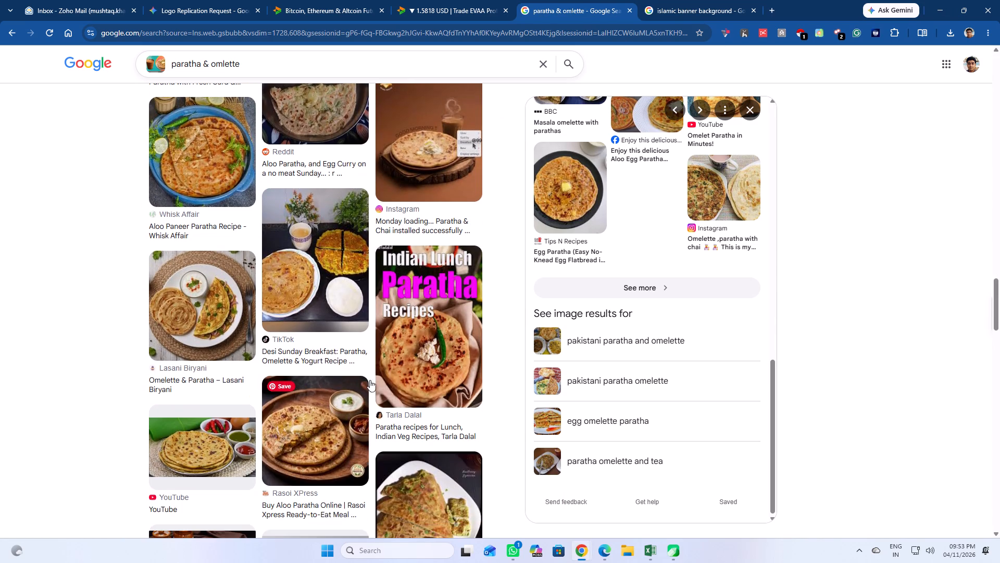
scroll(398, 366, "down", 3)
scroll(440, 347, "down", 5)
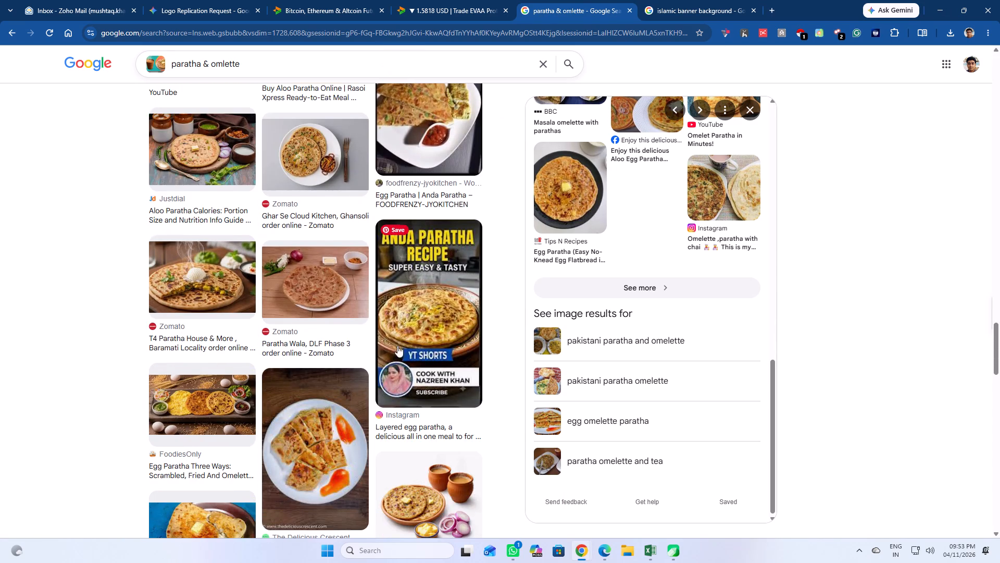
scroll(368, 348, "down", 2)
scroll(433, 360, "down", 3)
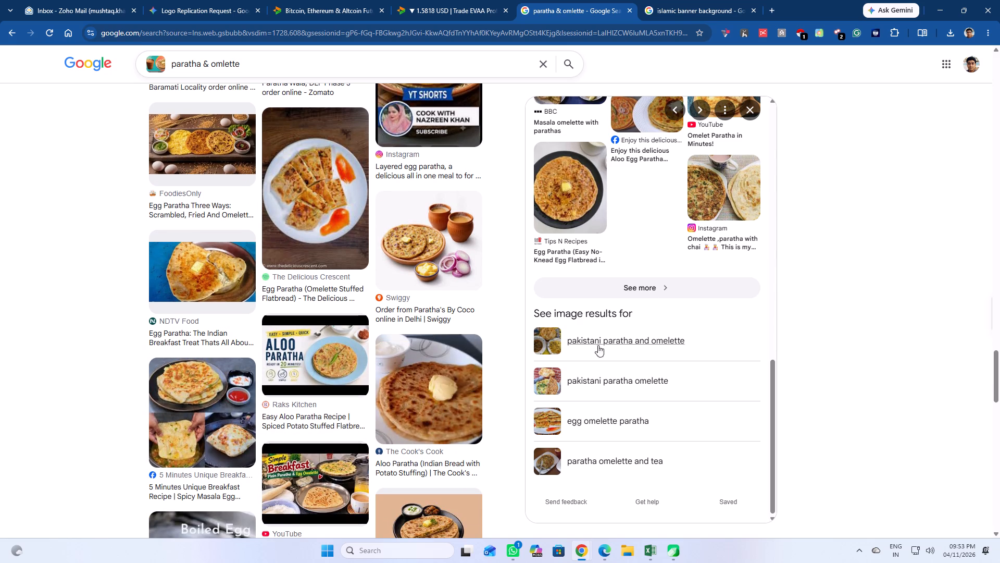
scroll(667, 274, "up", 2)
scroll(655, 329, "down", 2)
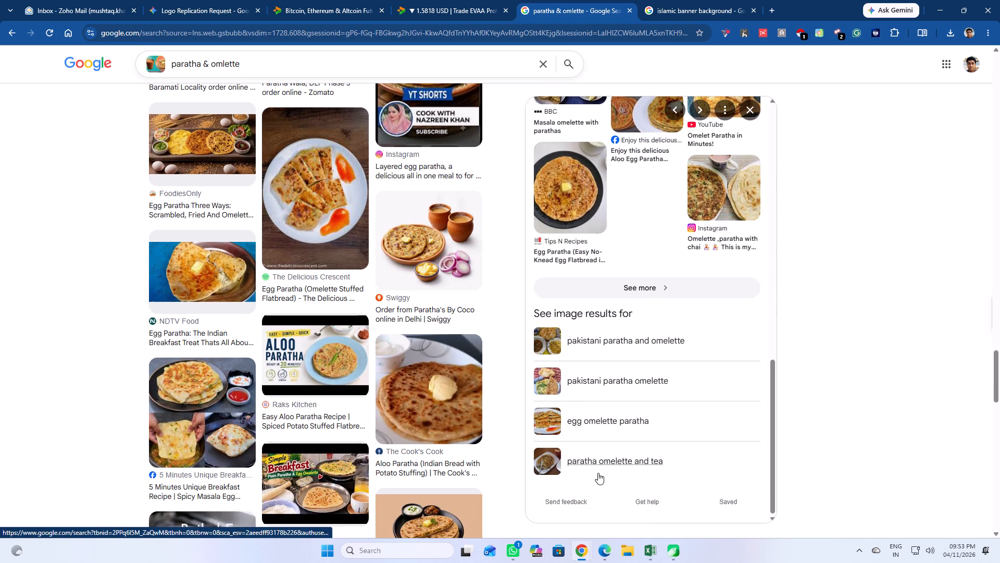
scroll(596, 470, "down", 4)
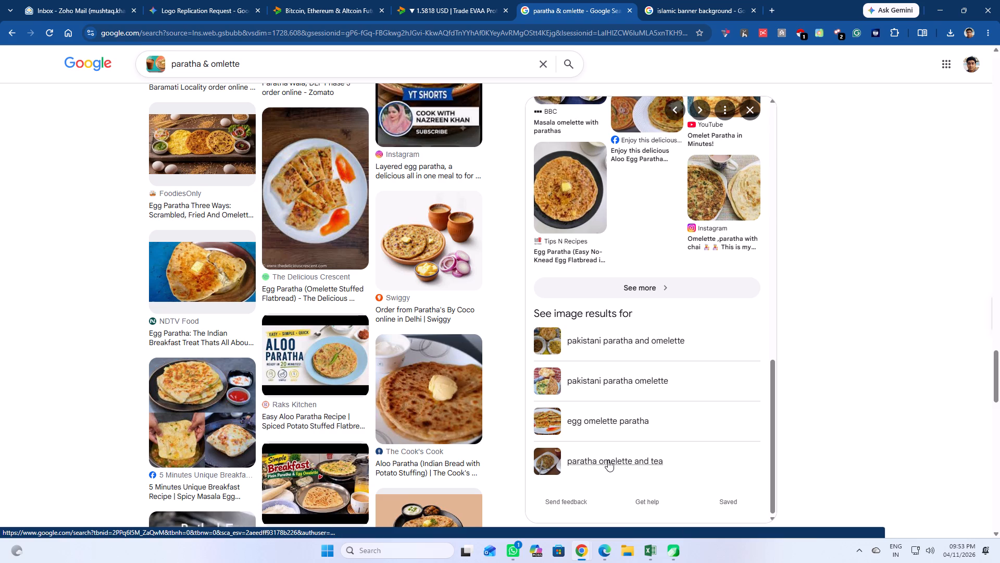
Open the related image results for "paratha omelette and tea" and examine the previews and similar images for a suitable breakfast photo.
left_click(608, 460)
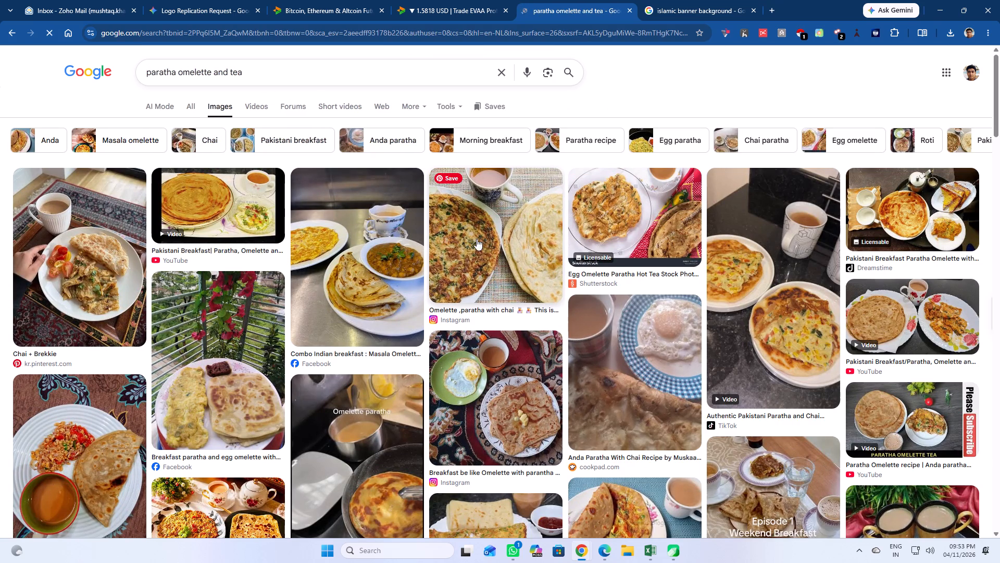
left_click(242, 214)
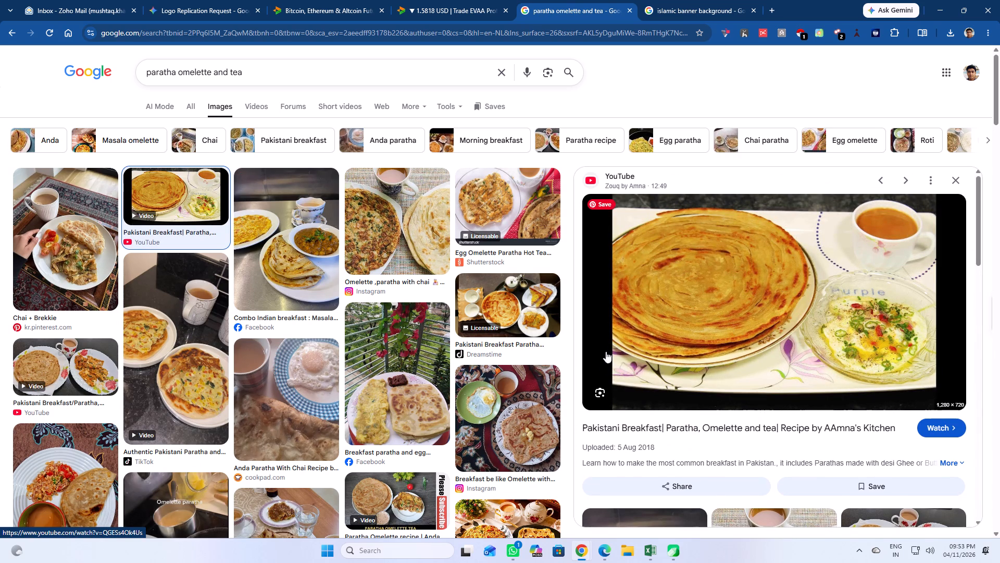
scroll(716, 305, "down", 3)
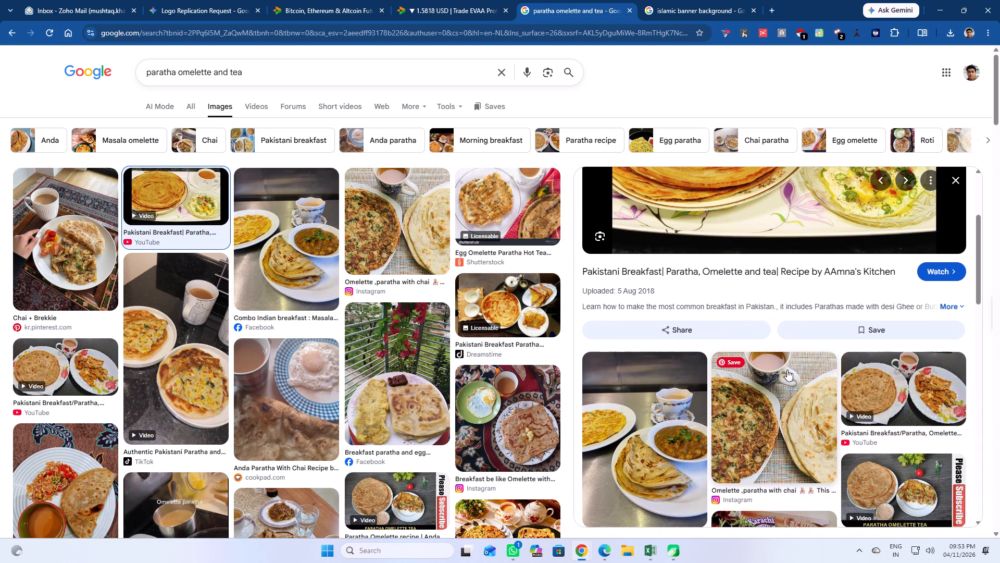
left_click(792, 433)
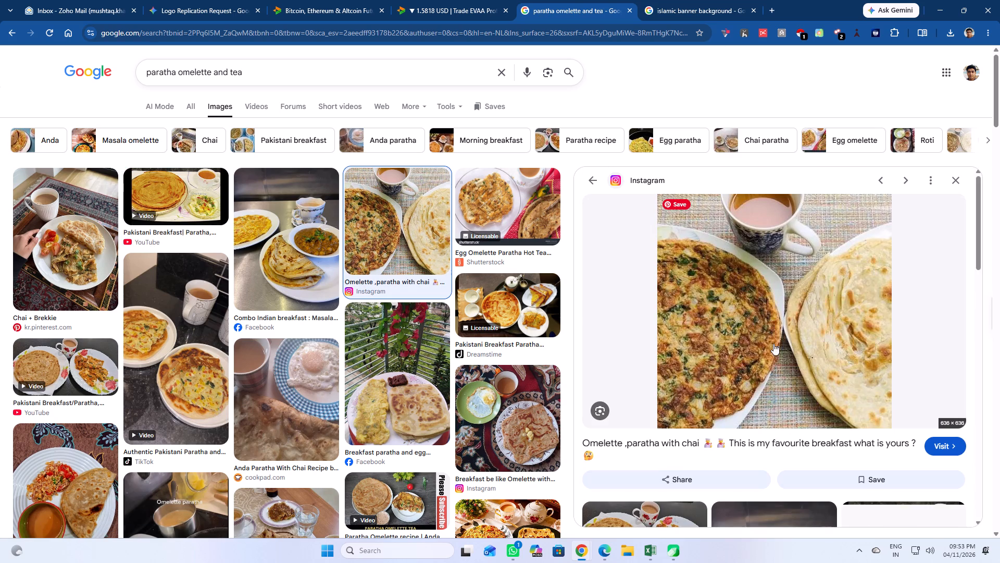
scroll(819, 350, "down", 3)
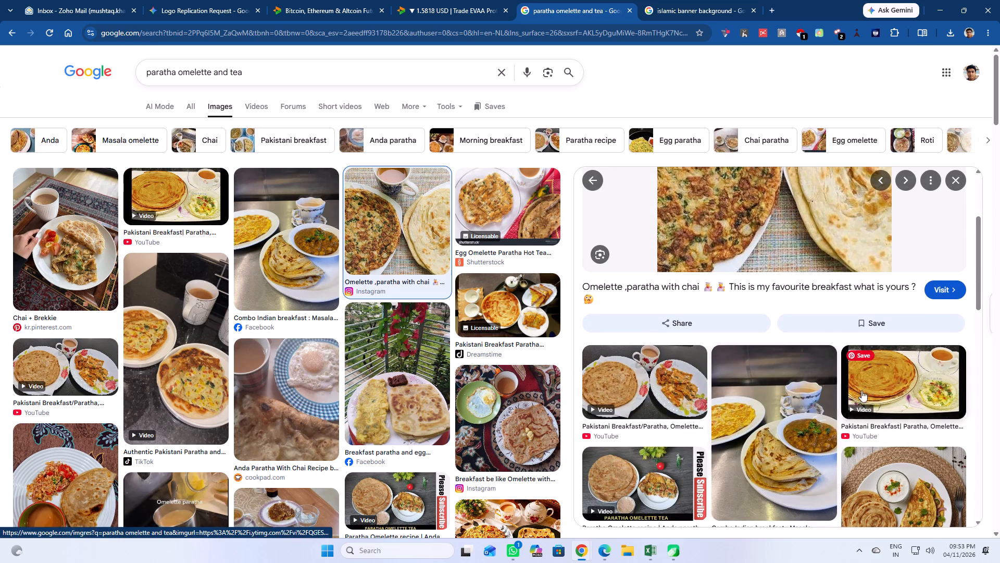
scroll(721, 396, "down", 2)
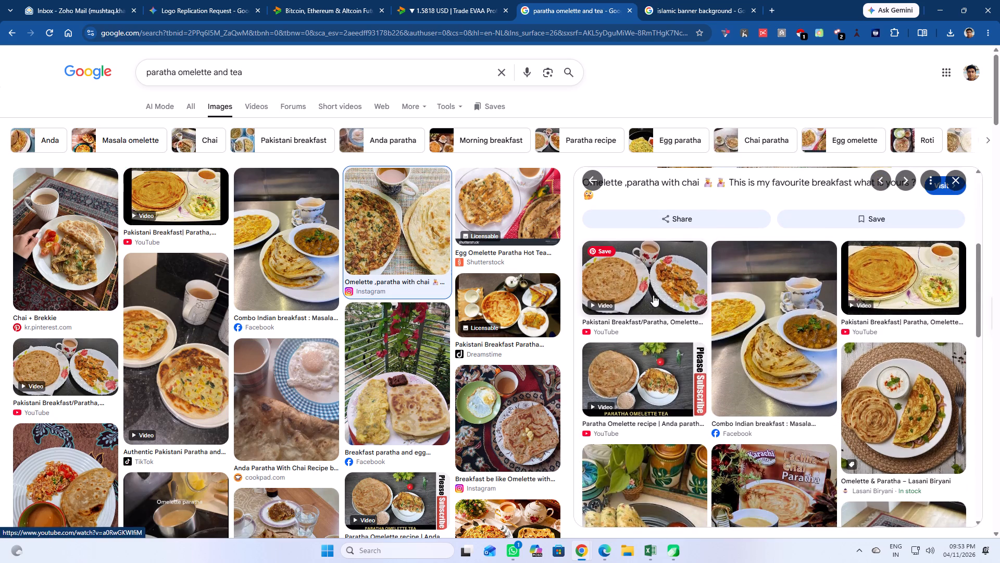
Preview the "Pakistani Breakfast/Paratha, Omelette and Tea Recipes" image and open the options for taking the picture.
left_click(656, 277)
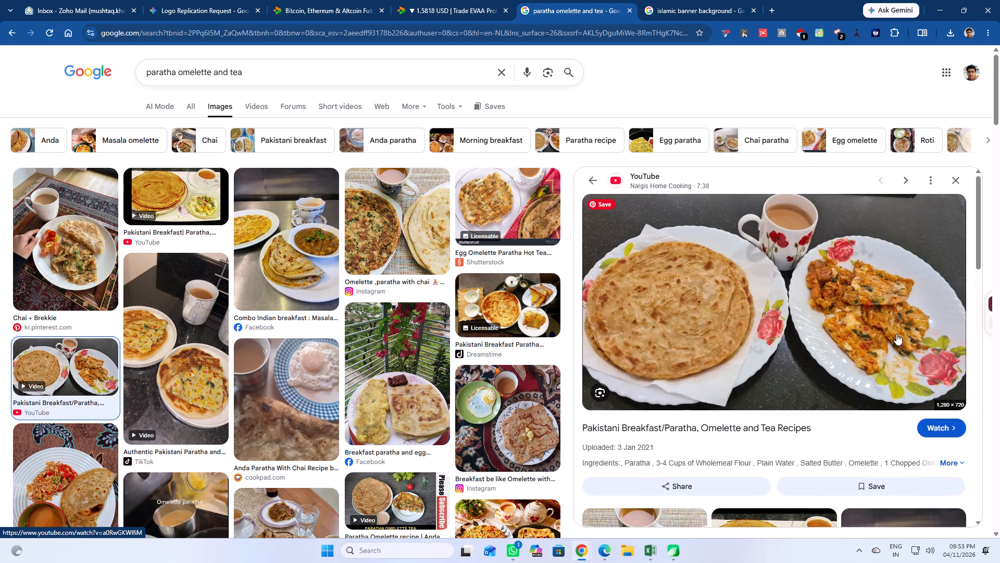
right_click(820, 309)
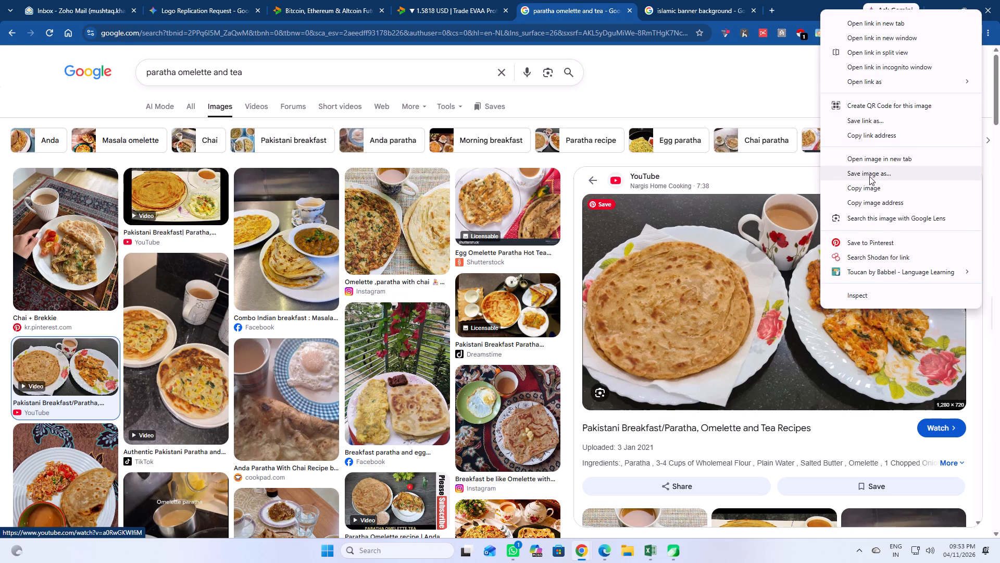
Browse related images for "paratha omelette and tea", previewing the Lasani Biryani, Omelette Series and Shutterstock omelette paratha photos.
left_click(838, 427)
scroll(838, 427, "down", 1)
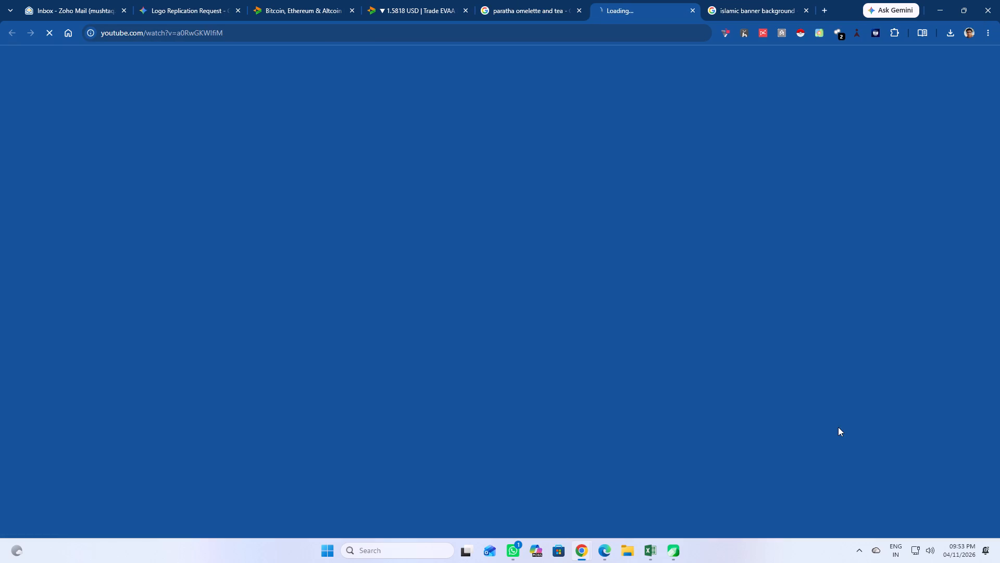
scroll(838, 427, "down", 2)
left_click(537, 10)
scroll(852, 433, "down", 2)
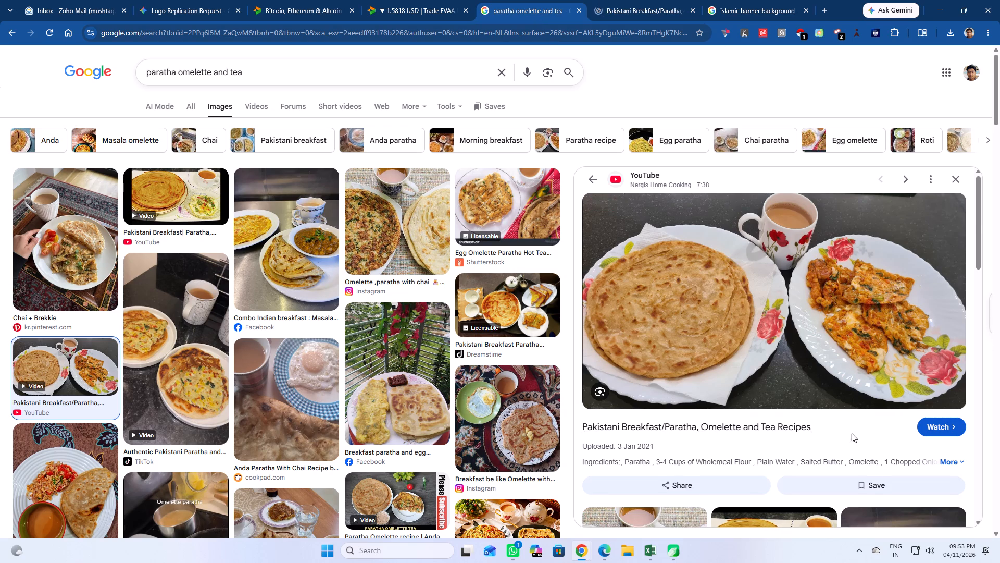
scroll(852, 433, "down", 2)
scroll(773, 414, "down", 3)
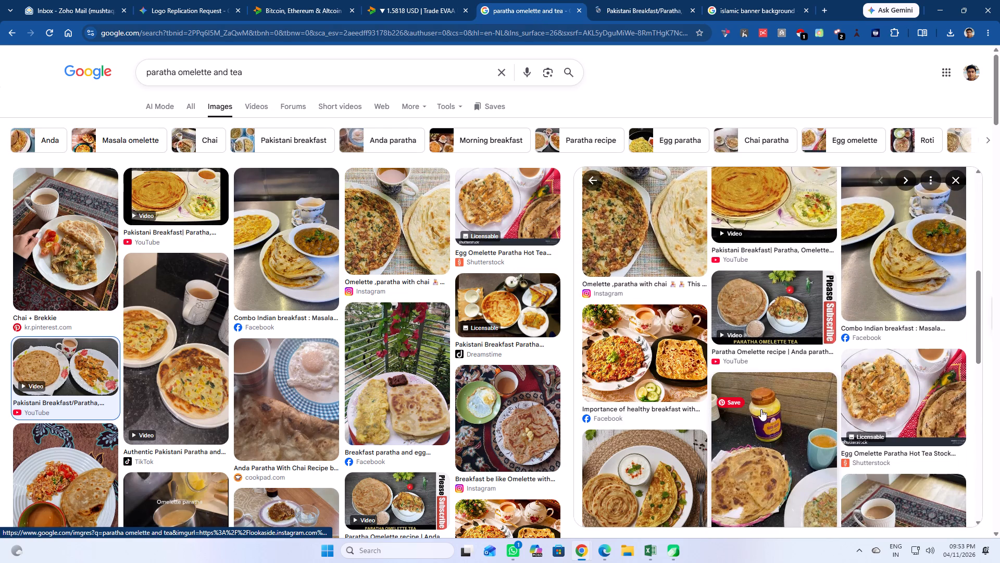
scroll(774, 403, "down", 4)
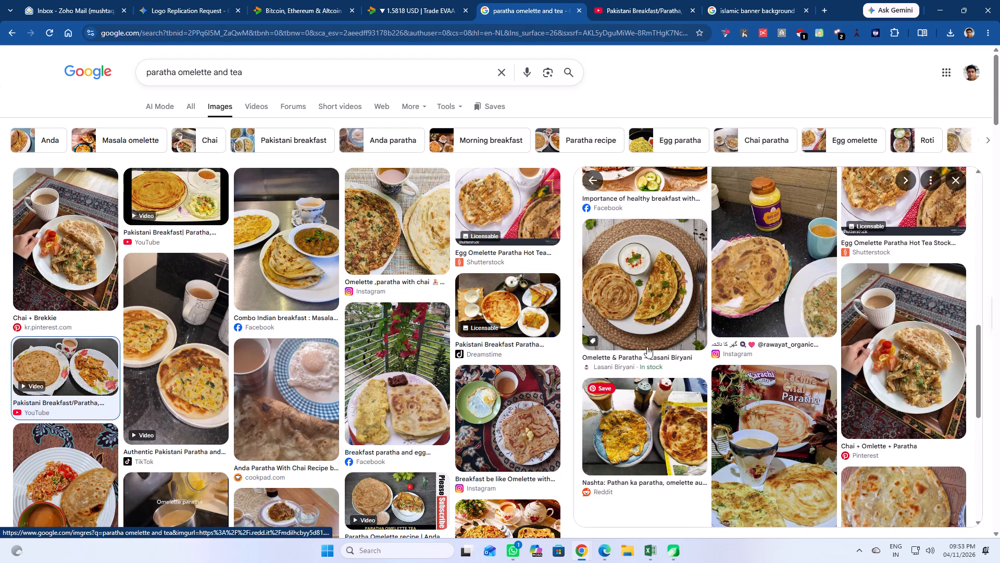
left_click(654, 296)
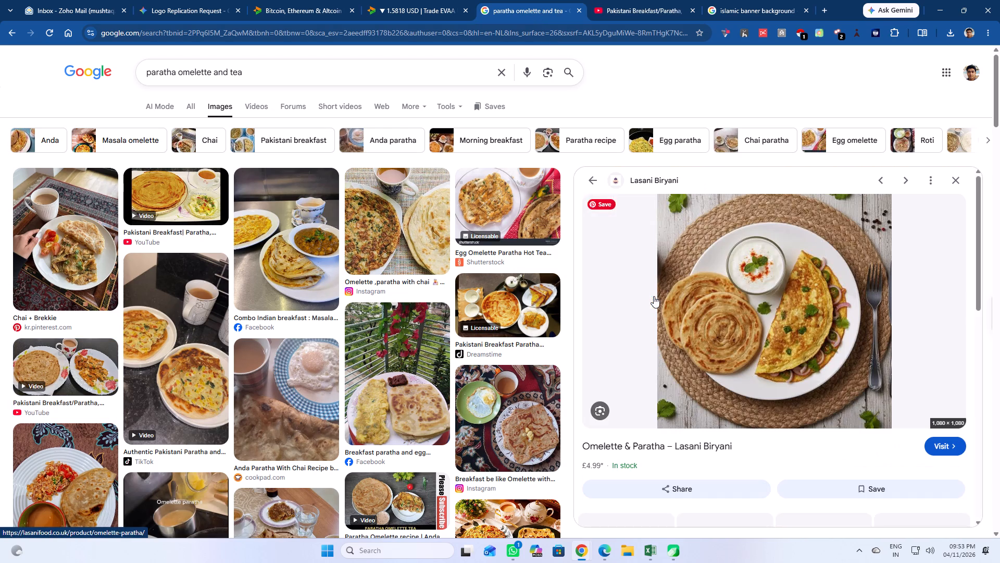
scroll(736, 331, "down", 3)
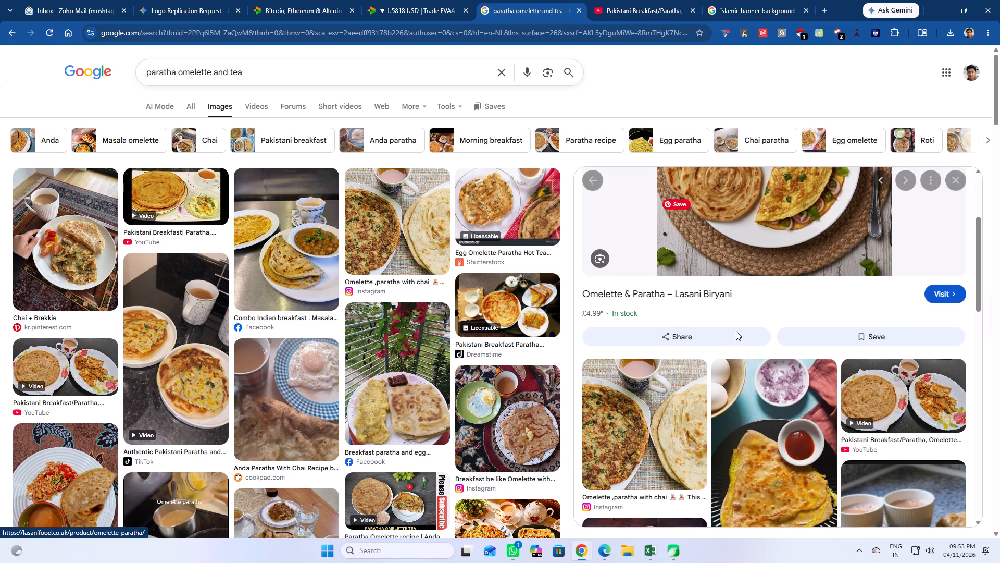
scroll(761, 396, "down", 3)
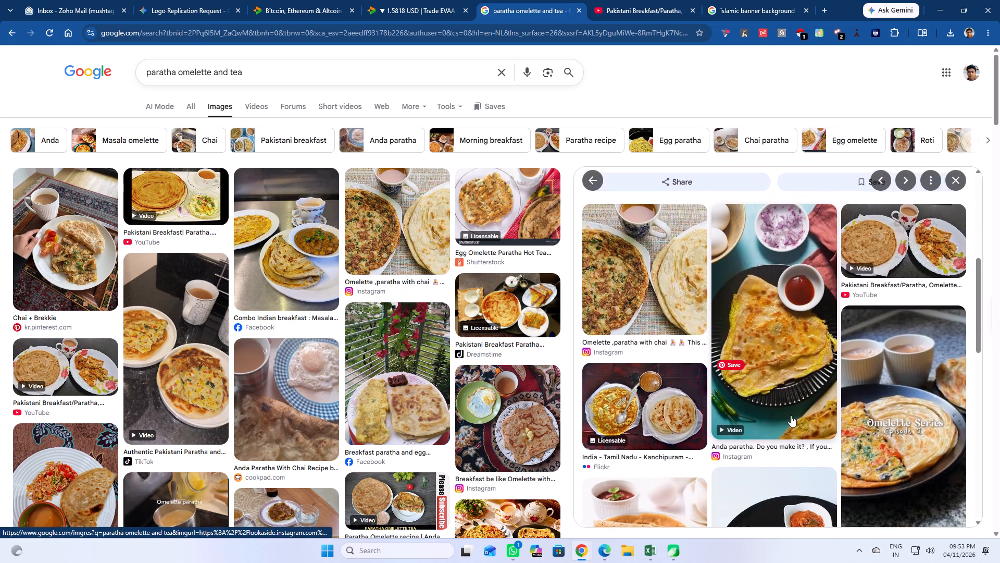
left_click(899, 412)
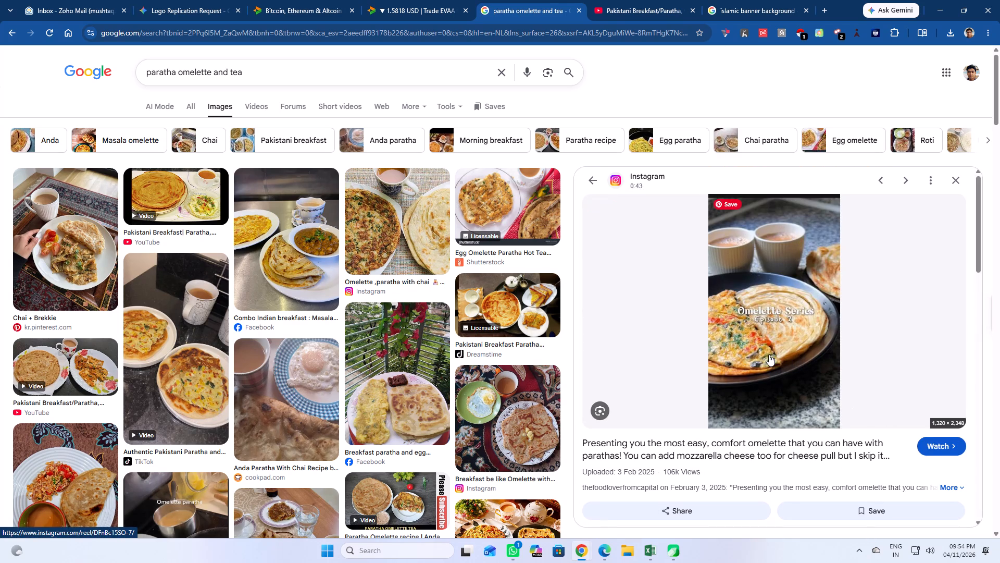
scroll(768, 354, "down", 8)
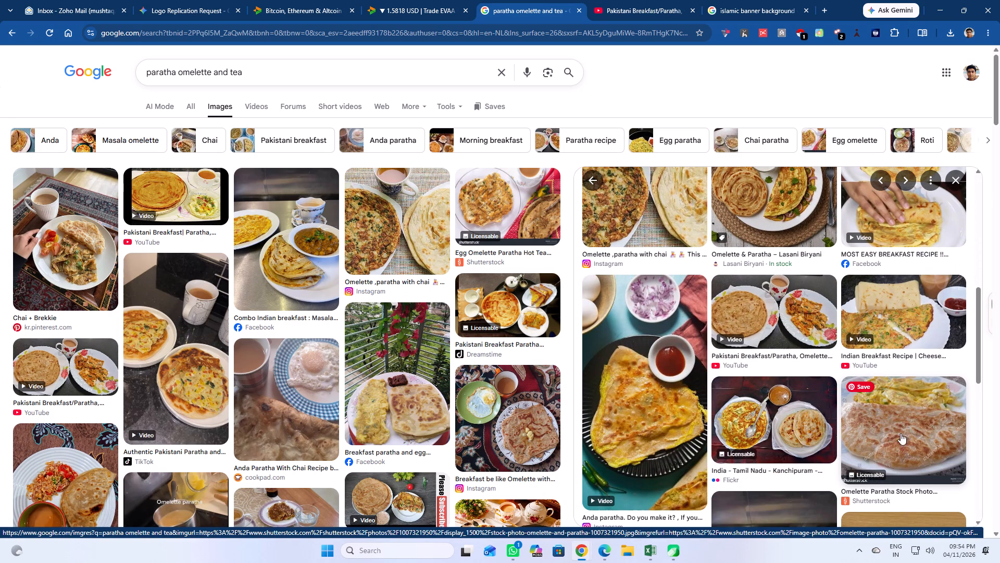
left_click(921, 430)
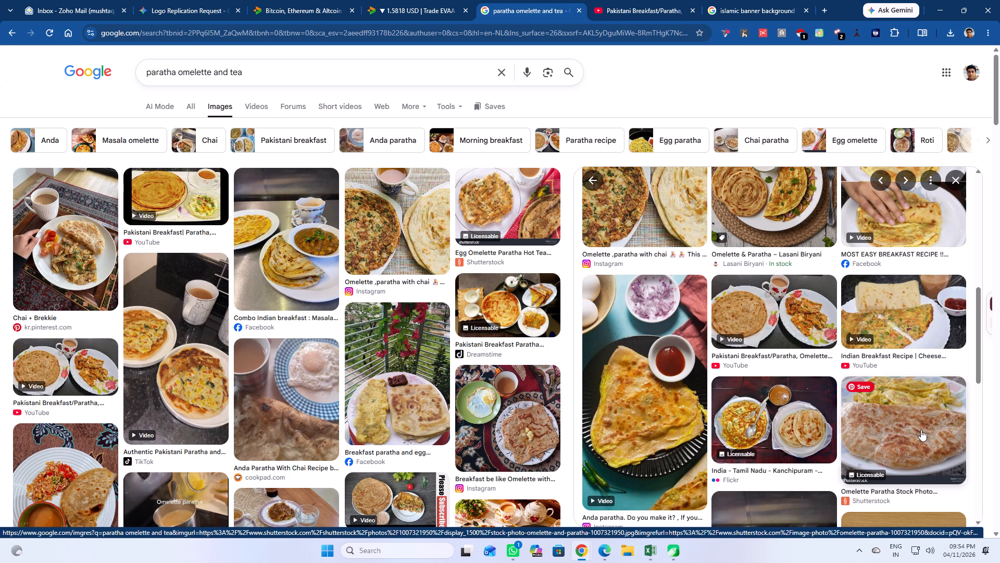
scroll(762, 352, "down", 3)
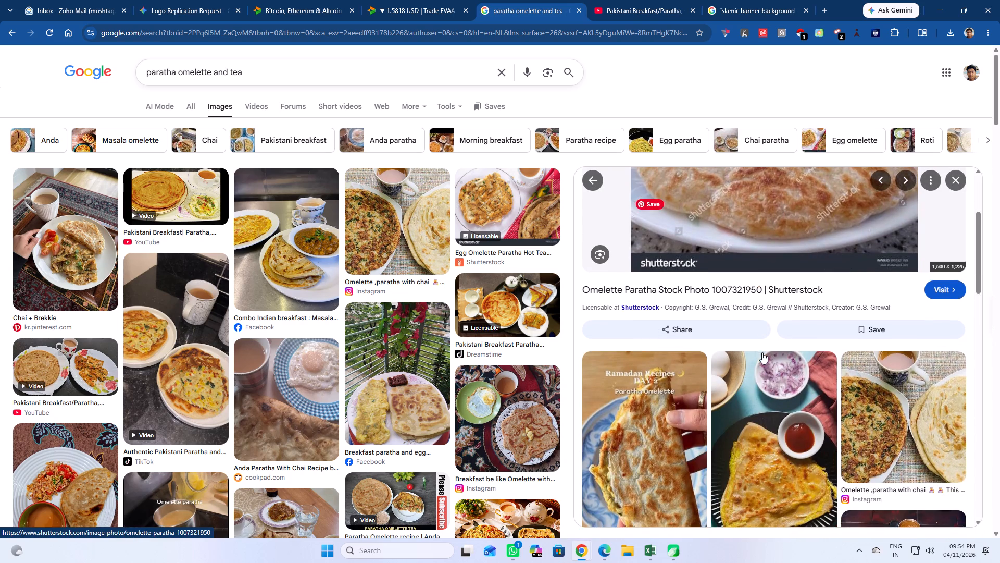
scroll(766, 405, "down", 3)
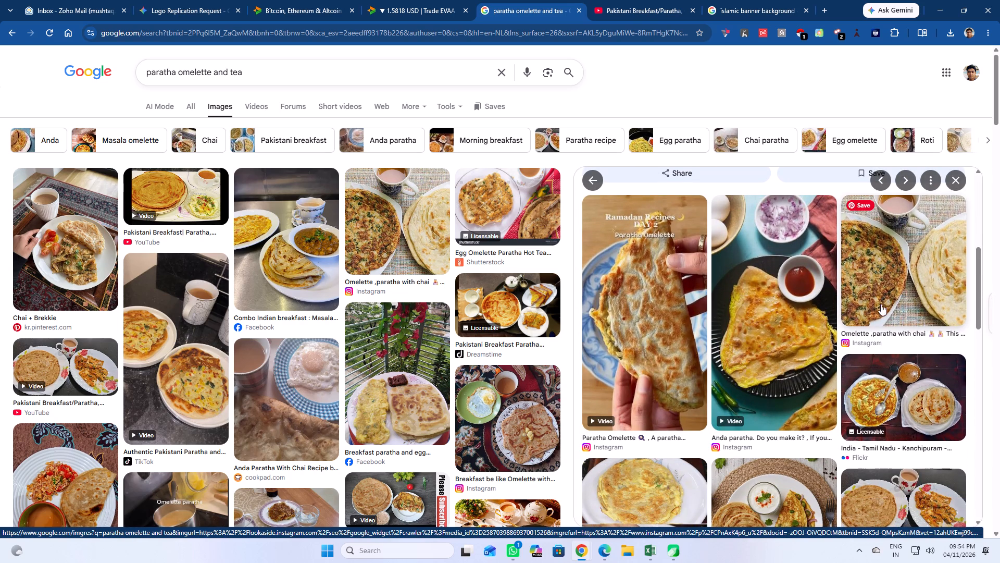
scroll(820, 422, "down", 3)
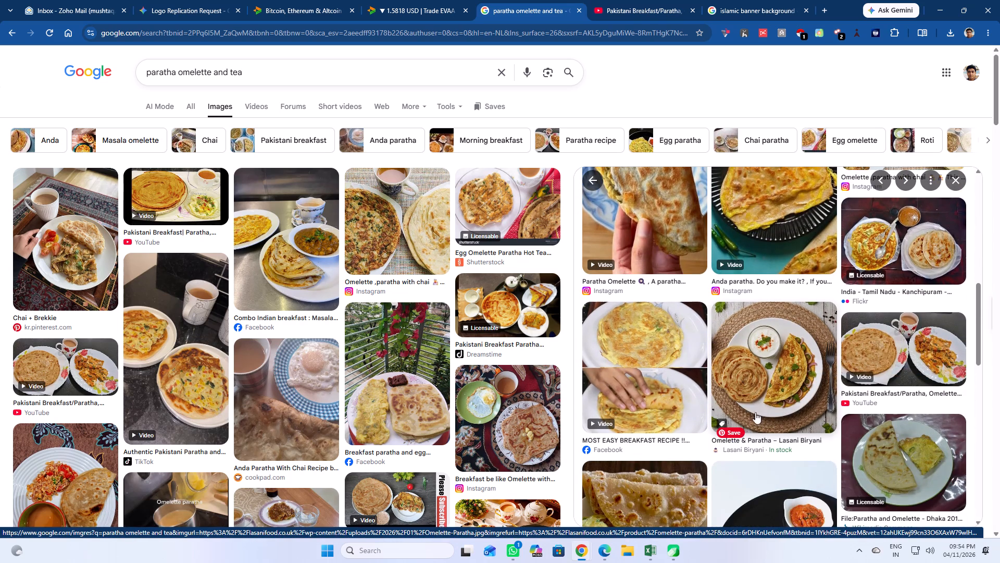
scroll(687, 411, "down", 6)
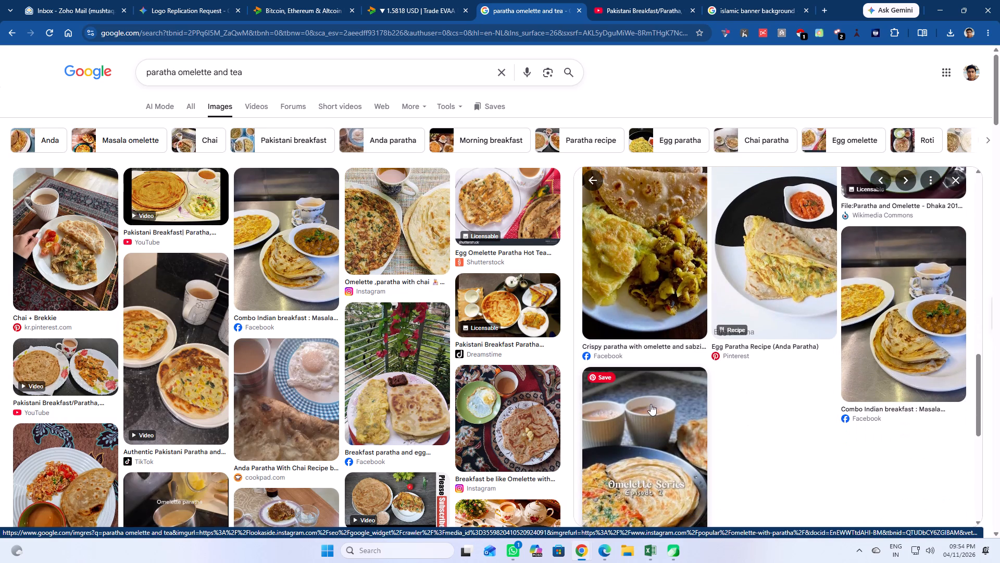
Look through the main "paratha omelette and tea" results, previewing the Swasthi's Recipes egg paratha and Vecteezy omelette chapati roll photos.
scroll(534, 422, "down", 3)
scroll(351, 394, "down", 6)
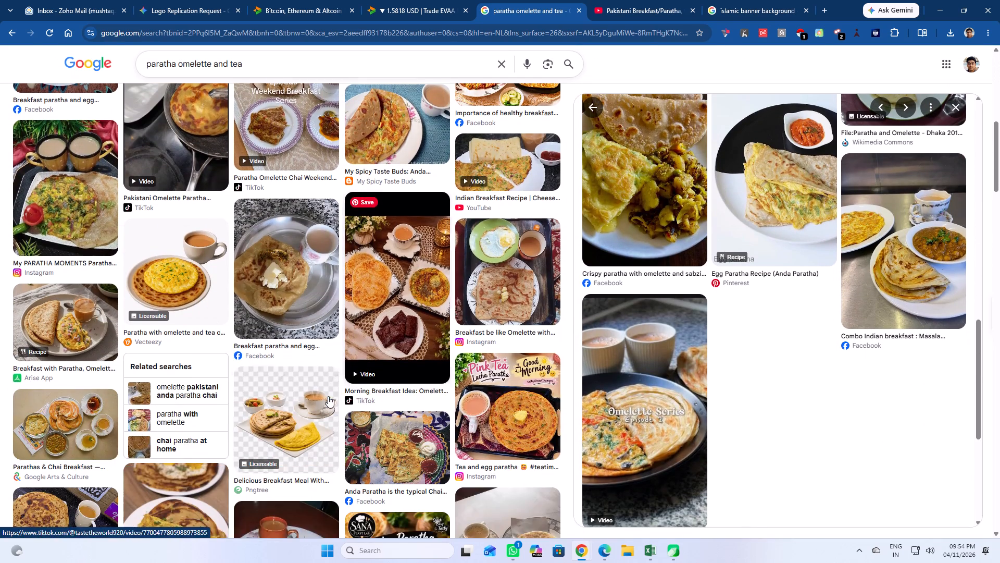
scroll(495, 436, "down", 3)
scroll(399, 409, "down", 3)
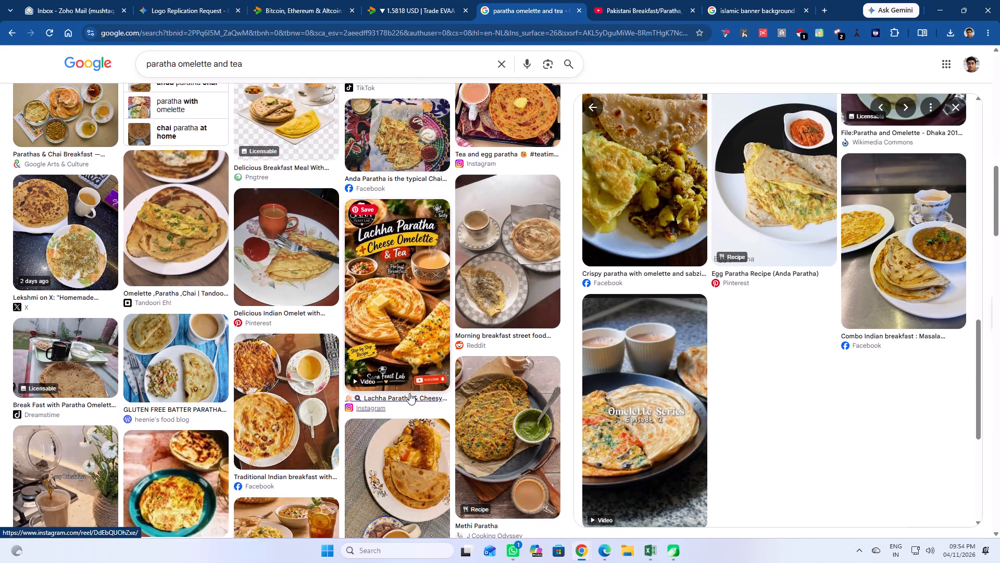
scroll(484, 355, "down", 4)
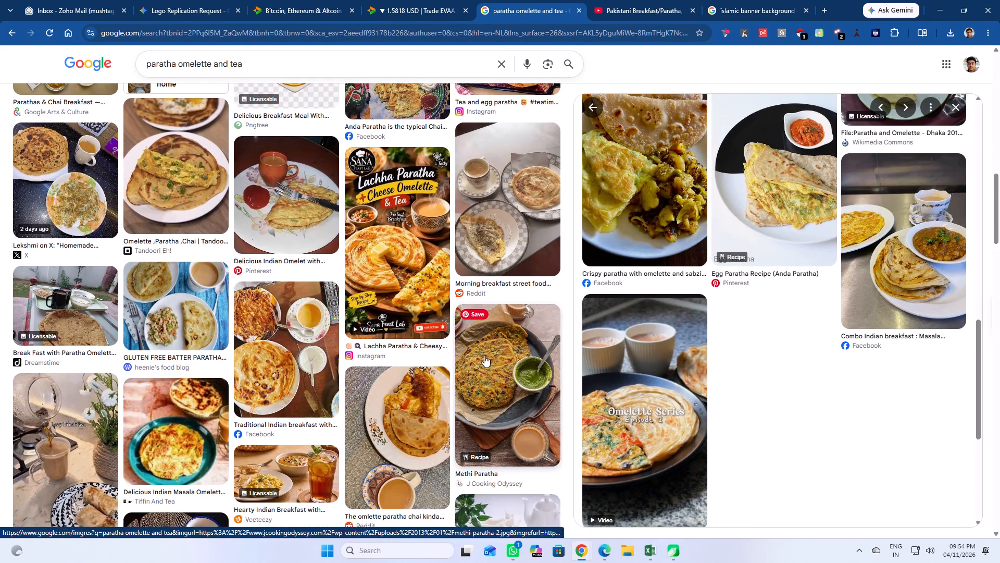
scroll(332, 393, "down", 1)
scroll(324, 437, "down", 4)
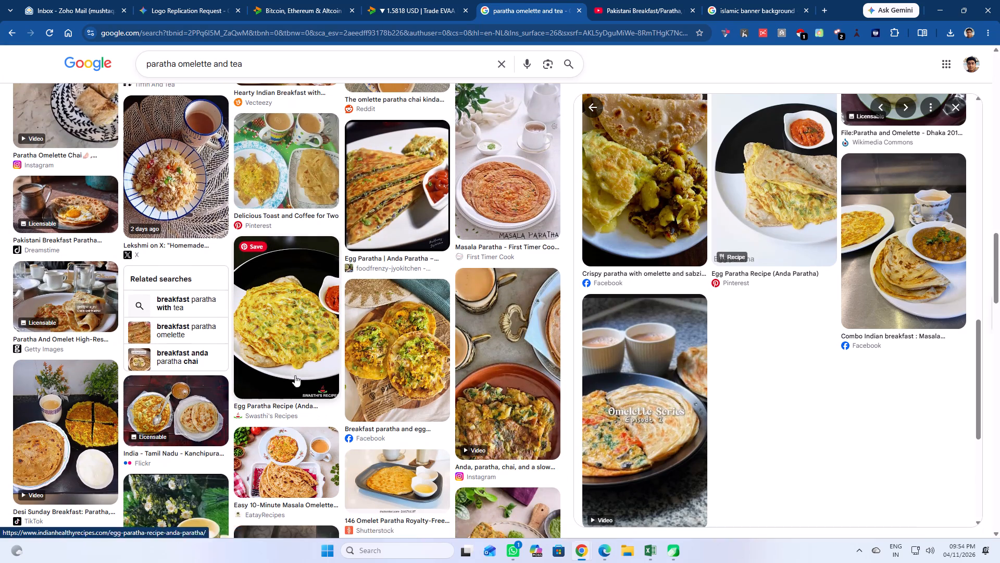
left_click(300, 321)
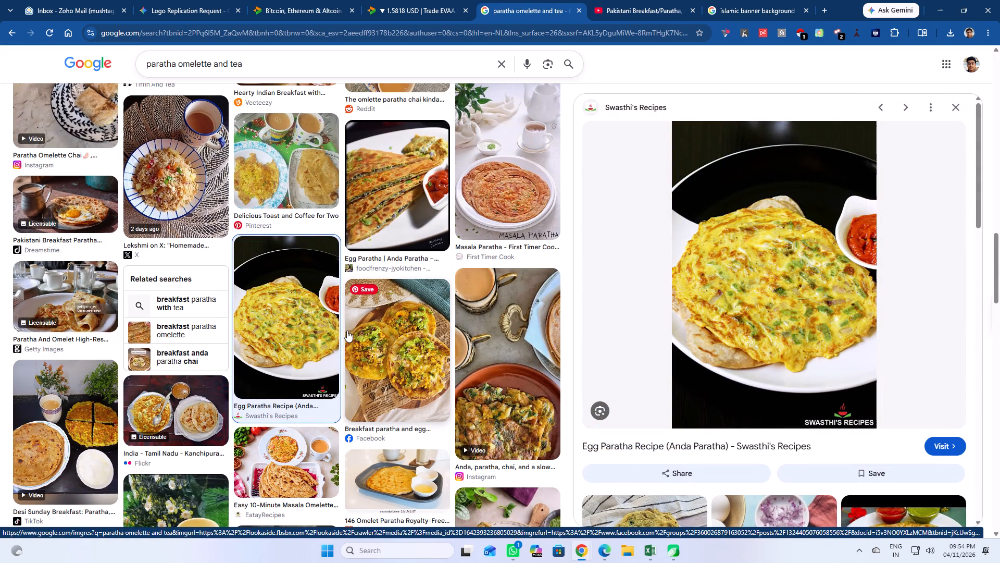
scroll(347, 331, "down", 3)
scroll(347, 403, "down", 2)
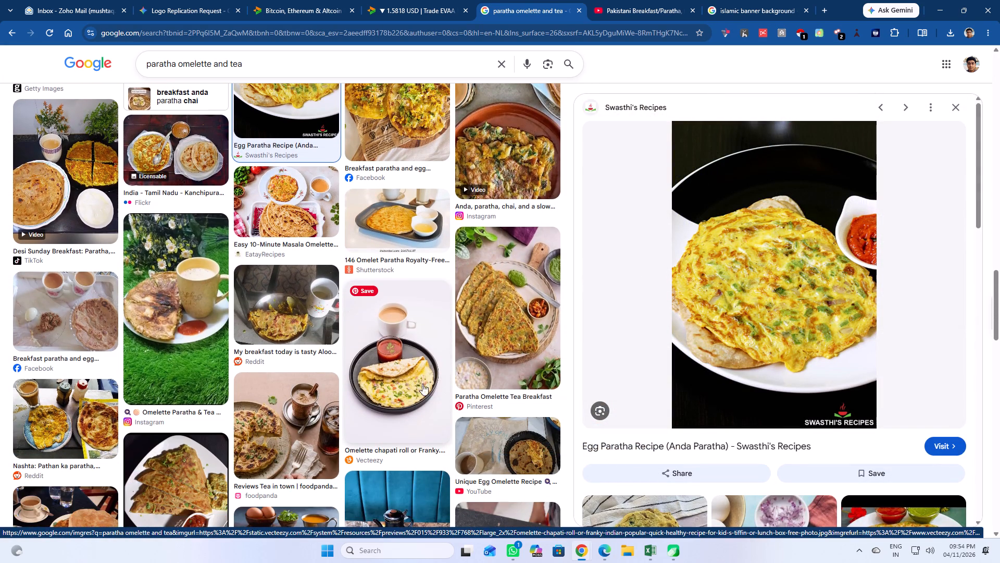
left_click(406, 389)
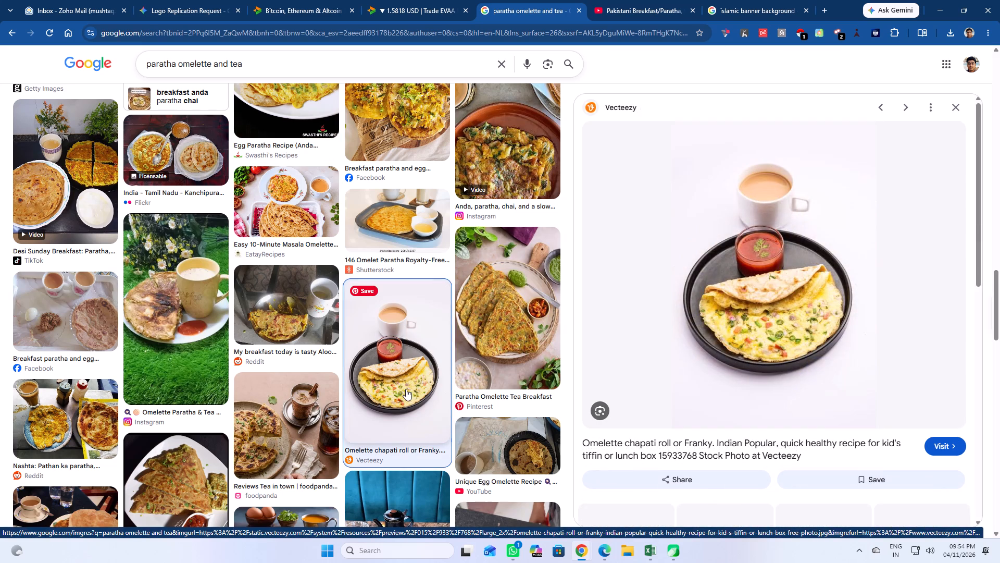
scroll(528, 369, "down", 4)
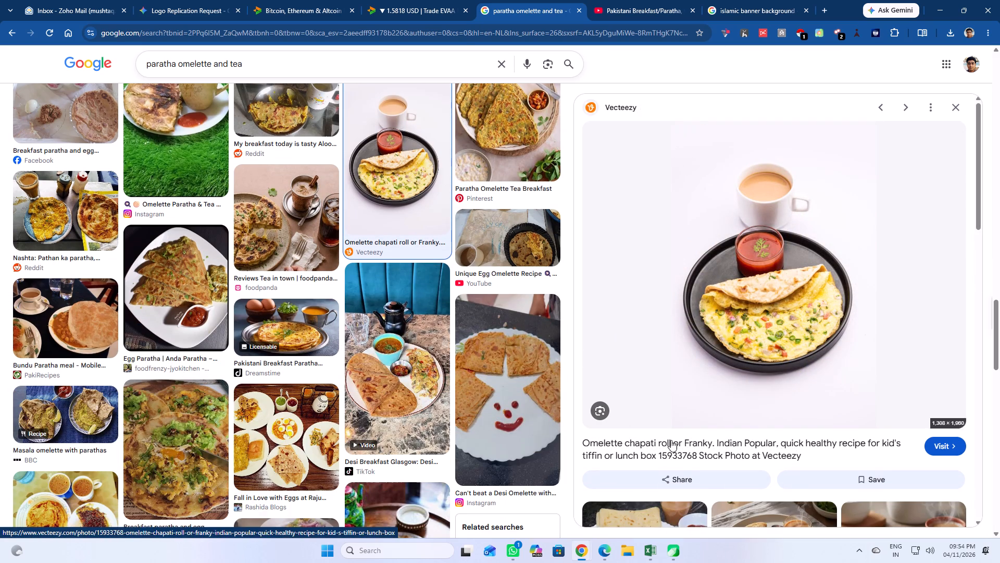
Save the Arise App "Breakfast with Paratha, Omelette, and Tea" photo to Downloads as a WEBP file under its suggested name.
scroll(693, 483, "down", 3)
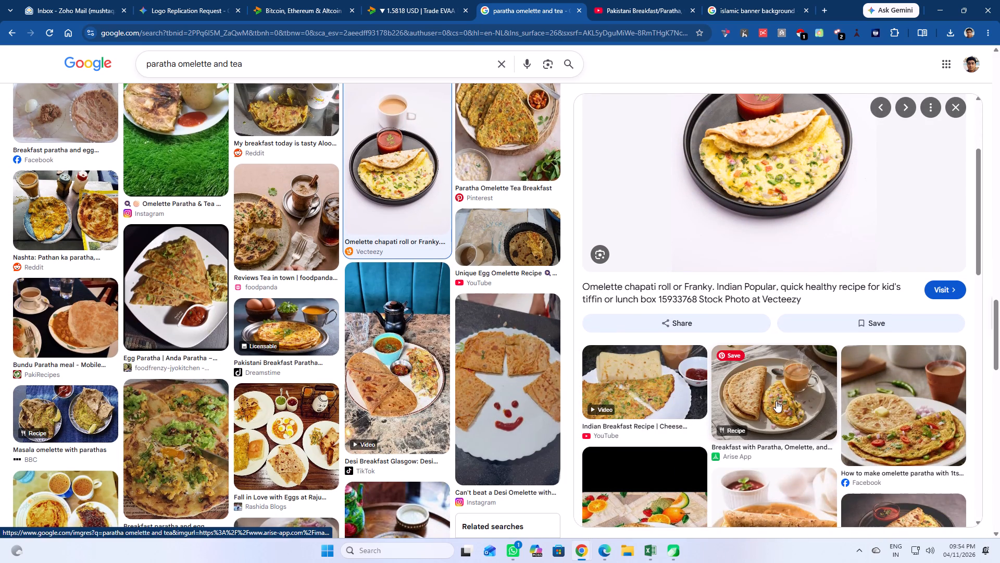
left_click(776, 401)
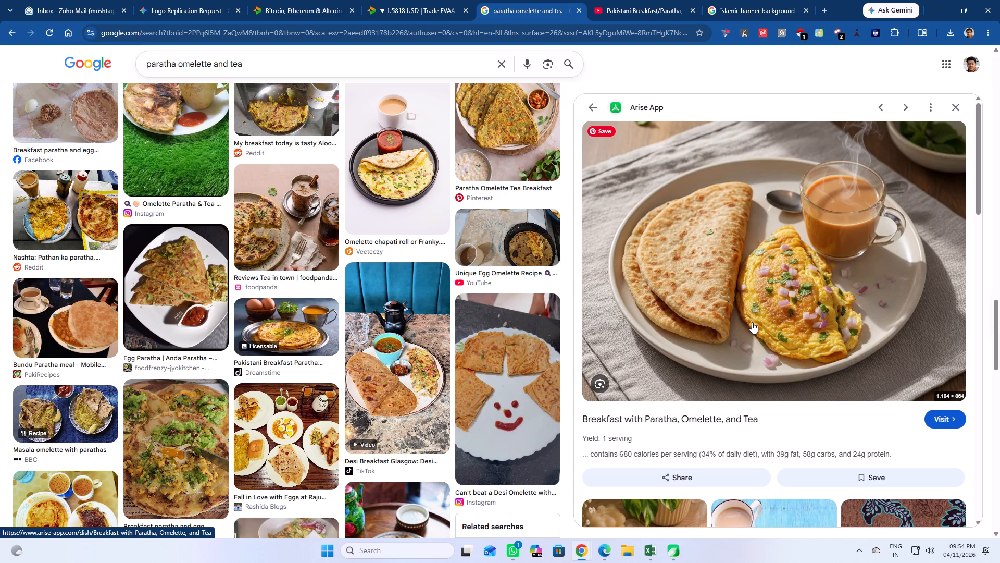
right_click(759, 307)
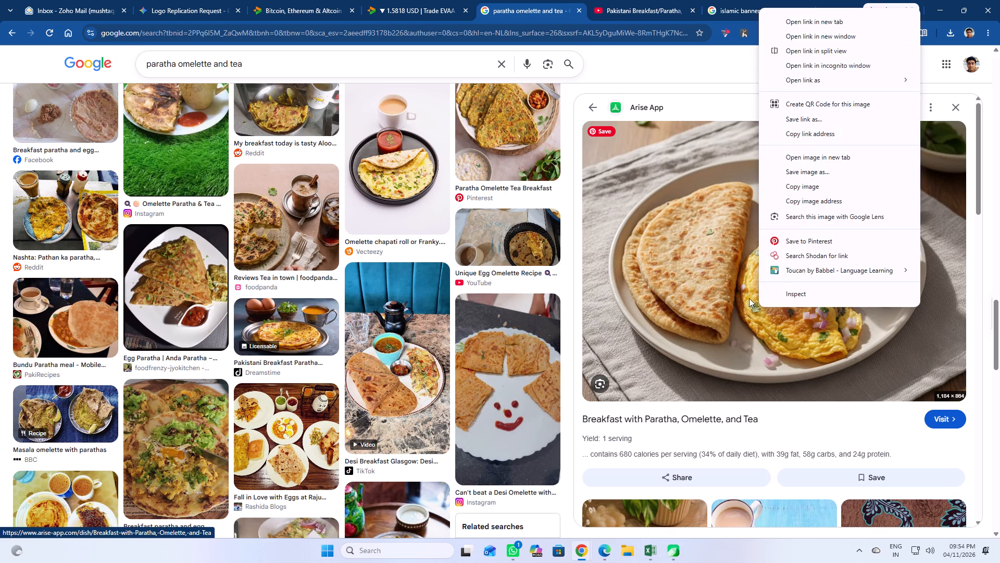
left_click(808, 174)
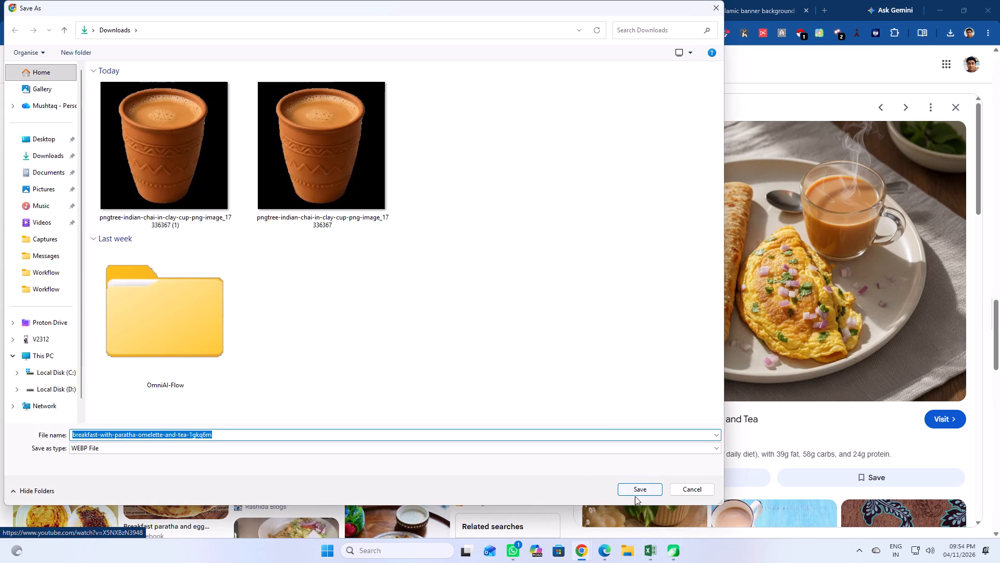
left_click(641, 490)
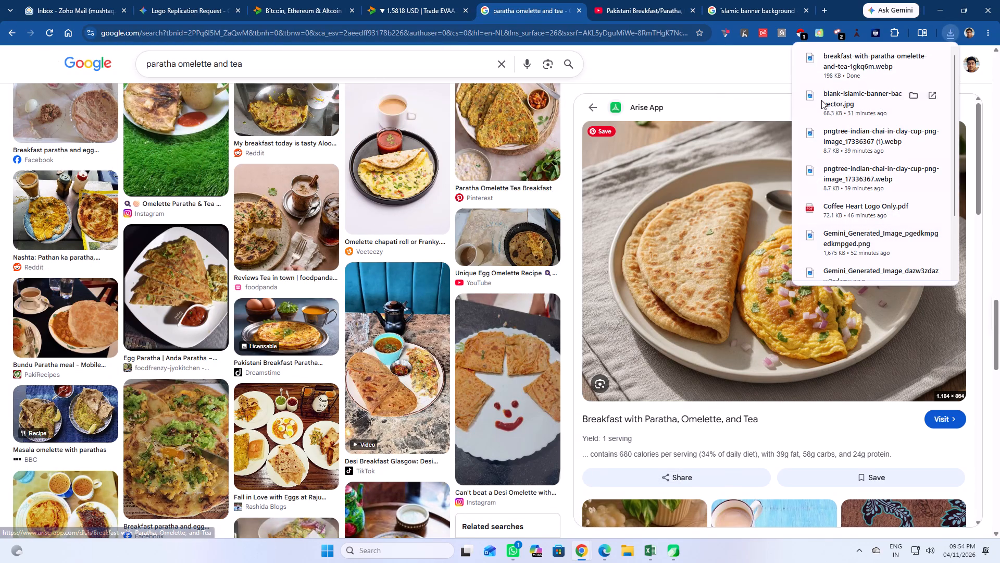
Search for "remove background" in a new browser tab, open the remove.bg site and accept its cookies.
left_click(823, 10)
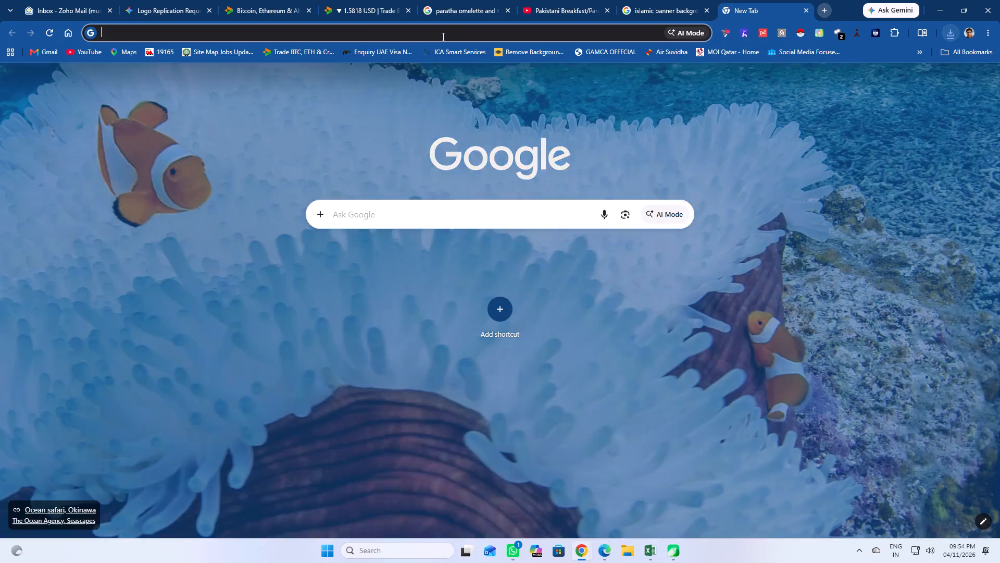
left_click(442, 36)
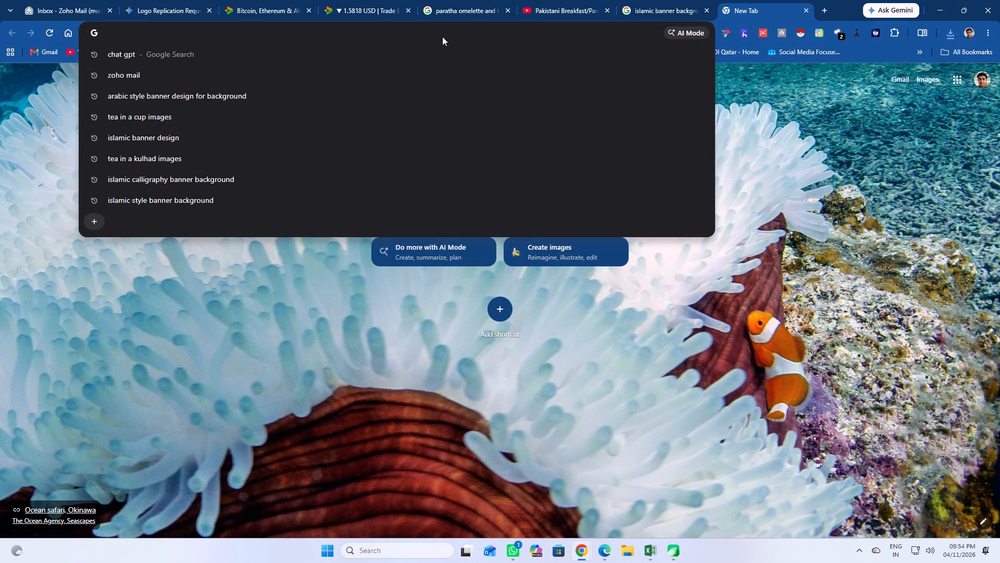
type("re")
type("move")
key("Down")
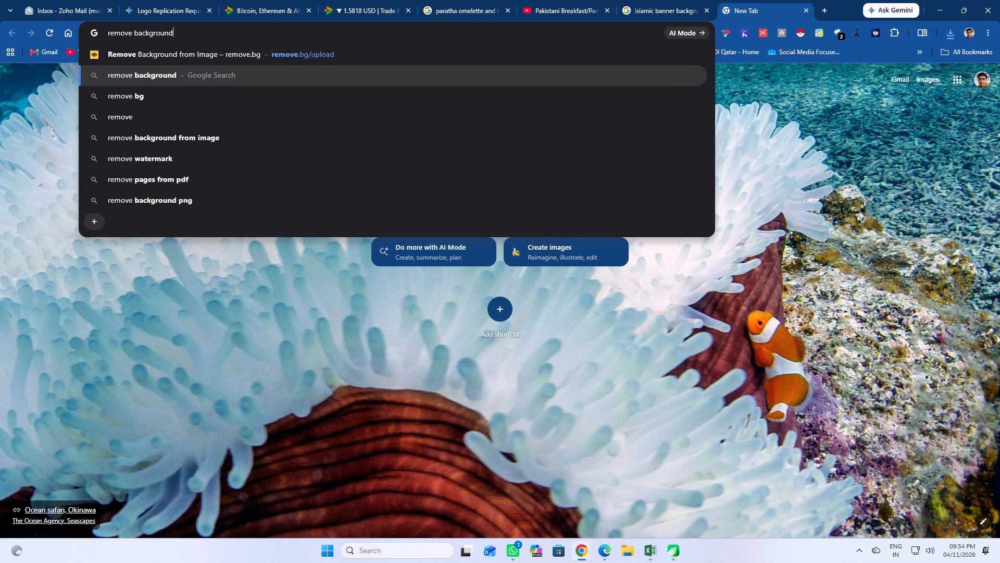
key("Return")
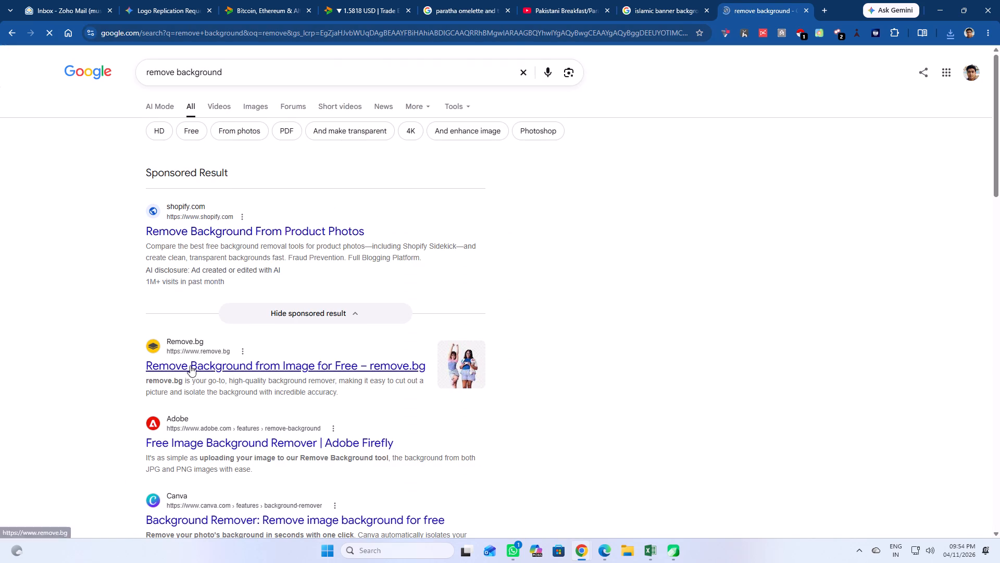
left_click(190, 365)
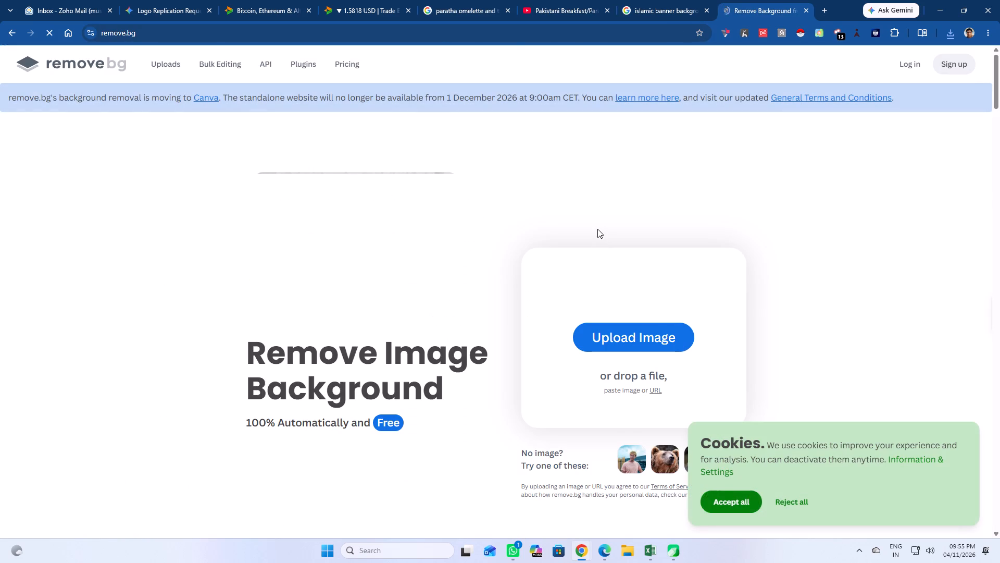
left_click(731, 501)
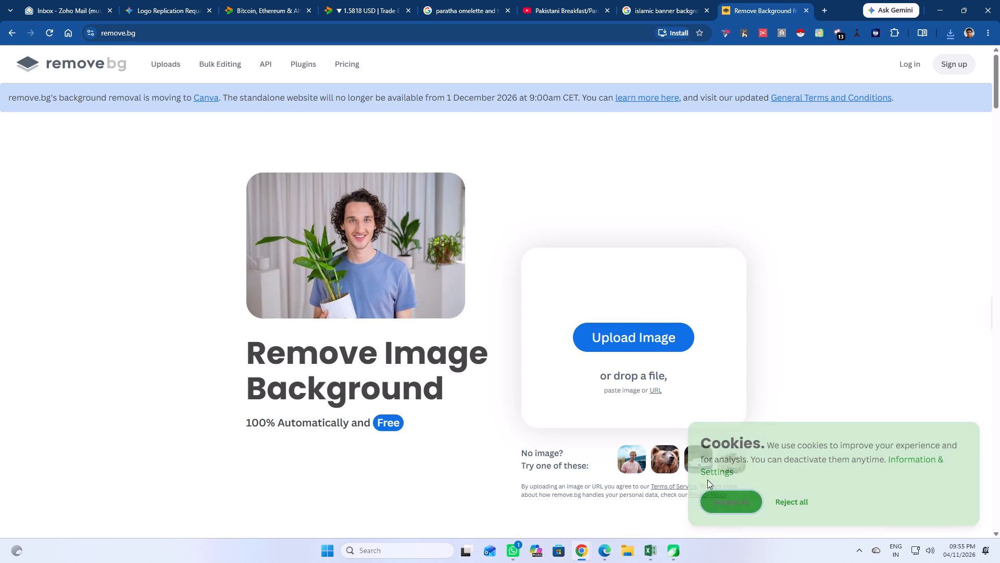
Upload the breakfast-with-paratha-omelette-and-tea photo to remove.bg and download the free 585 x 427 preview cutout.
left_click(615, 333)
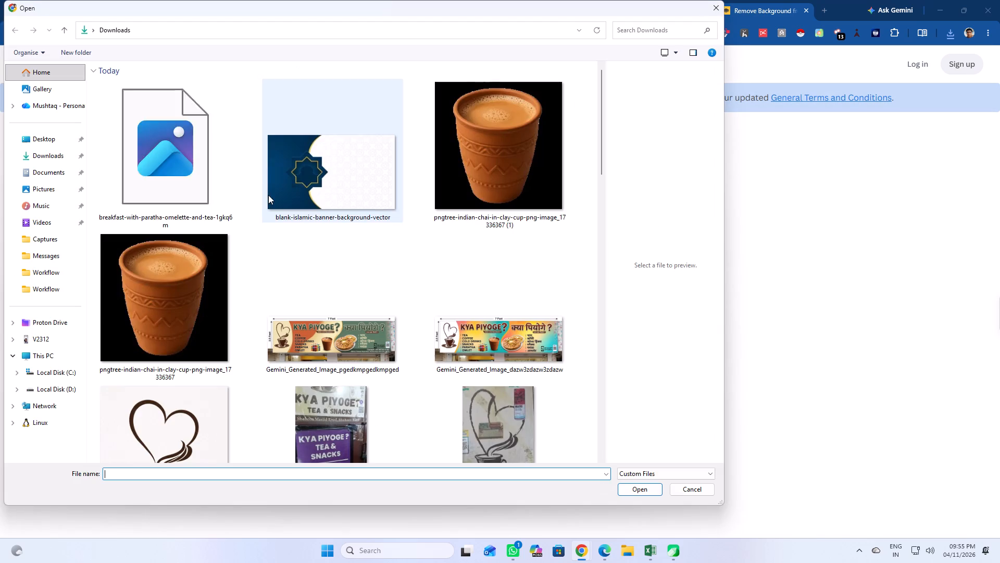
double_click(181, 180)
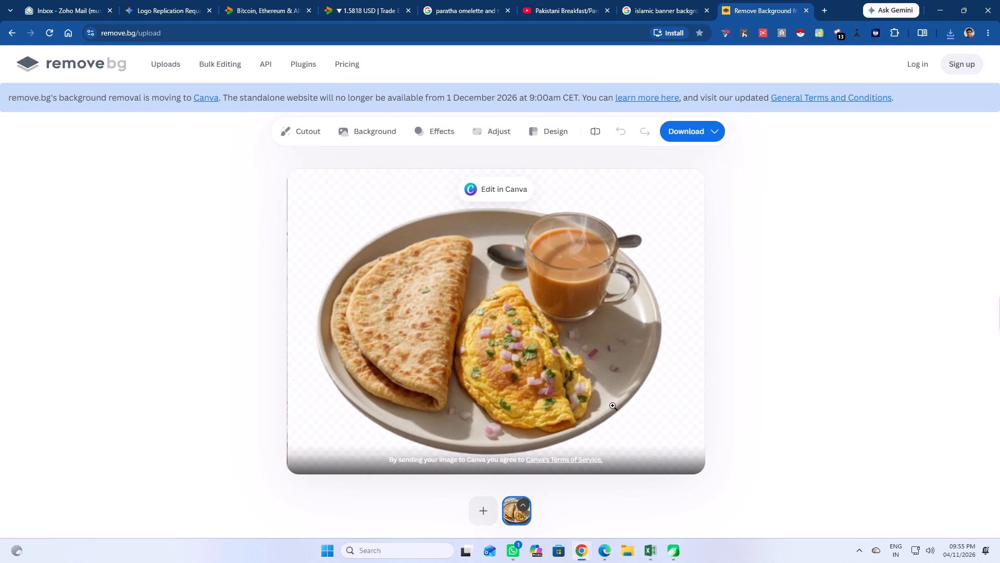
left_click(702, 133)
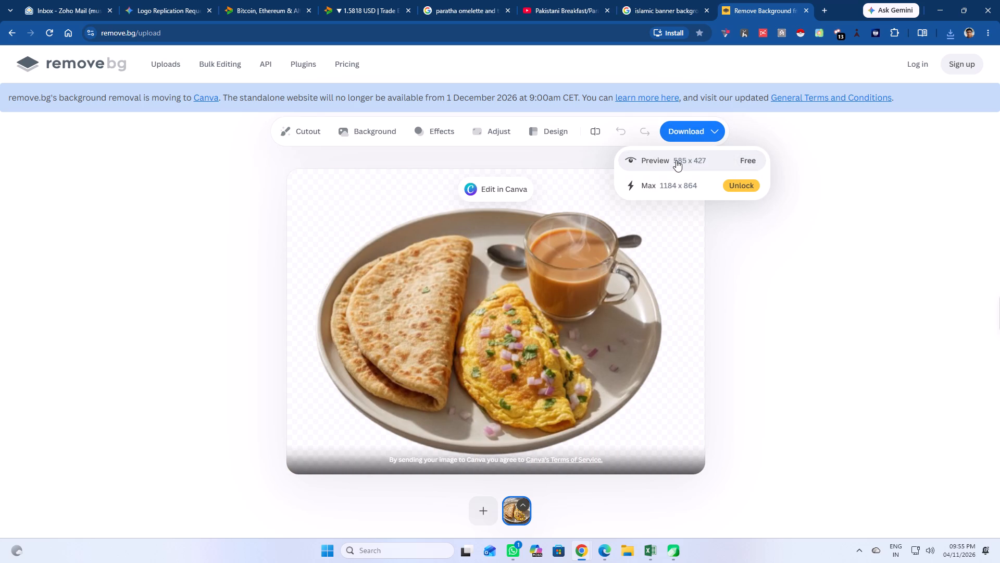
left_click(676, 160)
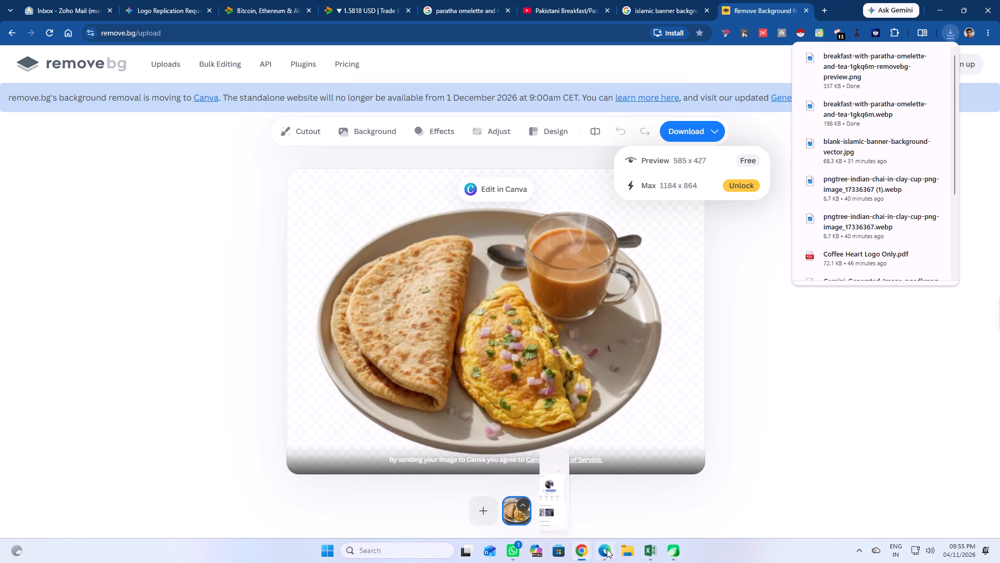
Switch to CorelDRAW and import the removebg-preview paratha plate image from Downloads onto the empty area beside the reference banners.
left_click(676, 552)
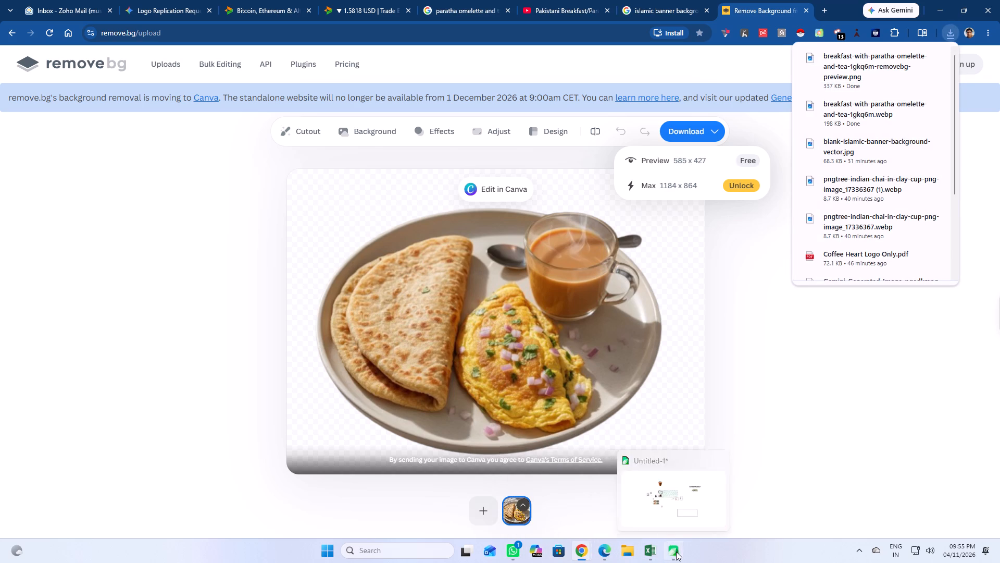
right_click(582, 268)
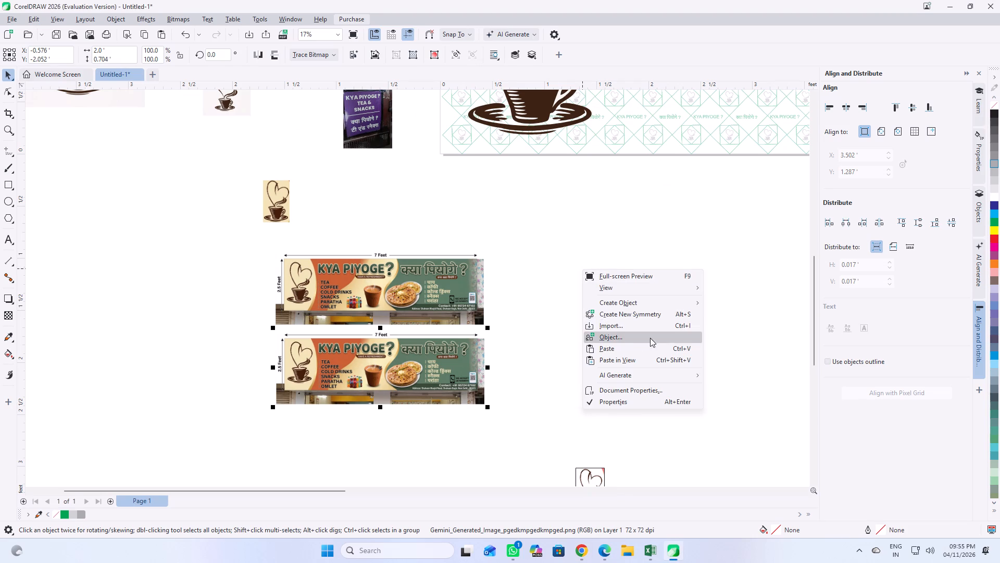
left_click(632, 326)
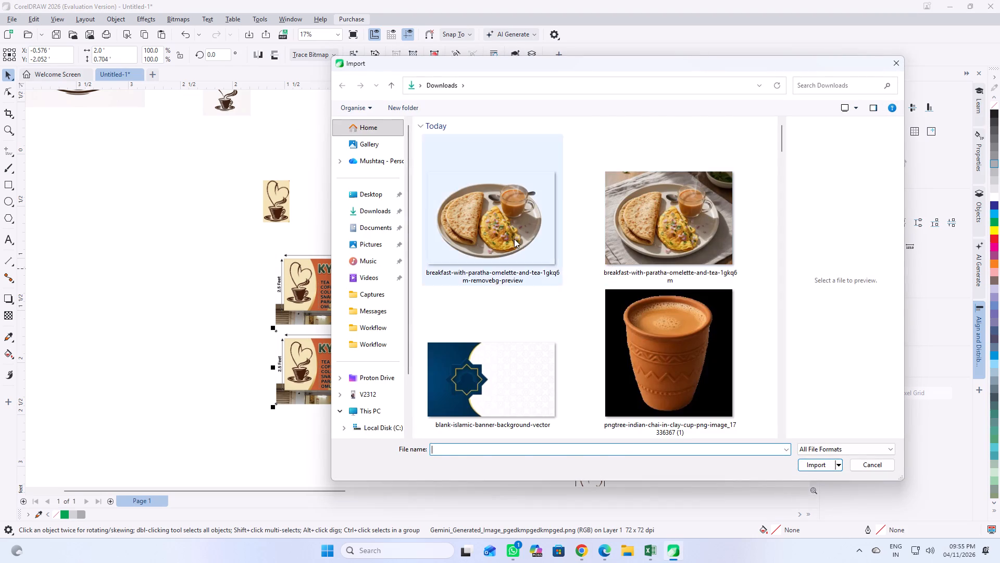
double_click(514, 239)
left_click(573, 238)
Move the imported paratha plate cutout onto the lower middle of the patterned banner, centred at about X 3.55 ft, Y 0.54 ft.
scroll(643, 265, "up", 4)
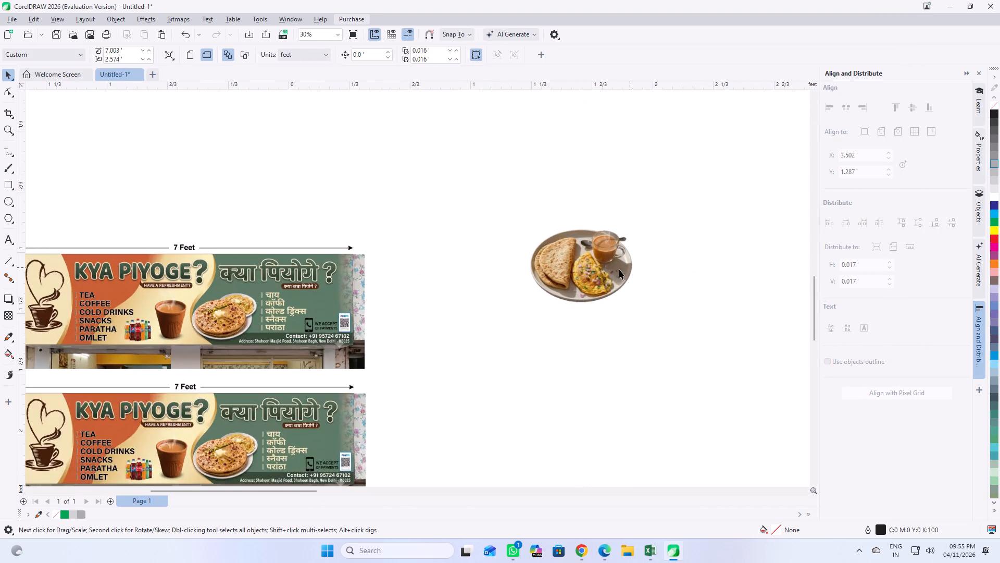
scroll(602, 273, "up", 4)
scroll(569, 300, "down", 2)
scroll(525, 346, "down", 5)
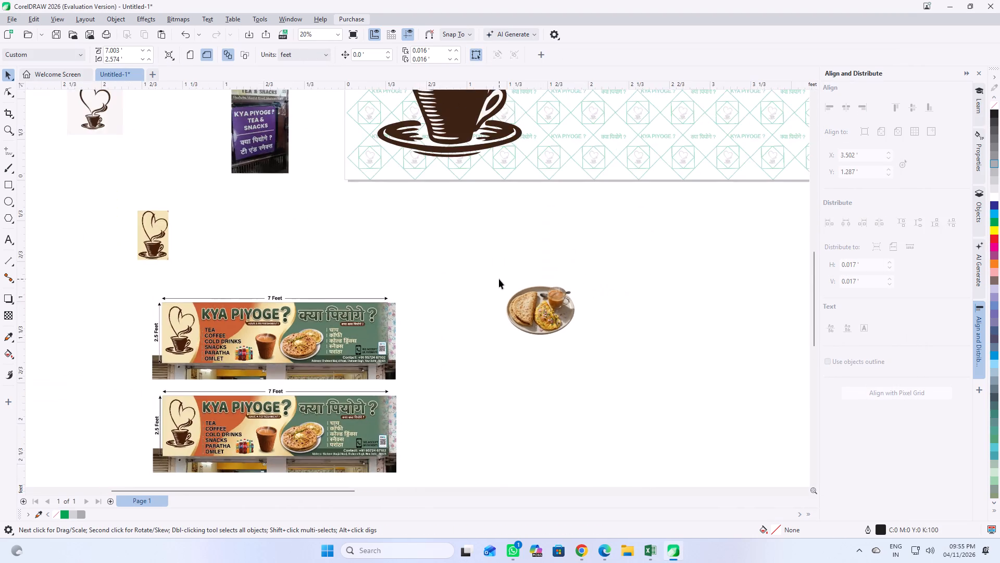
scroll(499, 278, "up", 5)
left_click(606, 331)
scroll(537, 325, "down", 9)
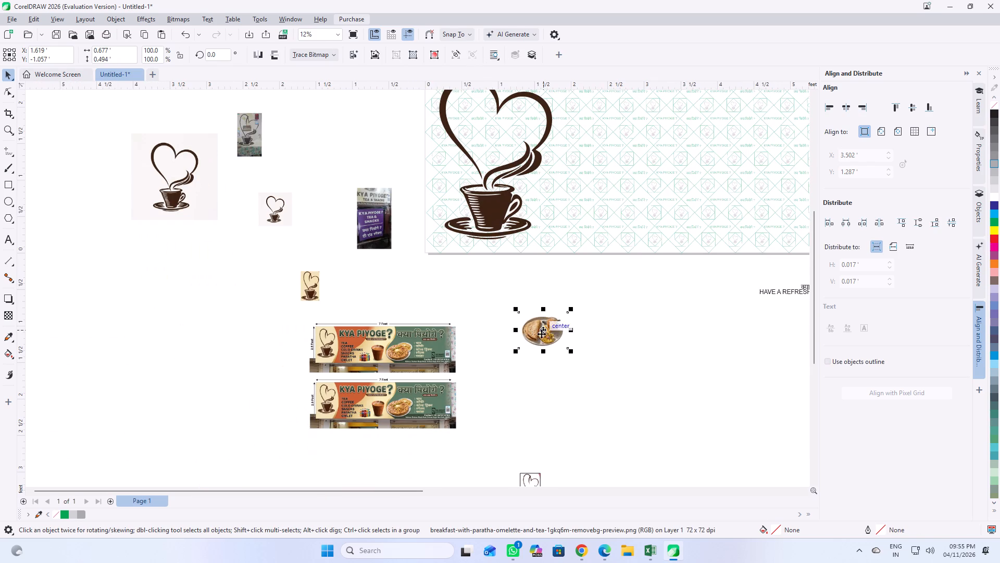
left_click_drag(541, 334, 684, 214)
Enlarge the plate photo proportionally to about 1.39 x 1.02 ft and shift it to about X 4.22 ft, Y 0.50 ft.
scroll(478, 253, "down", 9)
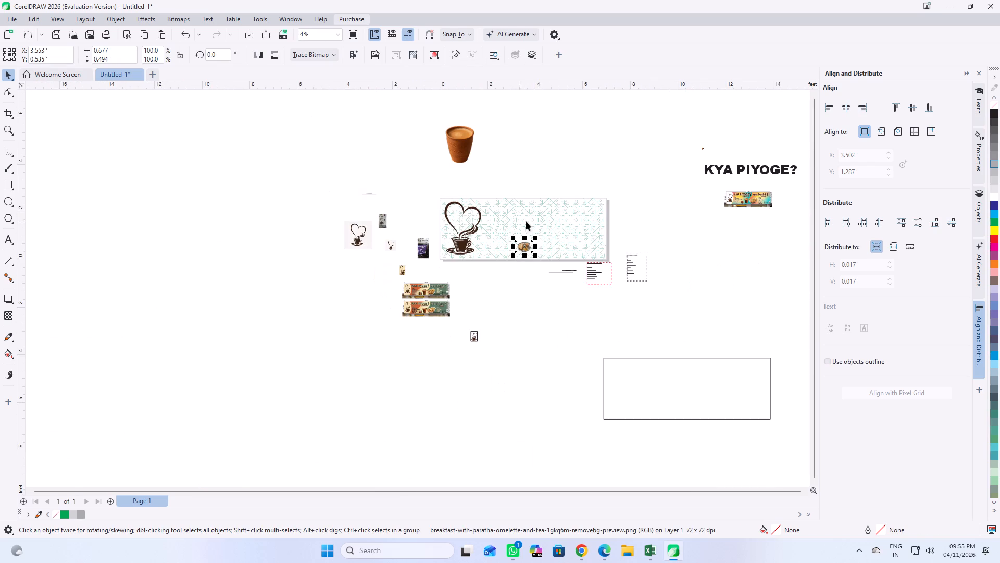
scroll(531, 238, "up", 14)
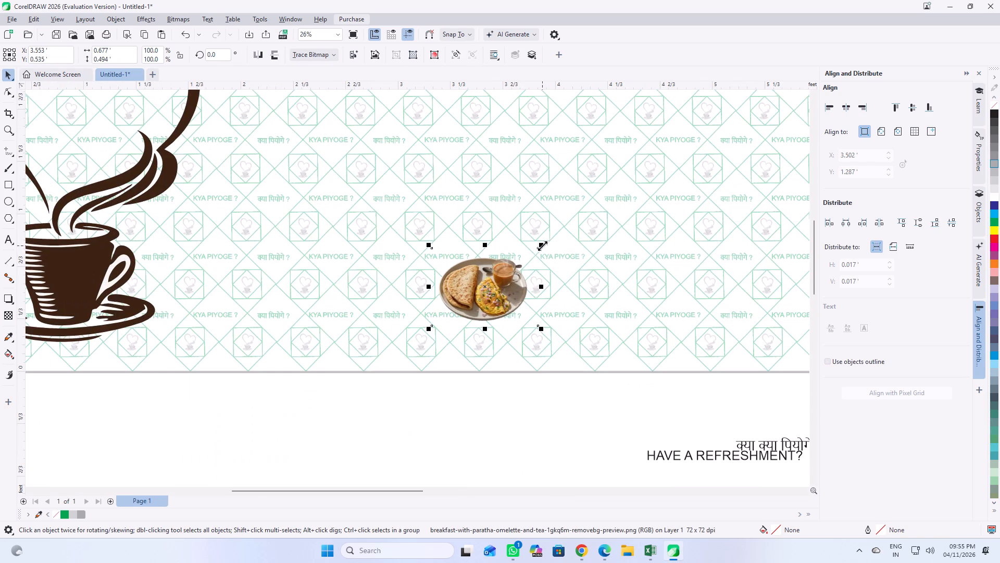
left_click_drag(542, 245, 800, 163)
scroll(556, 276, "up", 3)
left_click_drag(557, 273, 608, 315)
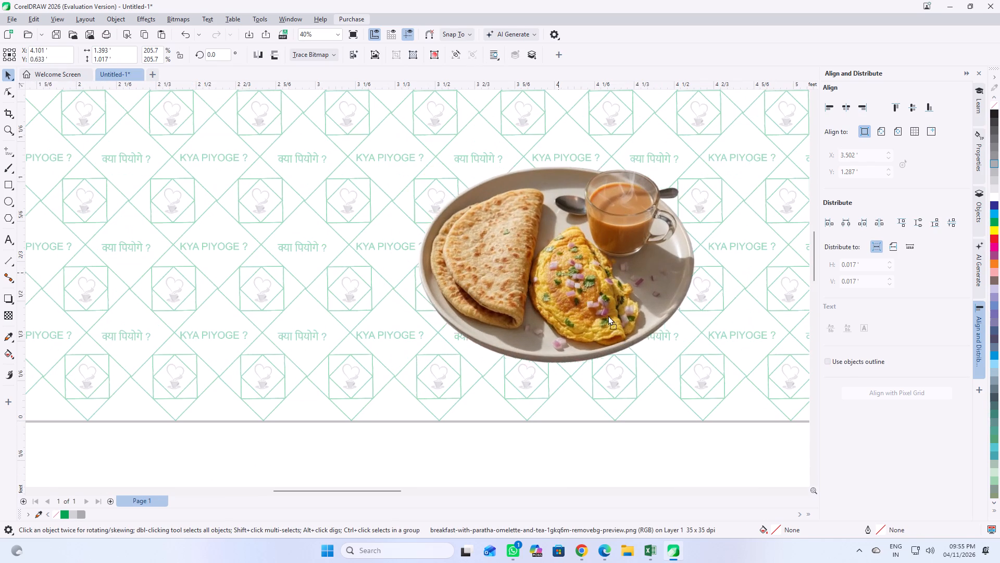
left_click_drag(608, 315, 630, 343)
Enlarge the plate photo further to about 1.78 x 1.30 ft and reposition it at about X 4.23 ft, Y 0.71 ft.
scroll(548, 258, "up", 1)
scroll(548, 258, "down", 12)
scroll(575, 279, "up", 4)
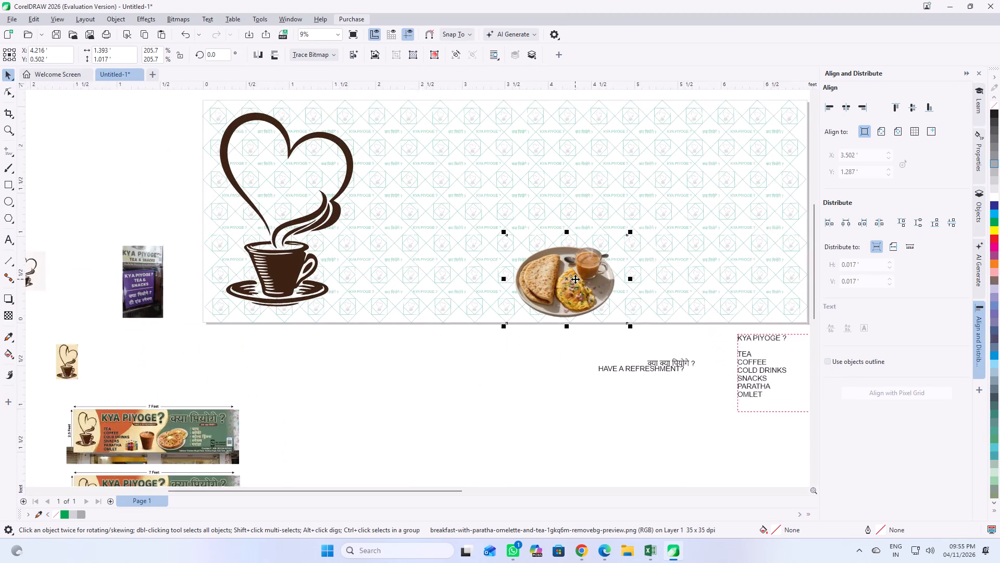
left_click_drag(638, 226, 677, 194)
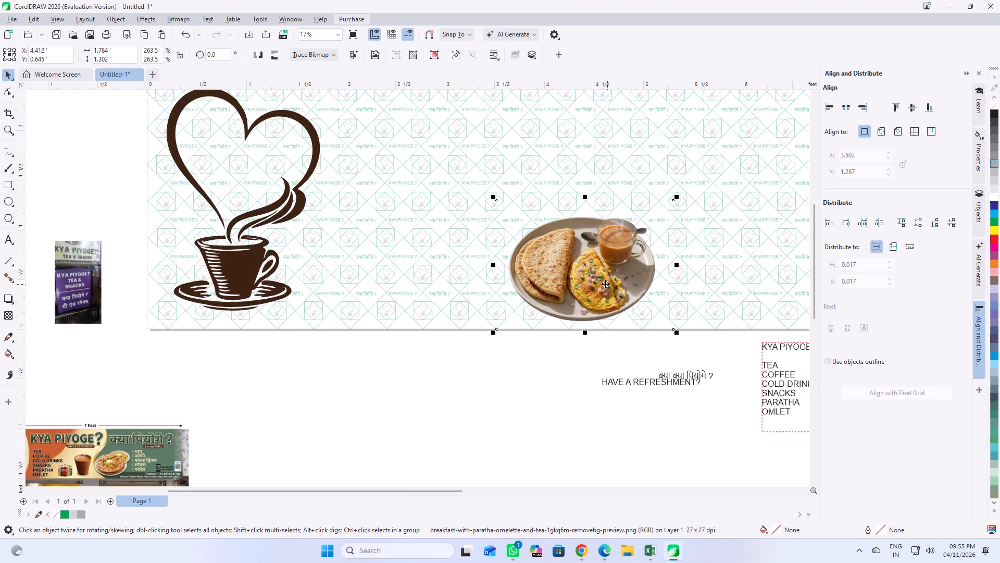
left_click_drag(605, 284, 587, 277)
Rotate the plate photo slightly clockwise, settling at an angle of about 358.24 degrees.
scroll(585, 295, "down", 3)
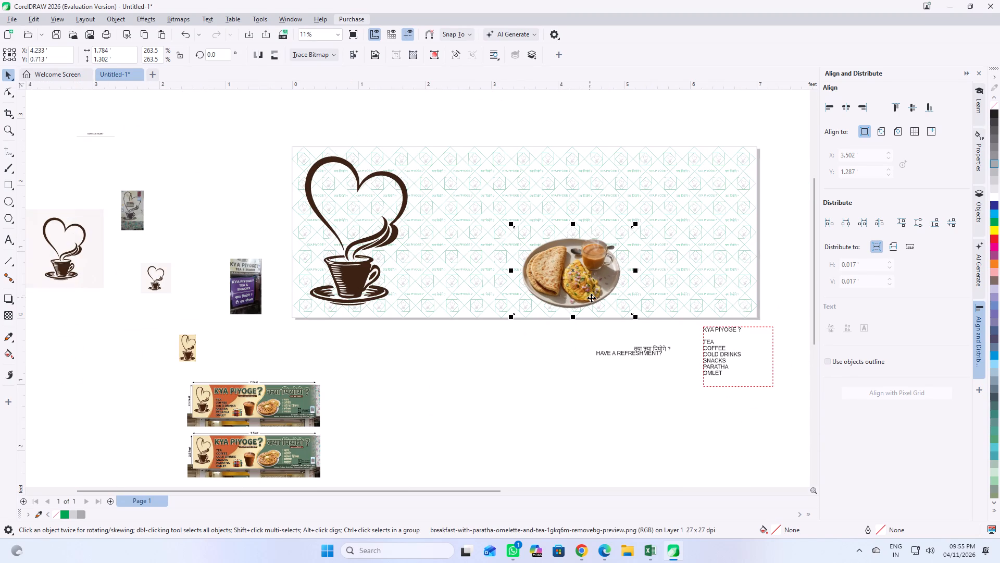
scroll(592, 297, "down", 4)
left_click(589, 293)
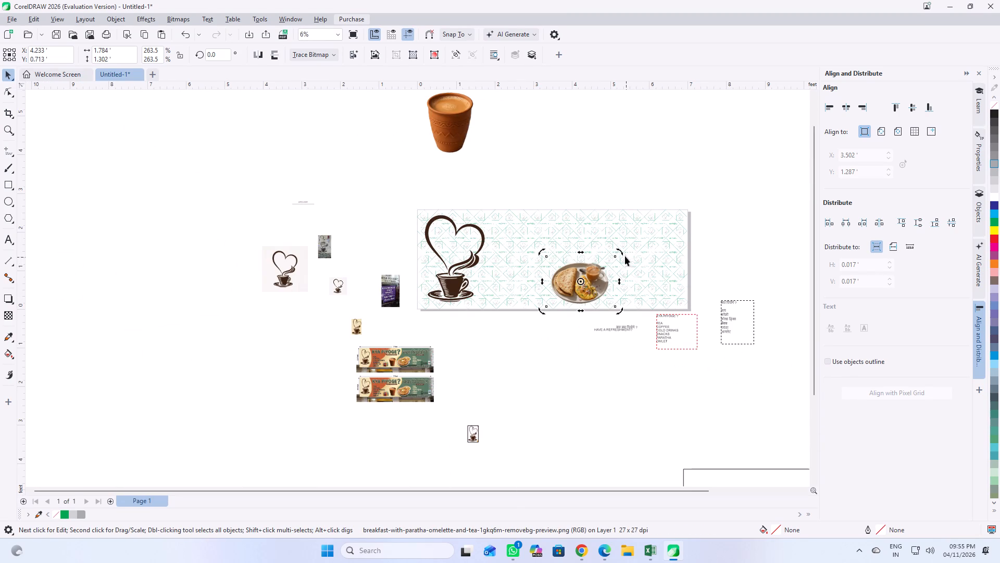
left_click_drag(620, 252, 627, 273)
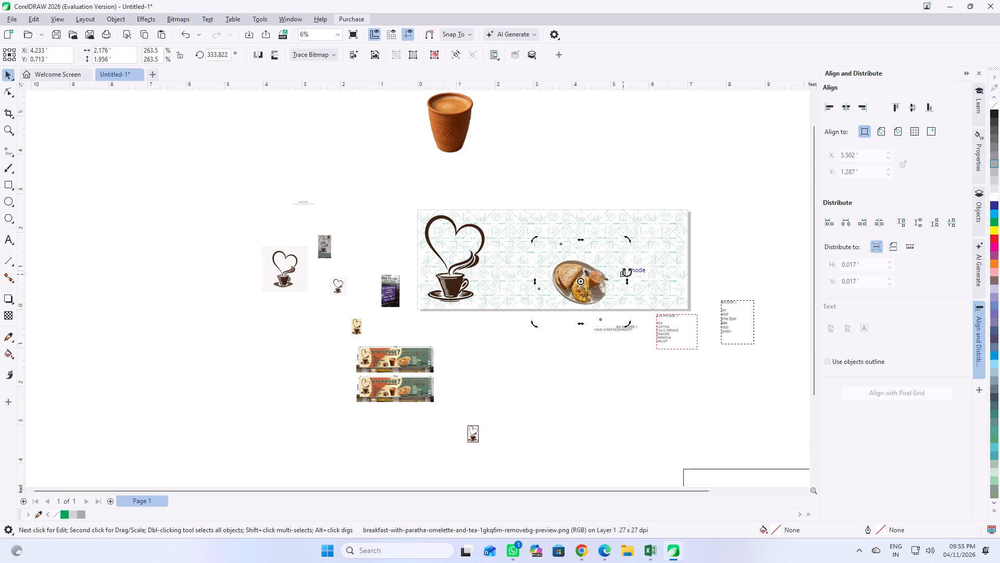
left_click_drag(627, 240, 603, 221)
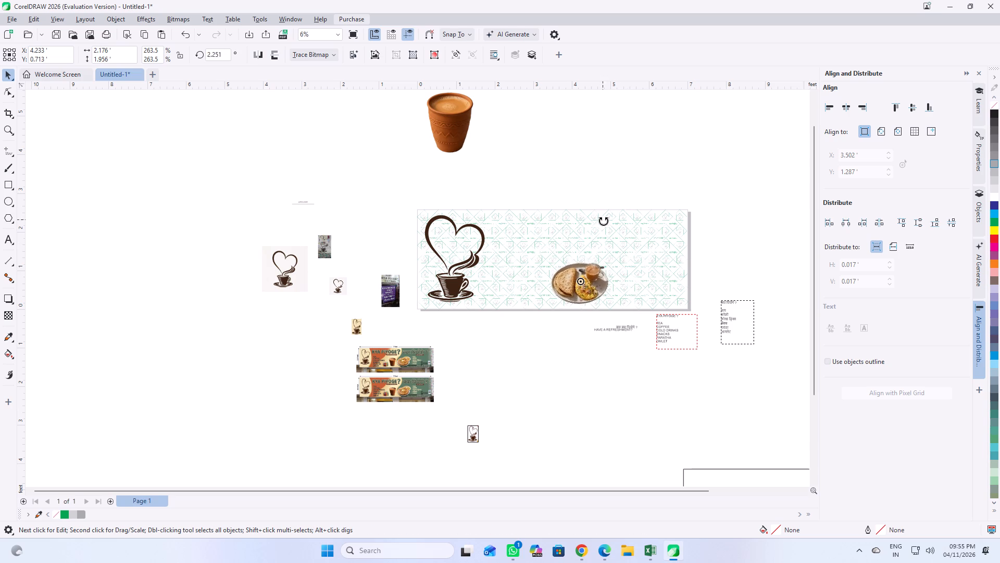
left_click_drag(603, 221, 605, 226)
scroll(577, 289, "up", 4)
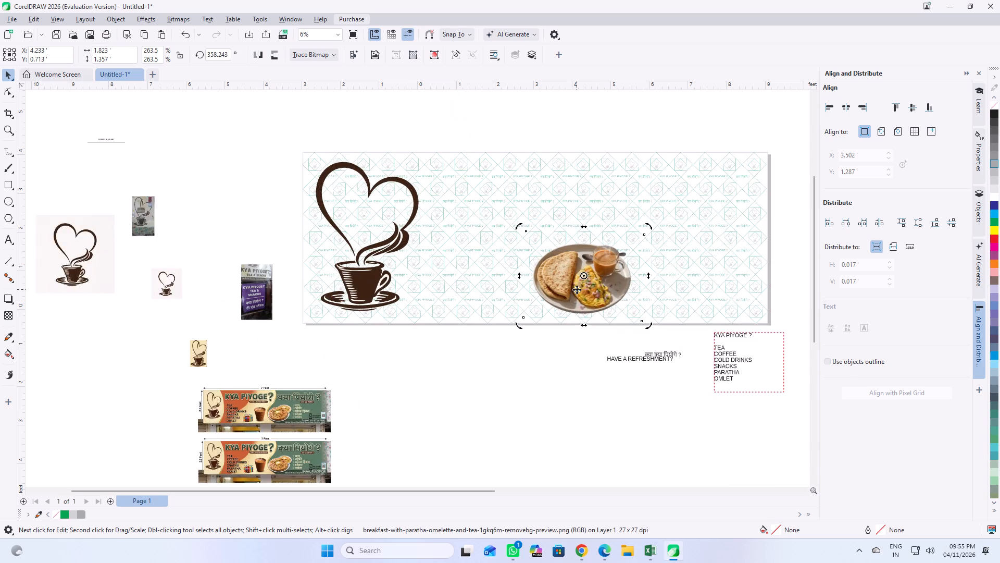
Shift the tilted plate photo slightly toward the cup logo and enlarge it proportionally to about 308.5% (2.13 x 1.59 ft).
scroll(595, 292, "up", 4)
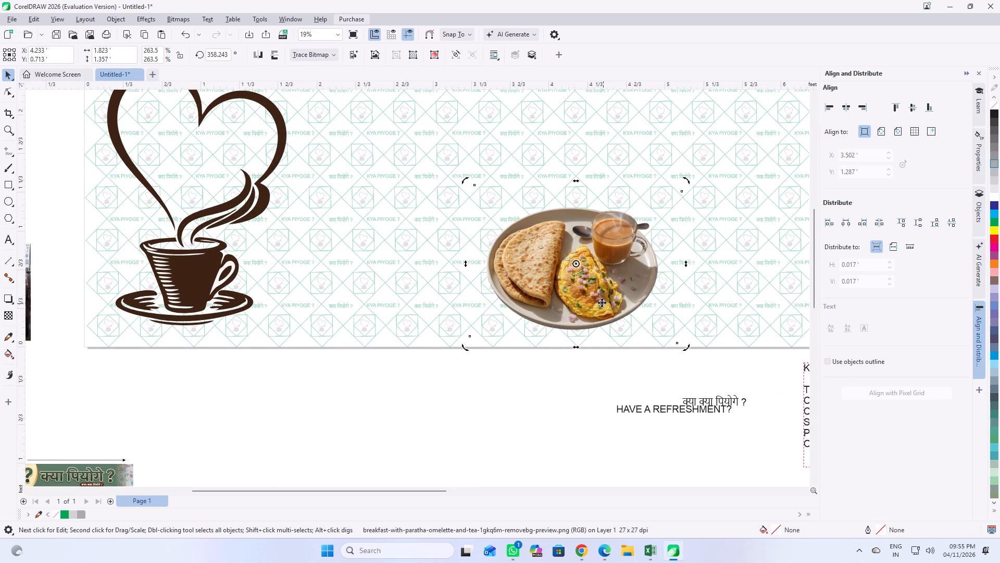
left_click_drag(600, 301, 589, 300)
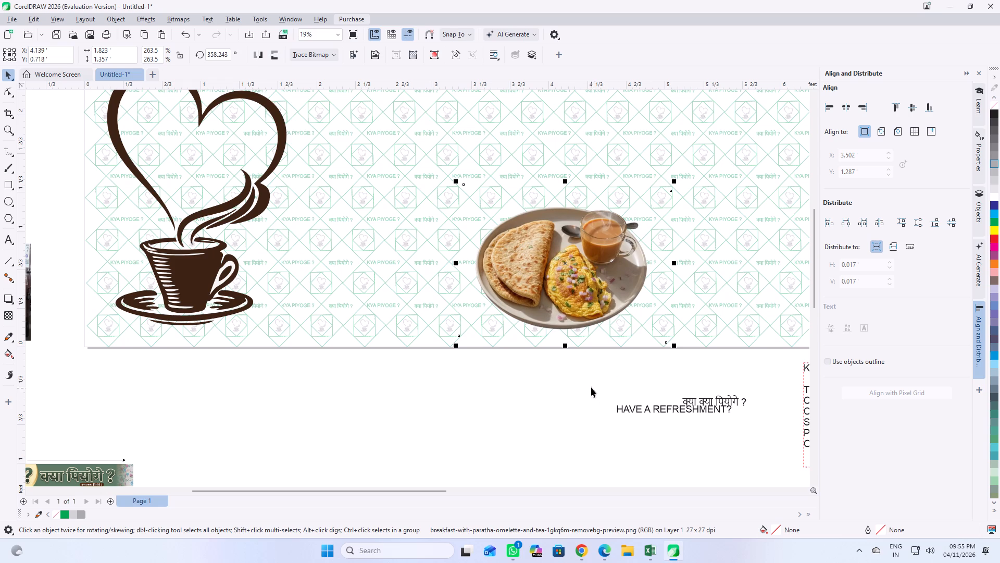
left_click_drag(673, 181, 698, 135)
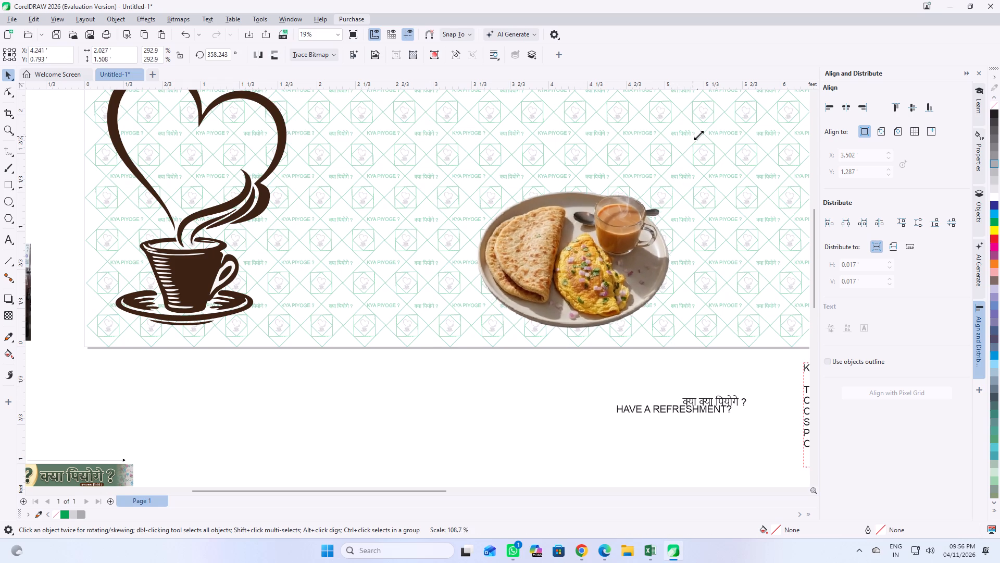
left_click_drag(698, 135, 709, 123)
scroll(592, 260, "up", 4)
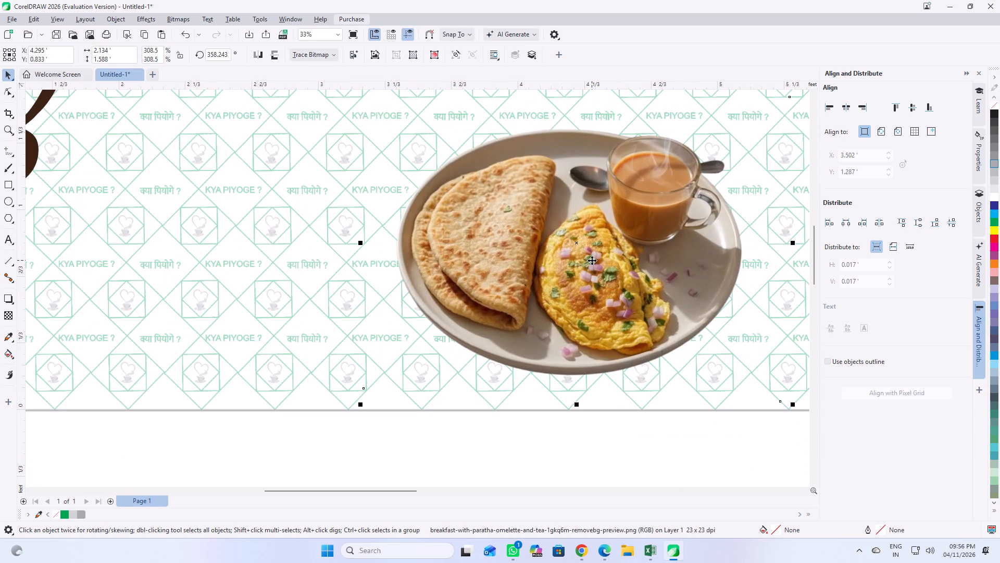
scroll(514, 264, "down", 7)
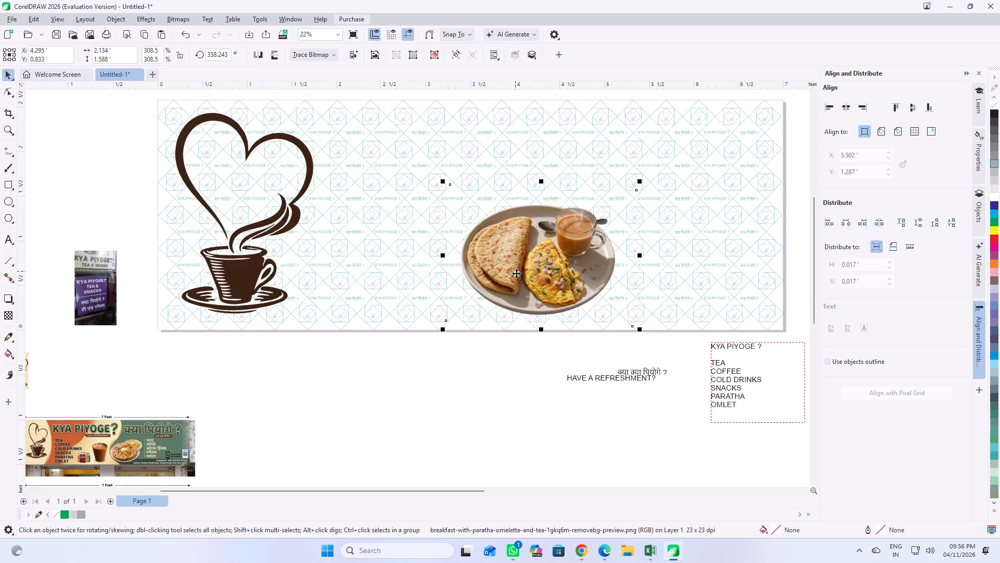
scroll(516, 273, "down", 6)
left_click(496, 341)
Nudge the plate photo slightly down and toward the cup logo, to about X 4.22 ft, Y 0.75 ft.
scroll(539, 271, "up", 4)
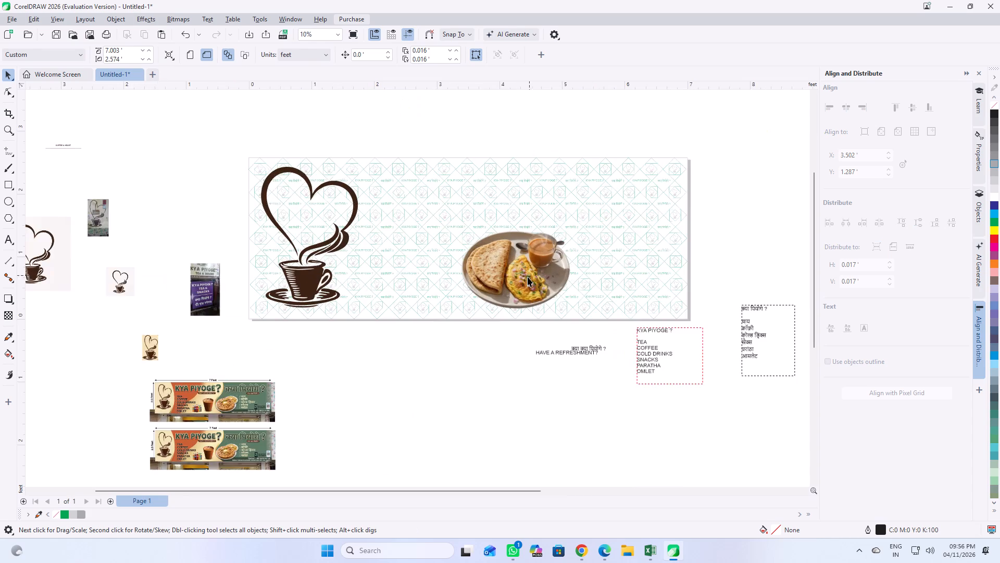
scroll(527, 277, "up", 4)
scroll(496, 300, "down", 10)
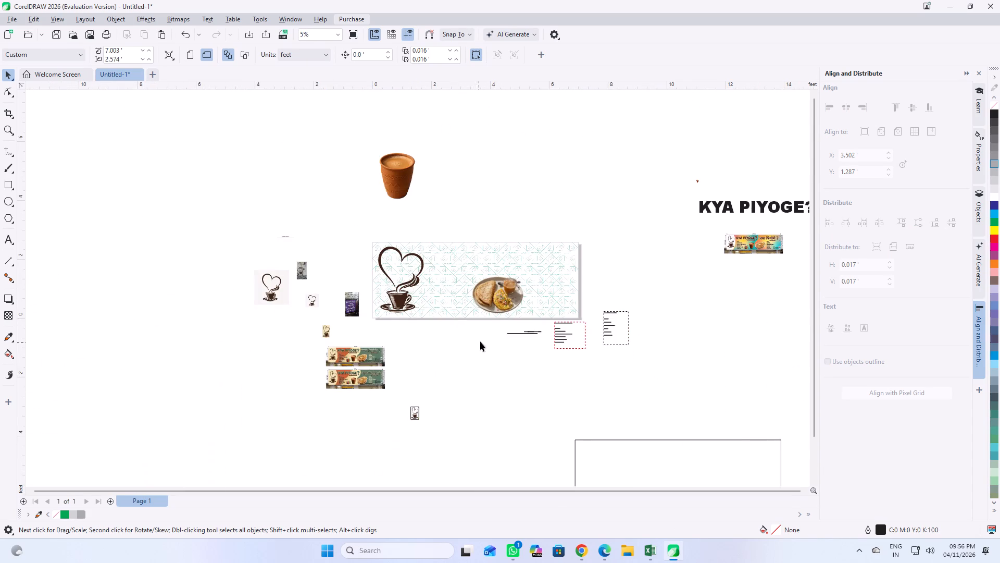
scroll(493, 314, "up", 4)
left_click(506, 297)
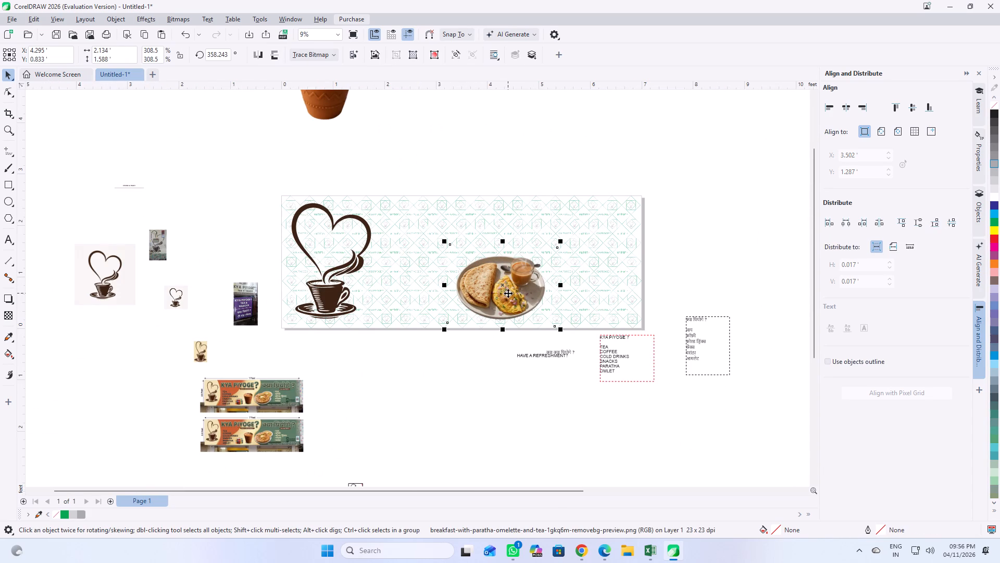
left_click(508, 293)
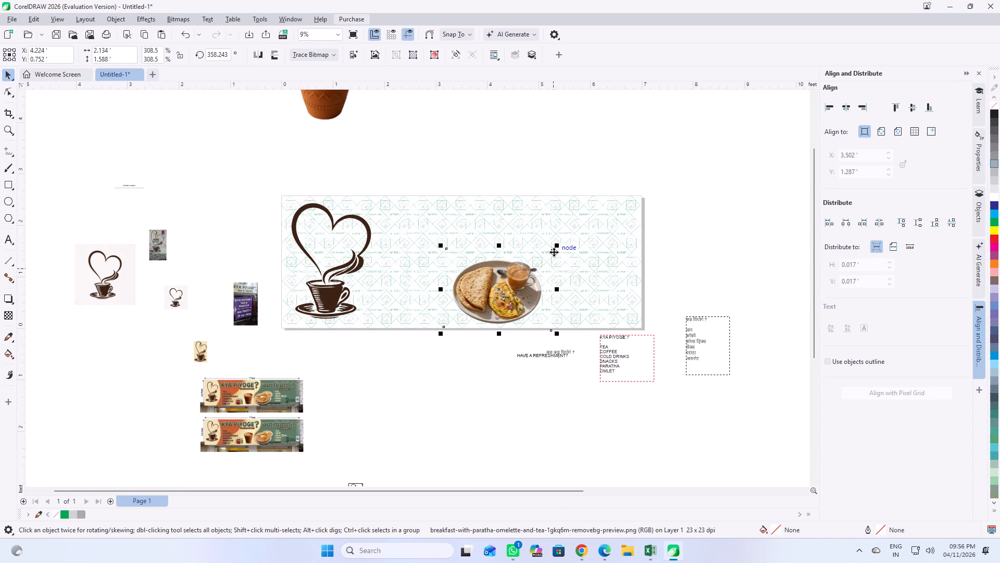
Reduce the plate photo proportionally to about 272.8% (1.89 x 1.40 ft) and reposition it at about X 4.26 ft, Y 0.75 ft.
left_click_drag(557, 244, 548, 254)
left_click_drag(492, 303, 498, 301)
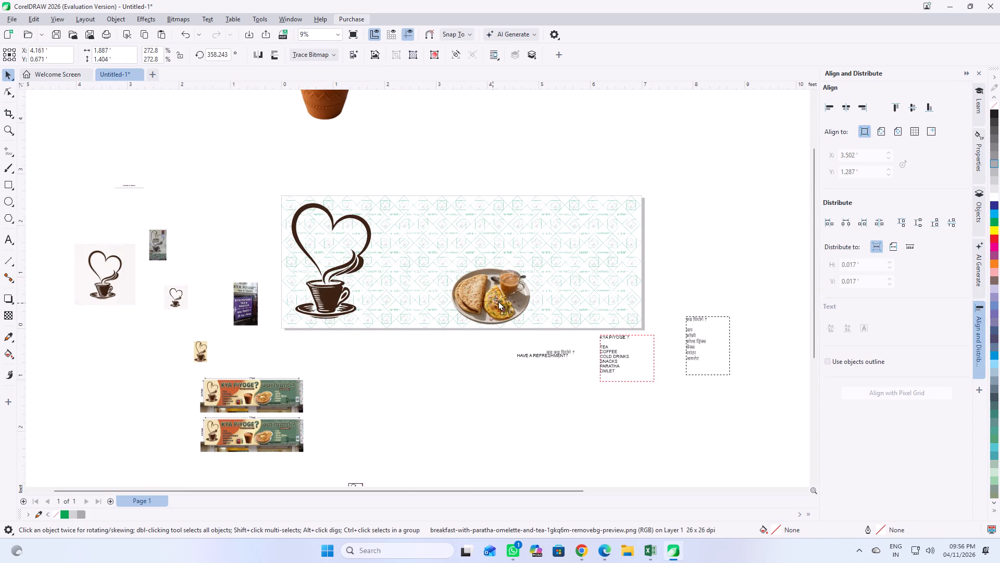
left_click_drag(498, 301, 500, 298)
Move the upper reference mockup image closer beneath the banner, to about X 0.80 ft, Y -0.76 ft.
scroll(573, 321, "up", 4)
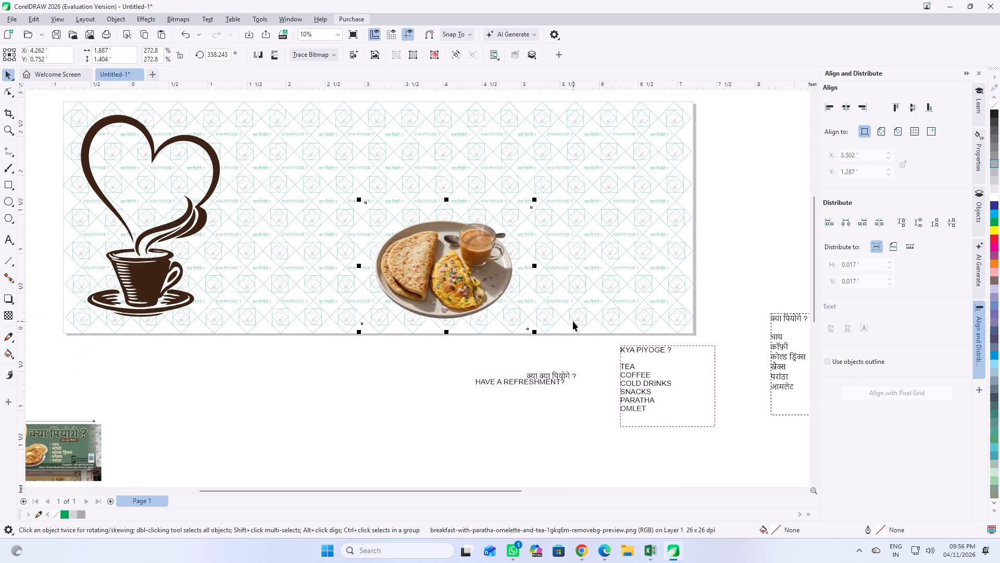
scroll(511, 328, "down", 6)
scroll(491, 274, "up", 4)
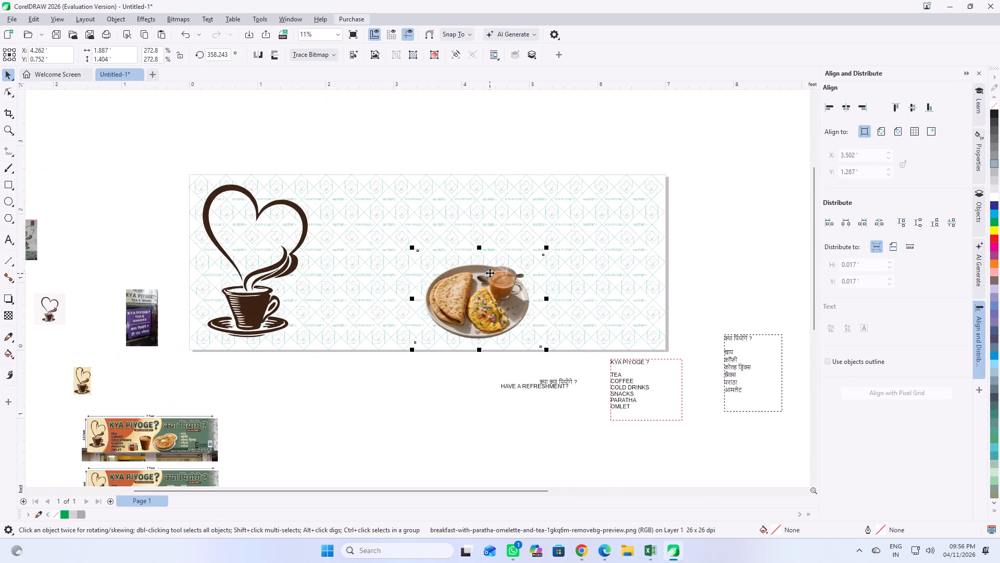
scroll(459, 250, "up", 3)
scroll(431, 274, "down", 9)
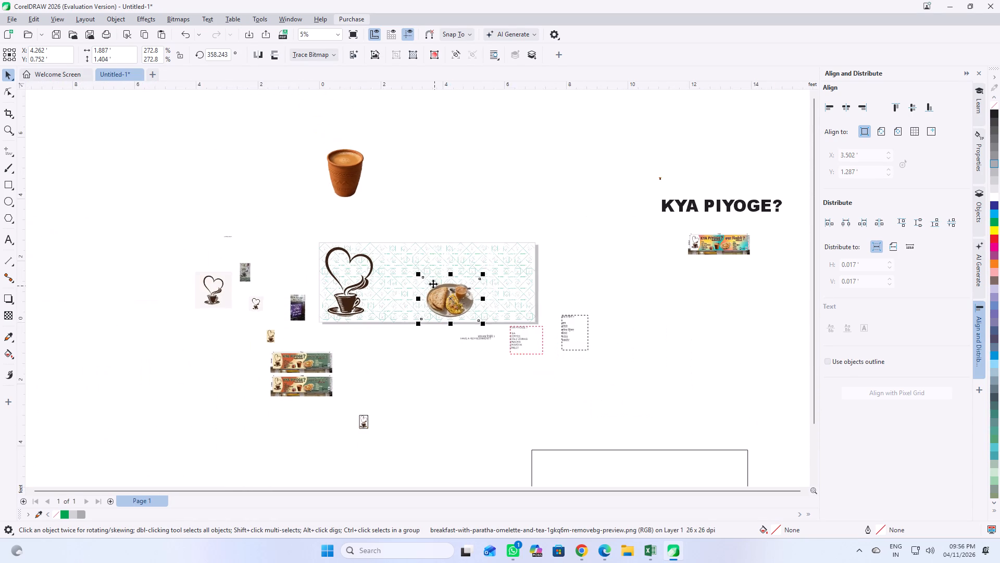
scroll(428, 281, "up", 3)
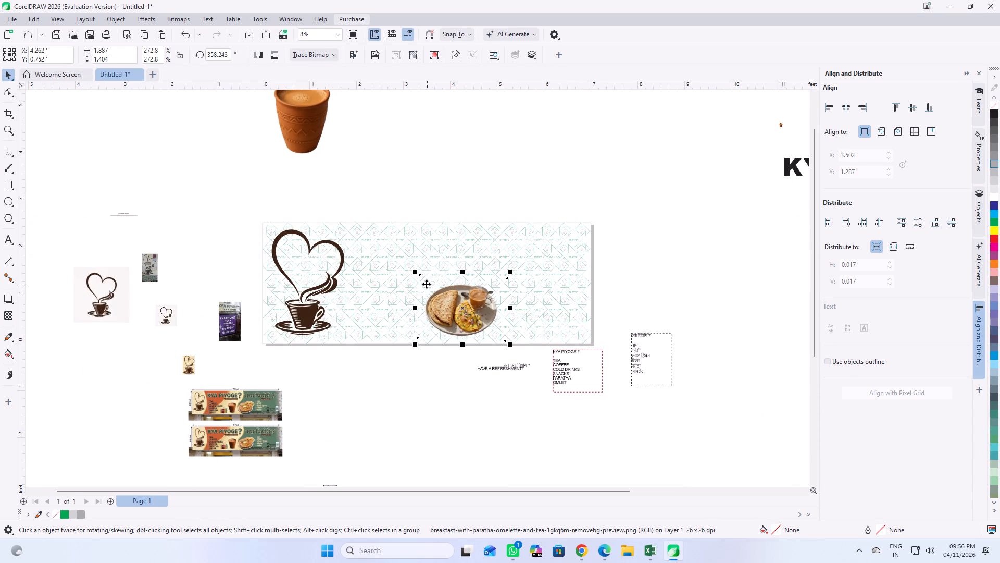
scroll(293, 400, "up", 5)
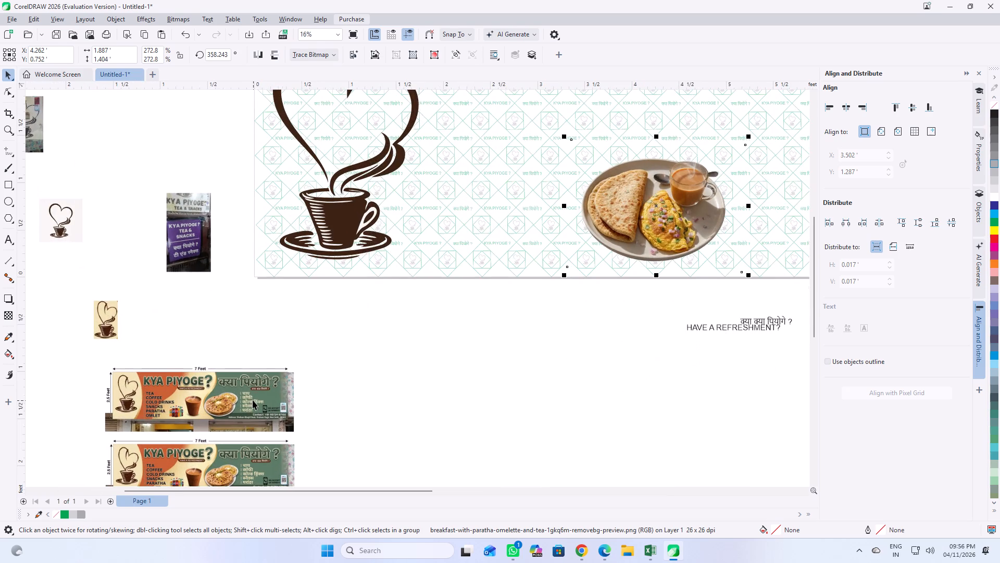
scroll(254, 393, "up", 4)
left_click_drag(257, 392, 486, 304)
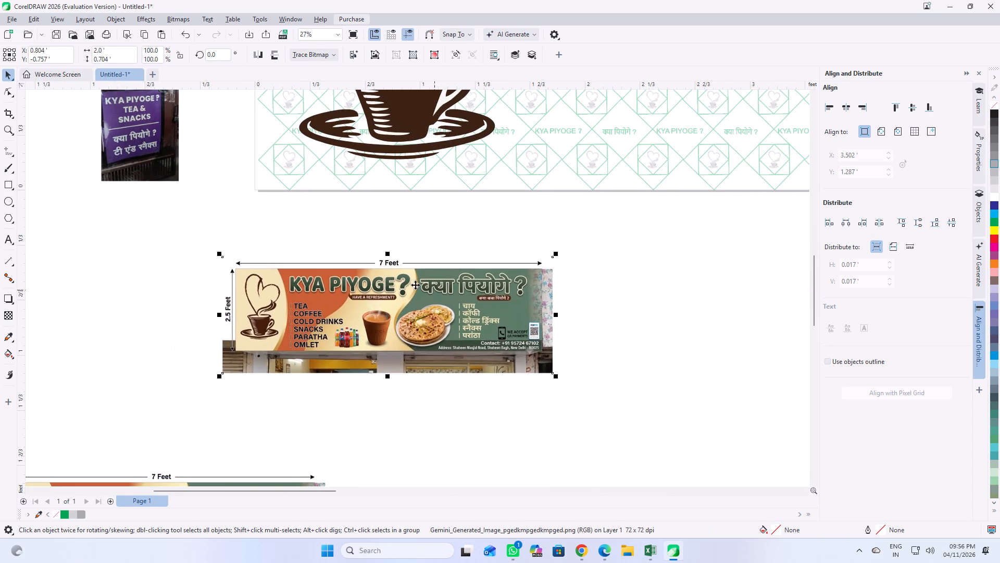
Examine the reference mockup's layout up close, including its curved colour sections, and compare it with the banner.
scroll(414, 285, "up", 7)
scroll(384, 269, "down", 2)
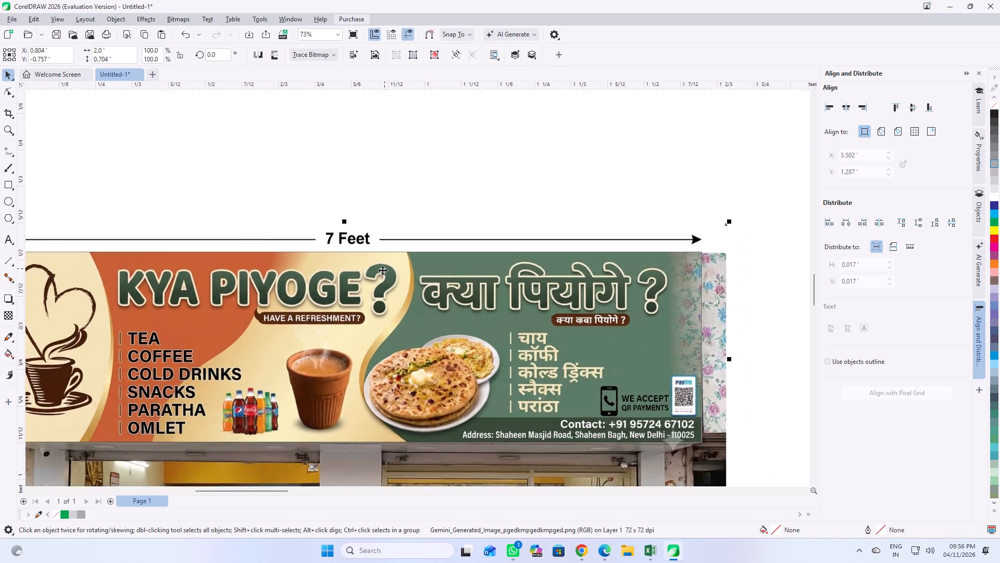
scroll(382, 270, "down", 2)
scroll(334, 295, "down", 3)
scroll(385, 285, "down", 3)
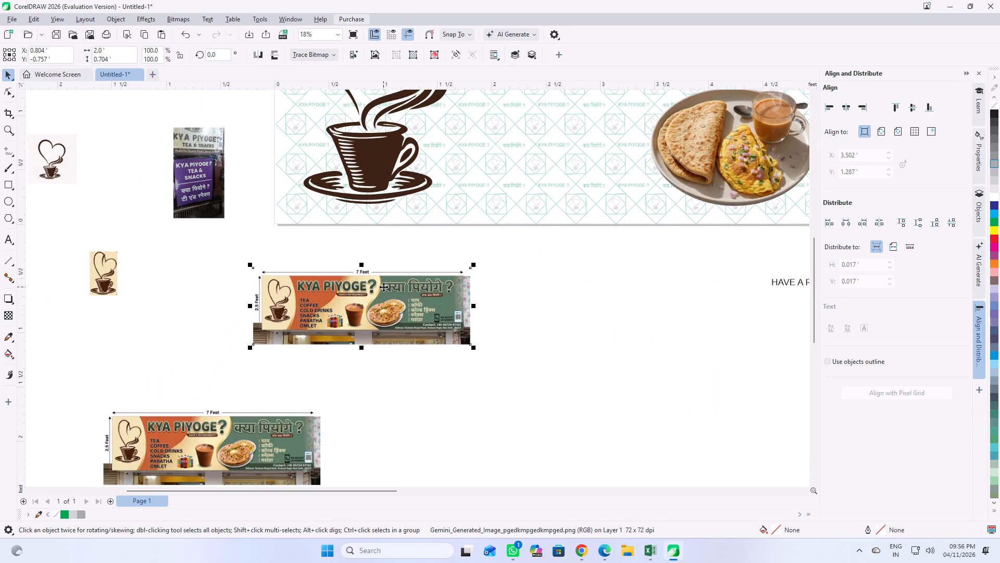
scroll(437, 308, "up", 7)
scroll(351, 291, "down", 2)
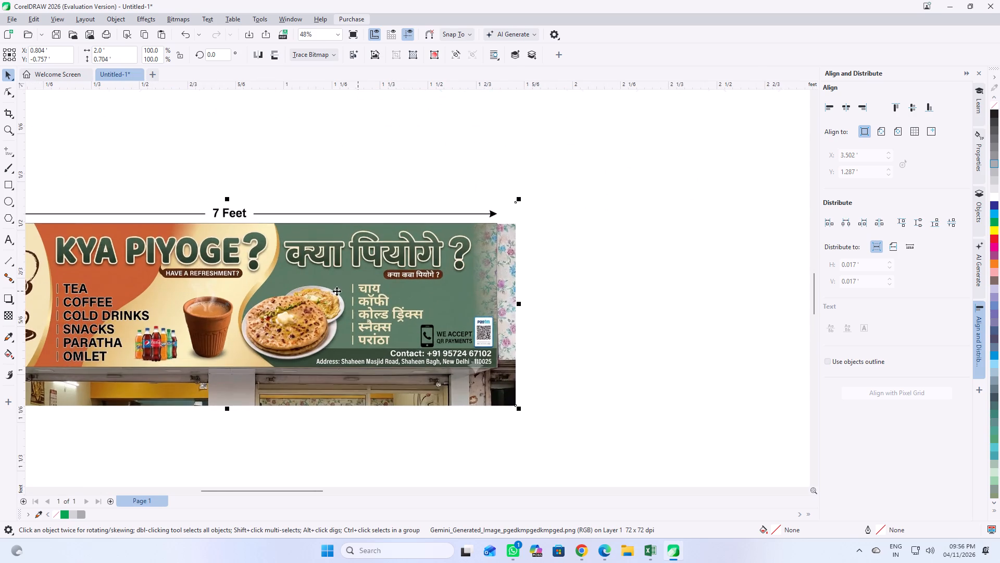
scroll(336, 291, "down", 12)
scroll(571, 209, "up", 2)
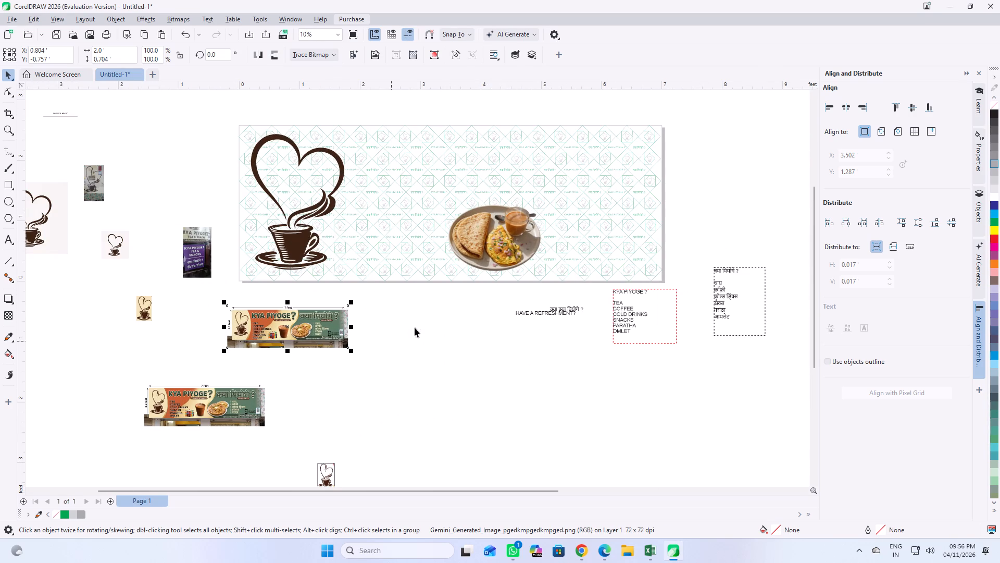
Draw a full-height rectangle of about 2.91 x 2.58 ft over the right part of the banner, starting from its top-right corner.
left_click(9, 182)
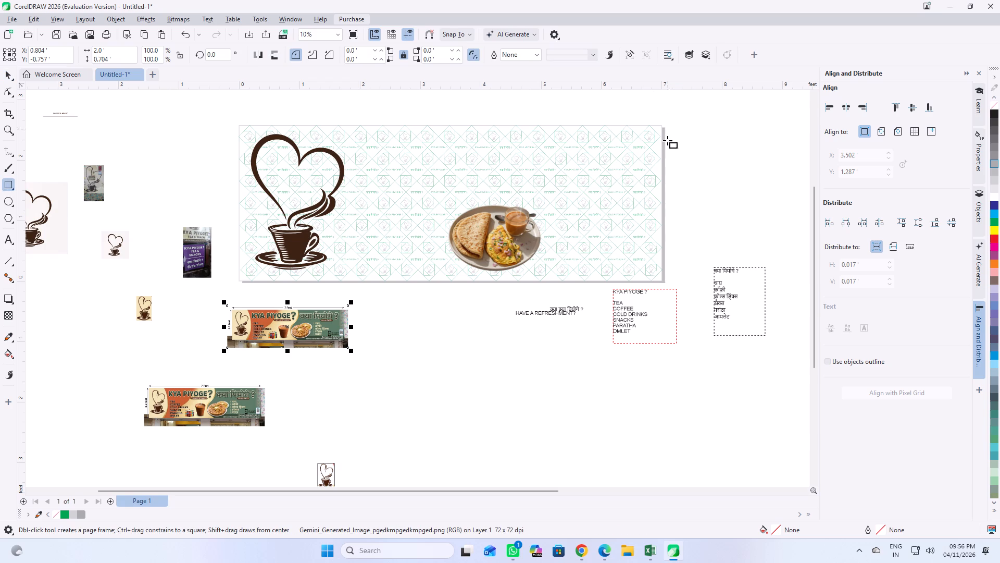
left_click_drag(661, 126, 596, 281)
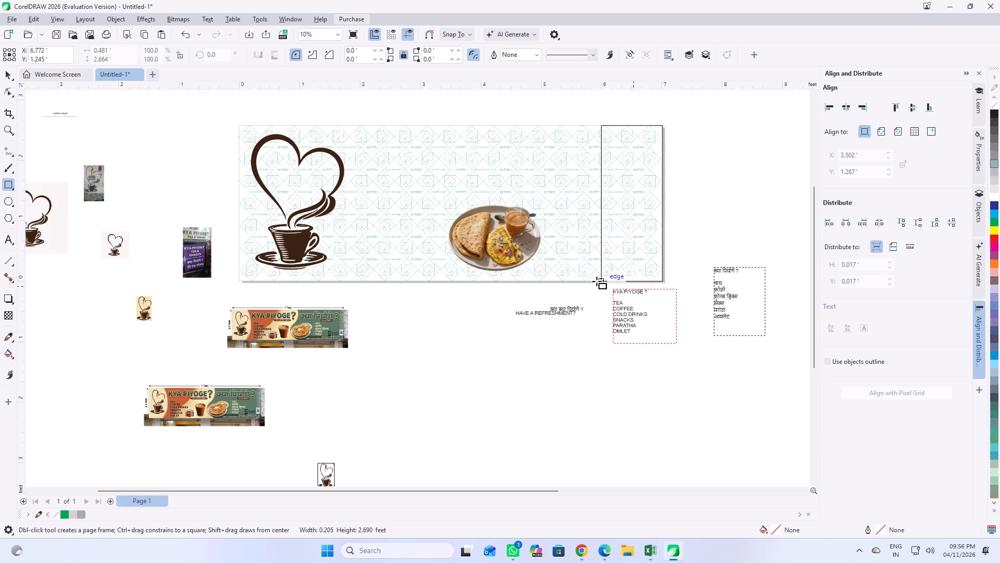
left_click_drag(596, 281, 443, 281)
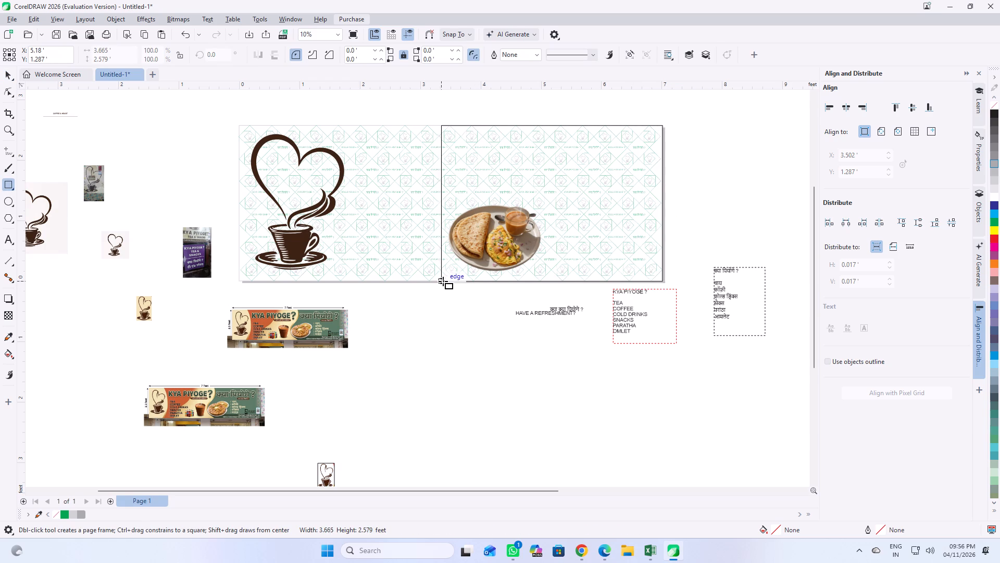
left_click_drag(443, 281, 455, 279)
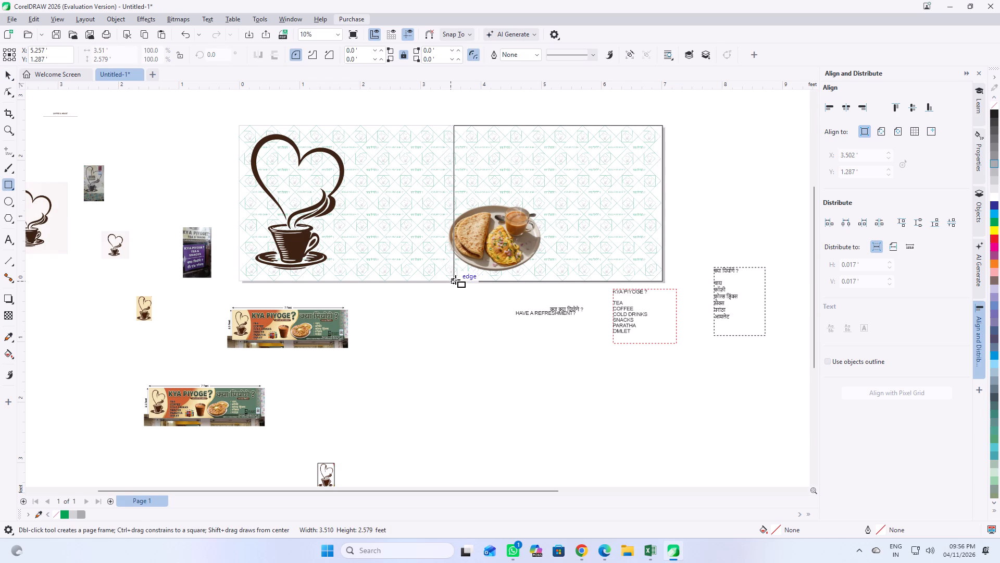
left_click_drag(455, 279, 477, 279)
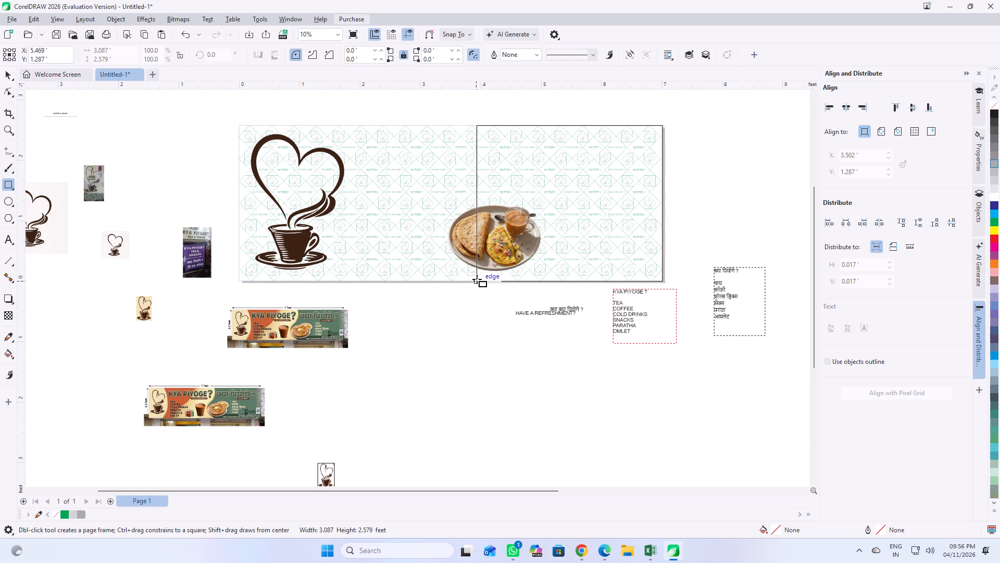
left_click_drag(477, 279, 480, 279)
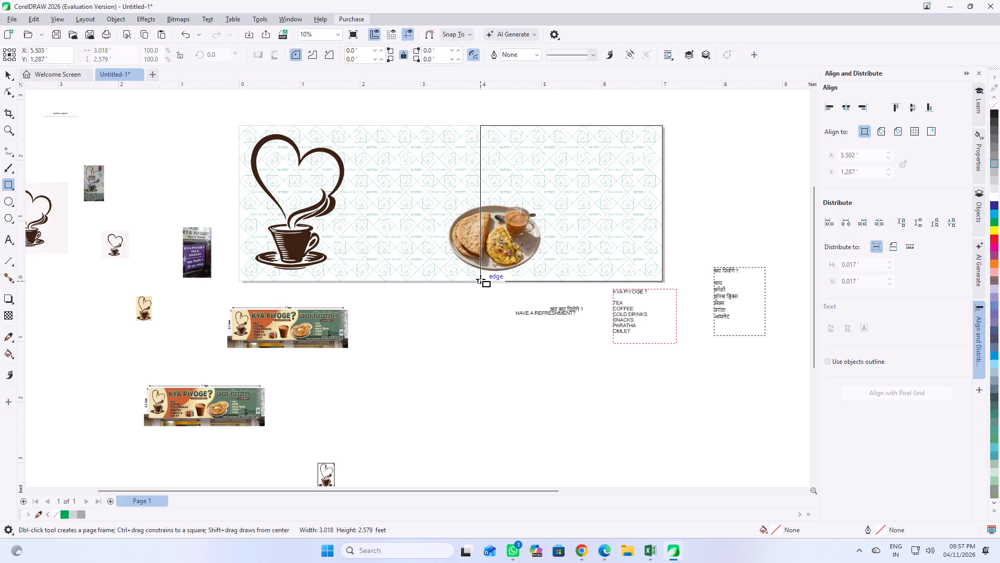
left_click_drag(480, 279, 486, 280)
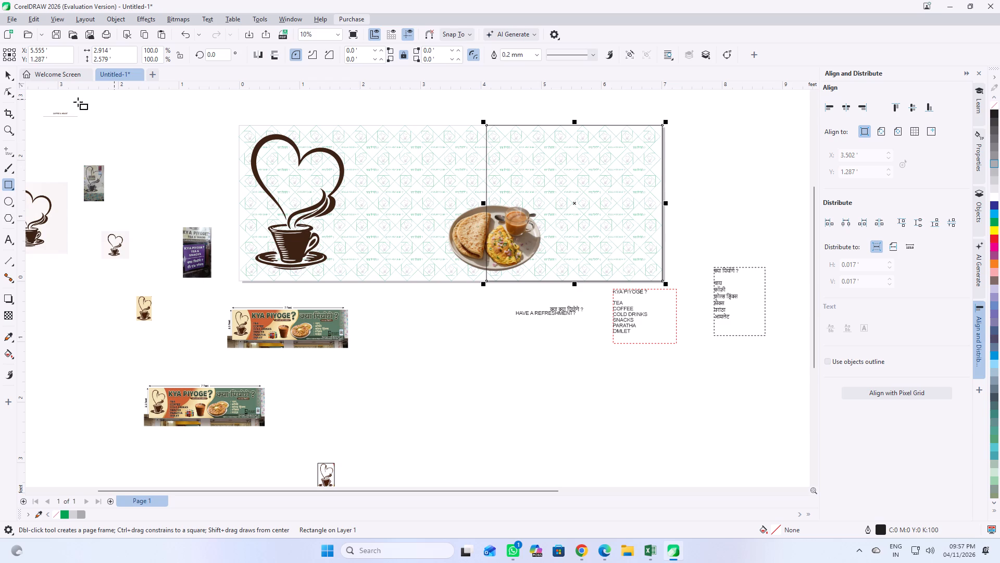
Duplicate the rectangle directly beside the original, snapping the copy's right edge to the original's left edge.
left_click(6, 79)
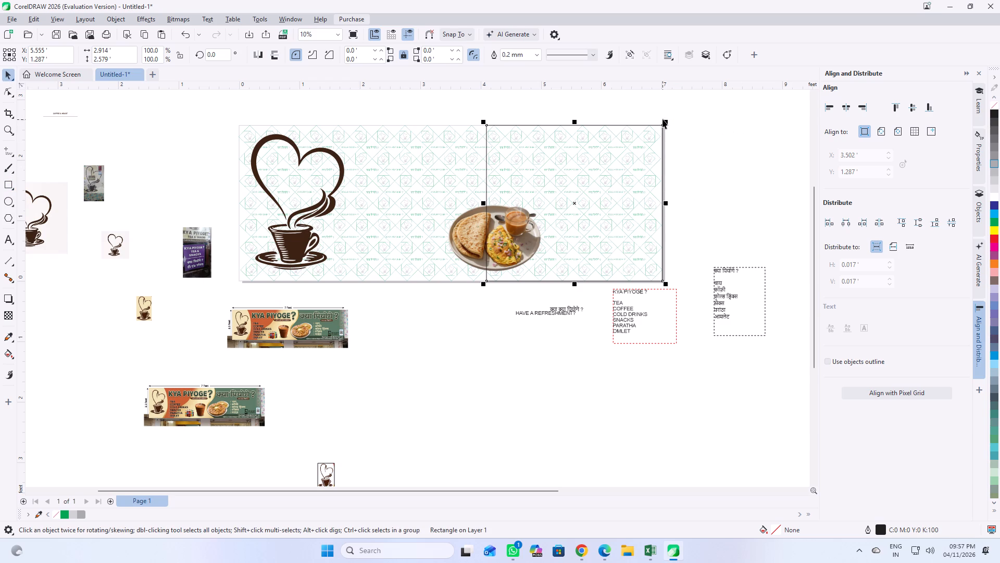
left_click_drag(661, 127, 480, 126)
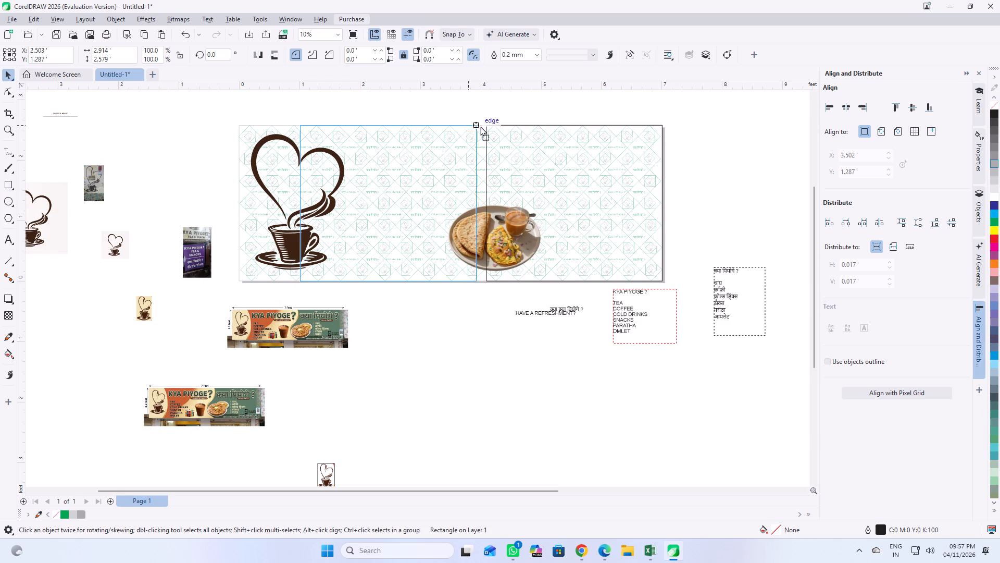
left_click_drag(480, 126, 487, 126)
right_click(487, 126)
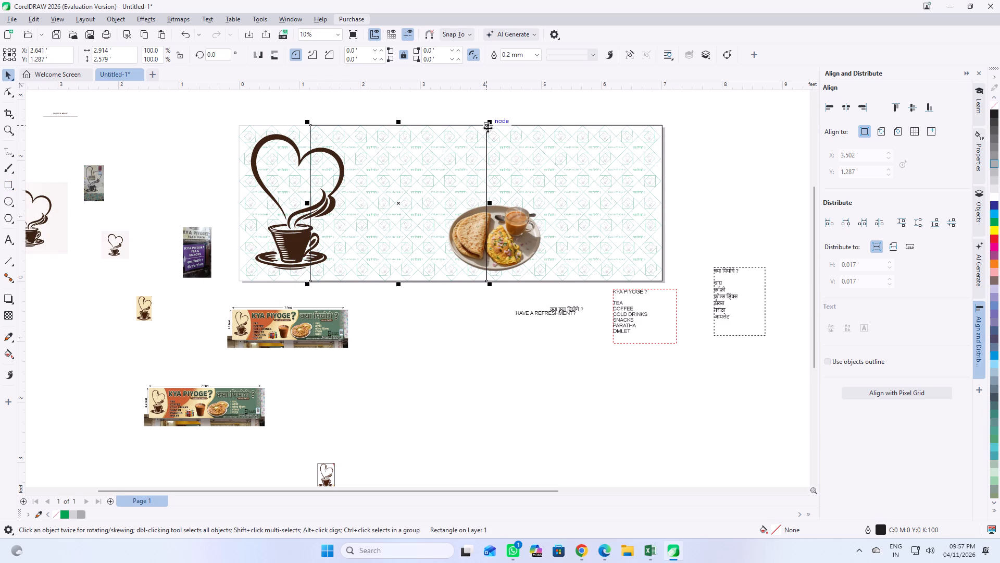
Move the duplicate rectangle over the cup logo, to about X 0.78 ft, Y 1.19 ft.
left_click(657, 189)
scroll(442, 167, "up", 3)
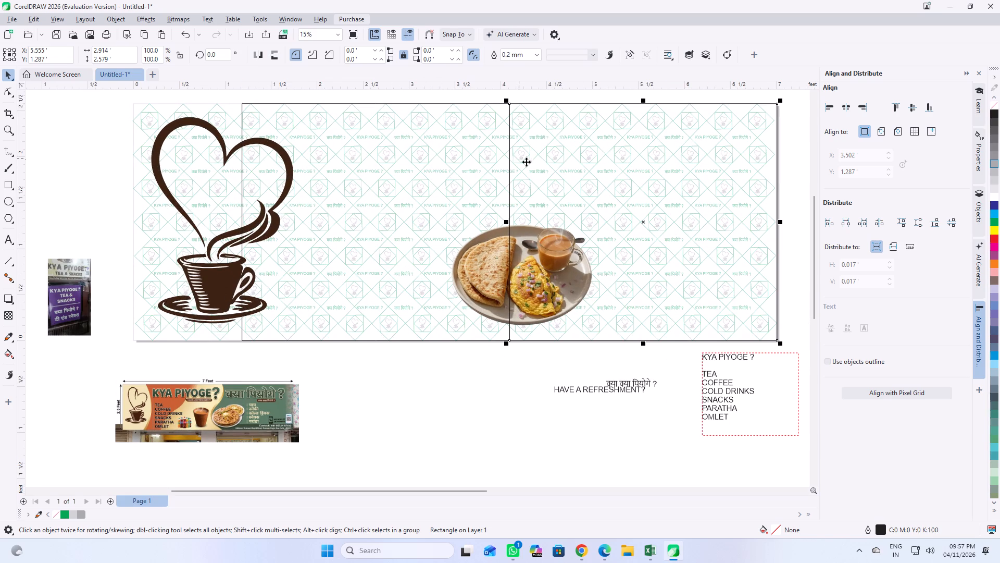
scroll(428, 133, "down", 6)
scroll(494, 168, "up", 9)
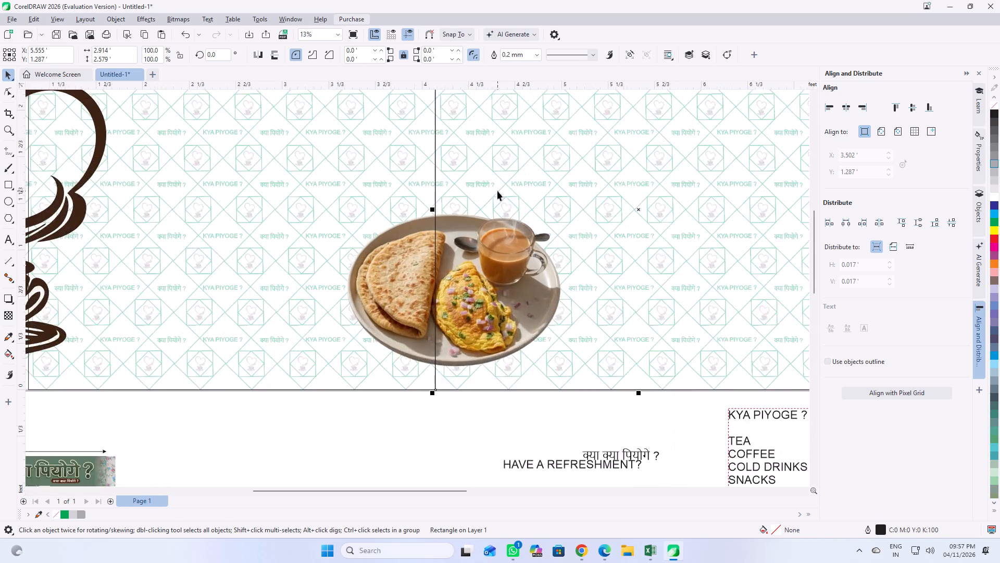
scroll(497, 191, "up", 1)
scroll(420, 213, "down", 8)
scroll(449, 224, "up", 2)
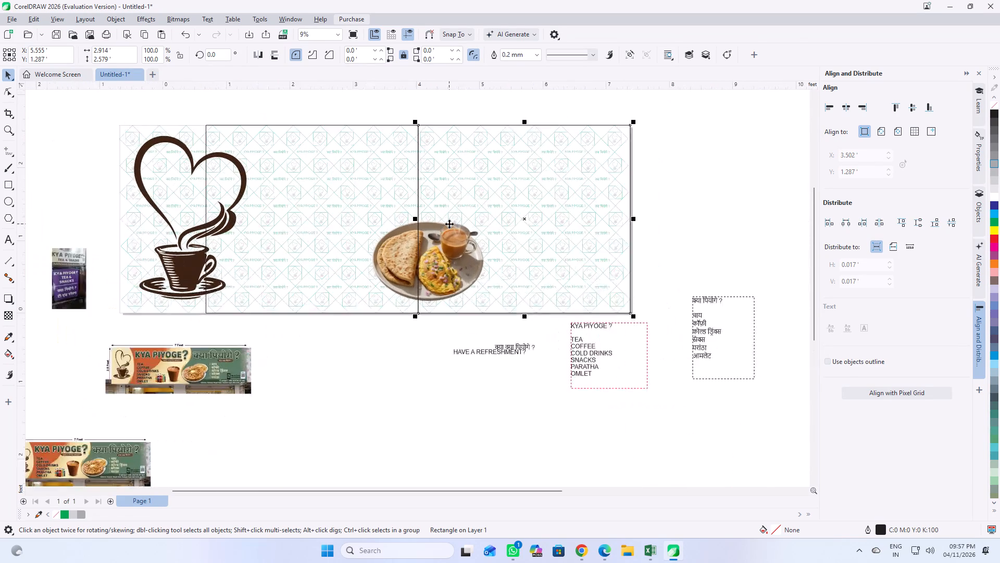
scroll(449, 224, "up", 1)
scroll(447, 222, "down", 4)
scroll(473, 195, "up", 2)
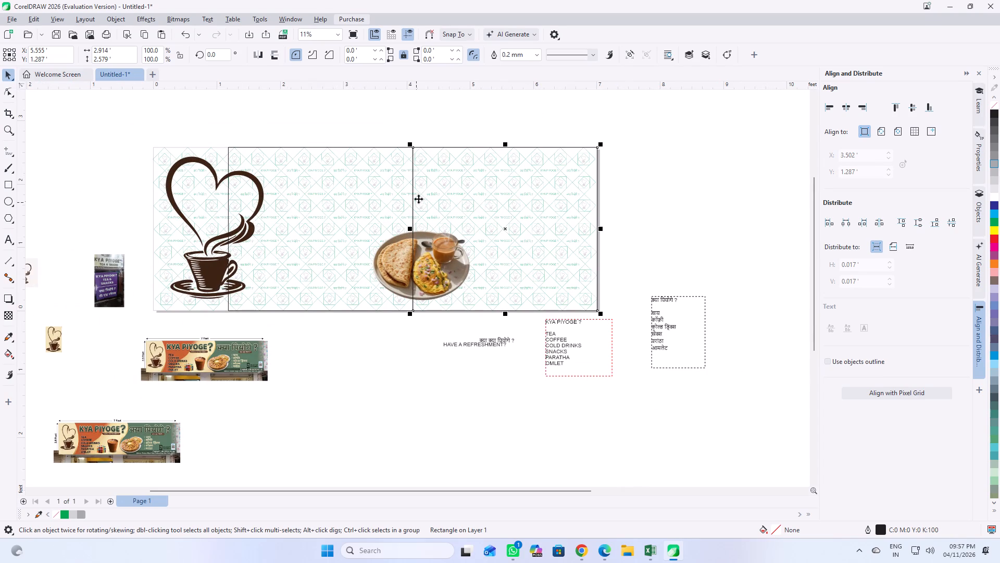
left_click_drag(353, 193, 235, 199)
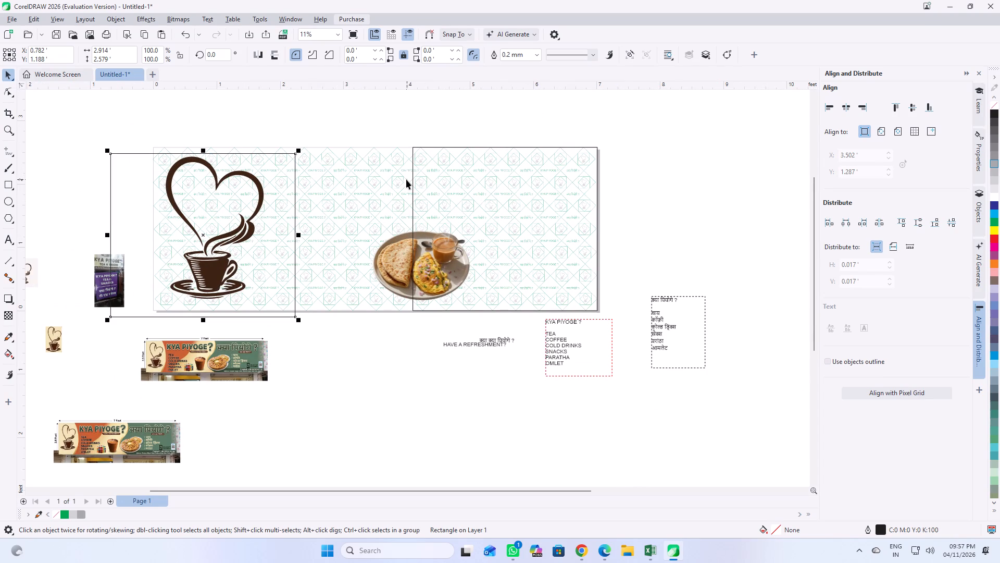
Convert the rectangle over the right part of the banner to curves.
scroll(422, 211, "up", 1)
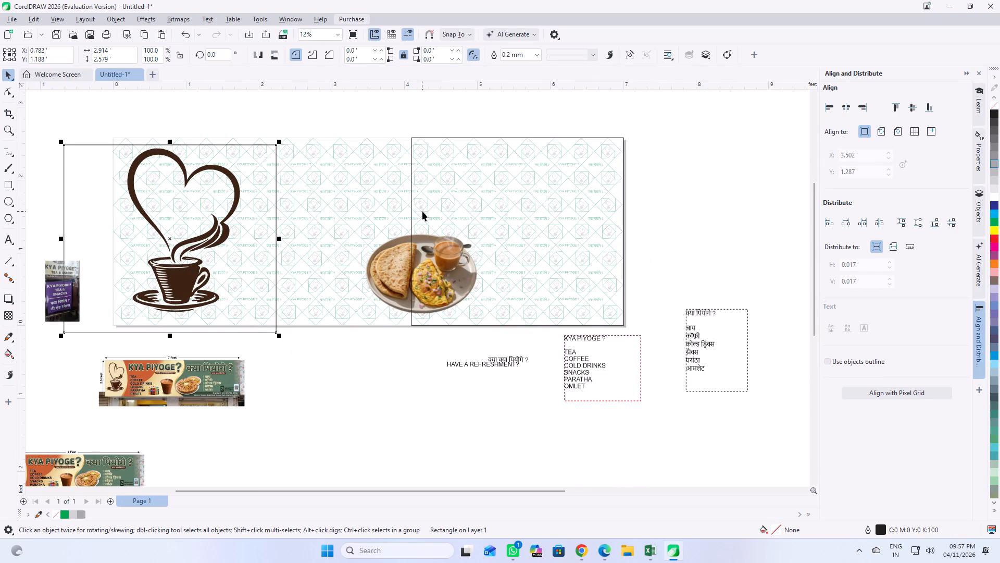
left_click(413, 136)
left_click(413, 141)
right_click(413, 141)
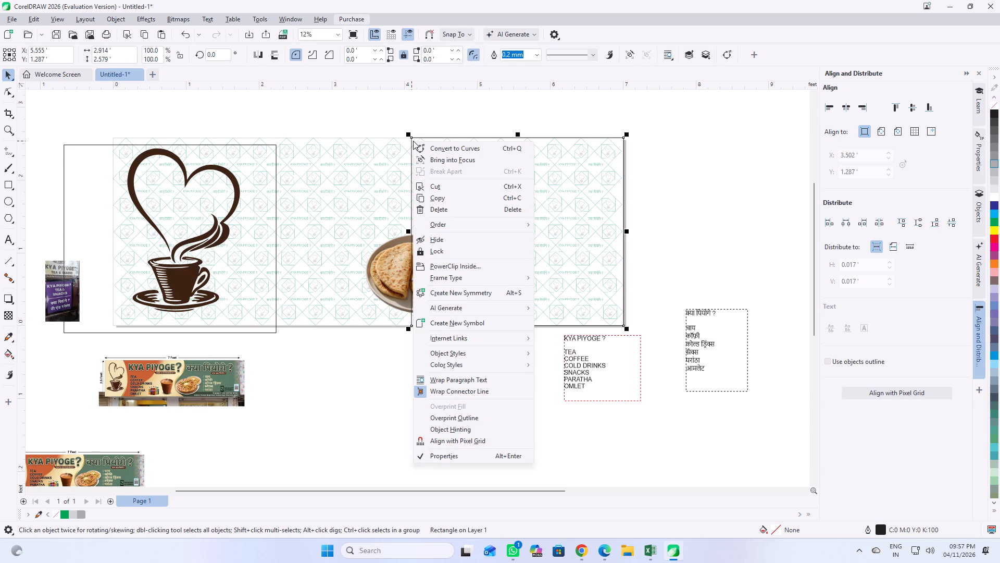
left_click(461, 150)
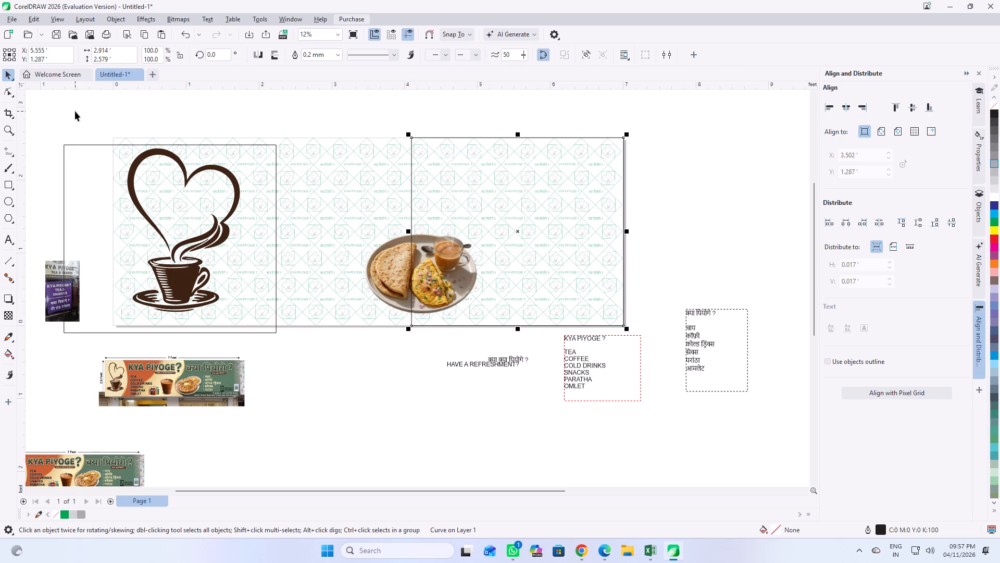
Convert the right panel's left edge to a curve and bend it into an S around the plate, shifting its bottom corner slightly right.
left_click(6, 92)
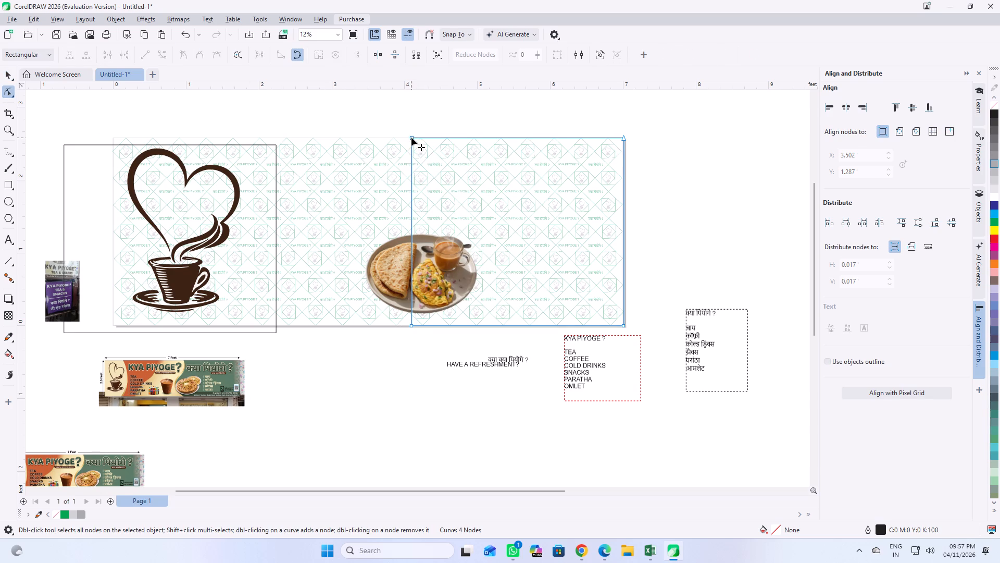
left_click(411, 325)
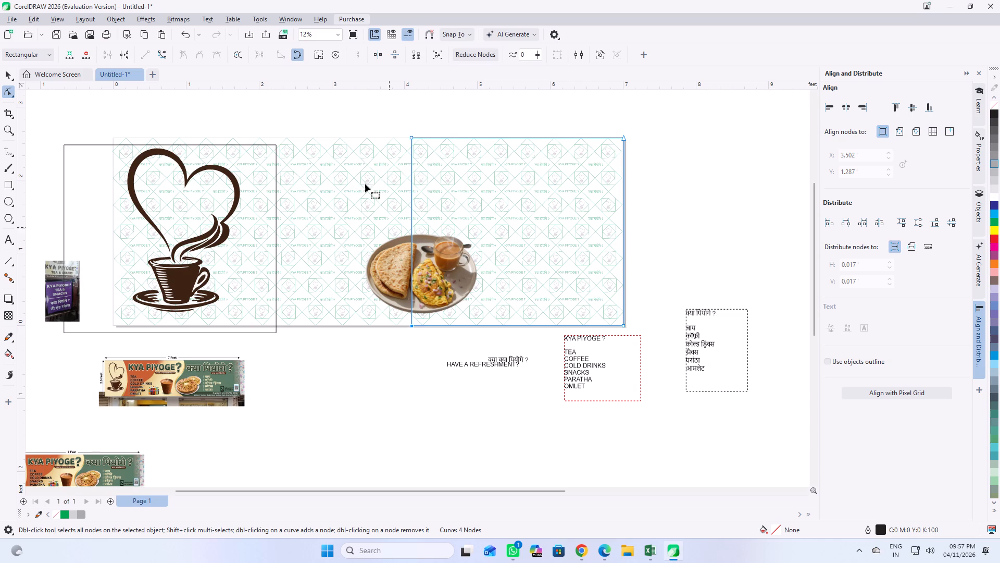
left_click(161, 53)
left_click_drag(411, 199, 448, 199)
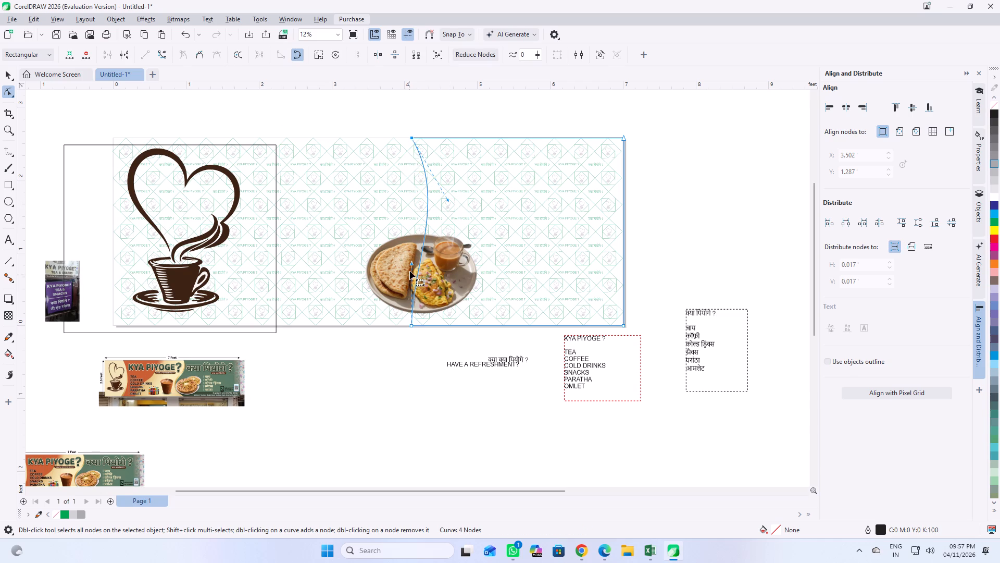
left_click_drag(412, 266, 280, 291)
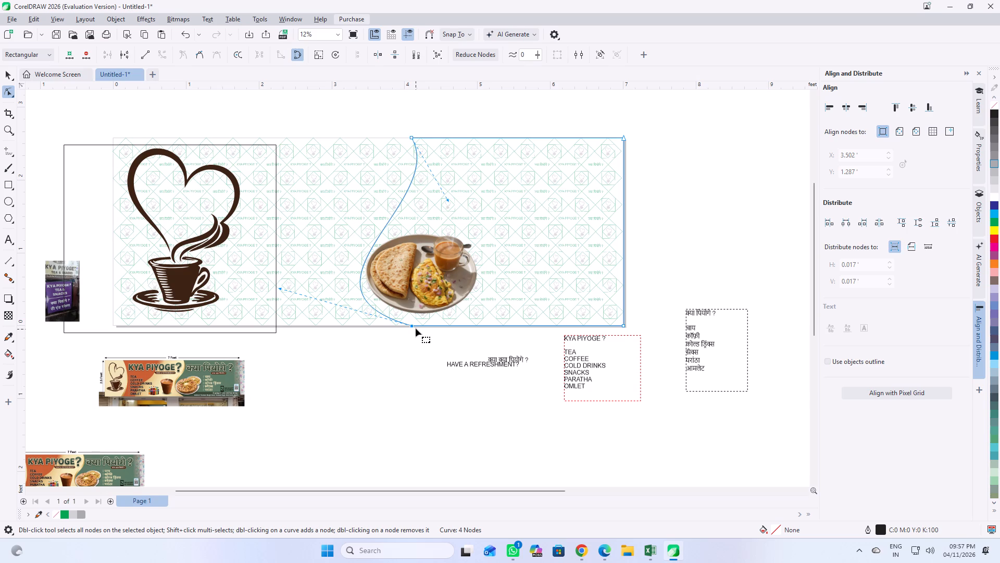
left_click_drag(412, 326, 440, 324)
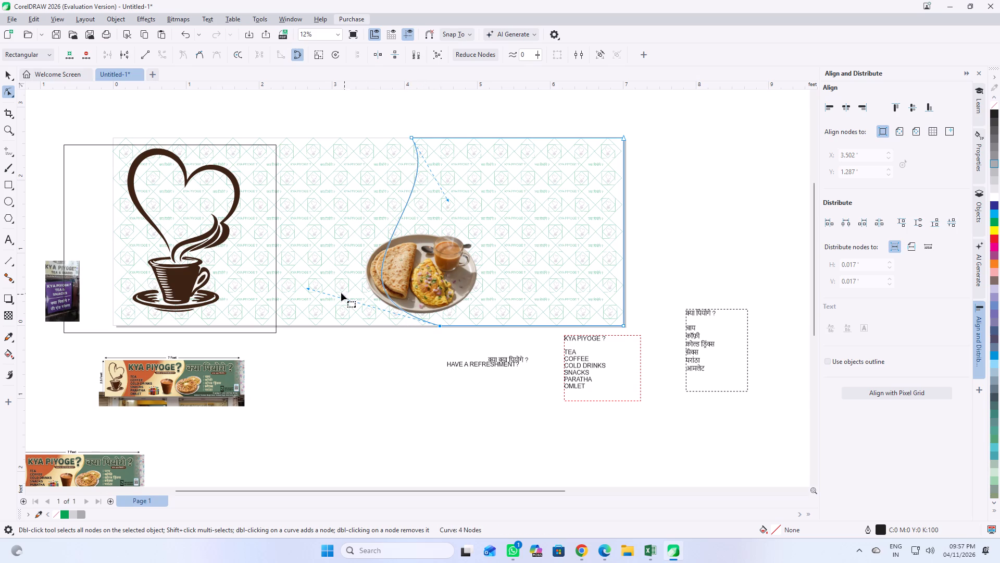
left_click_drag(307, 288, 255, 293)
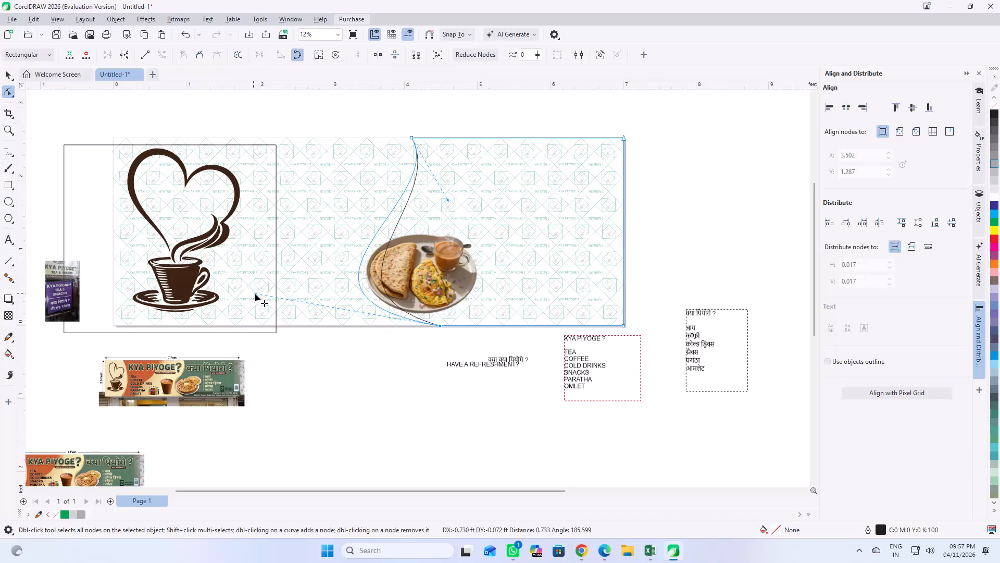
left_click_drag(255, 293, 258, 287)
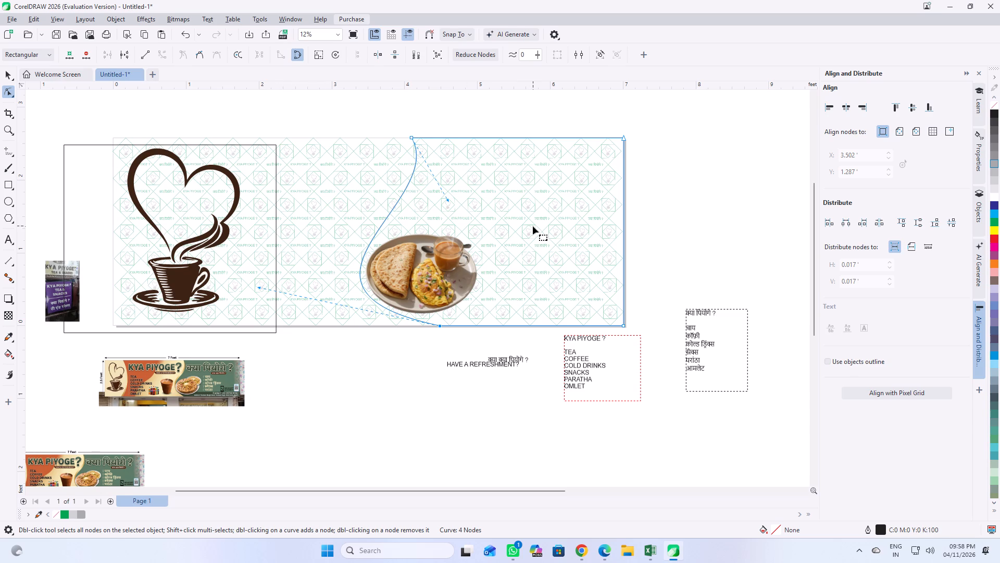
Fine-tune the upper bend of the panel's S-shaped left edge so it sweeps smoothly down to the plate.
scroll(474, 209, "up", 2)
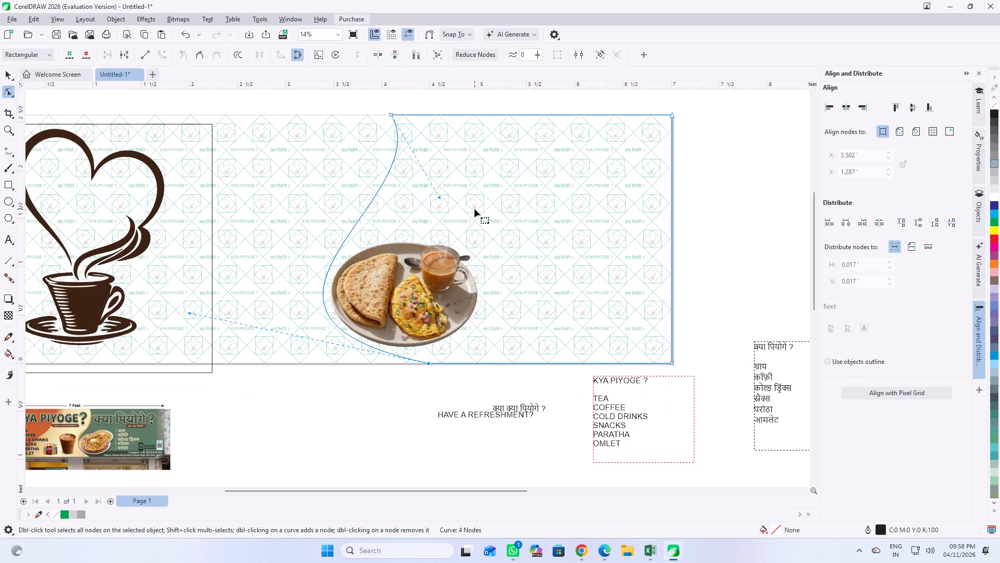
scroll(430, 204, "down", 4)
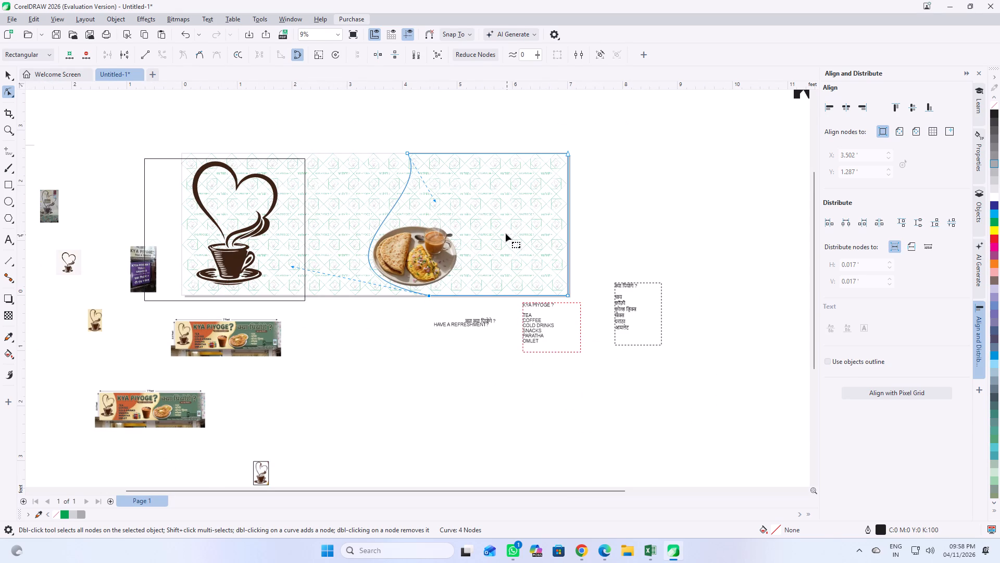
left_click_drag(435, 201, 440, 202)
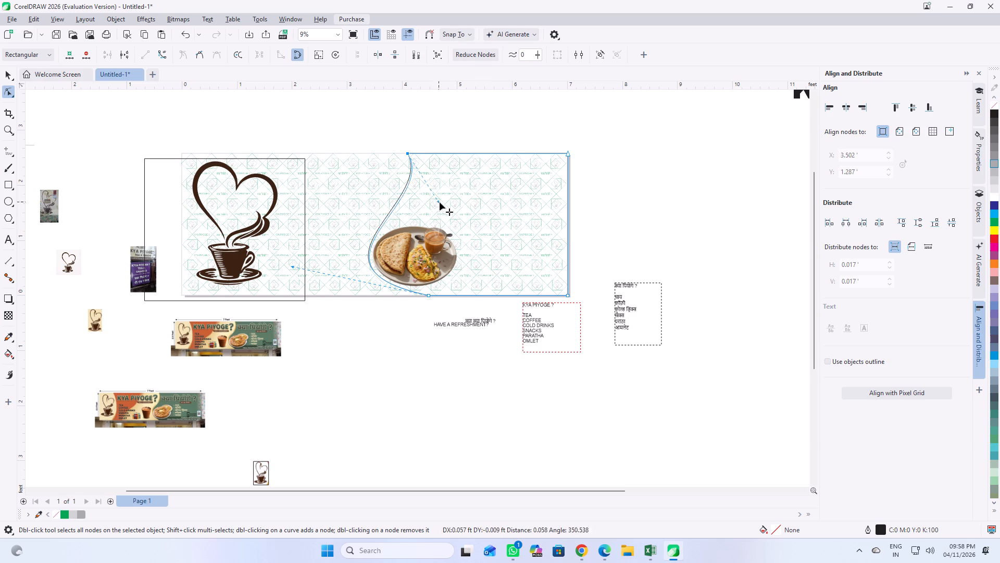
left_click_drag(440, 202, 447, 213)
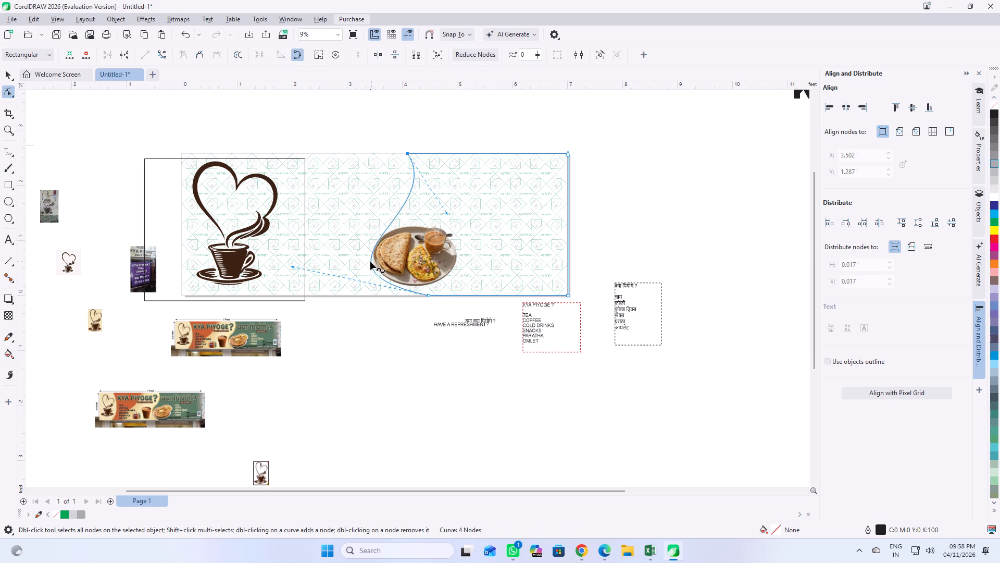
left_click_drag(447, 212, 445, 206)
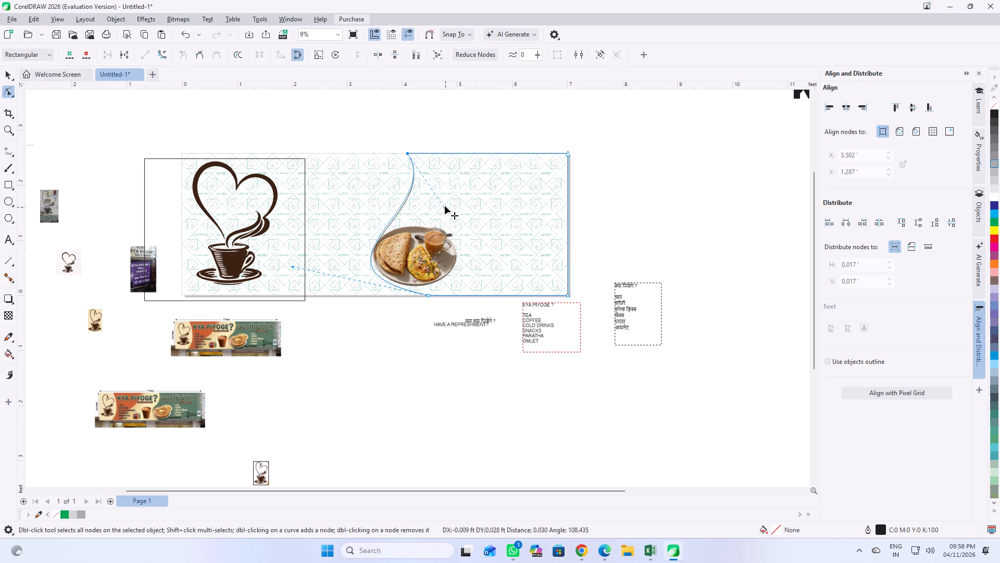
left_click_drag(445, 206, 445, 185)
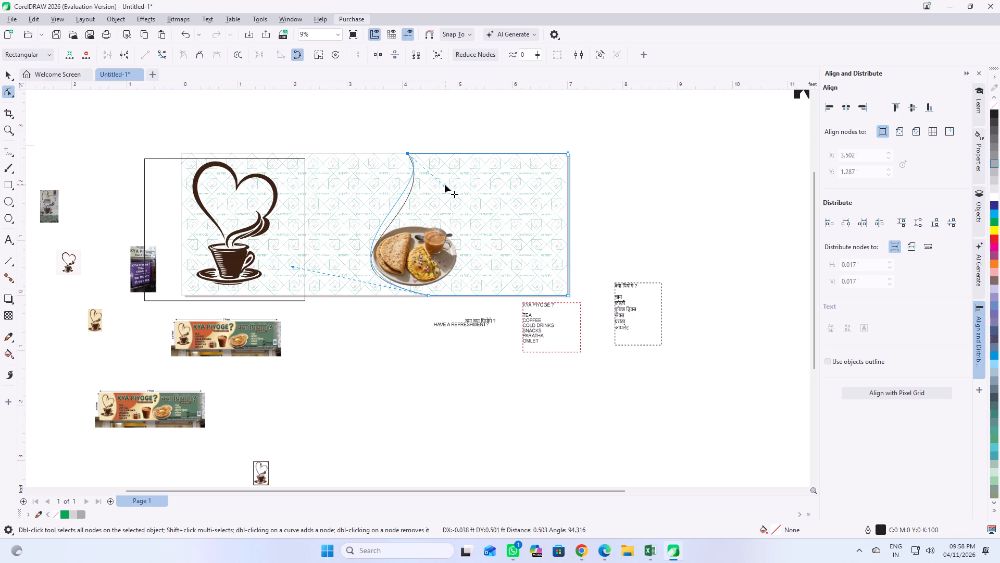
scroll(433, 215, "up", 5)
left_click_drag(455, 155, 461, 166)
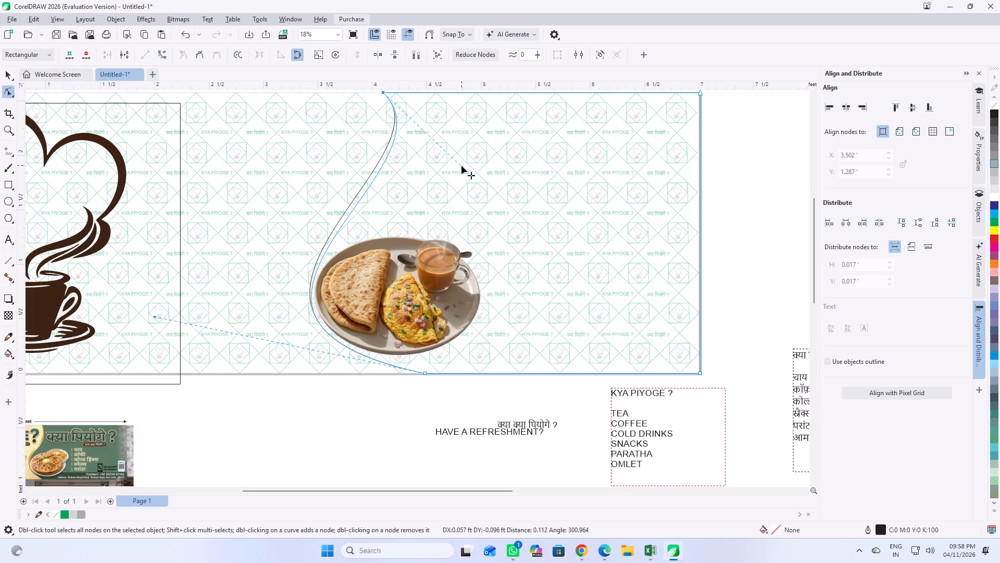
left_click_drag(461, 166, 461, 168)
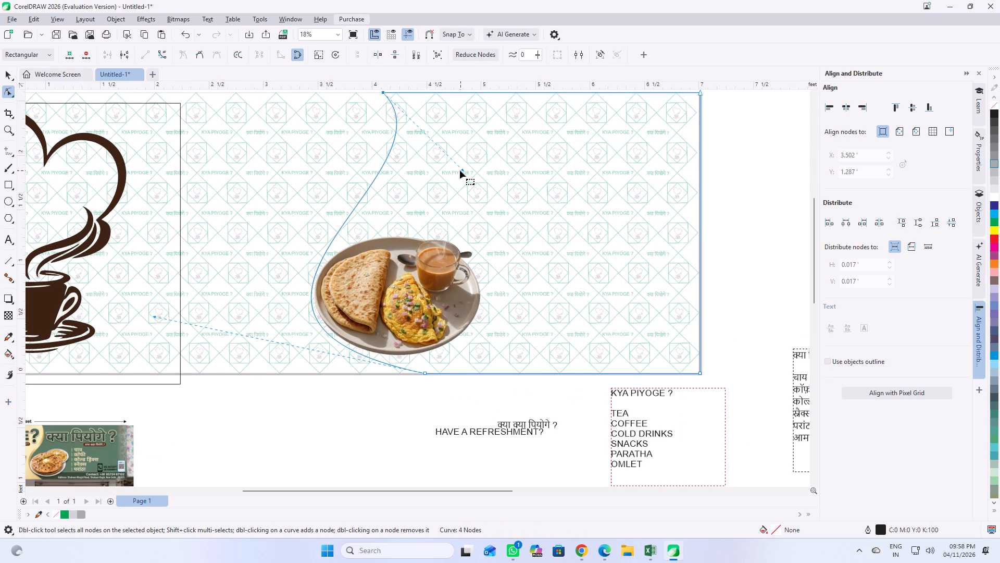
Examine the panel's curved edge against the plate and compare it with the green panel in the reference mockup.
scroll(544, 192, "down", 2)
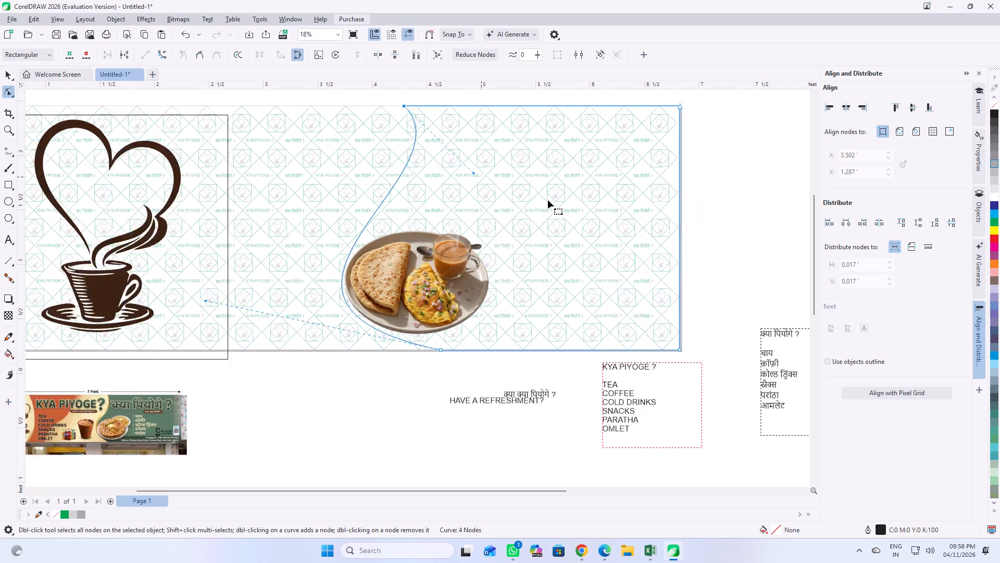
scroll(548, 200, "down", 5)
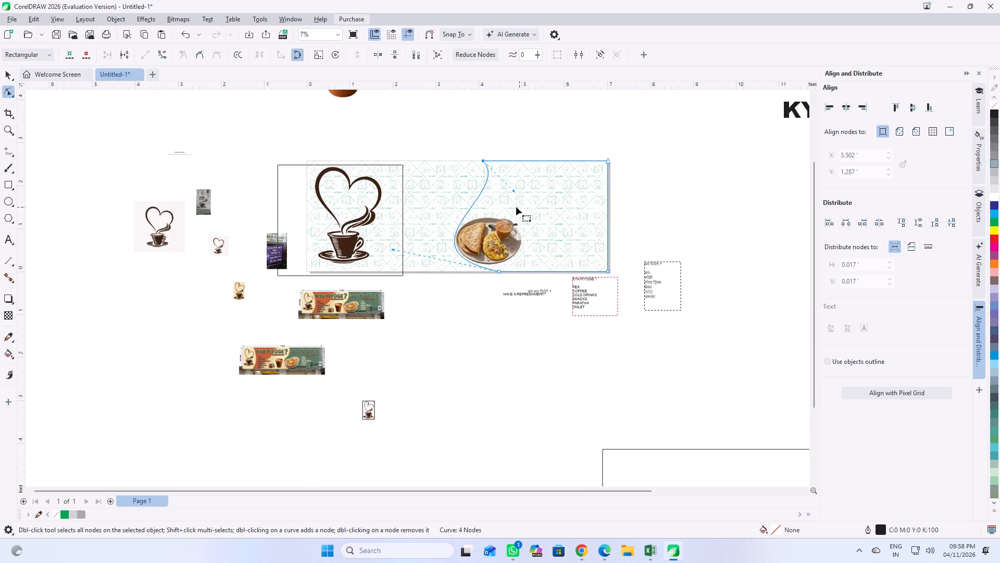
scroll(512, 207, "up", 1)
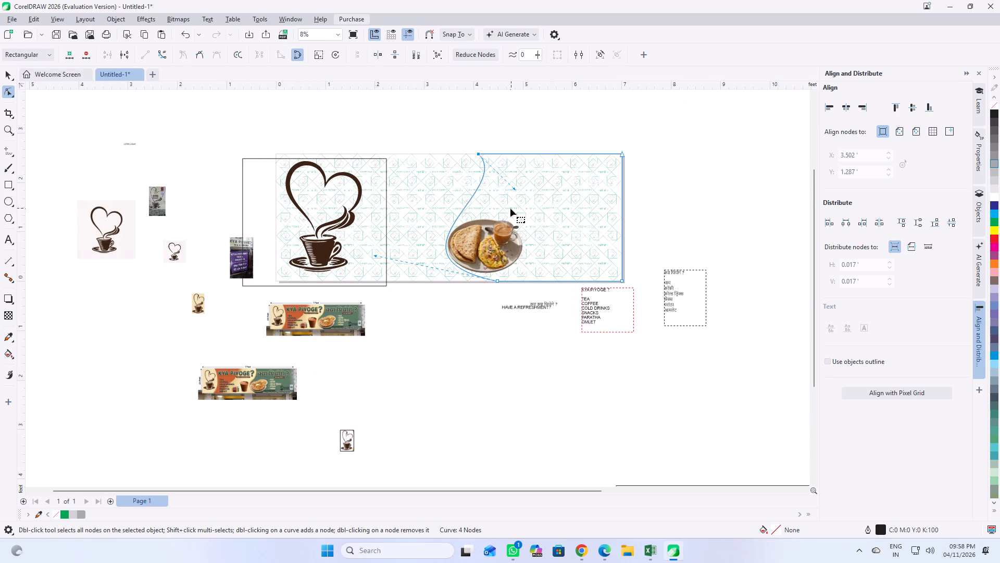
scroll(491, 159, "up", 7)
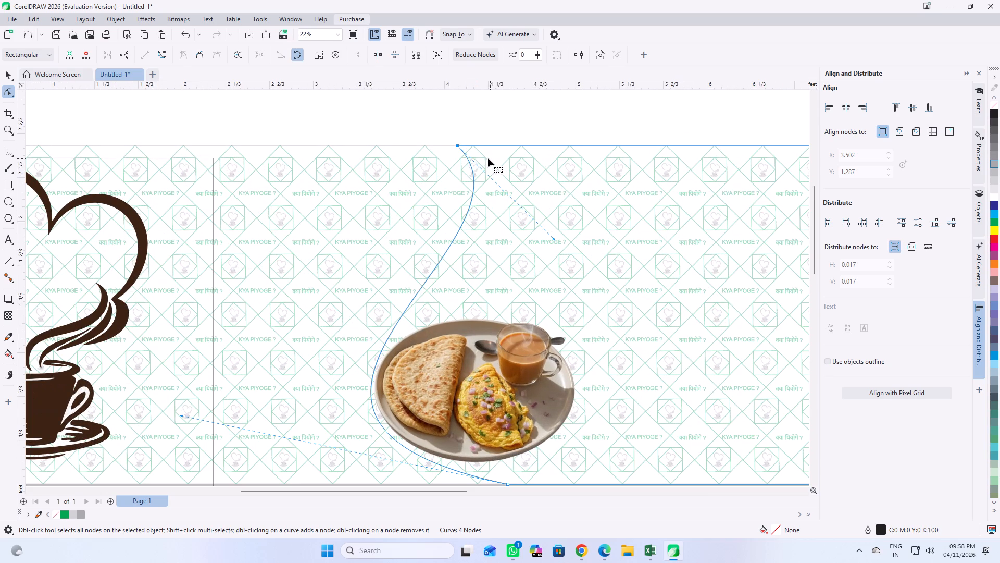
scroll(406, 150, "down", 3)
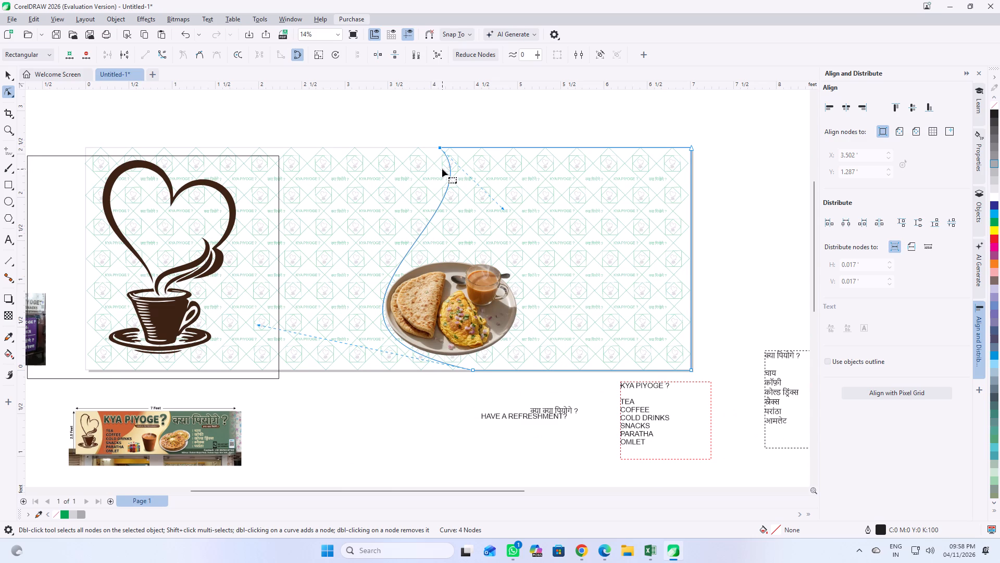
scroll(445, 181, "down", 4)
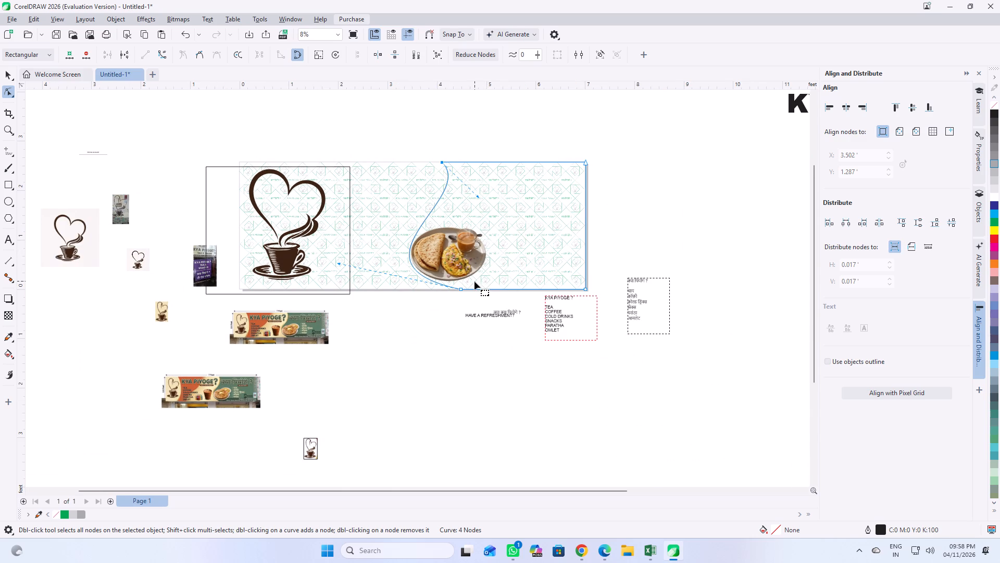
scroll(502, 224, "up", 3)
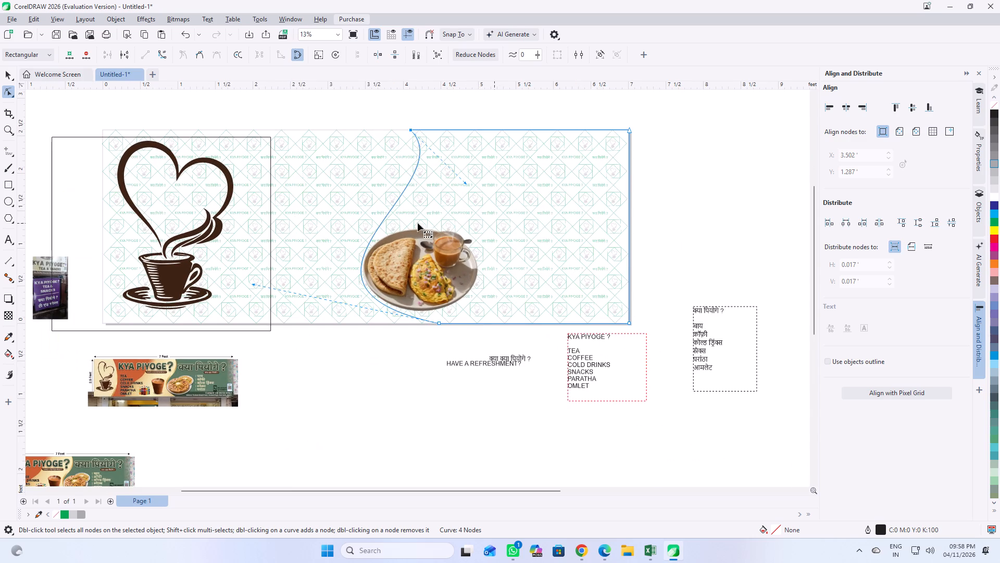
left_click(6, 76)
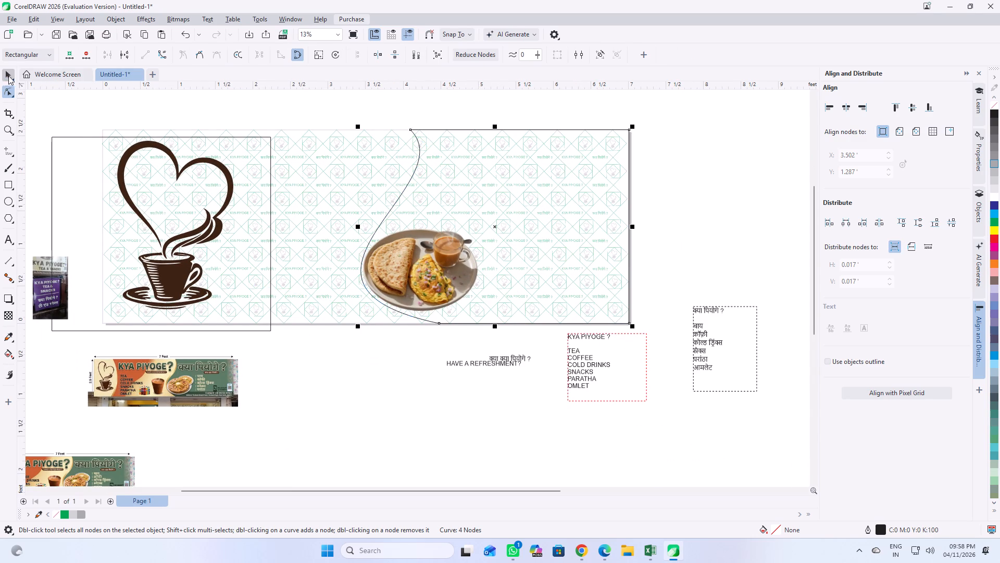
left_click(505, 189)
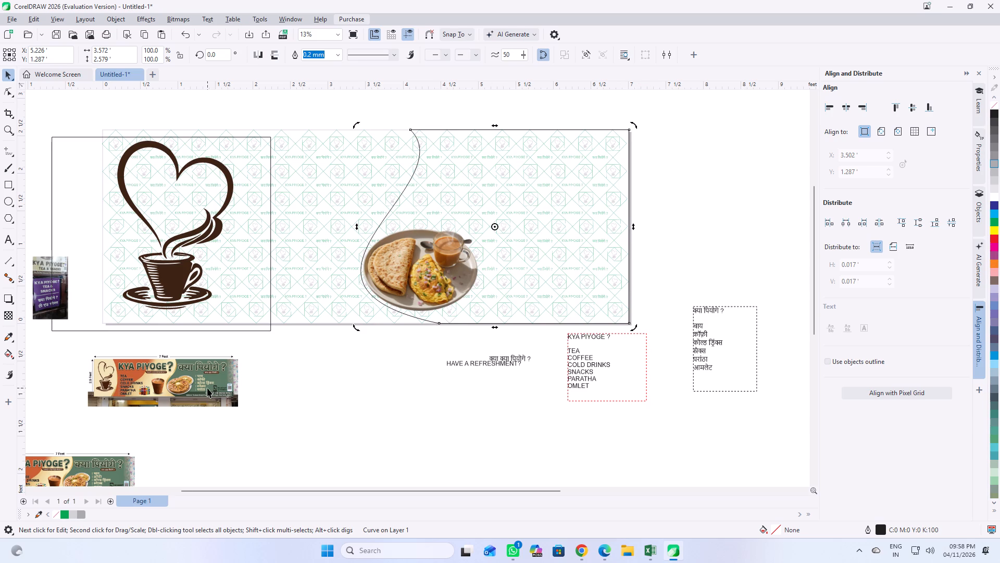
scroll(207, 387, "up", 7)
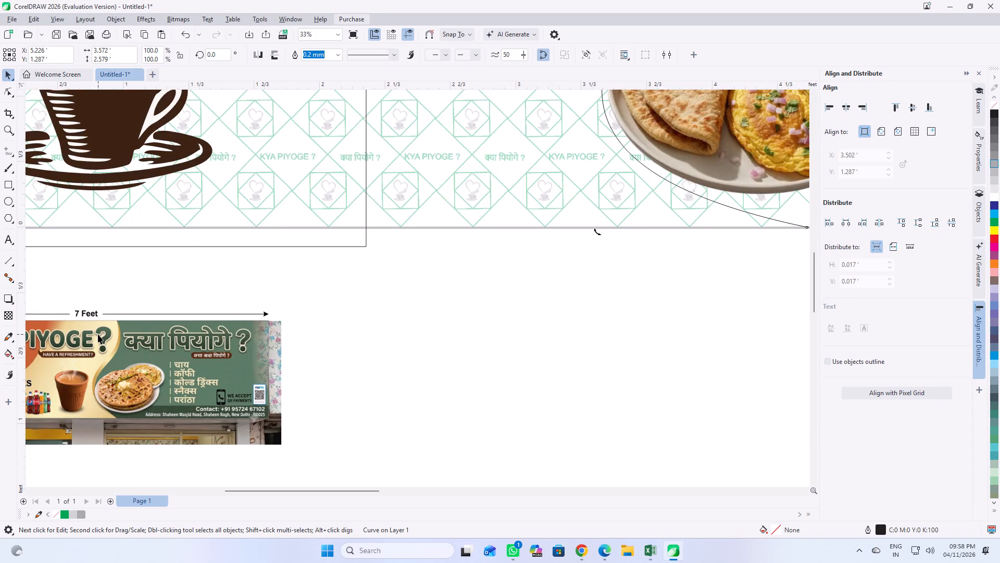
scroll(98, 334, "down", 4)
scroll(216, 328, "down", 4)
Apply a linear fountain fill to the curved panel, running from the middle of its curved edge to the upper part of its right edge.
left_click(491, 278)
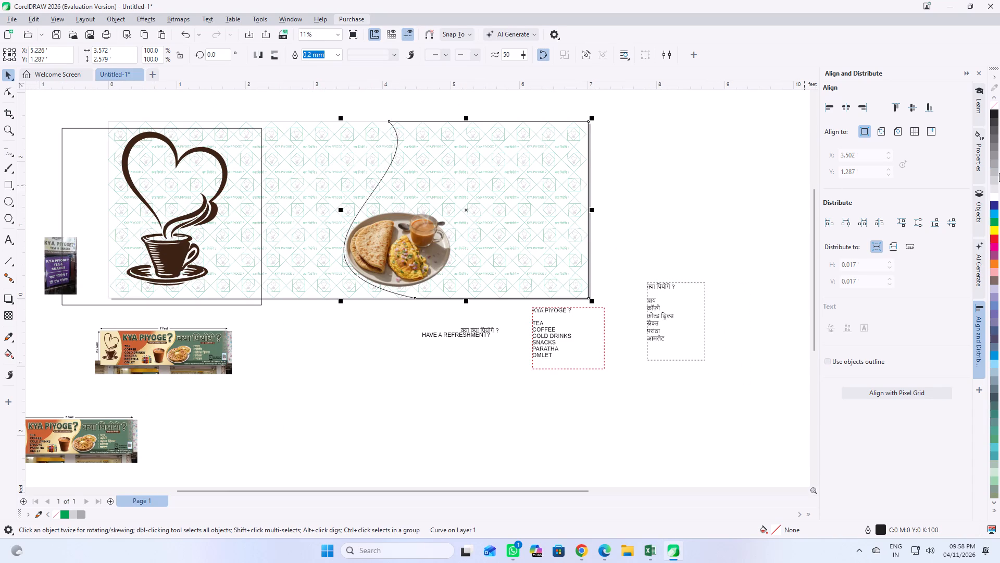
left_click(9, 353)
left_click_drag(415, 297, 596, 146)
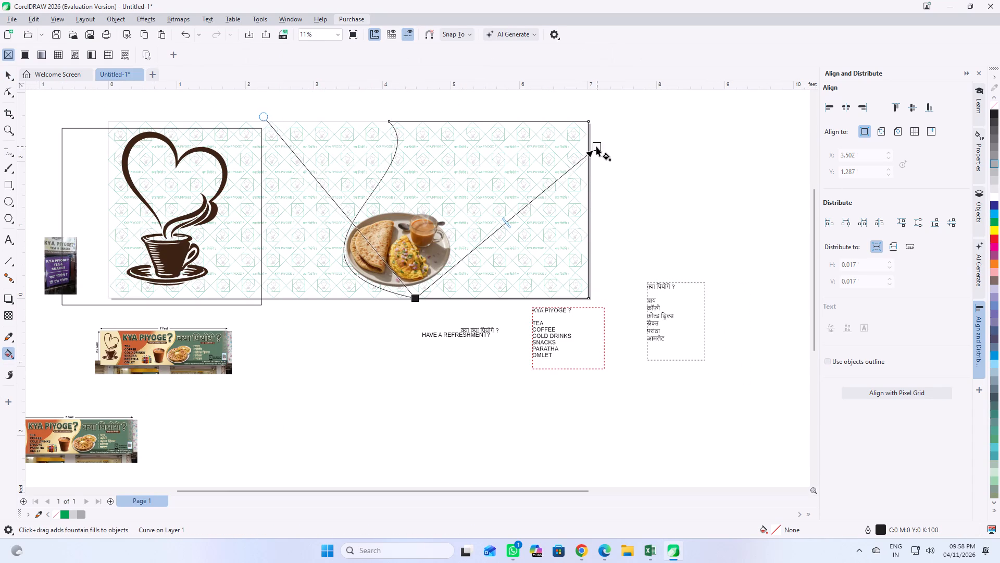
left_click_drag(596, 146, 589, 151)
left_click_drag(416, 298, 359, 224)
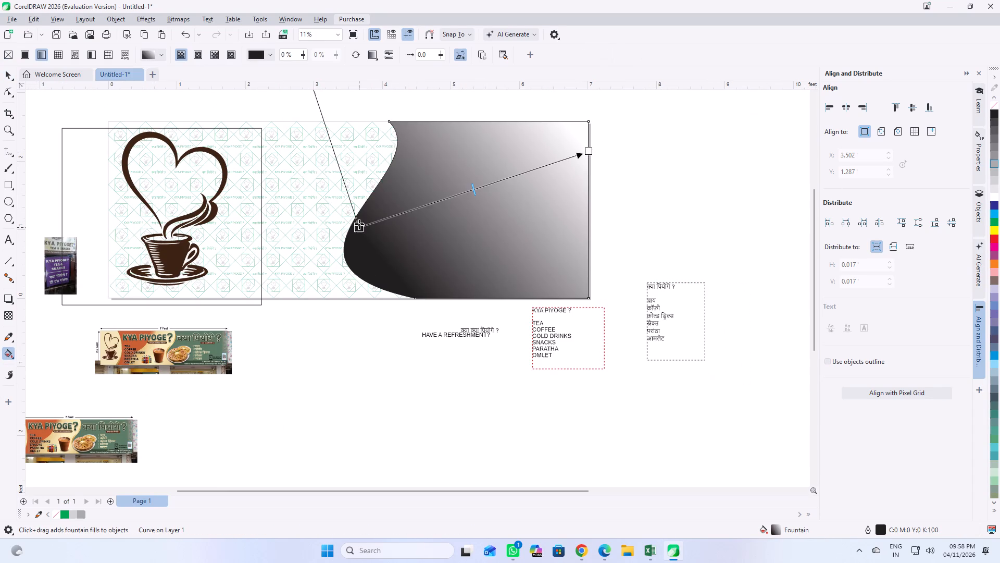
left_click_drag(359, 224, 358, 217)
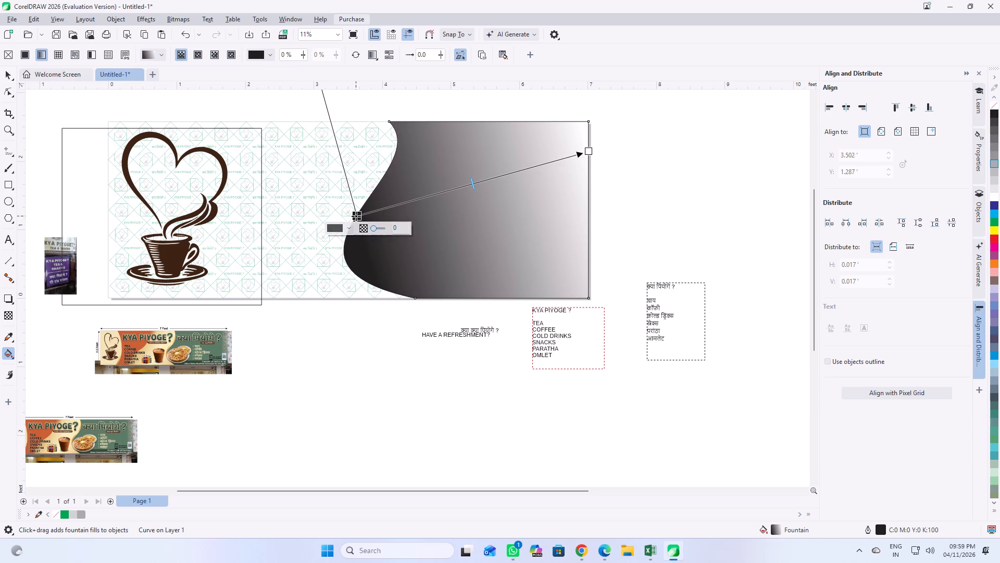
Colour the panel's fountain fill from cyan blue at the curved edge to green at the right edge.
left_click(356, 216)
left_click(995, 214)
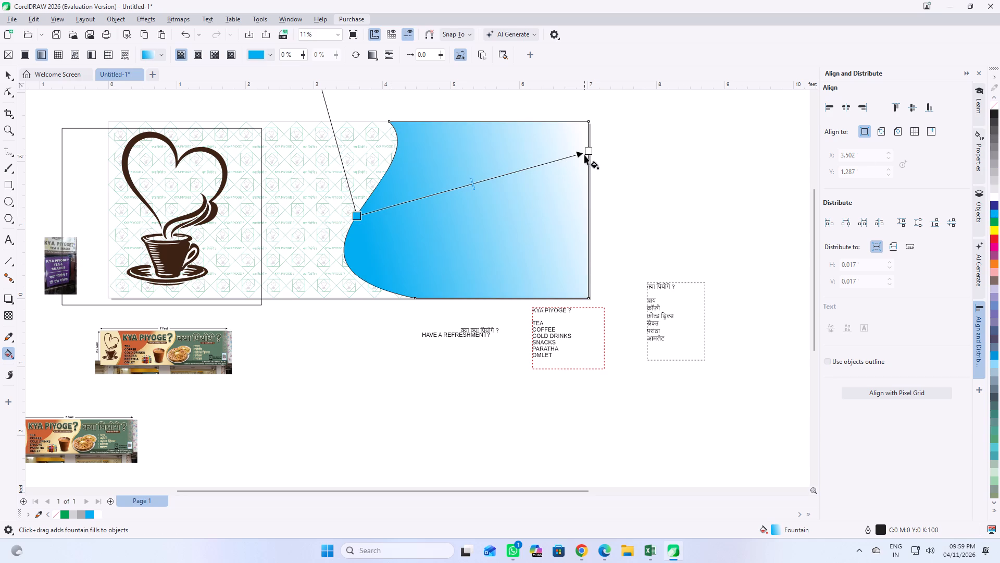
left_click(586, 152)
left_click(993, 223)
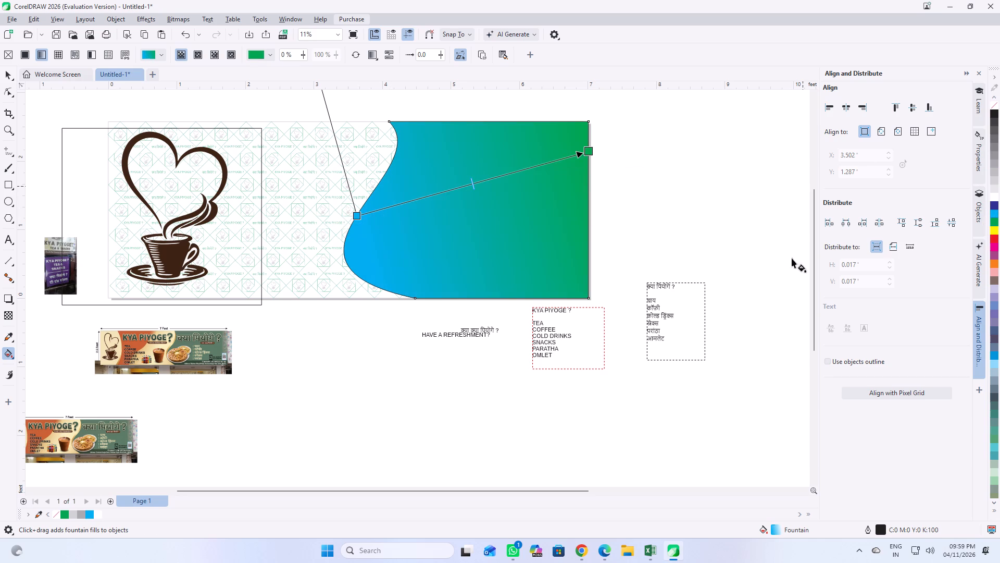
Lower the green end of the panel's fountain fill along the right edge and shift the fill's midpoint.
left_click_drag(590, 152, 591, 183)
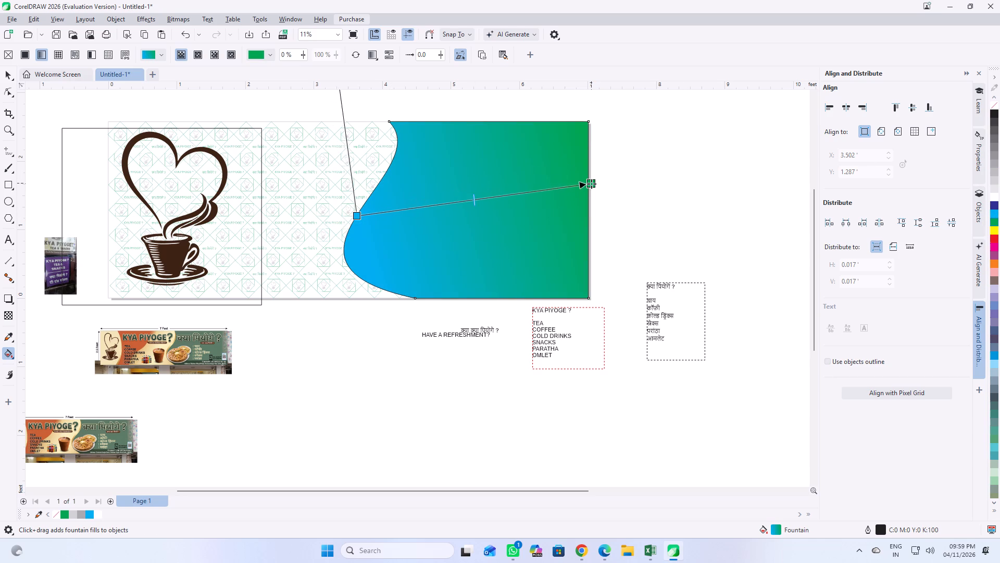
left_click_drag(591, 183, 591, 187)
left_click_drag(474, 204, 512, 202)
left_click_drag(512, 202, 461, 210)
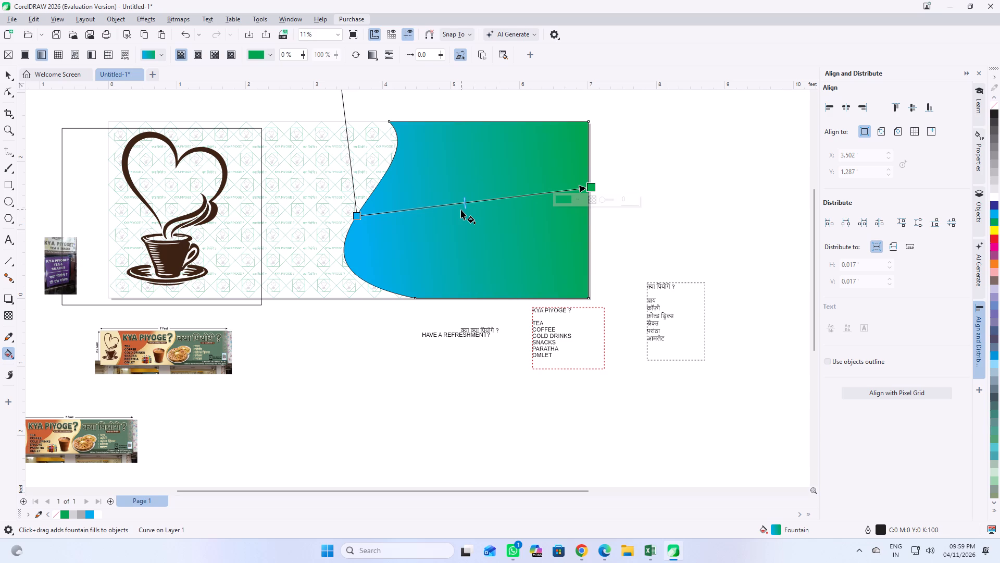
Reverse the panel's linear fountain fill so it runs from blue at the right edge to green at the curved edge.
left_click_drag(461, 210, 449, 213)
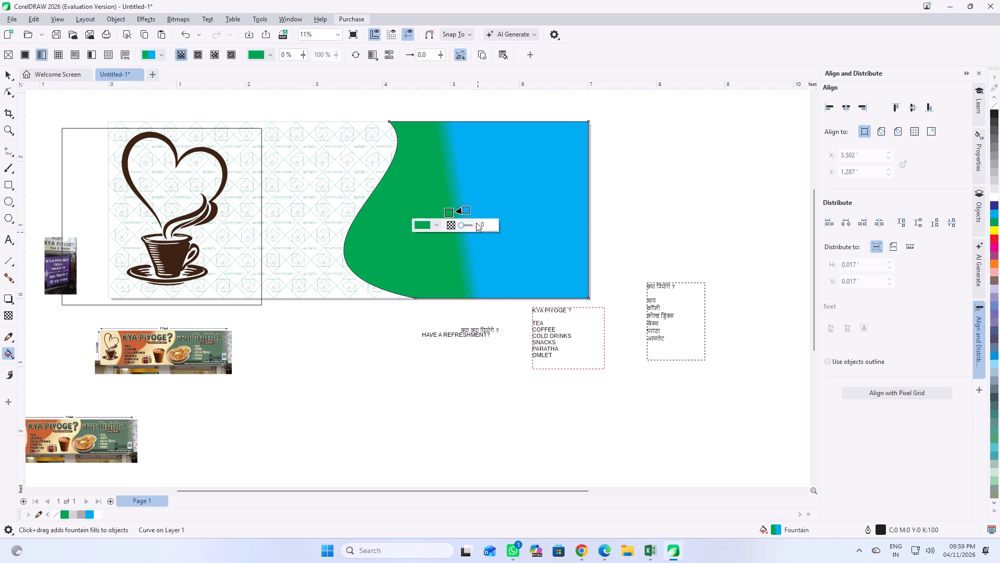
left_click_drag(469, 210, 590, 183)
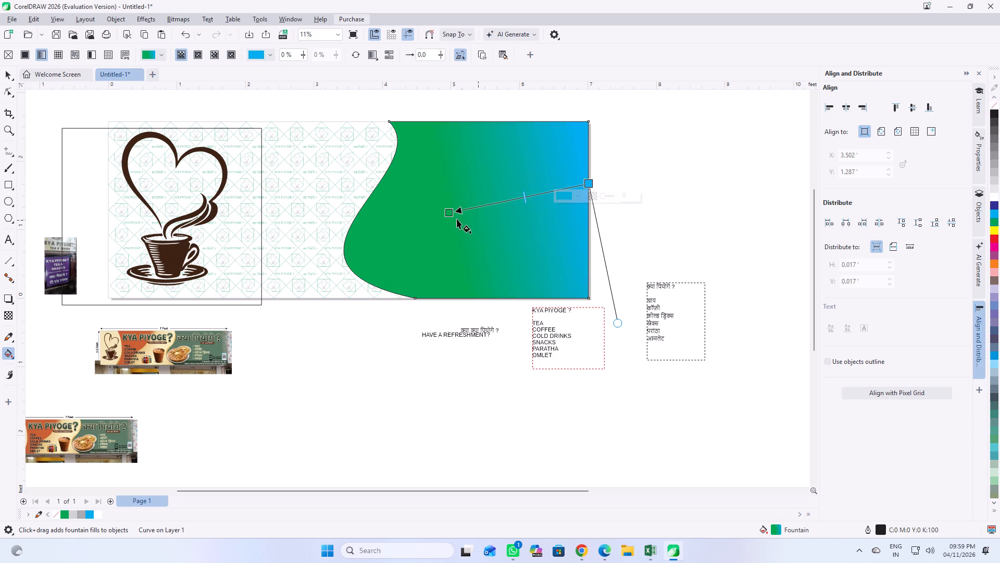
left_click_drag(447, 213, 364, 206)
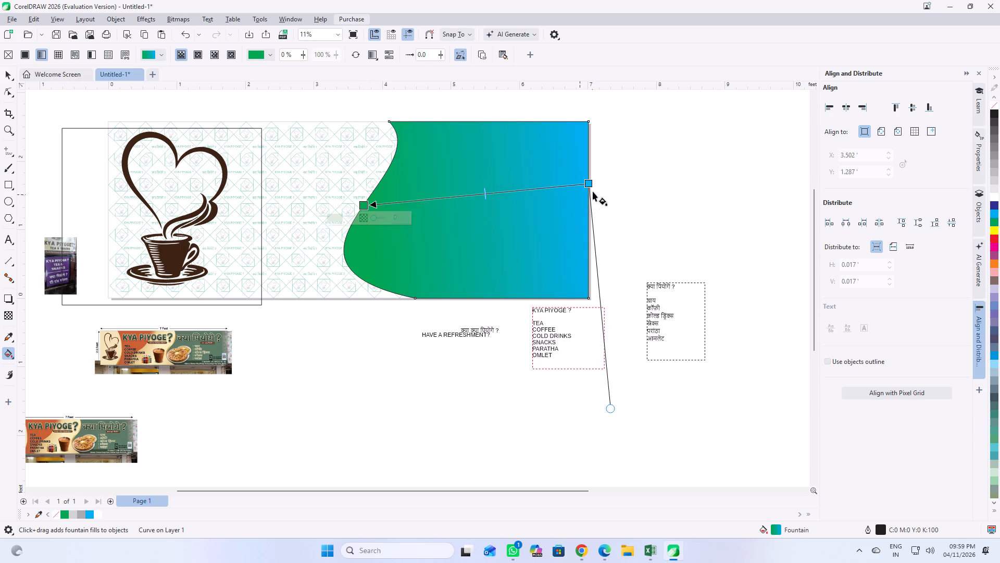
Lighten the fill's ends to sky blue at the right edge and teal green at the curved side, moving the teal end inward.
left_click(588, 185)
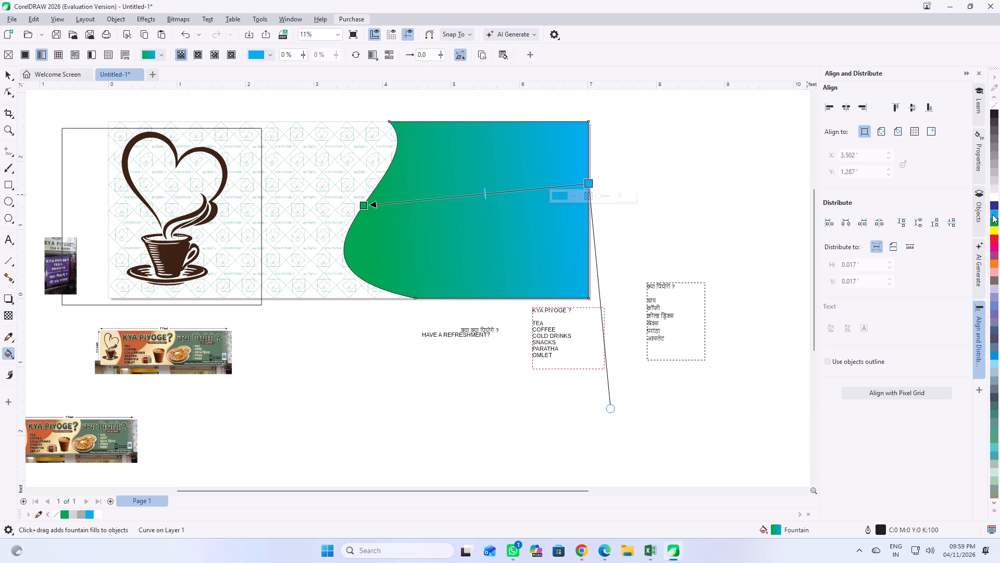
left_click(992, 214)
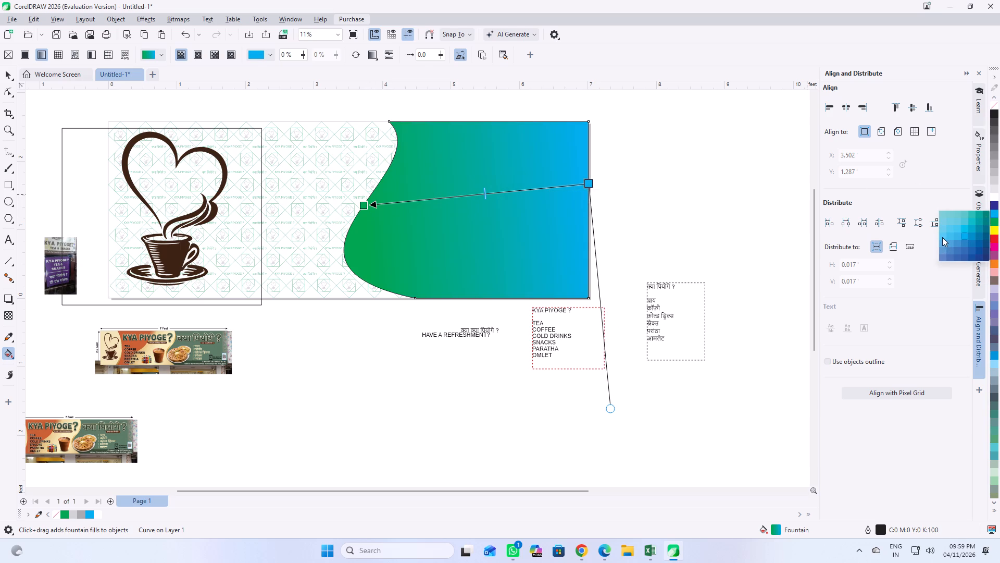
left_click(942, 236)
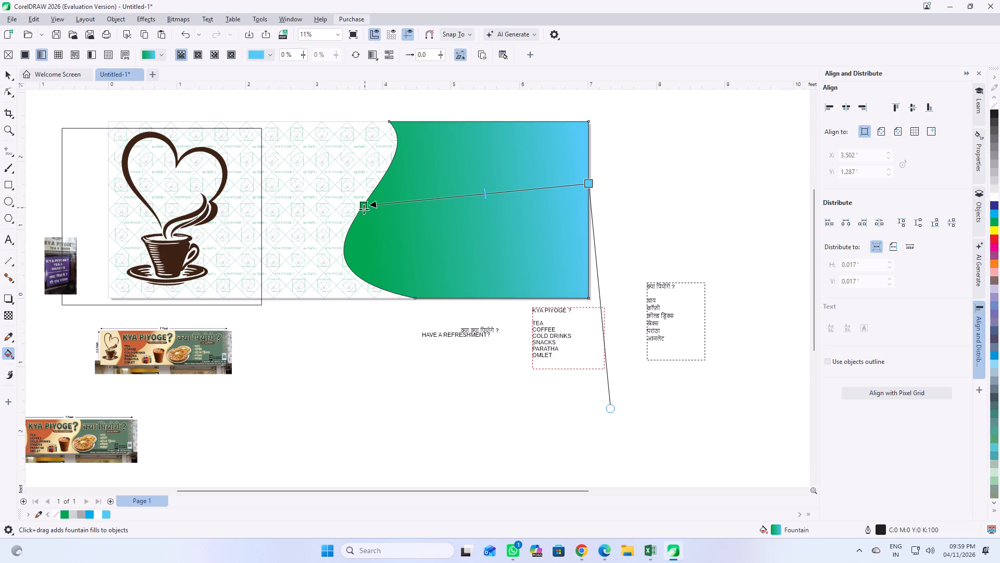
left_click_drag(361, 205, 361, 199)
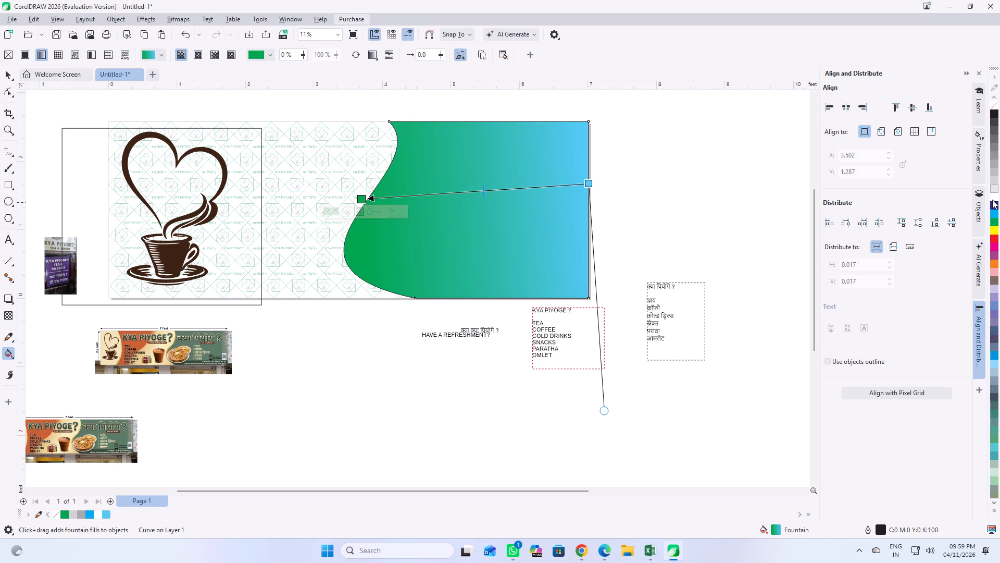
left_click(995, 222)
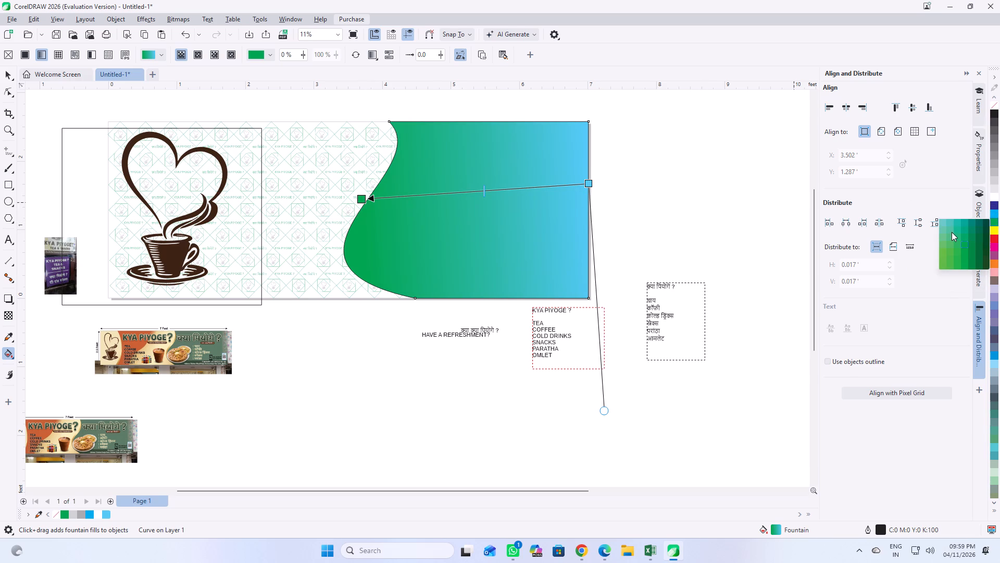
left_click(952, 230)
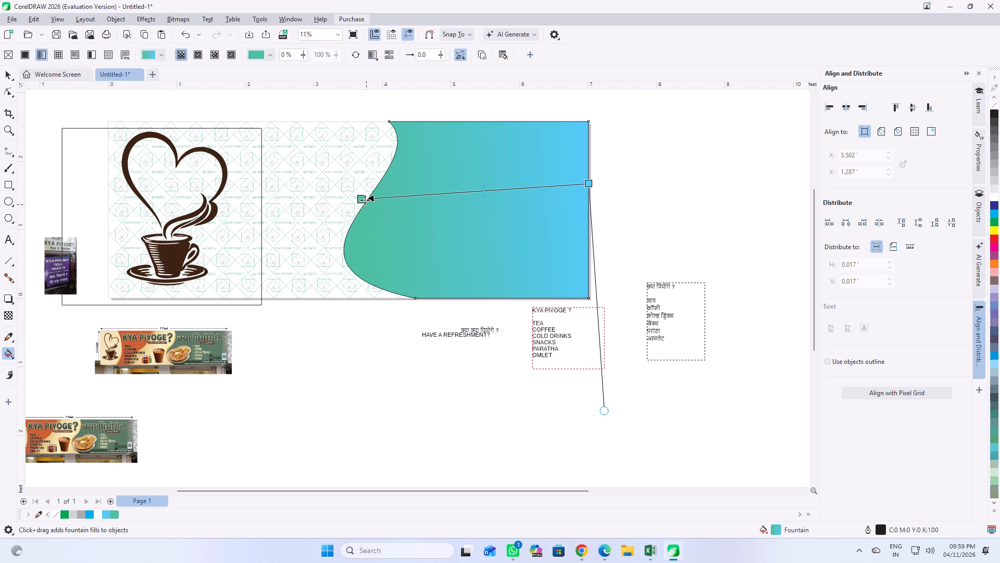
left_click_drag(360, 196, 402, 211)
left_click_drag(402, 211, 411, 203)
Recolour the fill's right-edge end, trying orange and settling on a pale aqua blue.
left_click(587, 185)
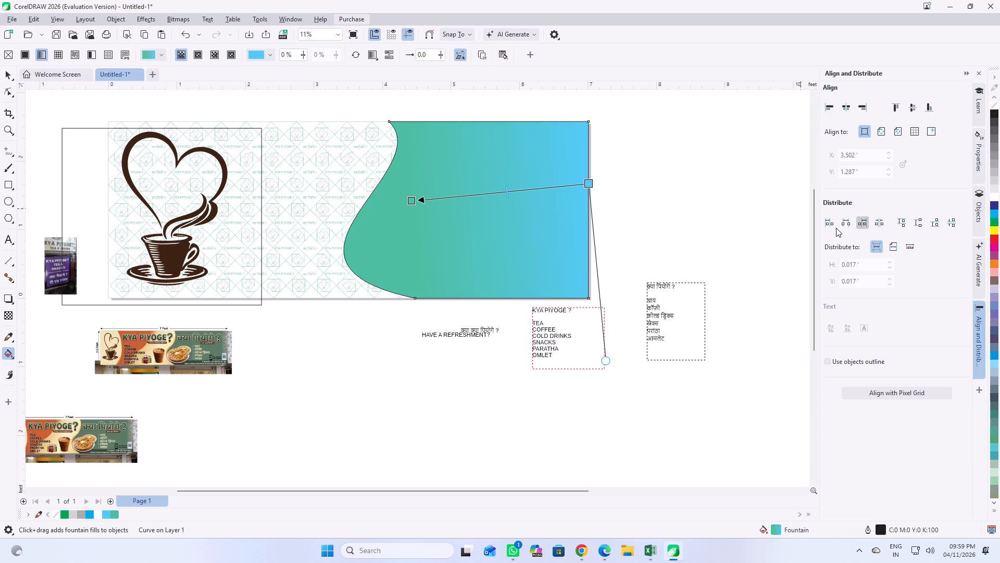
left_click(996, 264)
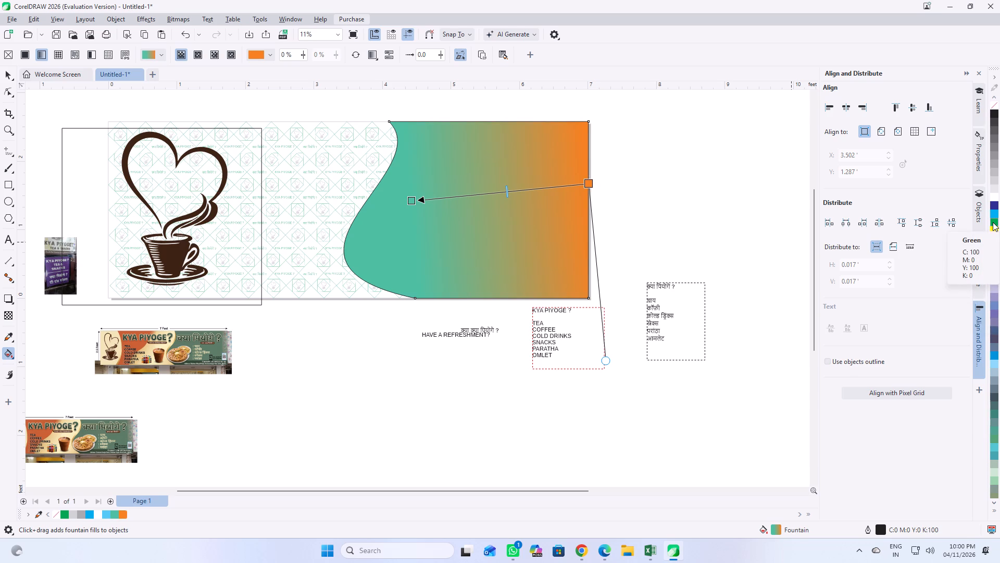
left_click(992, 216)
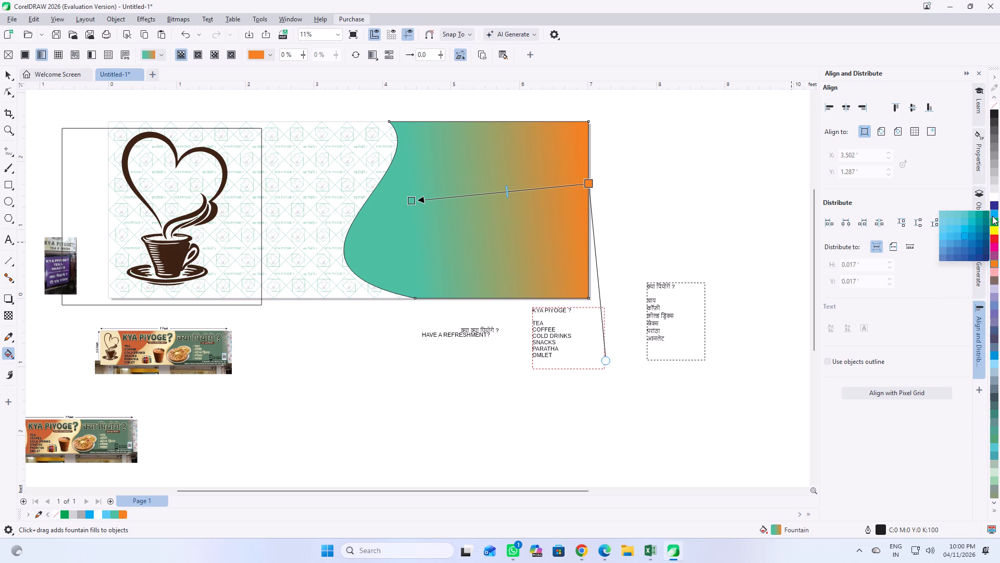
left_click(943, 214)
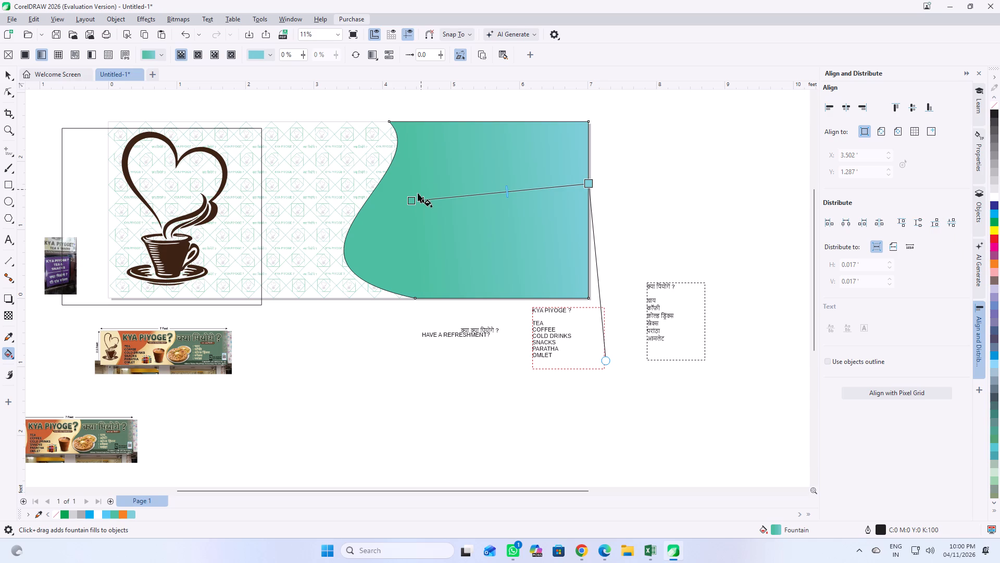
Angle the fountain fill diagonally from the panel's upper right corner to the lower bulge of its curved edge.
left_click_drag(411, 202, 435, 207)
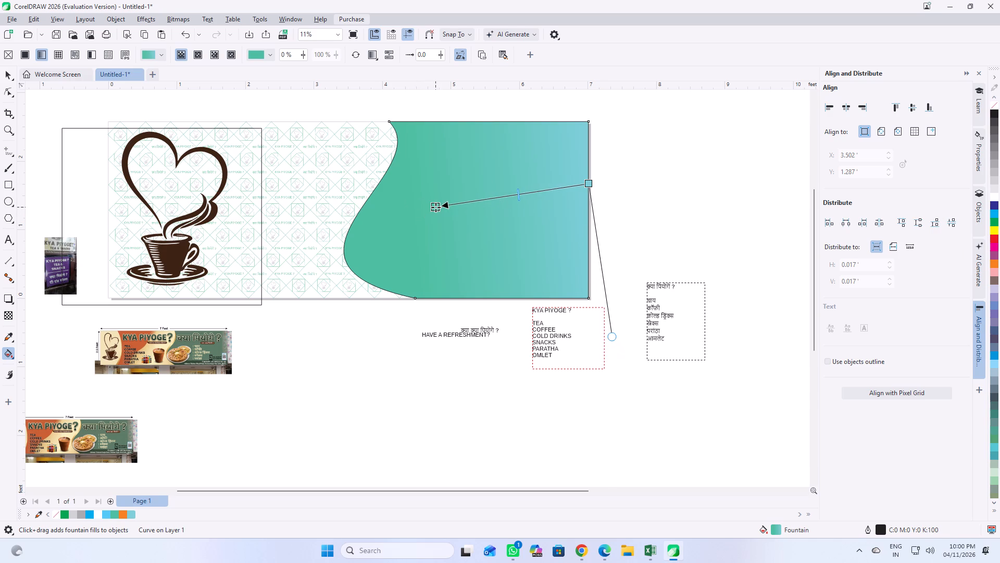
left_click_drag(435, 207, 344, 238)
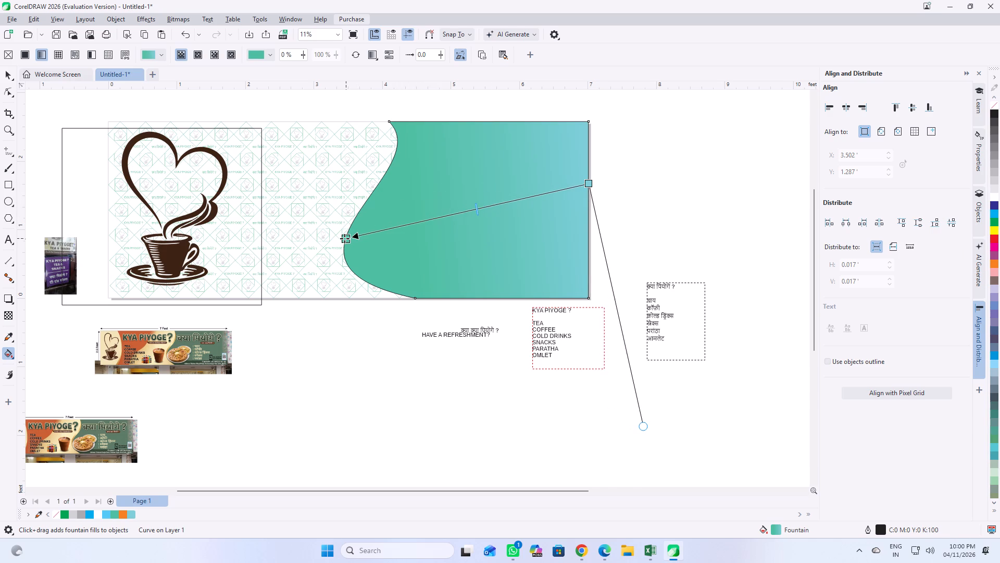
left_click_drag(344, 238, 344, 239)
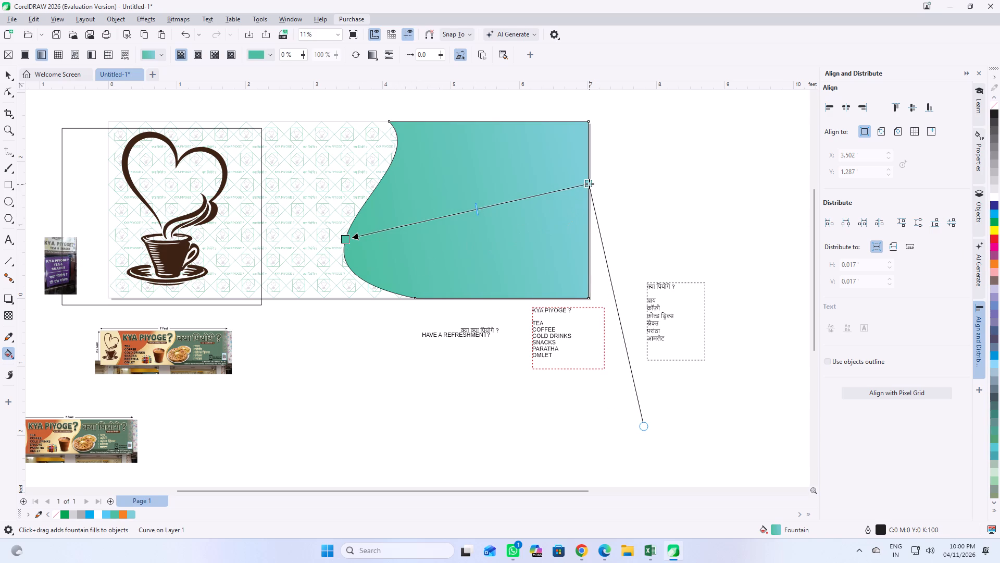
left_click_drag(591, 184, 590, 147)
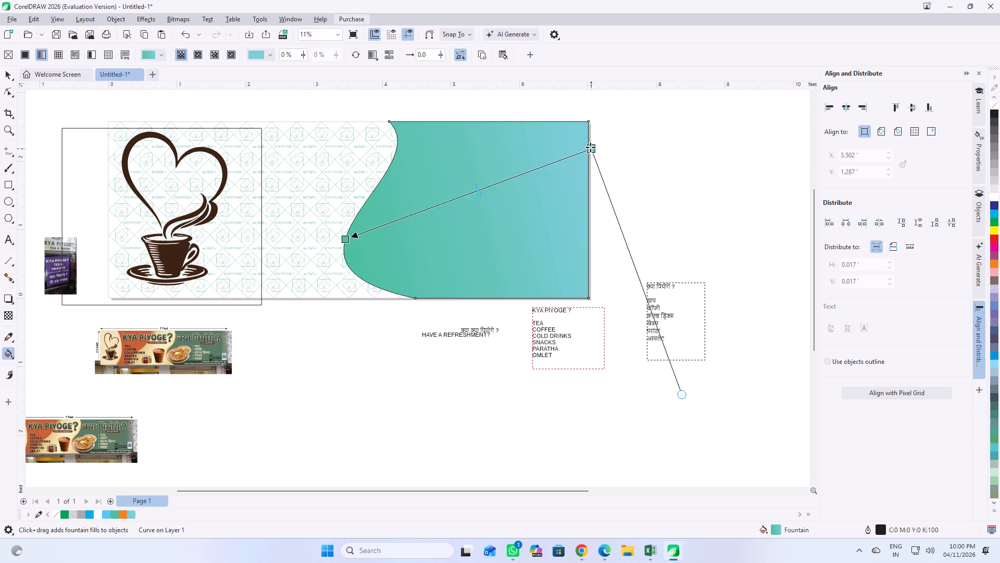
left_click_drag(590, 147, 586, 122)
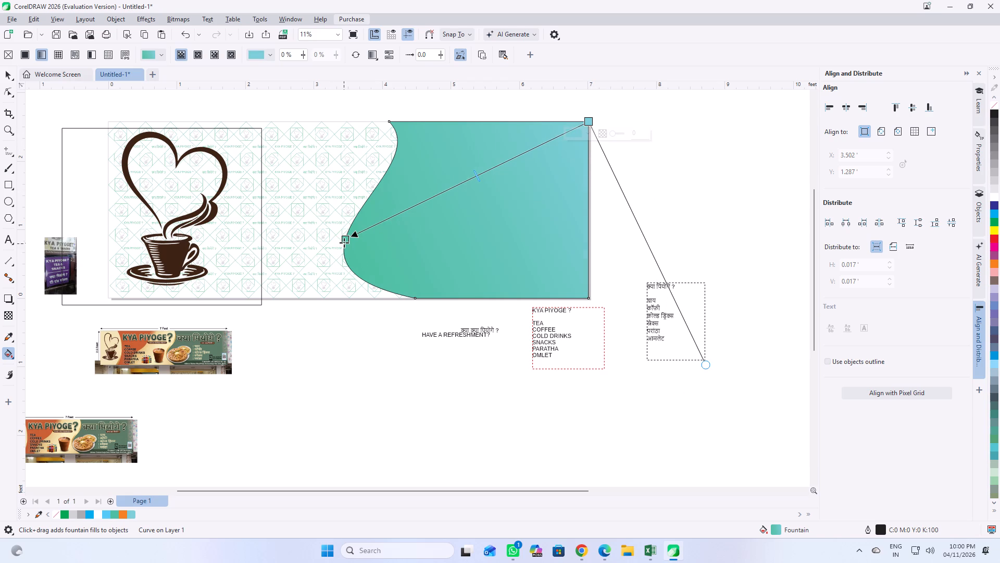
left_click_drag(344, 241, 349, 269)
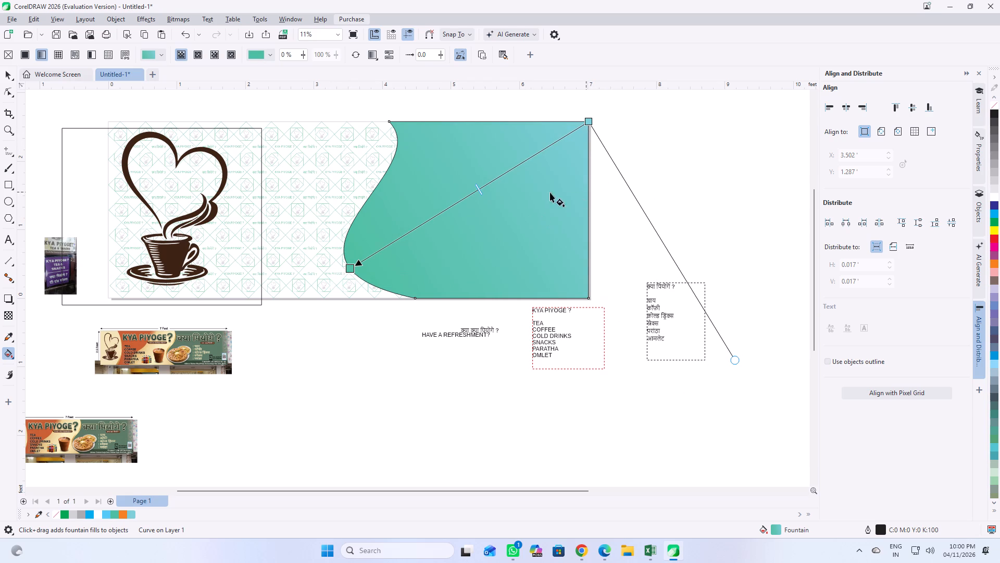
Apply a uniform transparency of 24 to the curved gradient panel.
left_click(11, 76)
left_click(485, 206)
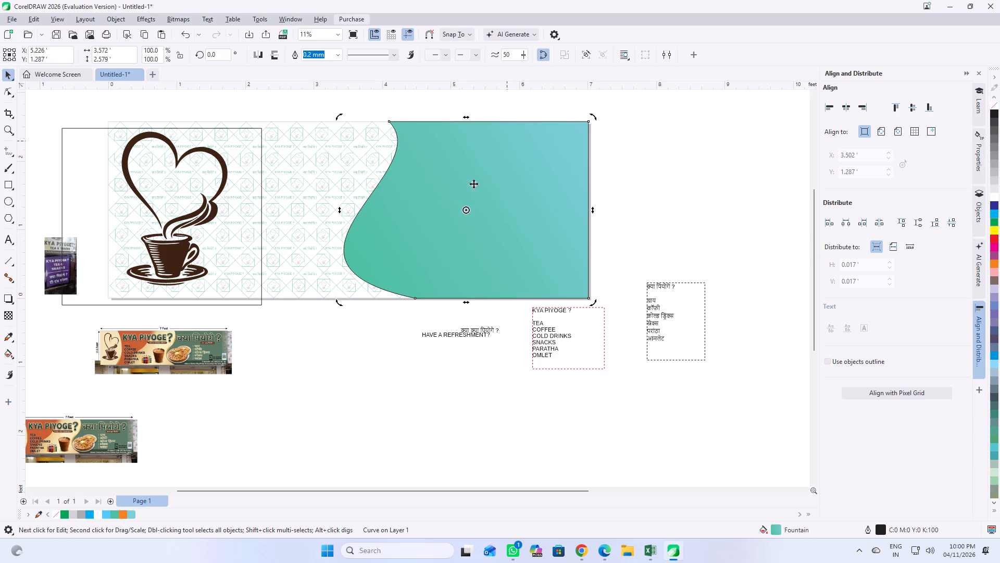
left_click(10, 314)
left_click(454, 307)
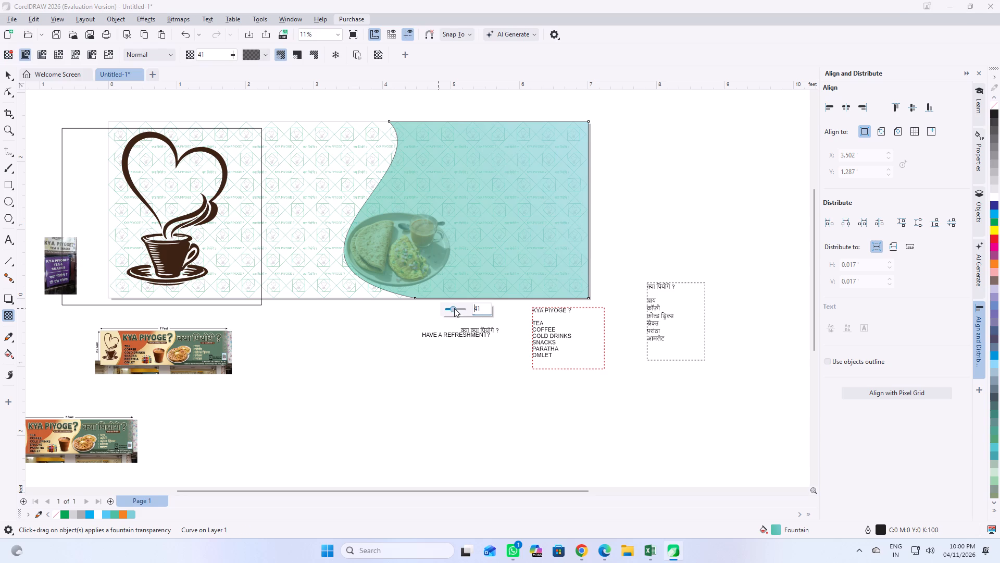
left_click(451, 309)
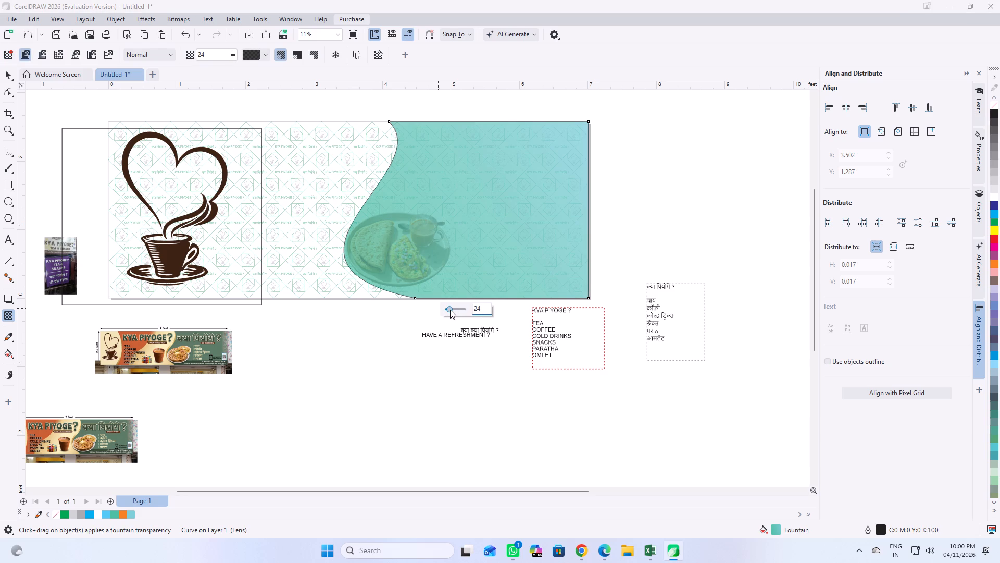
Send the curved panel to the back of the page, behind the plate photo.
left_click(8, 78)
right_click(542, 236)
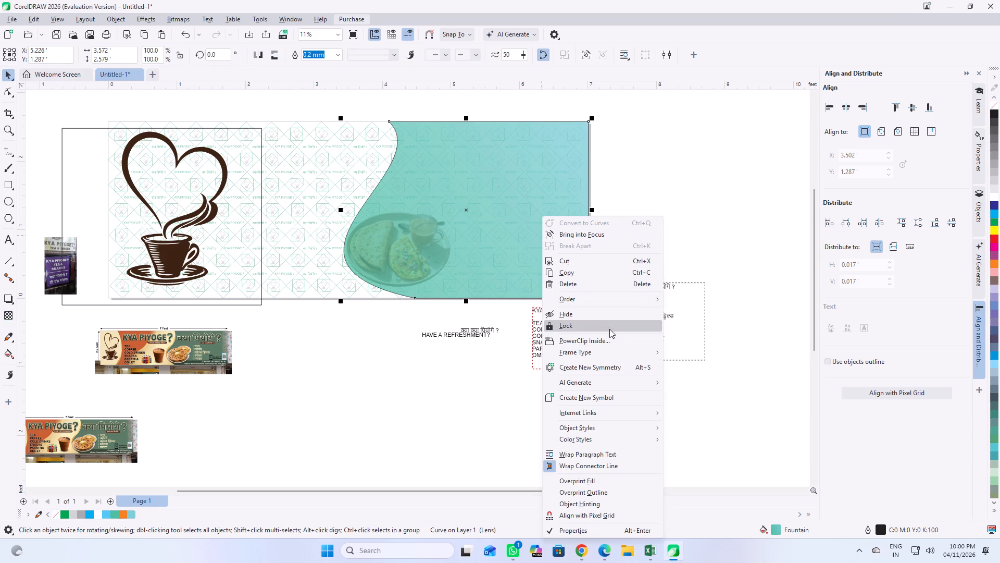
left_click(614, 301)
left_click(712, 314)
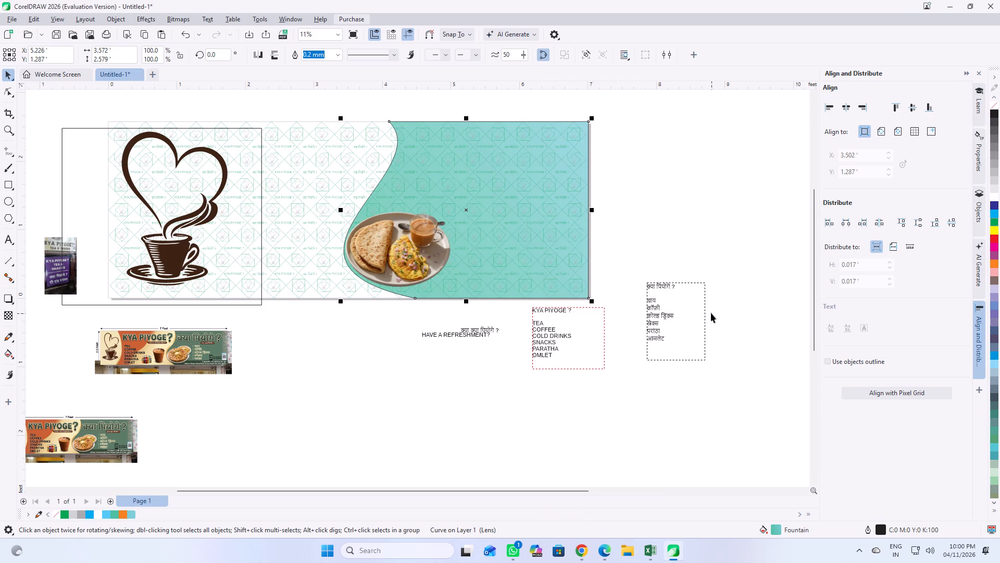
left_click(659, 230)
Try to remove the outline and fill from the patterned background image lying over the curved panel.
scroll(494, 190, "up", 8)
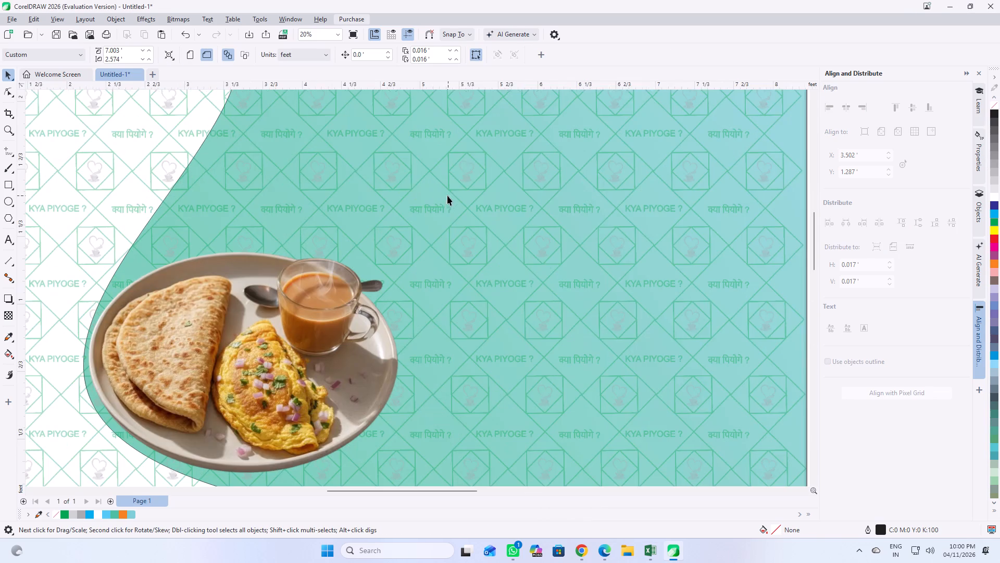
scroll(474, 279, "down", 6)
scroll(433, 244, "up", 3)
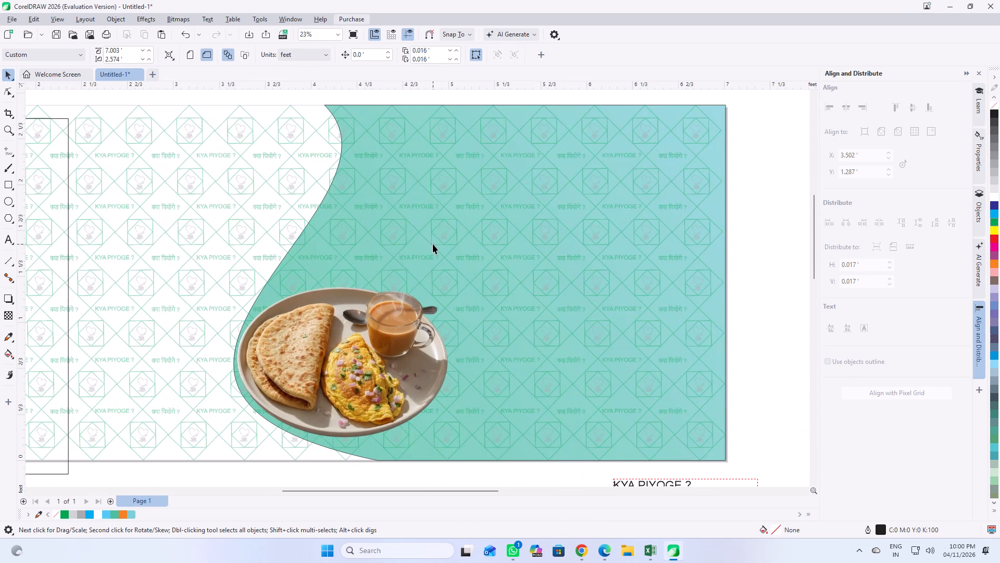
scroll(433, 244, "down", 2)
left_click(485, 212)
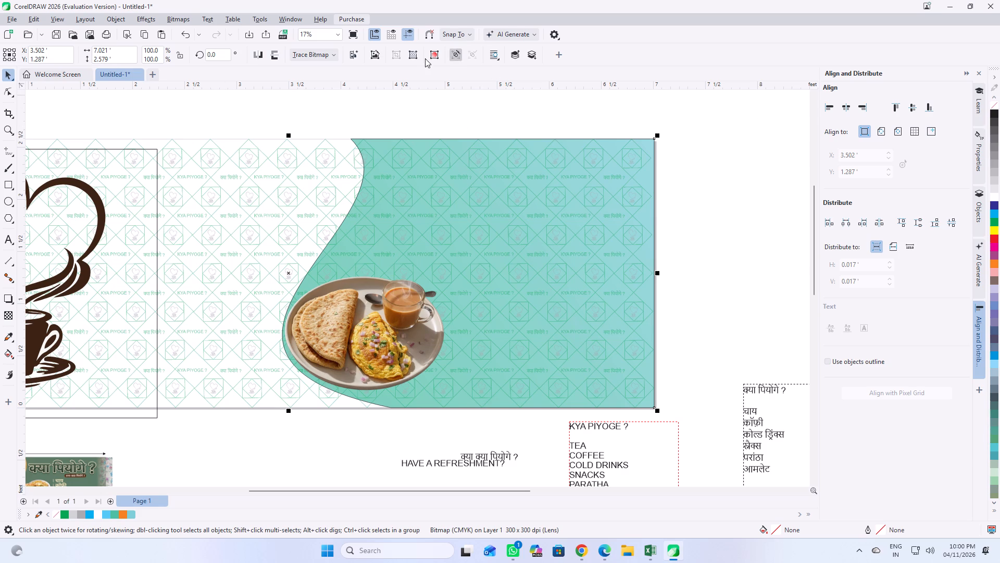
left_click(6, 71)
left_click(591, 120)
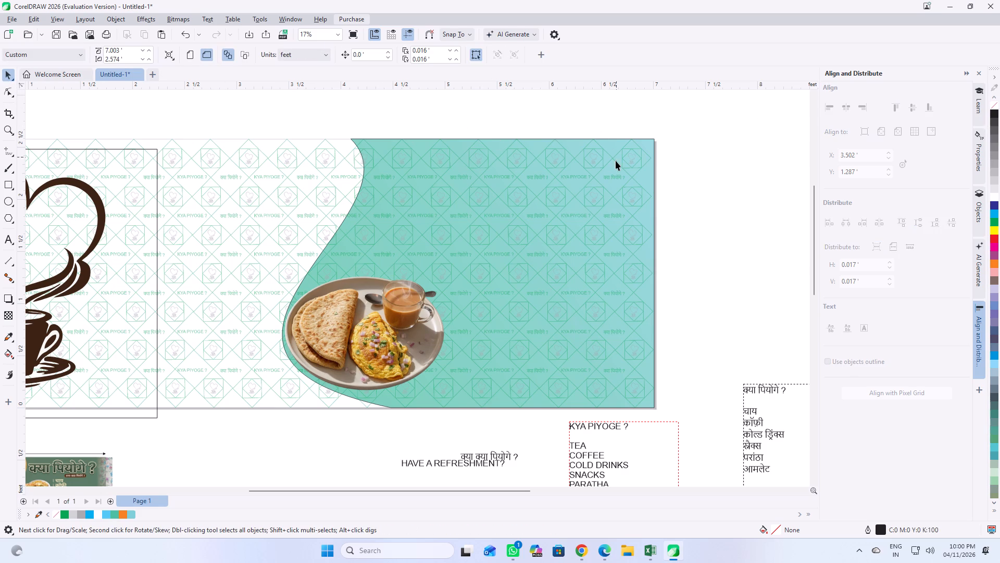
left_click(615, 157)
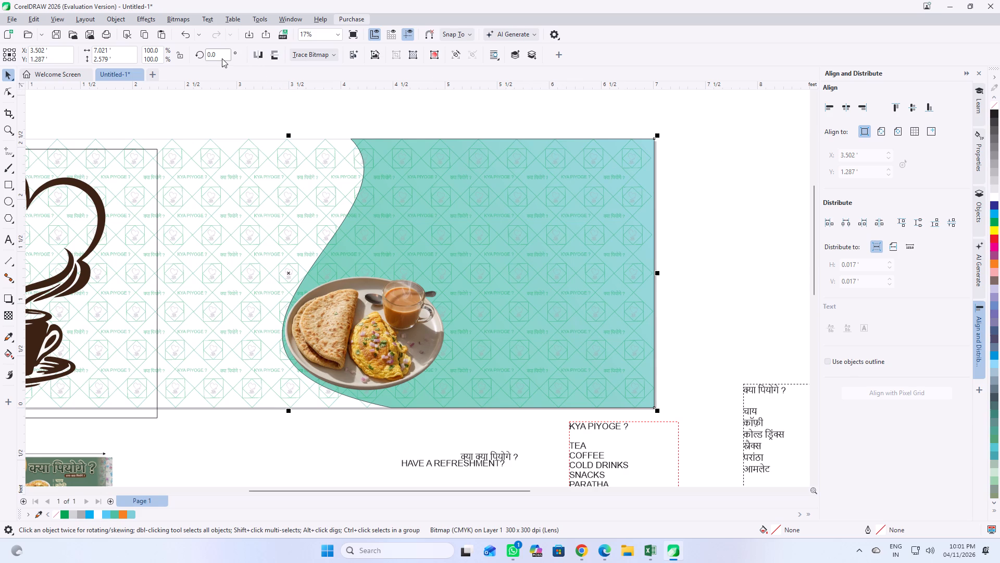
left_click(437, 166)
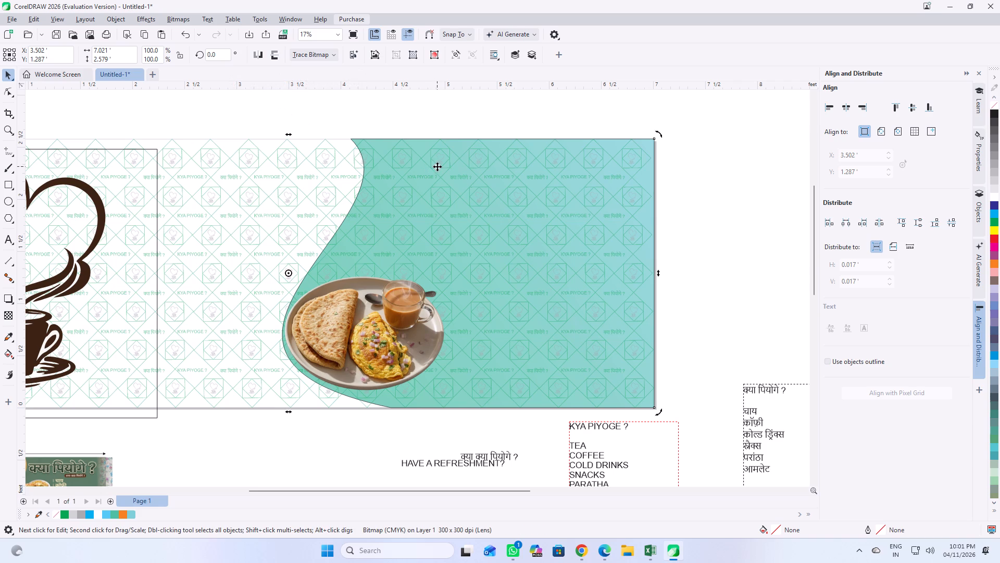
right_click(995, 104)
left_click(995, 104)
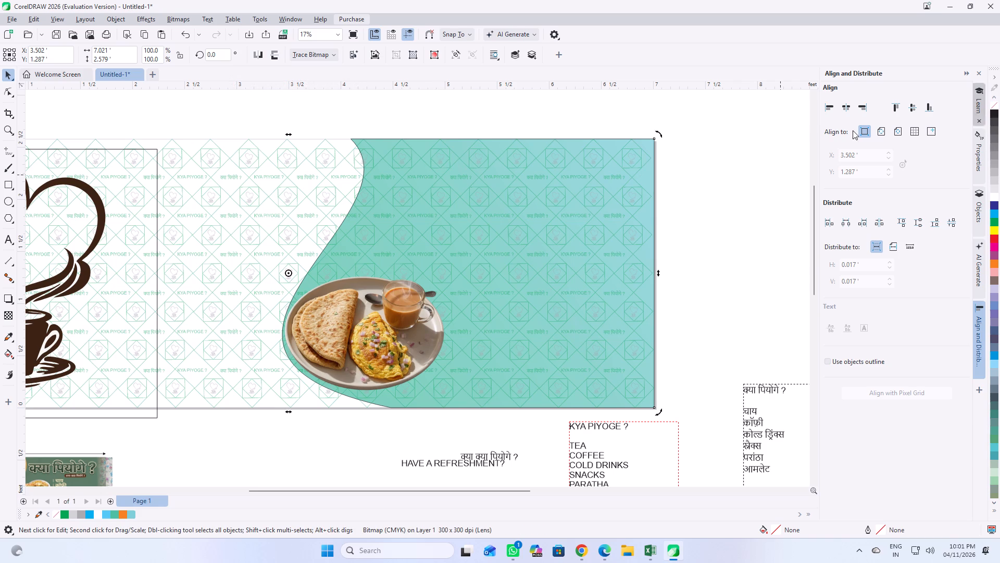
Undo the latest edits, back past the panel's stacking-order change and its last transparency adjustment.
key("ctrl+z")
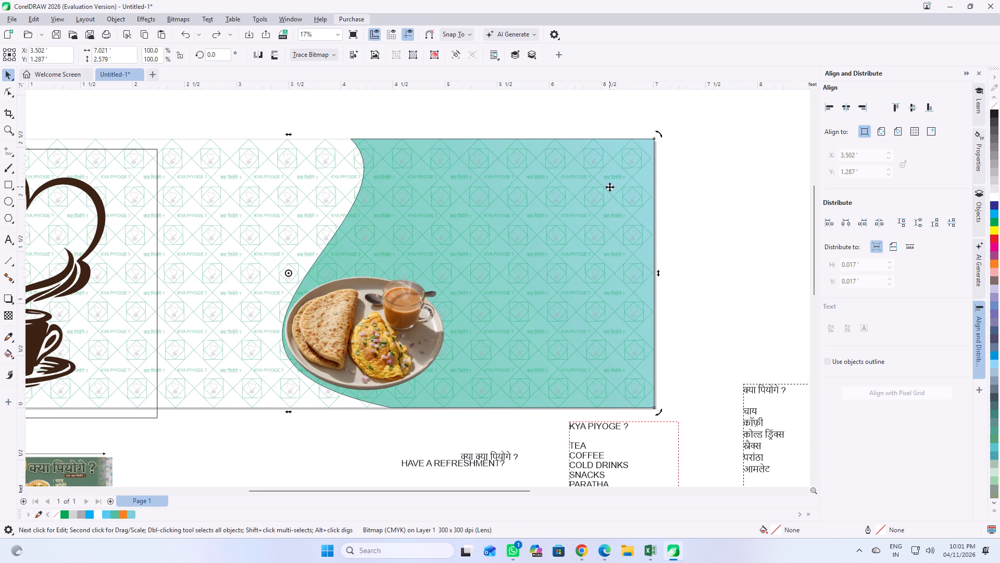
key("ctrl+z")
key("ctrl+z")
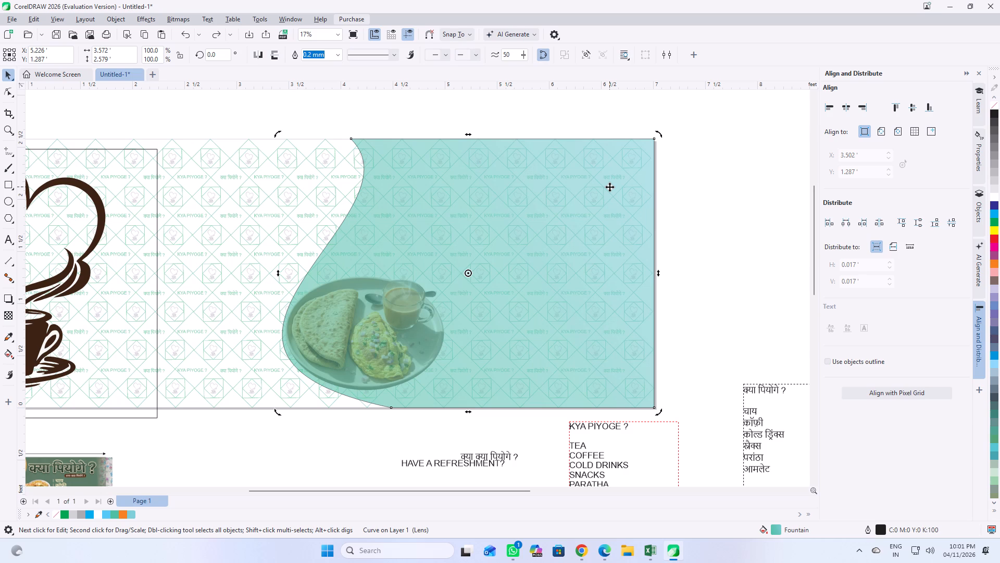
Undo the curved gradient panel's transparency and set its outline width to None.
key("ctrl+z")
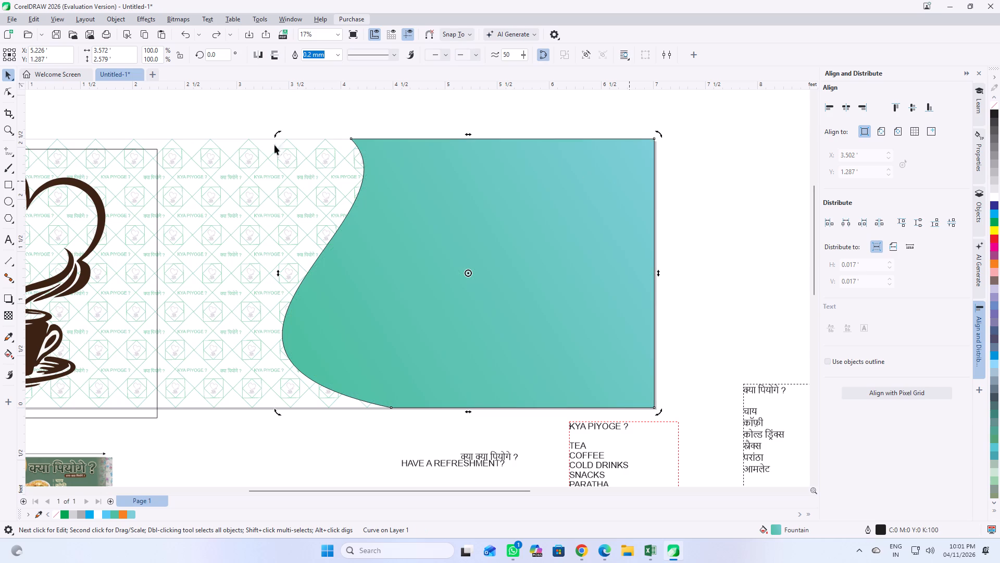
left_click(340, 53)
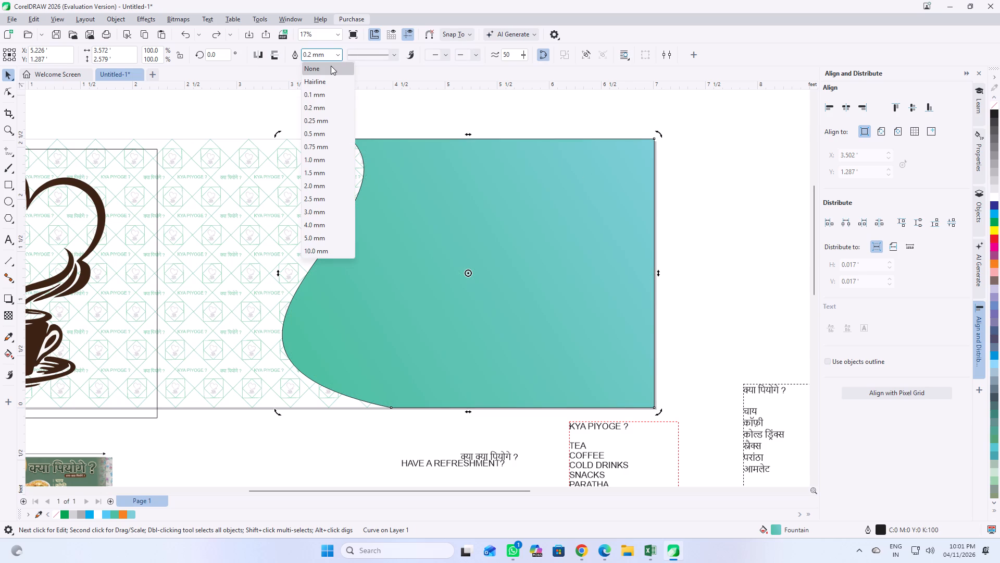
left_click(331, 66)
left_click(663, 132)
left_click(546, 222)
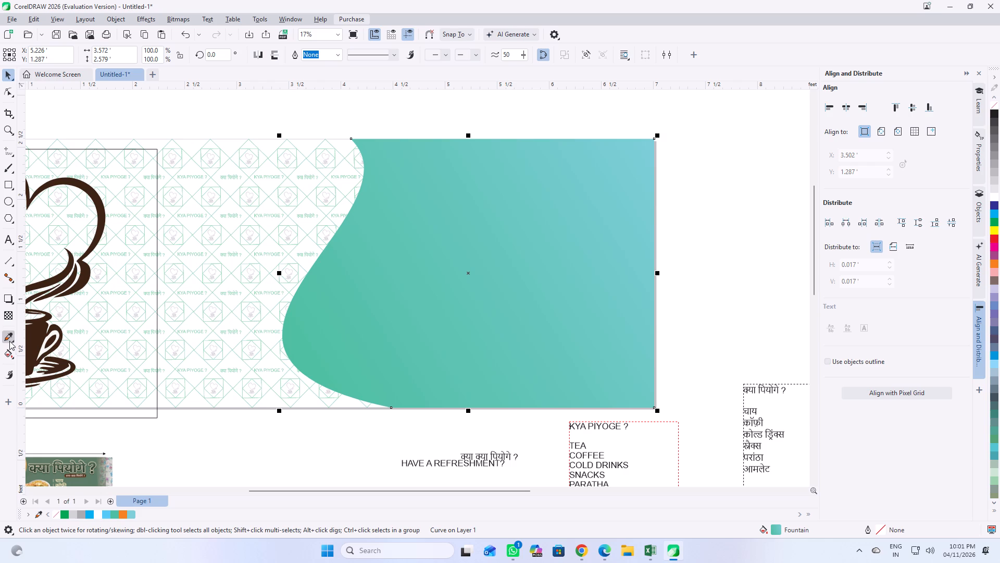
Apply a uniform transparency of 37 to the curved gradient panel.
left_click(12, 356)
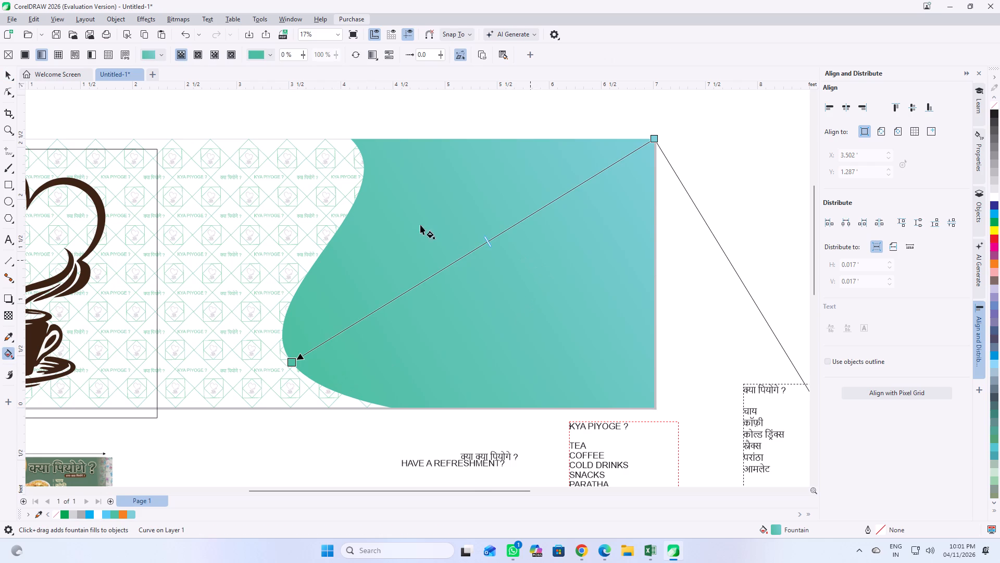
left_click(5, 312)
left_click(457, 417)
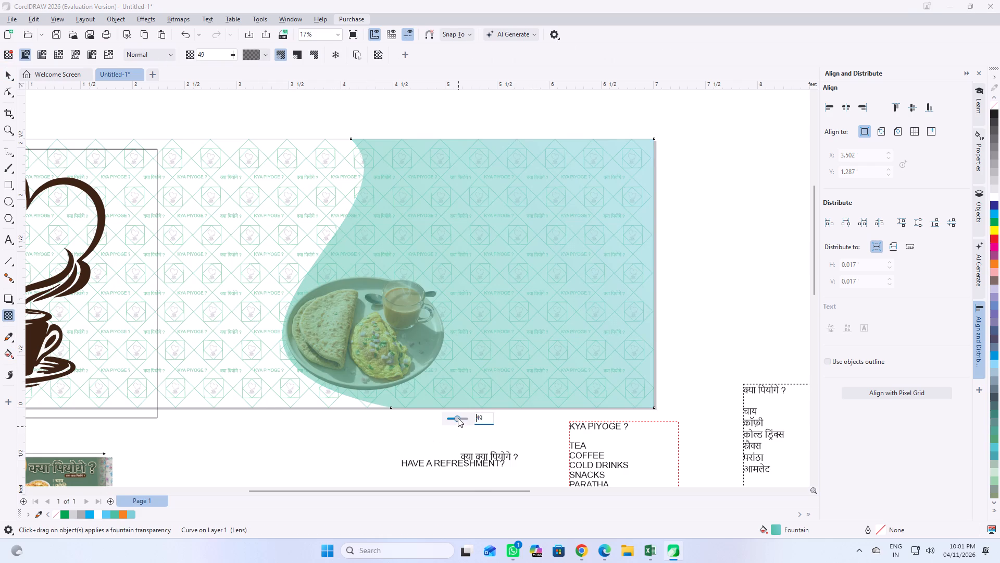
left_click(456, 418)
left_click(453, 418)
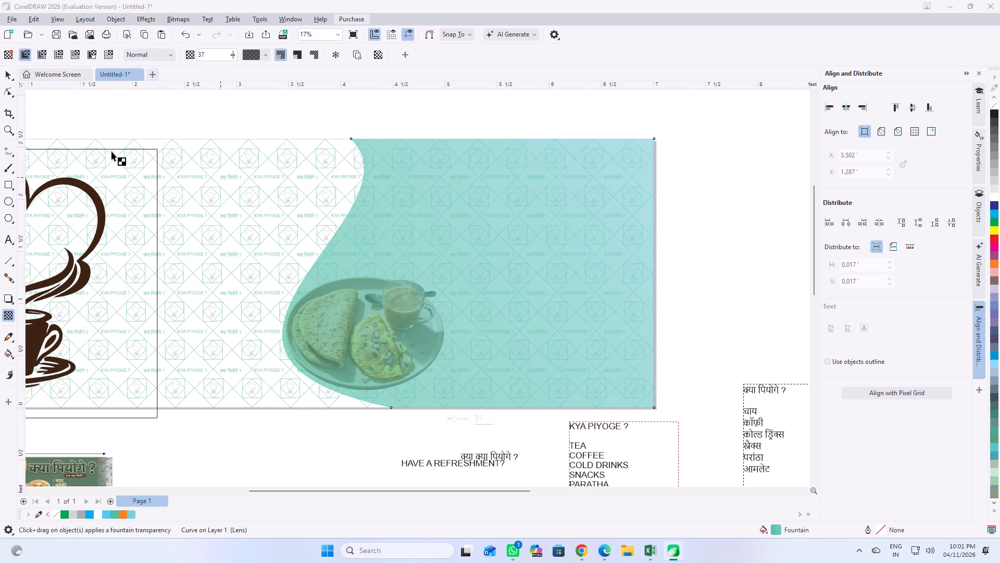
Send the curved panel to the back of the page, behind the plate photo.
left_click(11, 81)
right_click(462, 230)
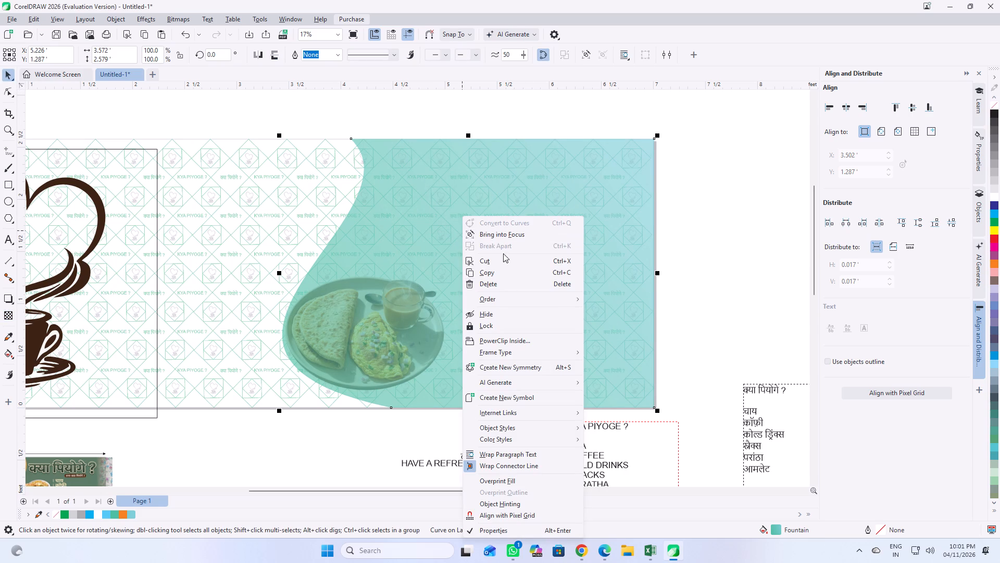
left_click(507, 300)
left_click(630, 313)
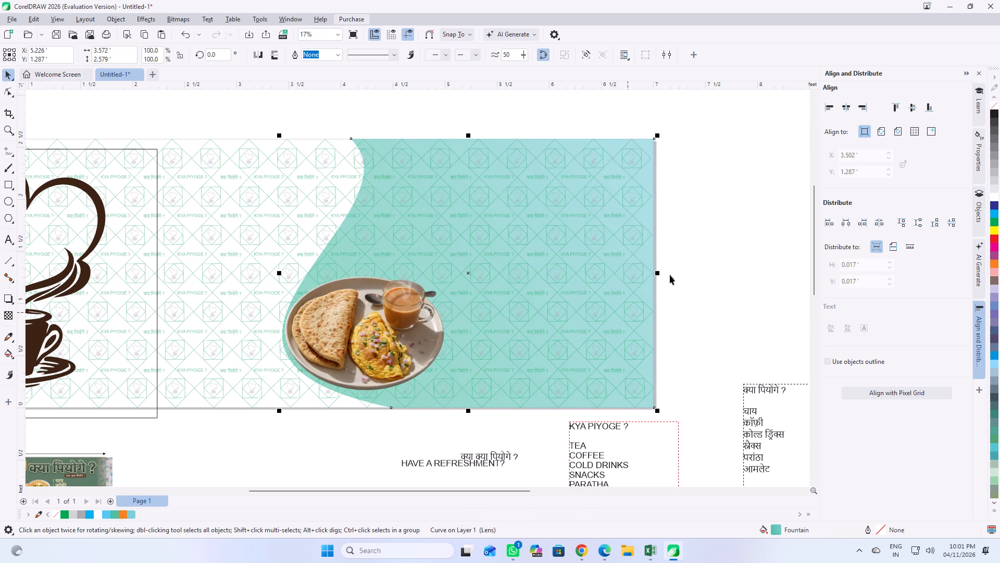
left_click(684, 261)
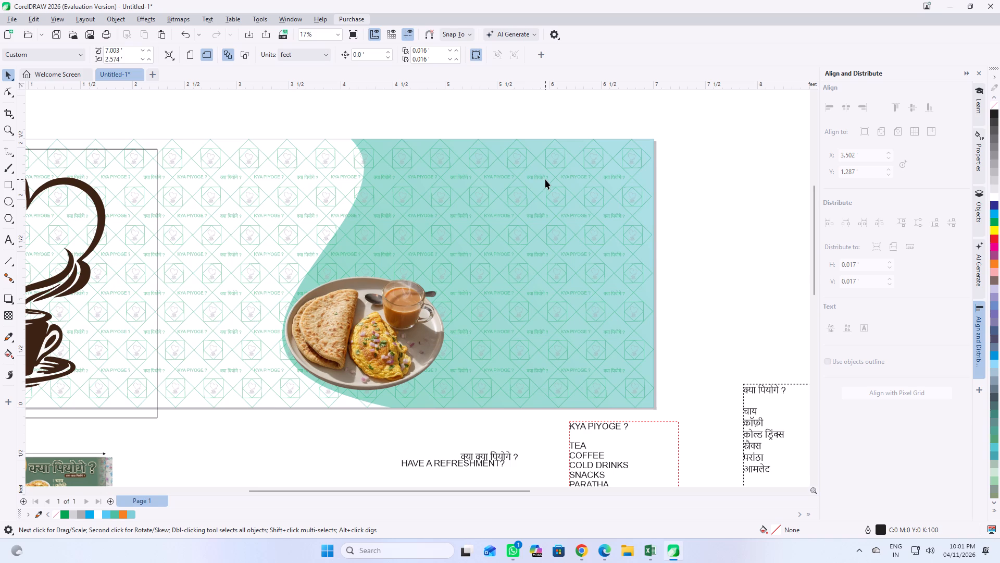
Move the unfilled rectangle around the cup logo to the banner's middle, centred at about X 3.249', Y 1.283'.
scroll(514, 387, "down", 6)
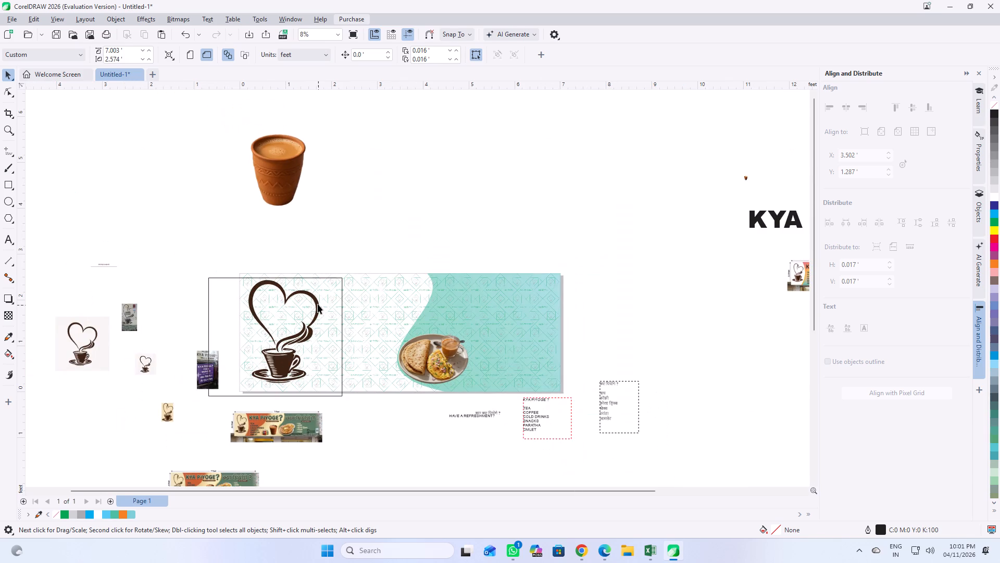
scroll(318, 304, "up", 2)
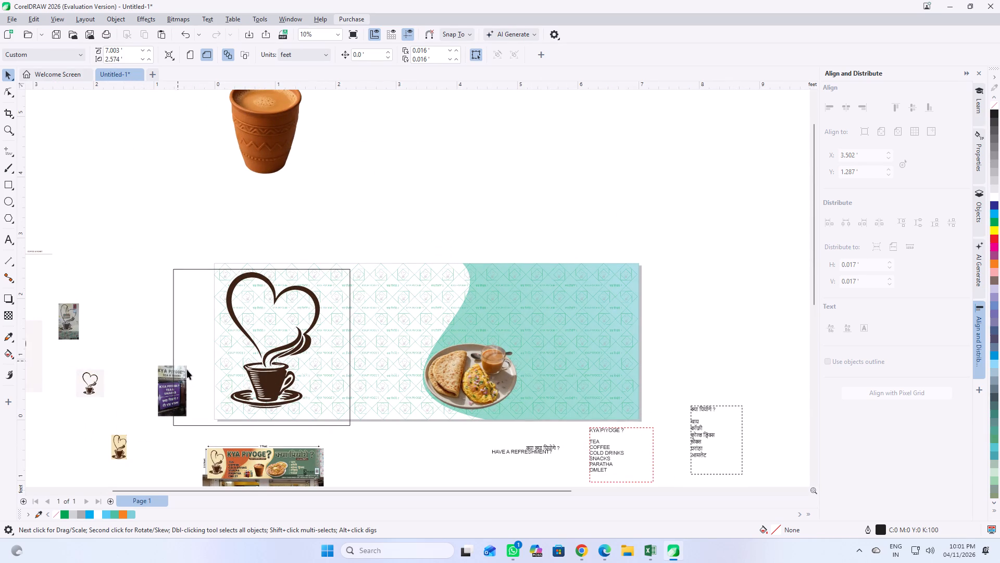
left_click(191, 345)
left_click_drag(201, 333, 354, 328)
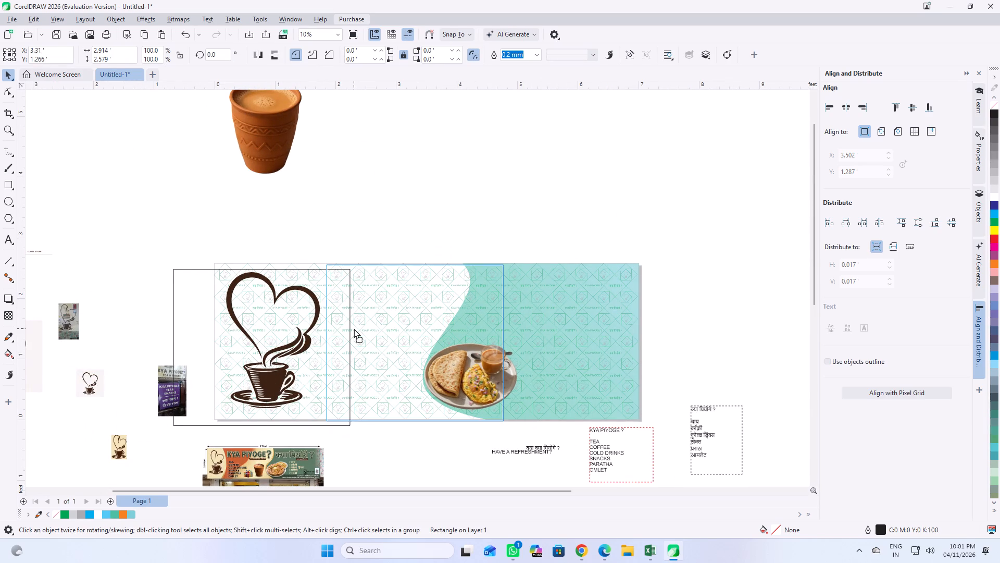
left_click_drag(354, 328, 347, 326)
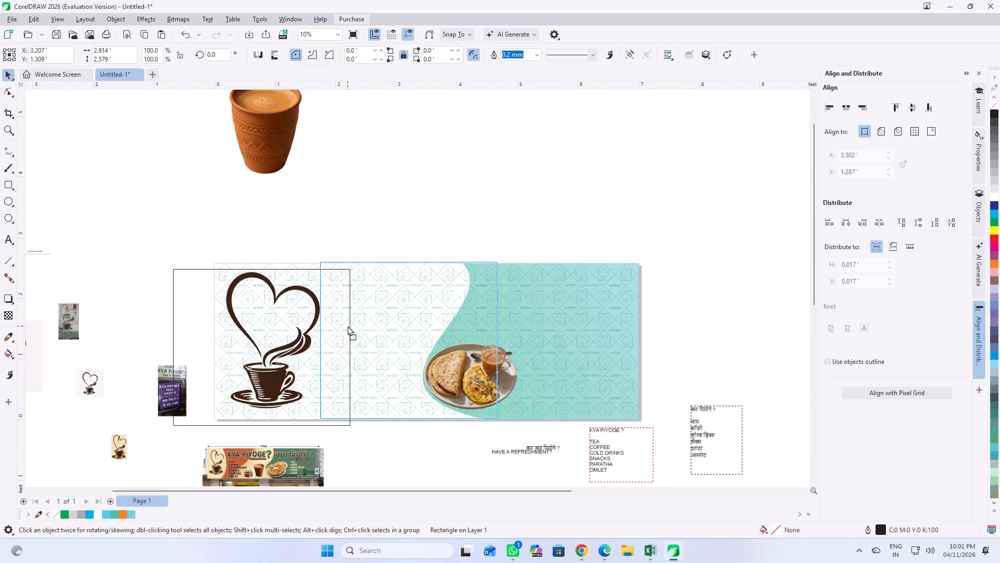
left_click_drag(347, 326, 348, 327)
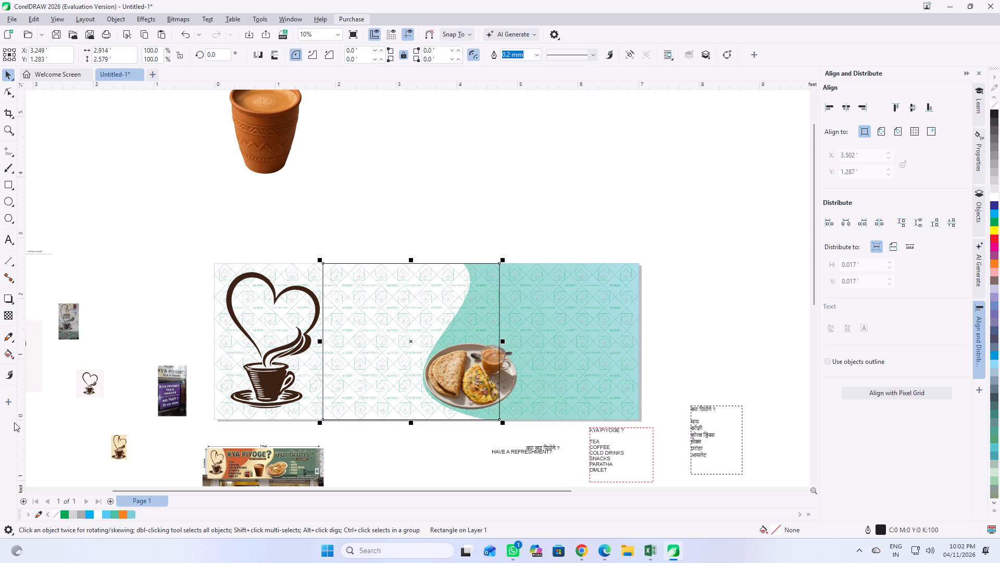
Apply a linear fountain fill across the rectangle's width, starting in red at its left edge.
left_click(11, 354)
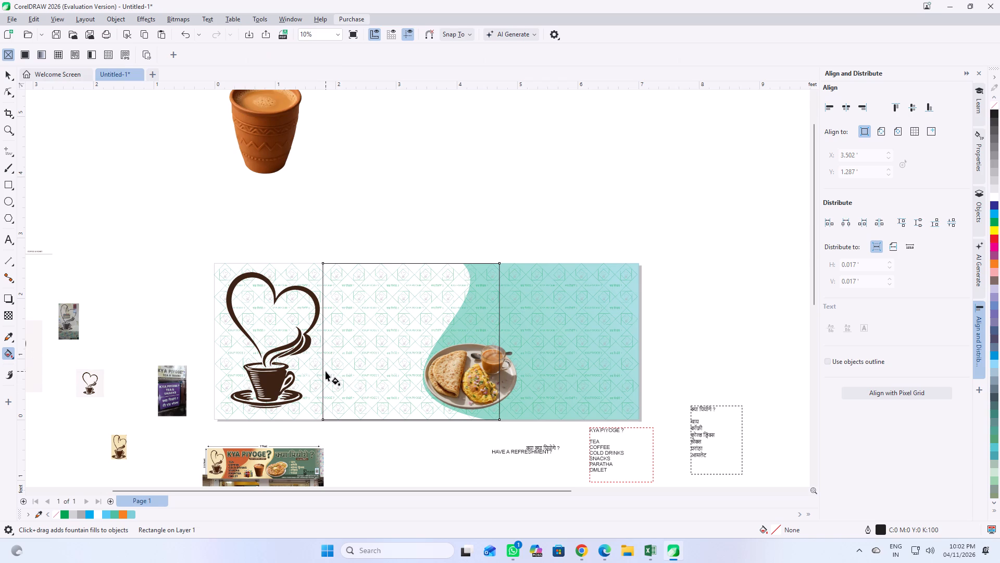
left_click_drag(323, 371, 501, 349)
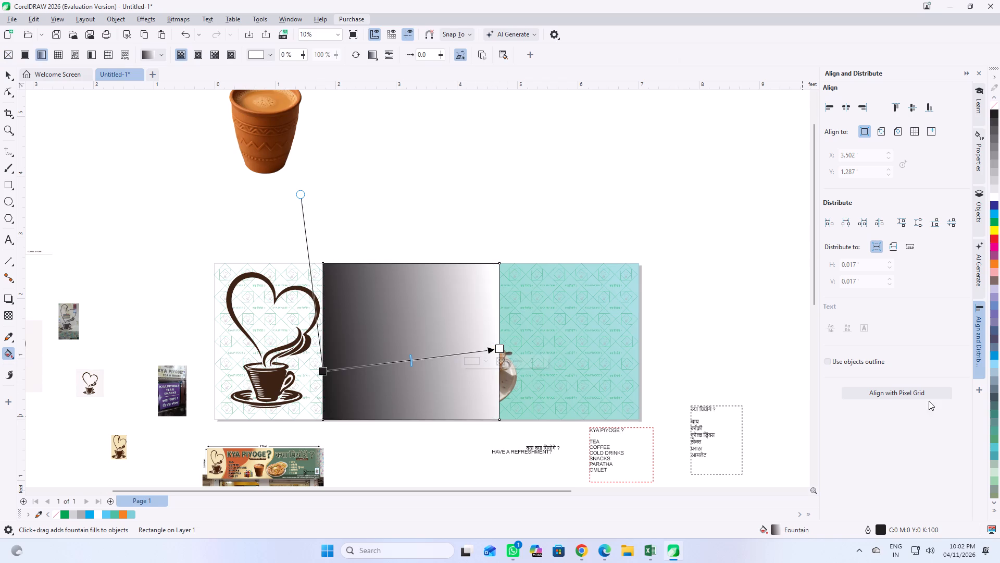
left_click(326, 373)
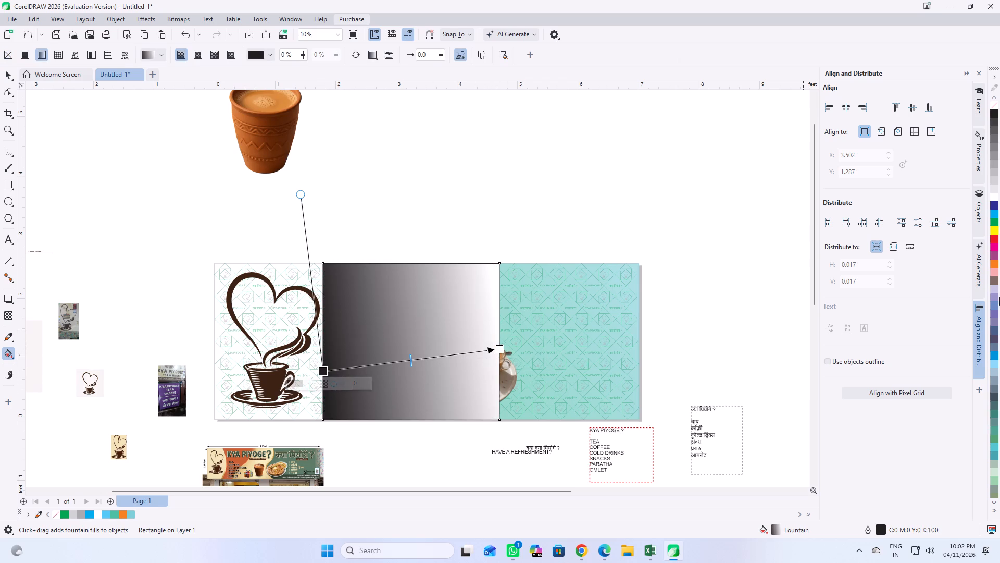
left_click(992, 237)
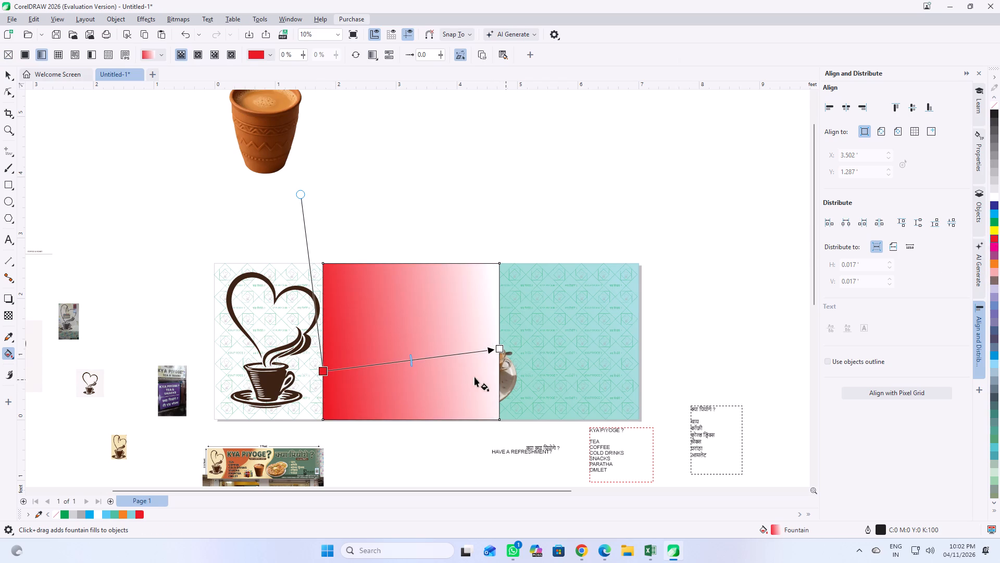
Try blue, turquoise and green palette colours for the gradient's right end and settle on pale yellow.
left_click(501, 348)
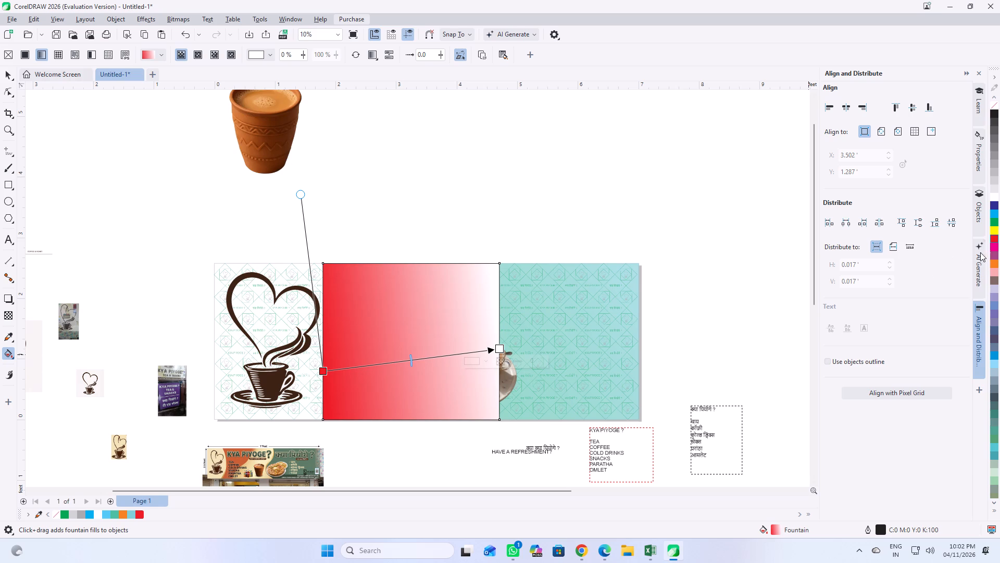
left_click(996, 364)
left_click(994, 448)
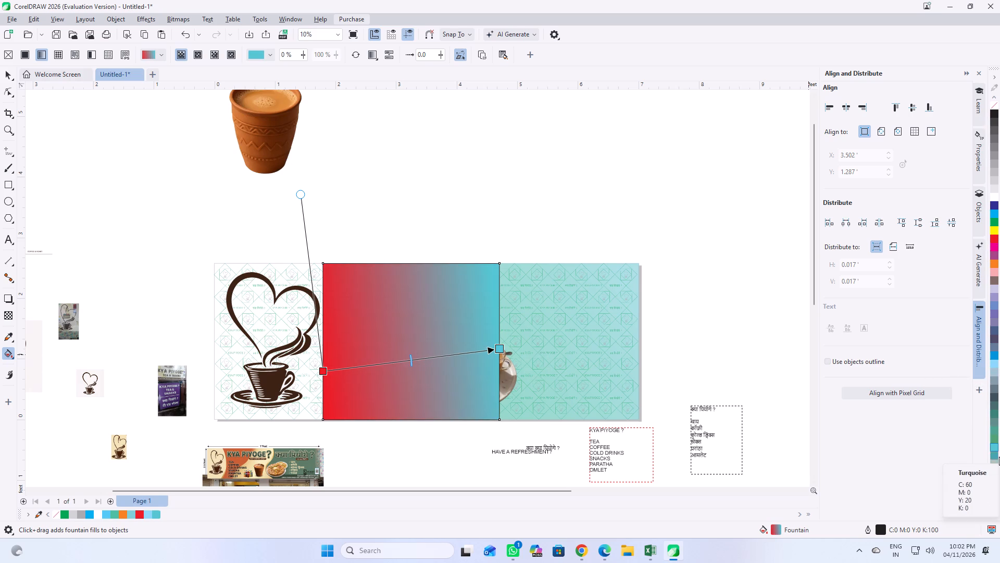
left_click(996, 463)
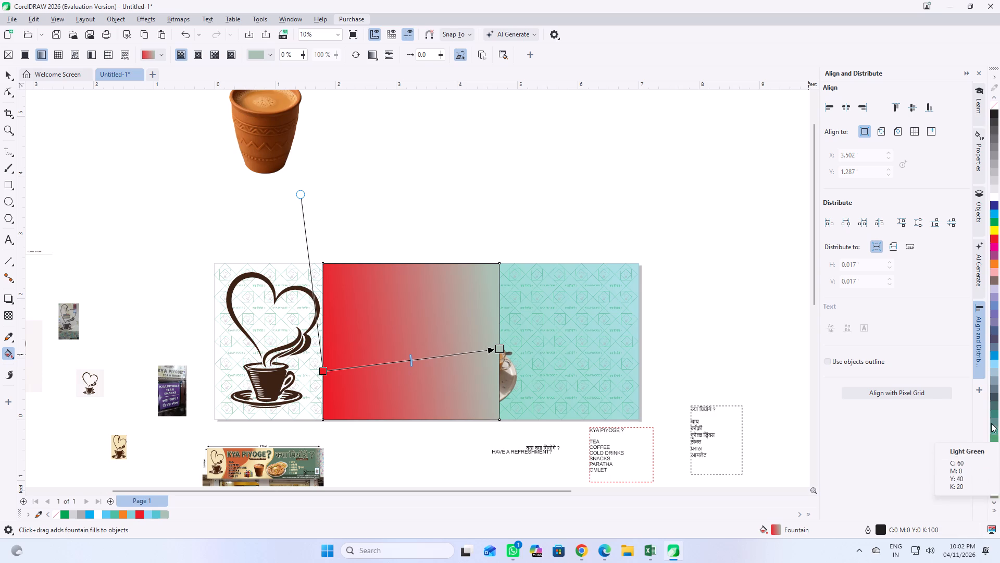
left_click(992, 455)
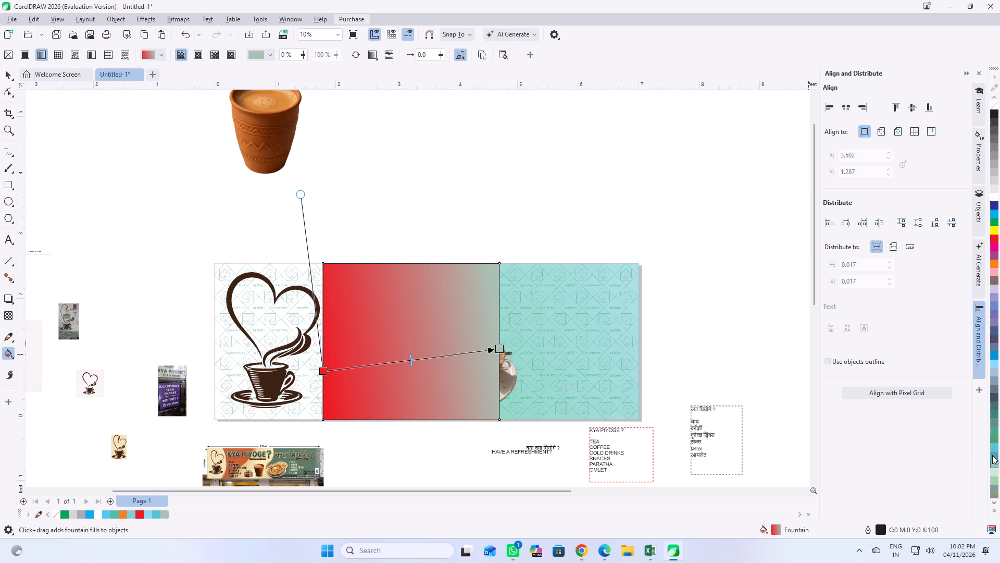
scroll(990, 444, "down", 4)
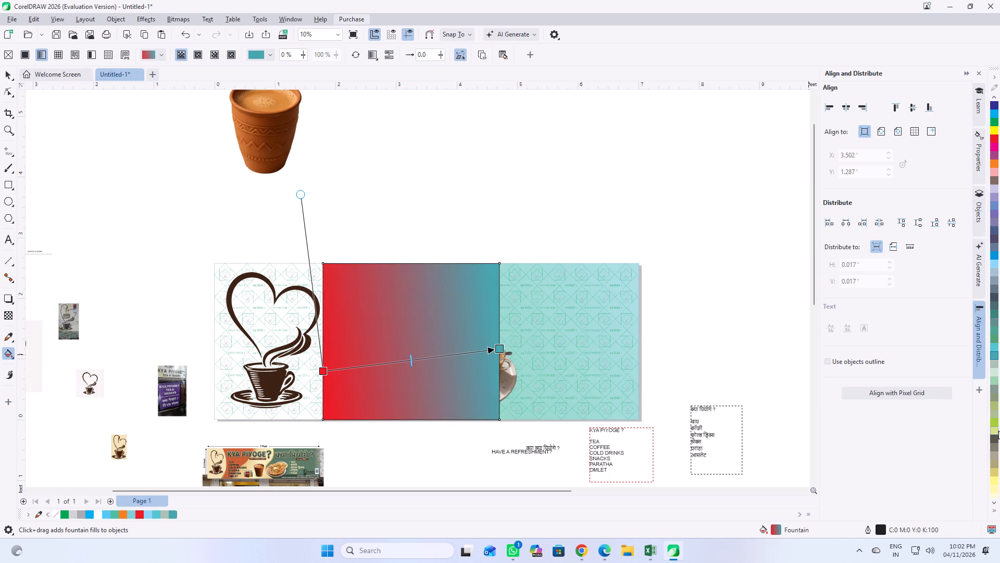
left_click(996, 424)
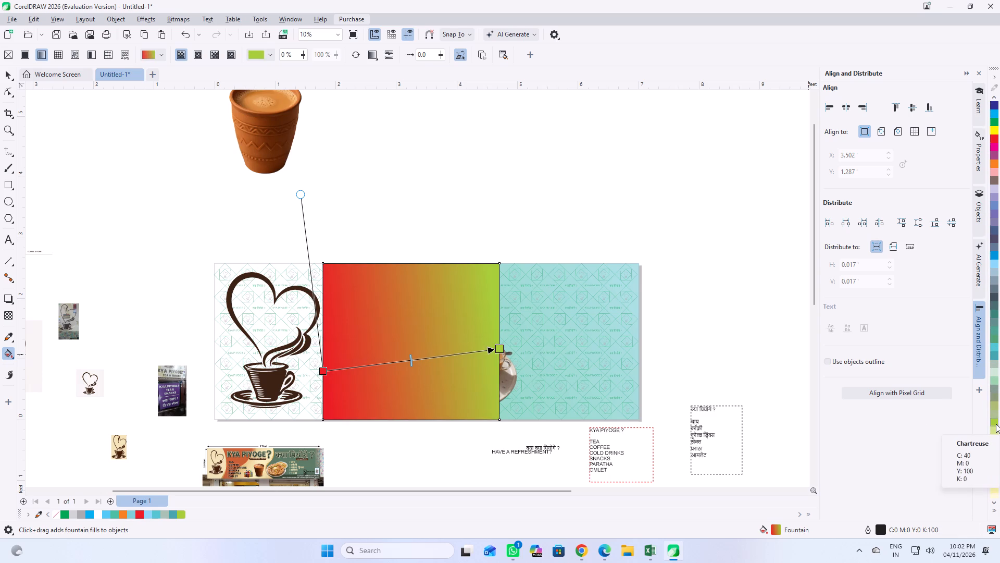
left_click(995, 481)
Recolour the gradient's left end from the palette to a slightly deeper shade of yellow-green.
left_click(322, 371)
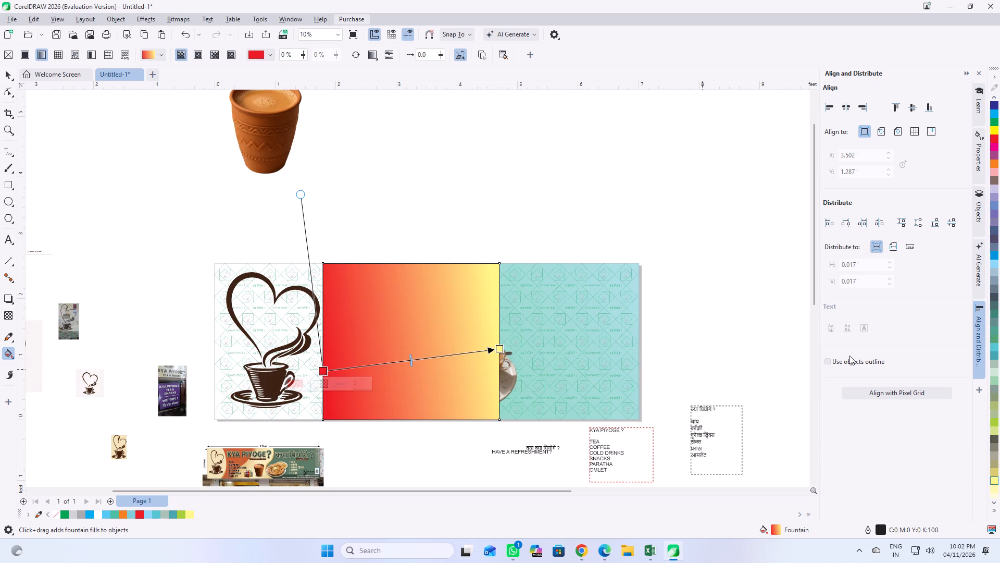
left_click(995, 421)
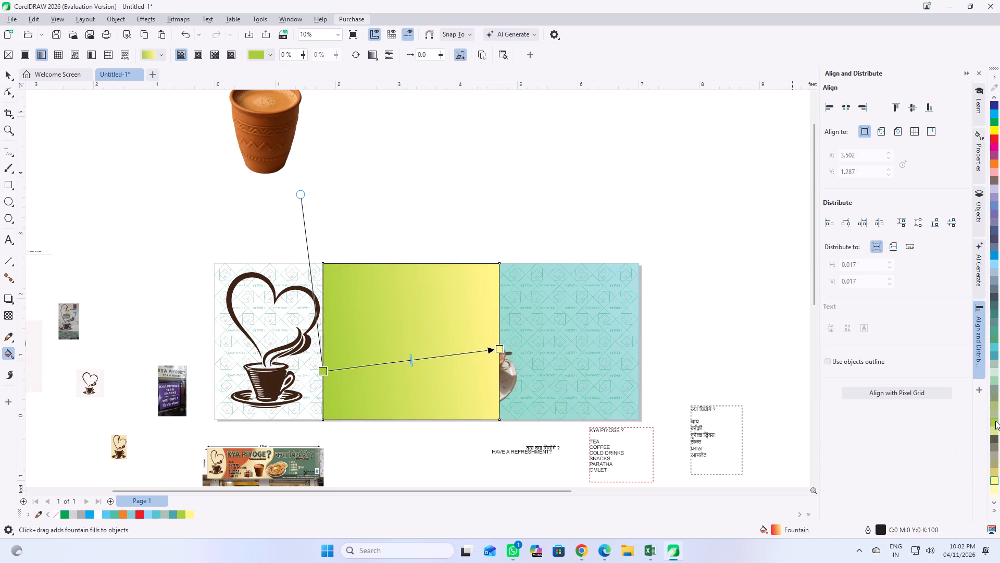
left_click(995, 421)
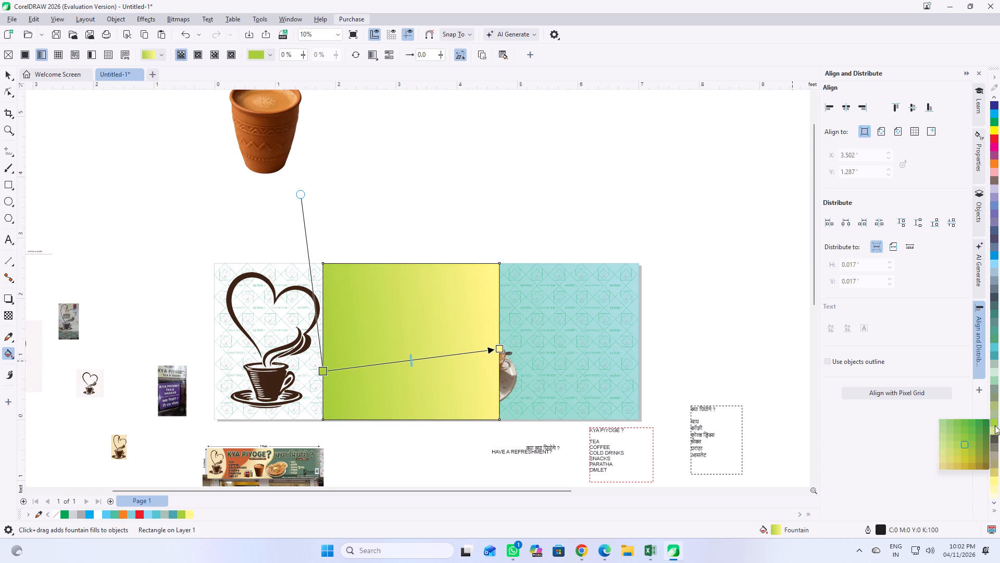
left_click(966, 437)
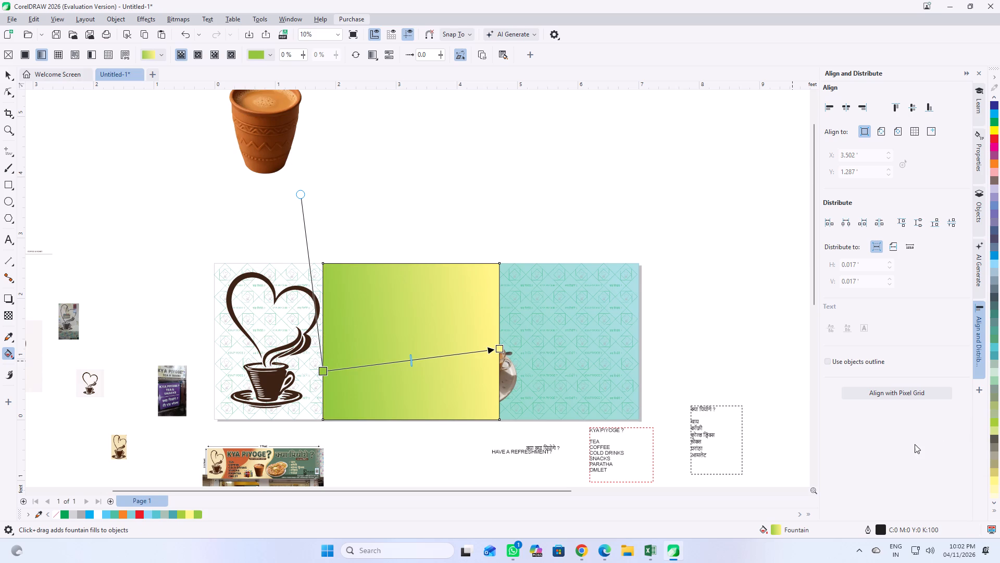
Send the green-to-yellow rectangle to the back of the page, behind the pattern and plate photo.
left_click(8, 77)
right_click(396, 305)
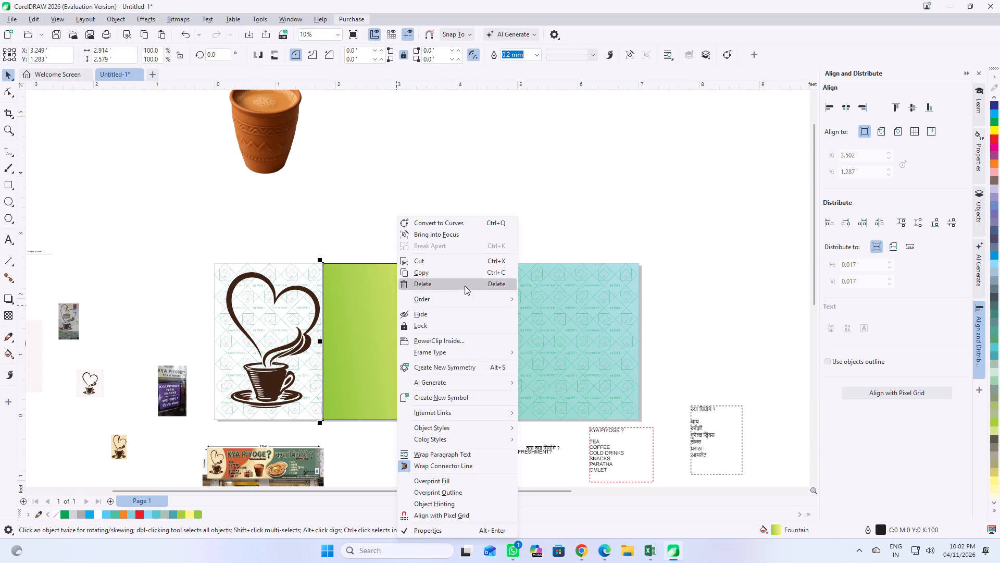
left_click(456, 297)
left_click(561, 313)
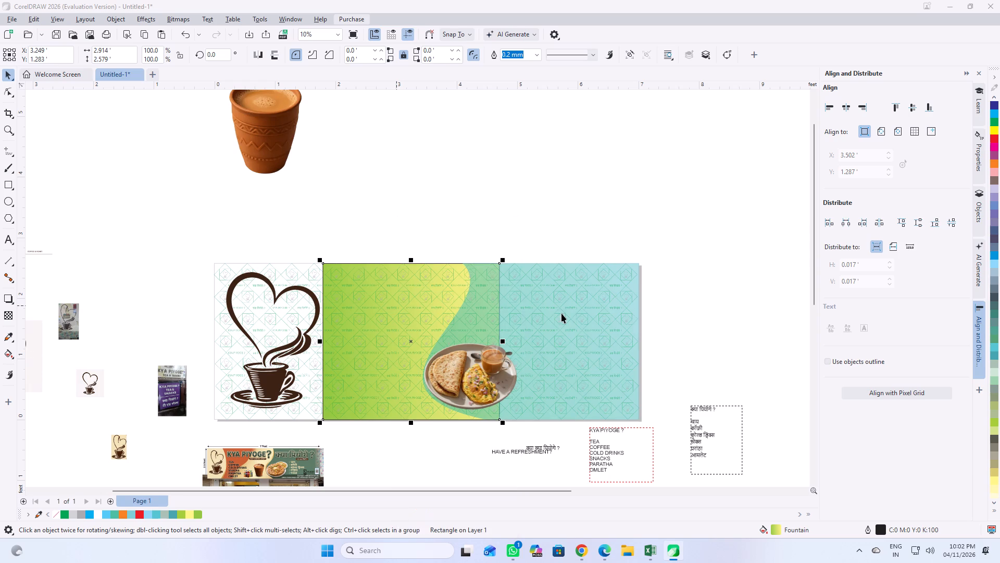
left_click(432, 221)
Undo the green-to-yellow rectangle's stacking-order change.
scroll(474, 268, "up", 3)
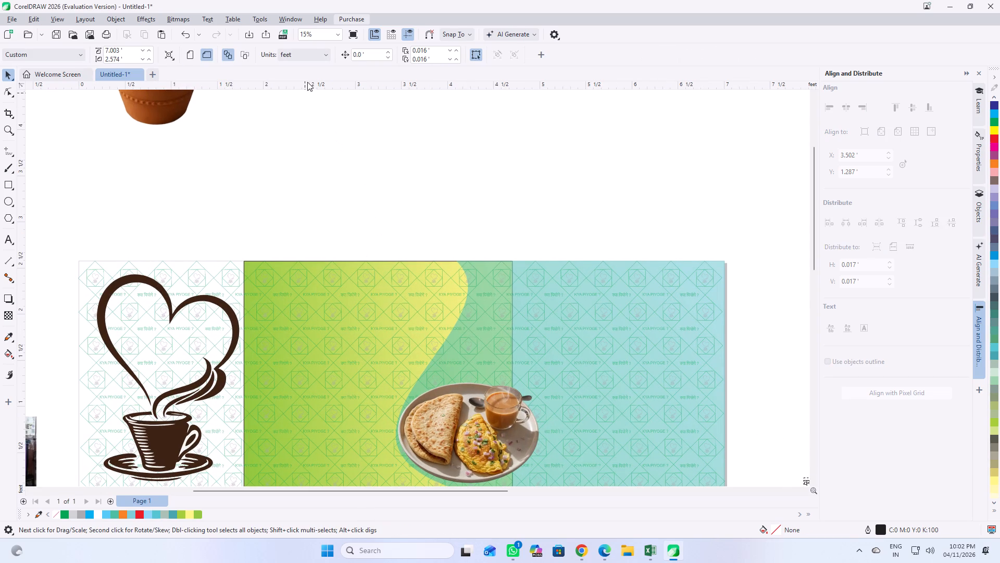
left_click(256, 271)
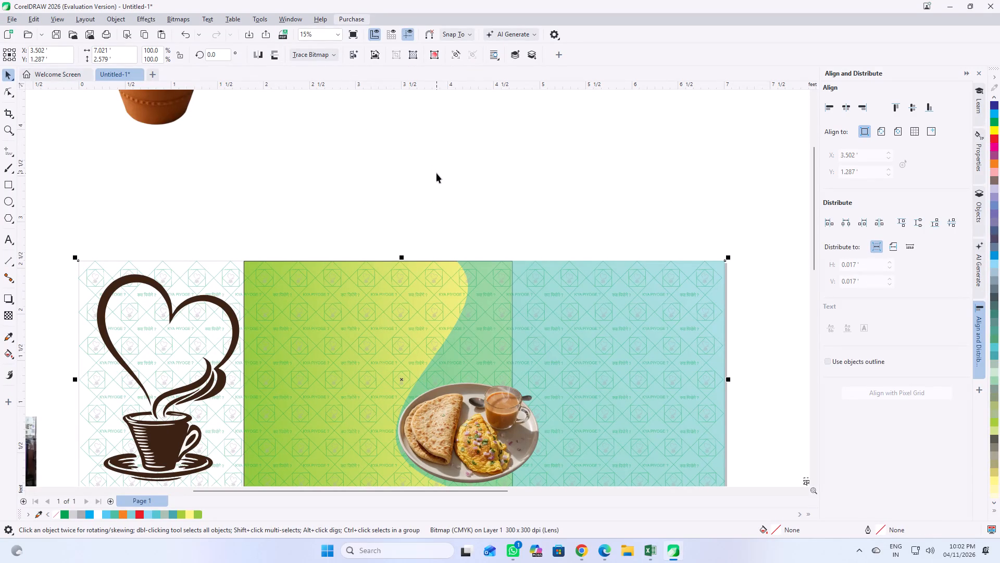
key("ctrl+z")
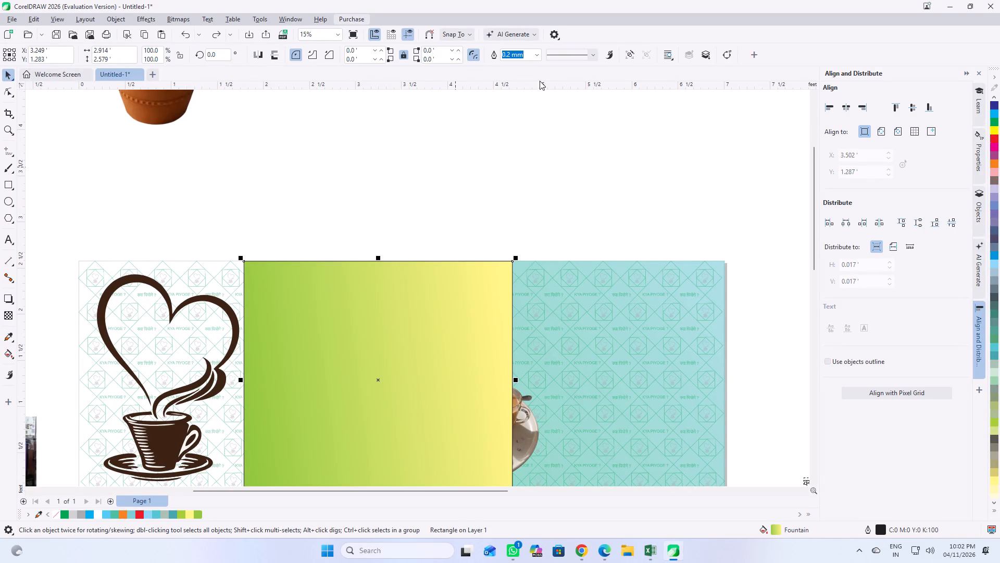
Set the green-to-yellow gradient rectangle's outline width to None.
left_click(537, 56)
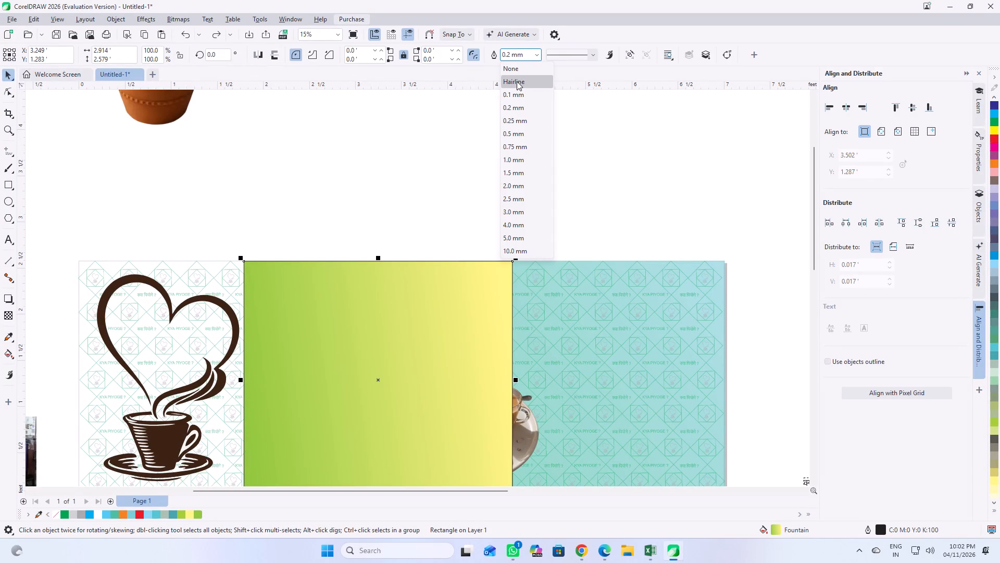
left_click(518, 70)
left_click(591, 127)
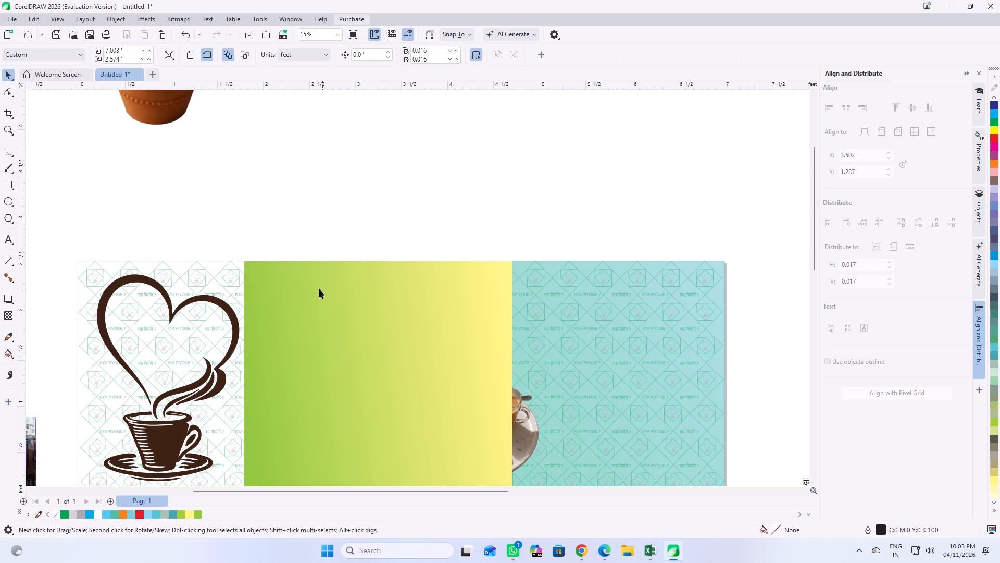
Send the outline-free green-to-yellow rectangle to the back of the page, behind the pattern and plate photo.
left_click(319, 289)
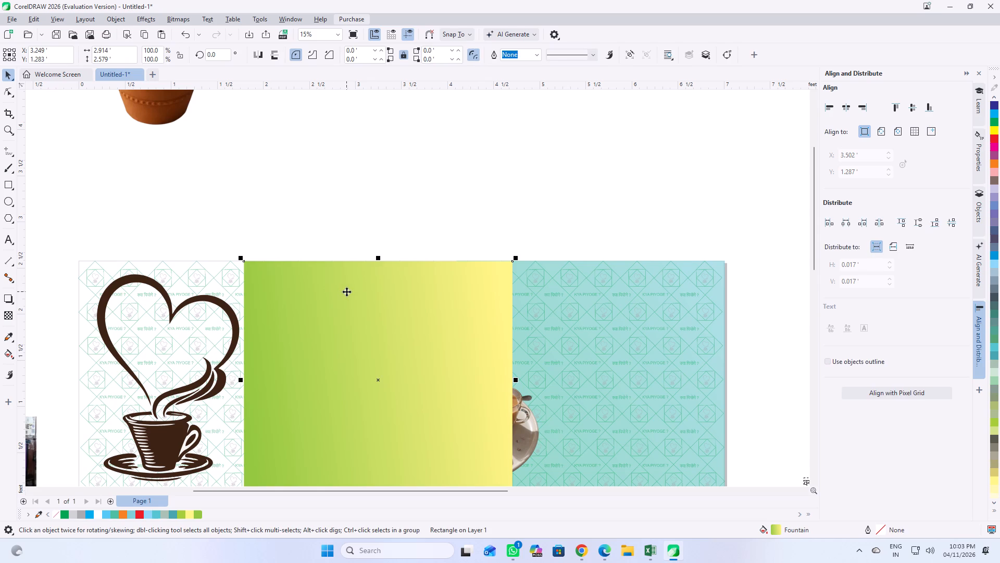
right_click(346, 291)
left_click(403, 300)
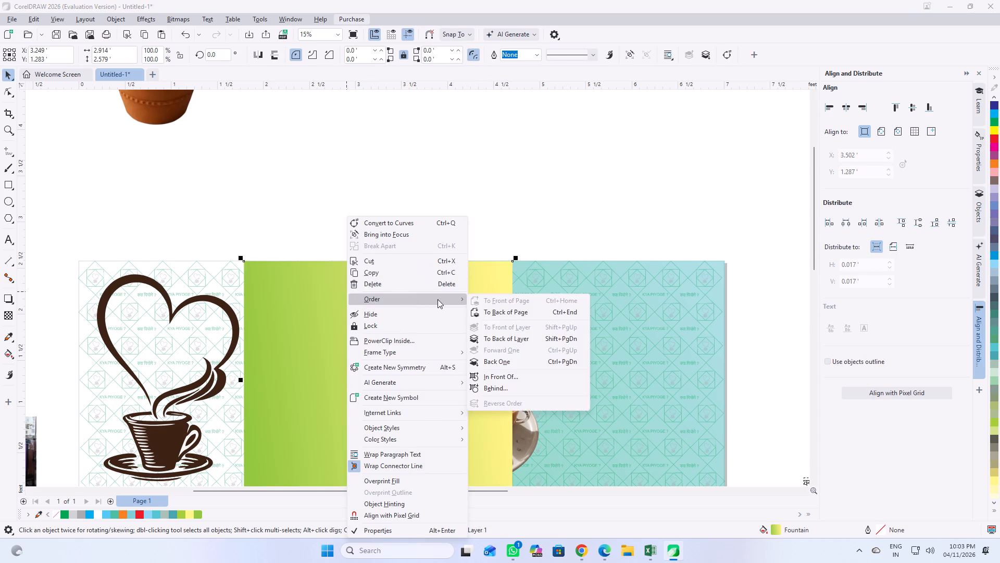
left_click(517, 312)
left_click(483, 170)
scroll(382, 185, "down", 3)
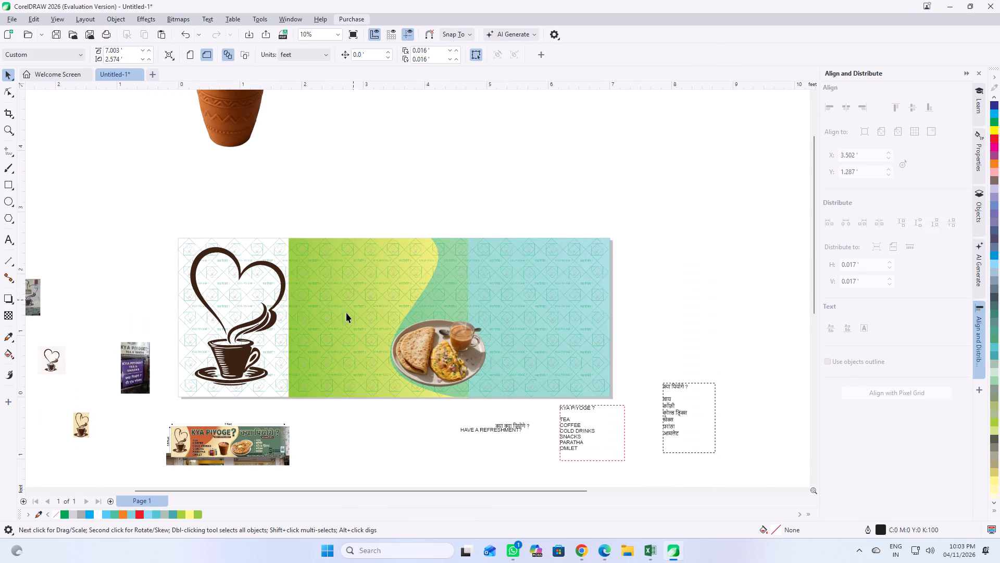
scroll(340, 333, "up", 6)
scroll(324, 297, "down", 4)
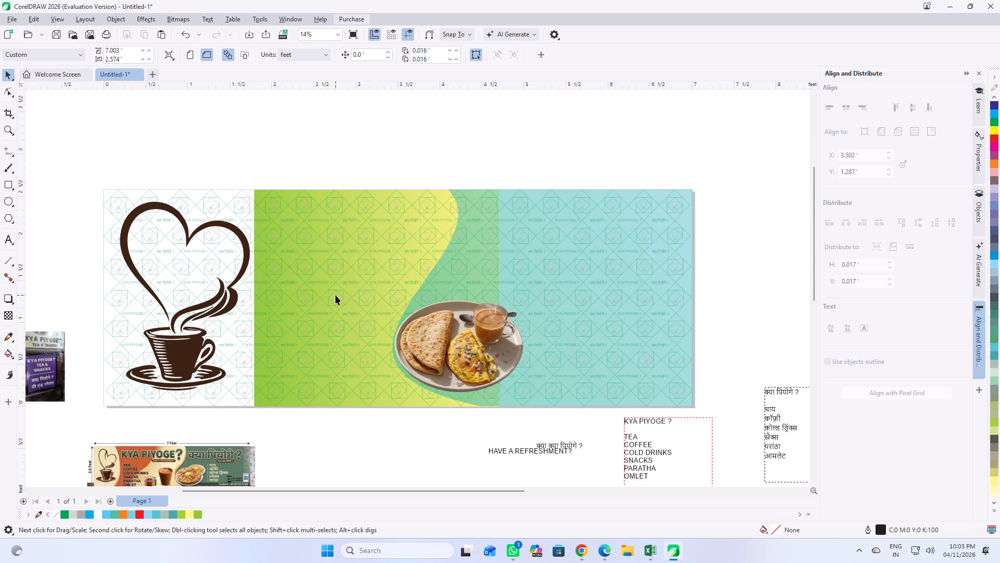
Undo the rectangle's stacking, outline, gradient and placement changes, plus the teal panel's transparency and back-of-page ordering.
left_click(618, 281)
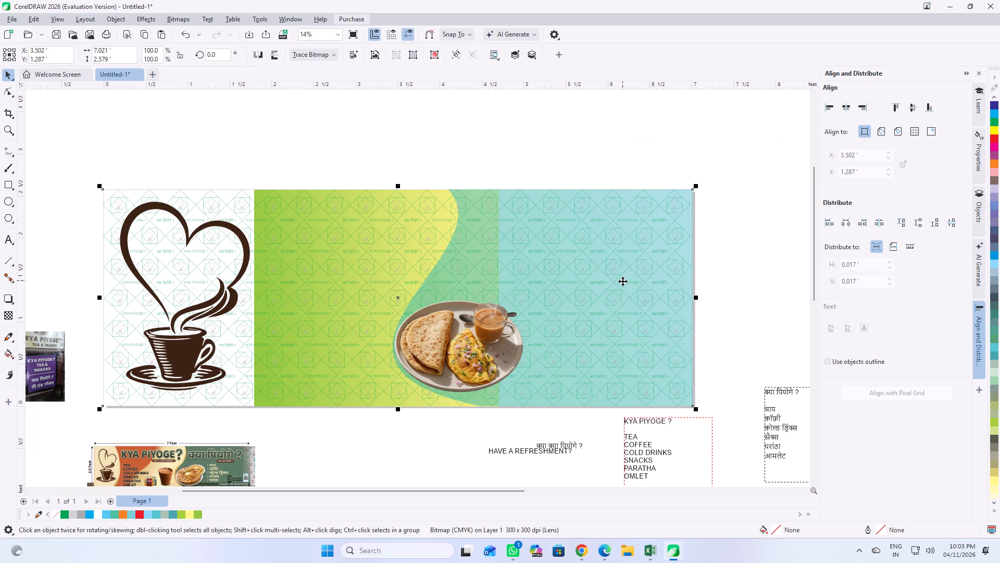
key("ctrl+z")
key("ctrl+z")
key("ctrl+z")
key("ctrl+z")
key("ctrl+z")
key("ctrl+z")
key("ctrl+z")
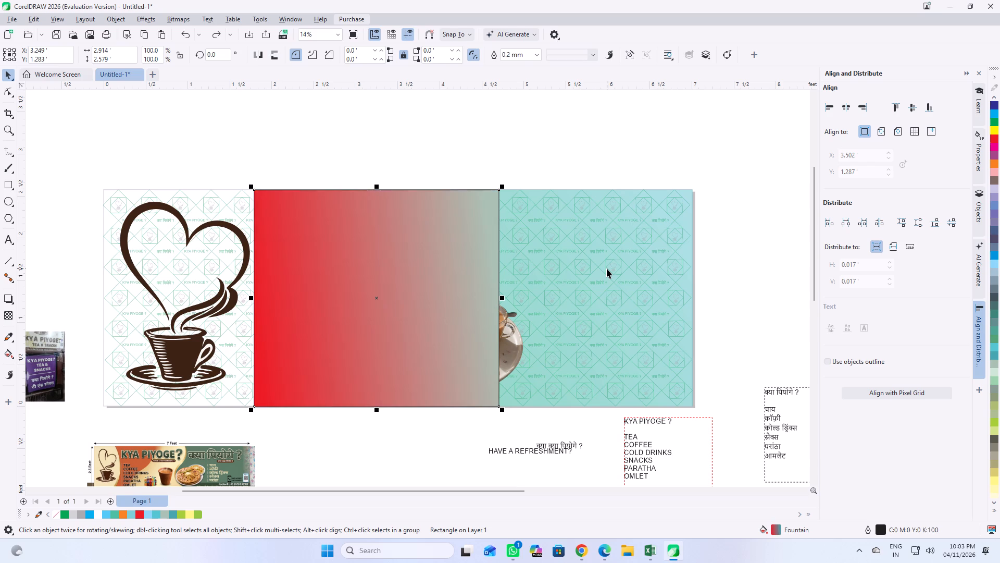
key("ctrl+z")
key("ctrl+z")
left_click(607, 268)
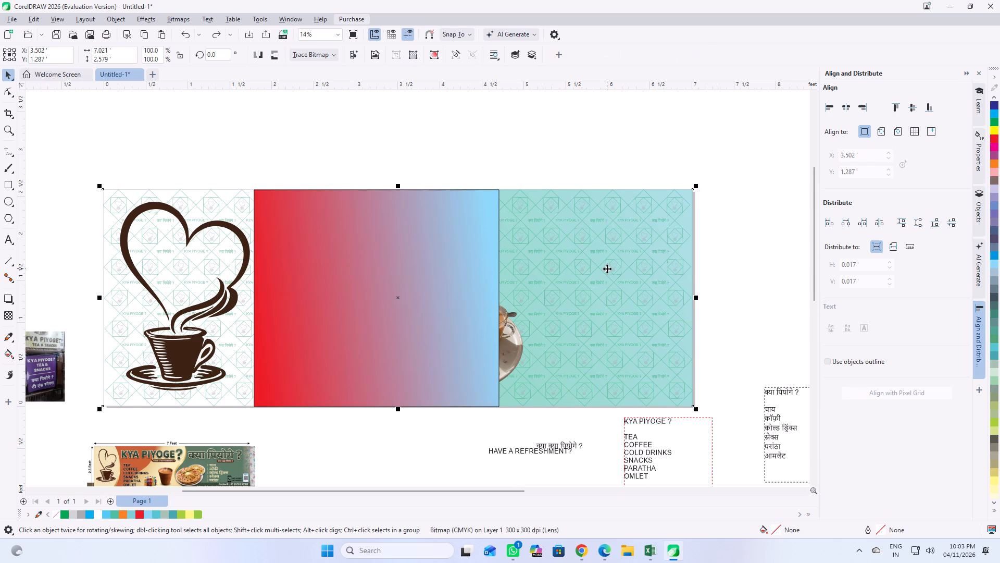
key("ctrl+z")
key("ctrl+z")
key("ctrl+z")
key("ctrl+z")
key("ctrl+z")
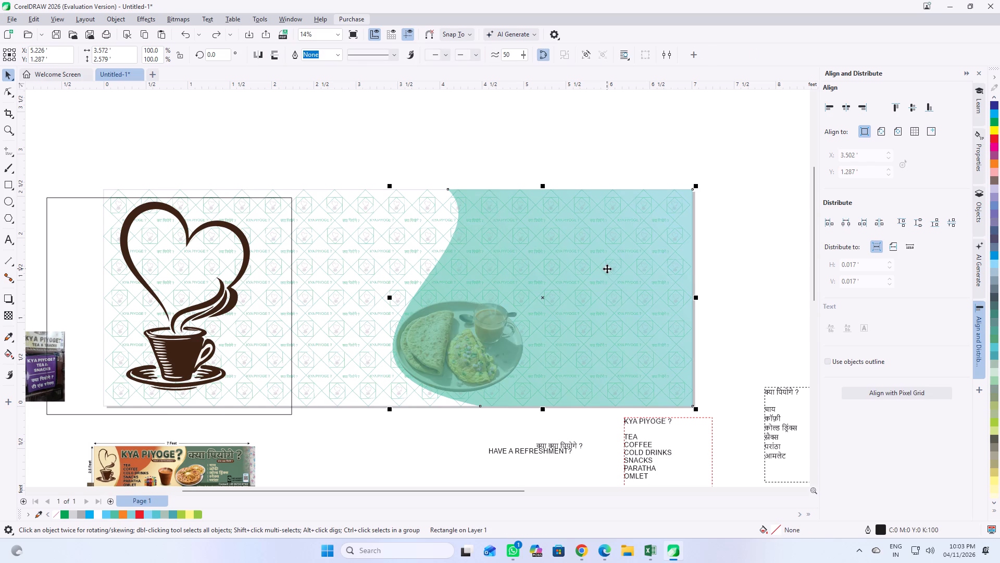
key("ctrl+z")
key("ctrl+z")
key("ctrl+z")
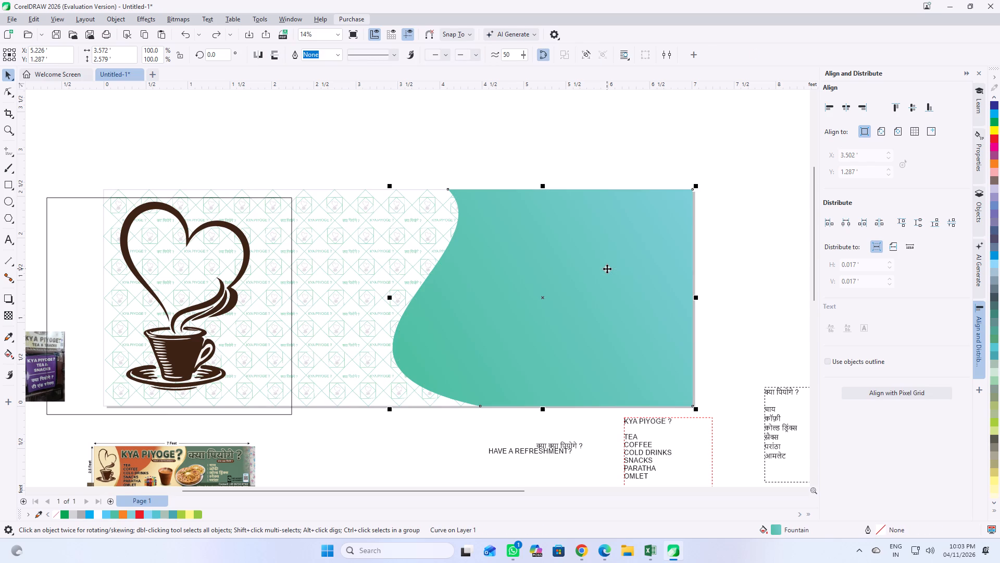
Send the opaque curved teal panel to the back of the page, behind the pattern and plate photo.
right_click(607, 268)
left_click(659, 303)
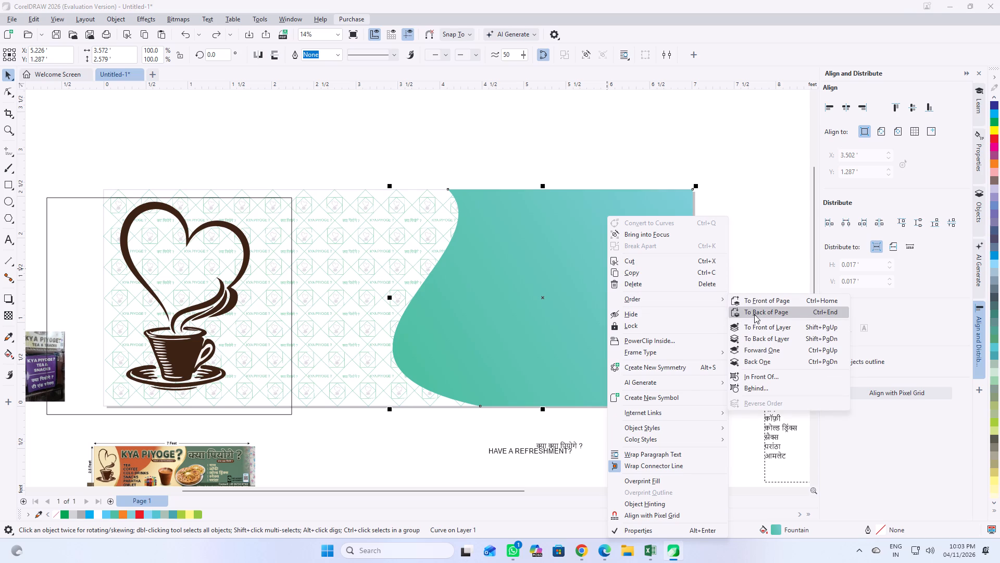
left_click(755, 312)
left_click(737, 280)
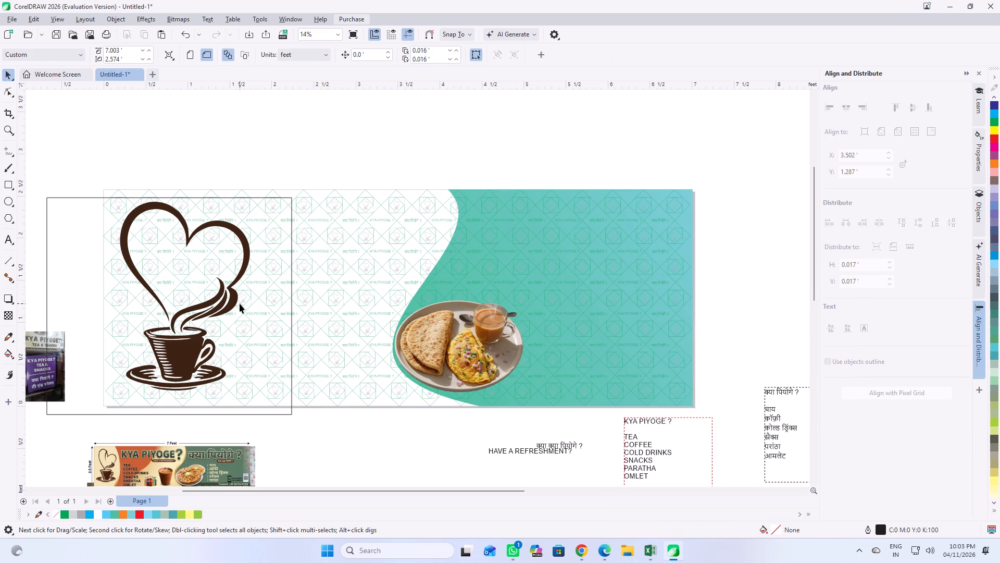
Move the unfilled rectangle onto the banner, flush with its top edge and overlapping the teal curve, centred at about X 3.038', Y 1.287'.
left_click(266, 298)
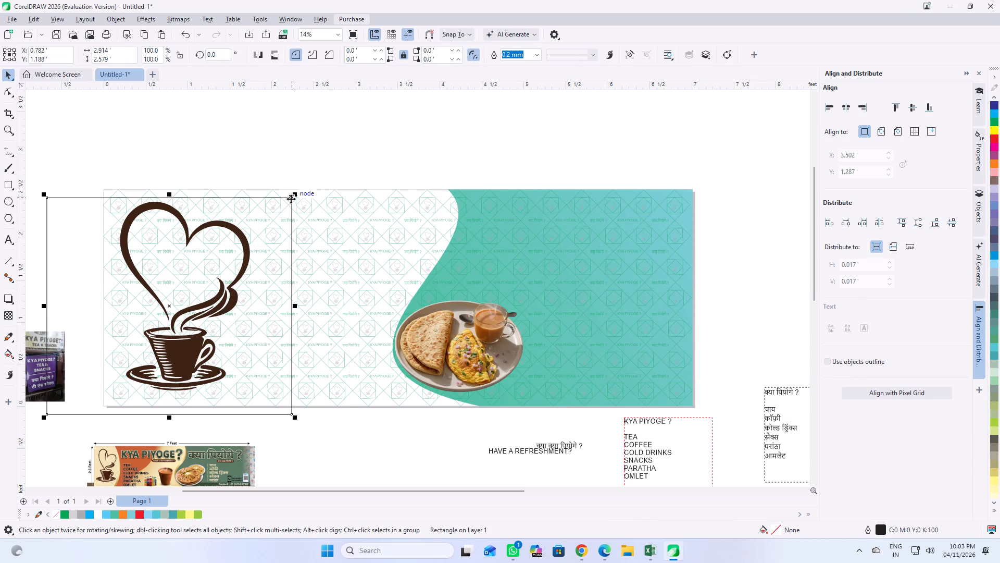
left_click_drag(291, 199, 449, 190)
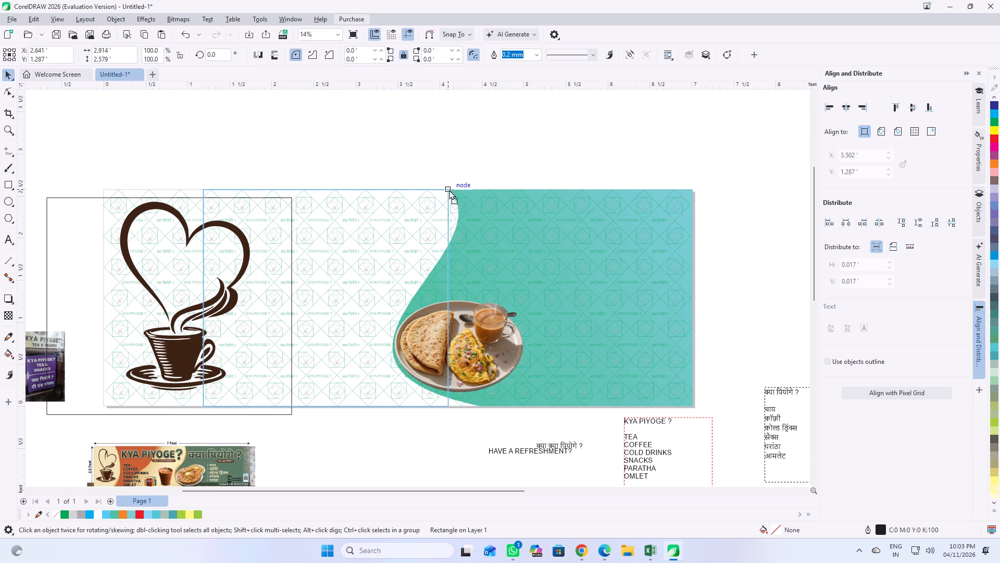
left_click_drag(449, 190, 479, 191)
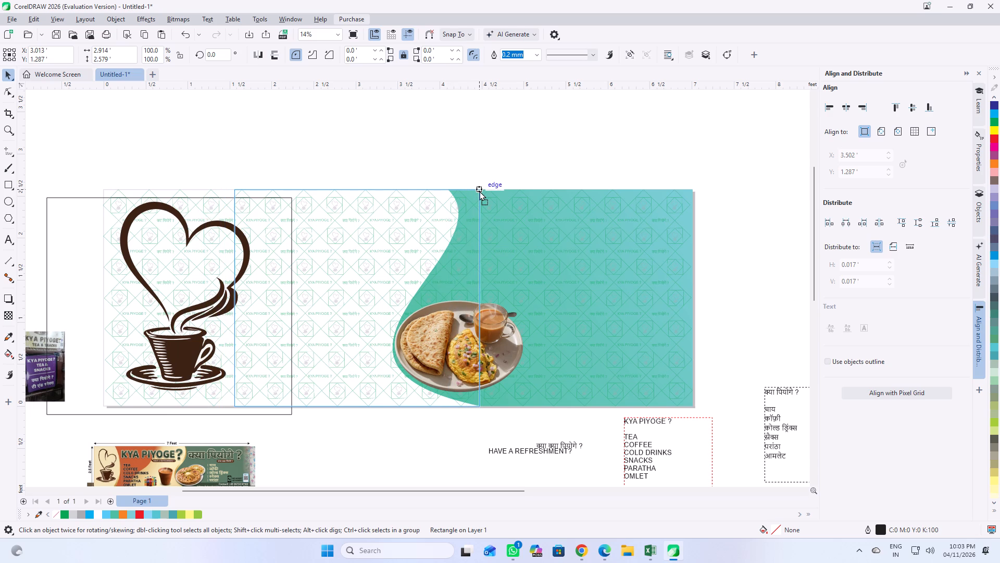
left_click_drag(479, 191, 481, 191)
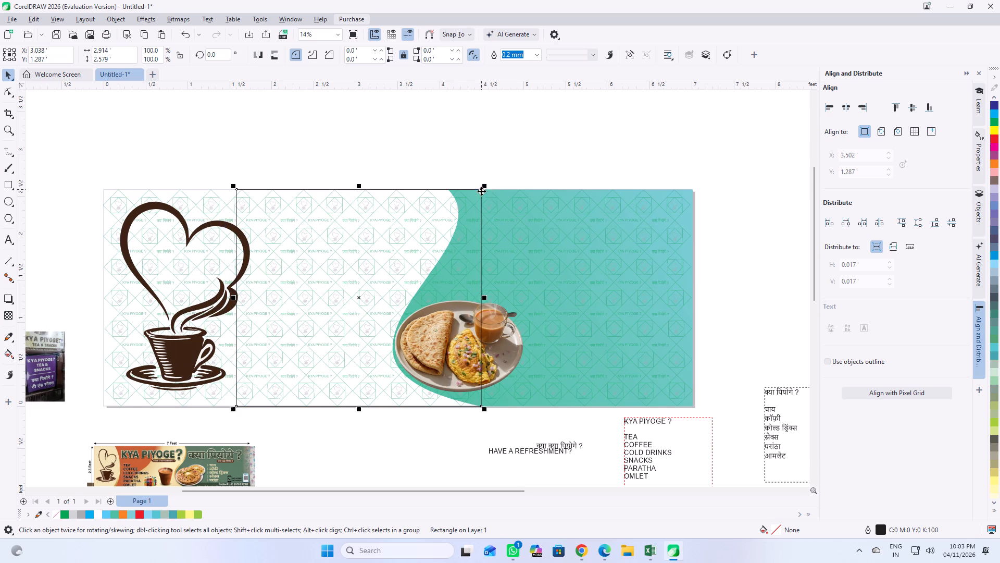
left_click(523, 165)
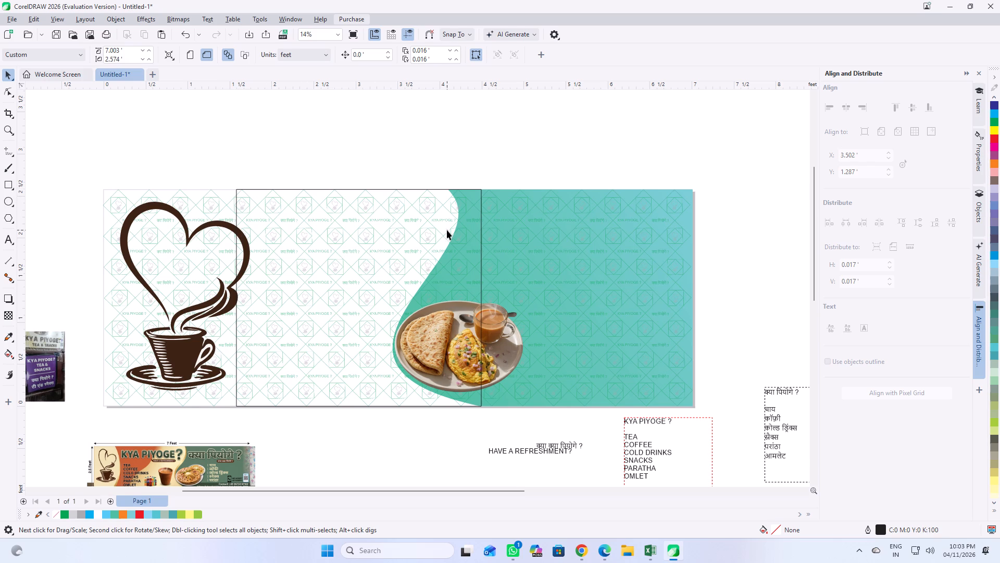
Fill the rectangle with a nearly horizontal linear gradient running from pale yellow at its left edge to yellow-green at its right edge.
left_click(423, 226)
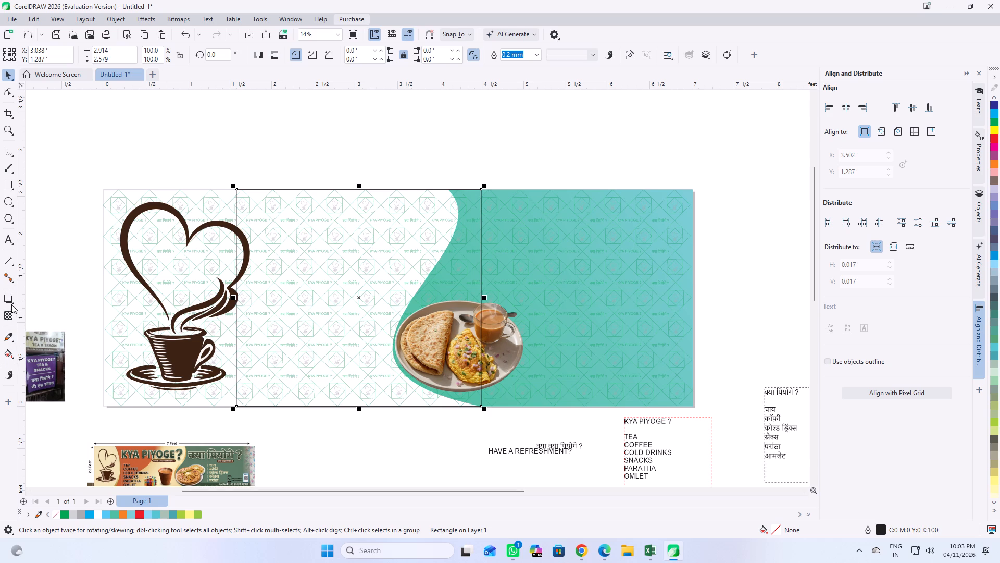
left_click(6, 351)
left_click_drag(236, 328, 297, 325)
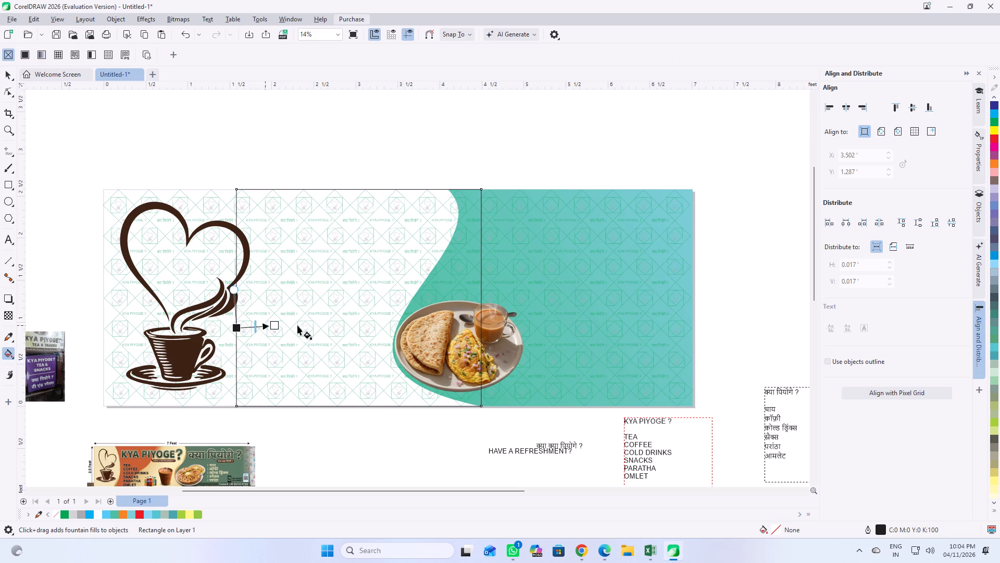
left_click_drag(297, 325, 483, 314)
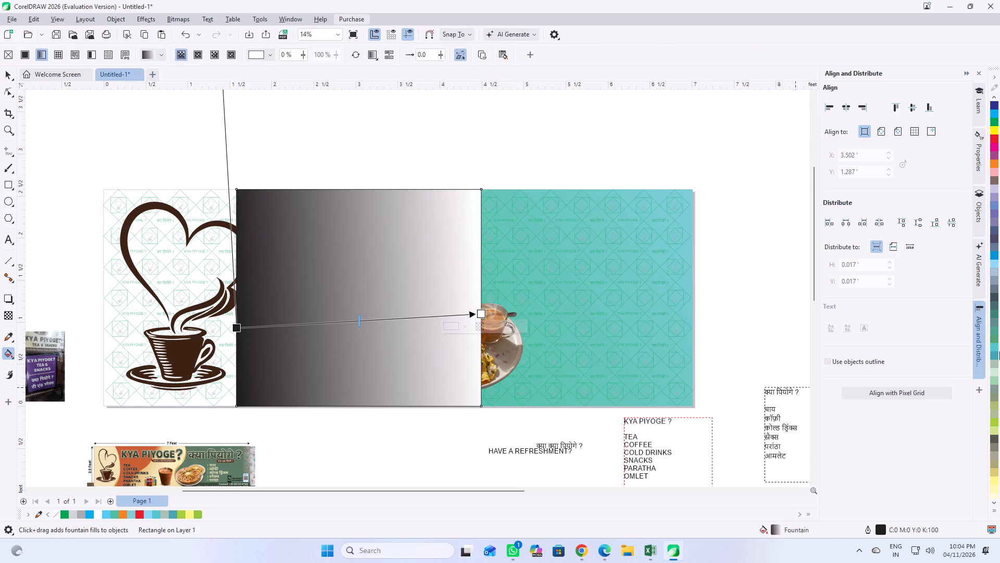
left_click(198, 516)
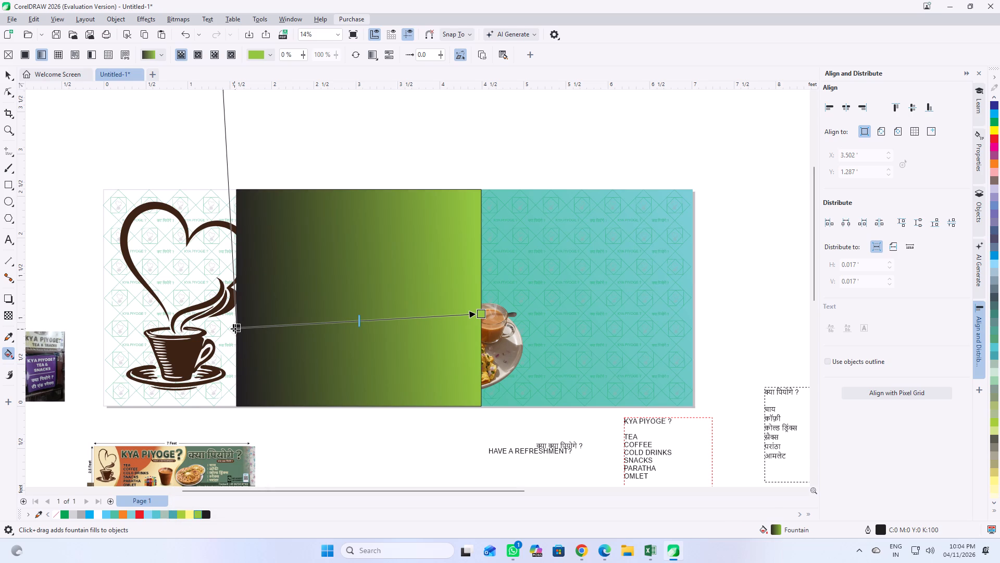
left_click(235, 328)
left_click(191, 515)
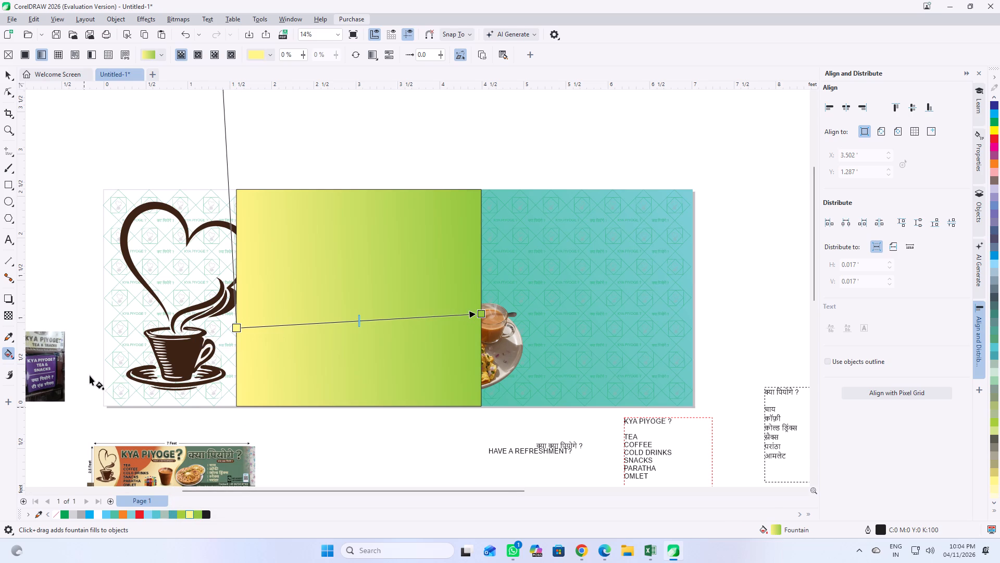
left_click(5, 74)
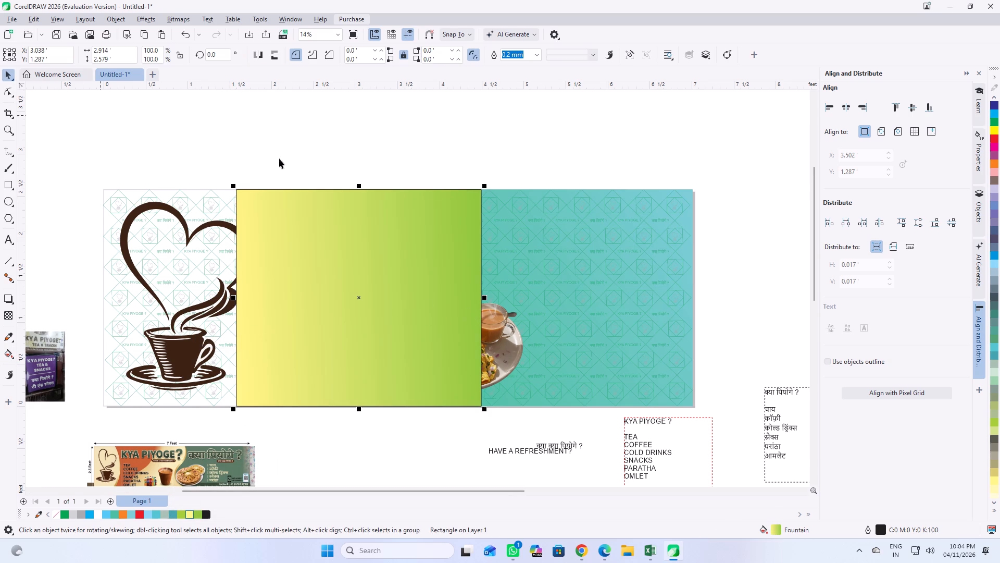
left_click(445, 134)
Set the yellow-to-green rectangle's outline width to None.
left_click(392, 204)
left_click(539, 54)
left_click(523, 70)
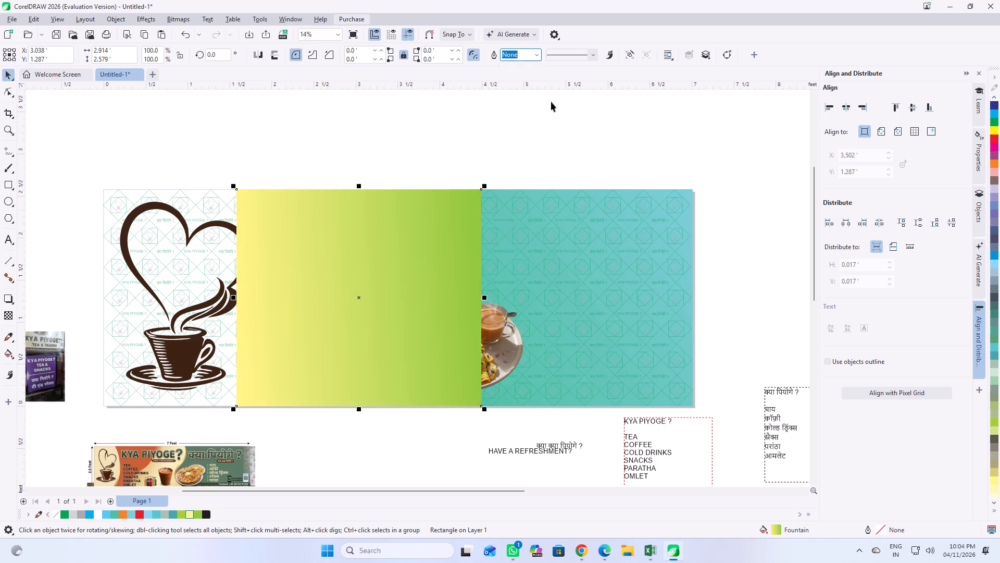
left_click(554, 104)
Send the yellow-to-green rectangle to the back of the page, behind the teal panel, pattern and plate photo.
right_click(430, 225)
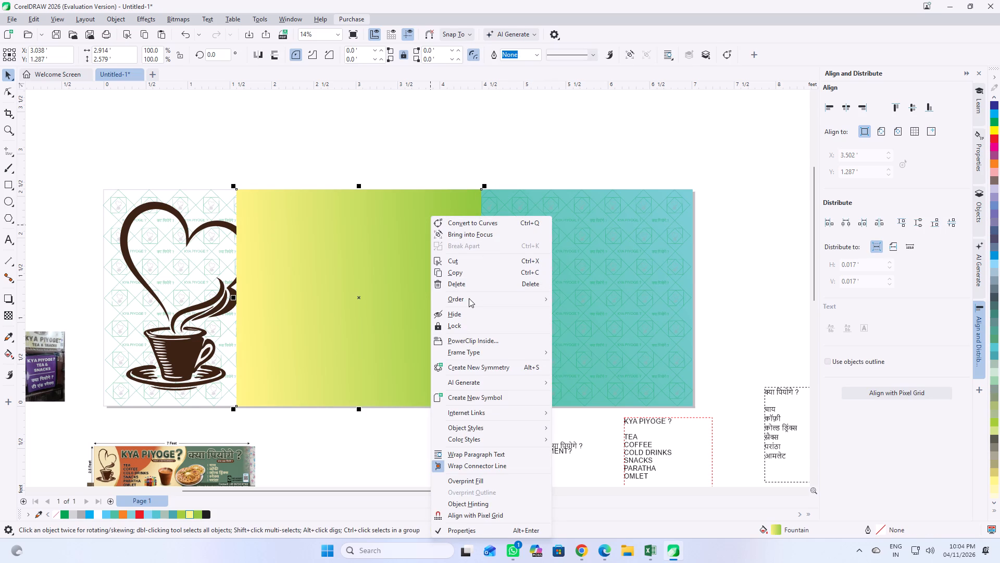
left_click(469, 298)
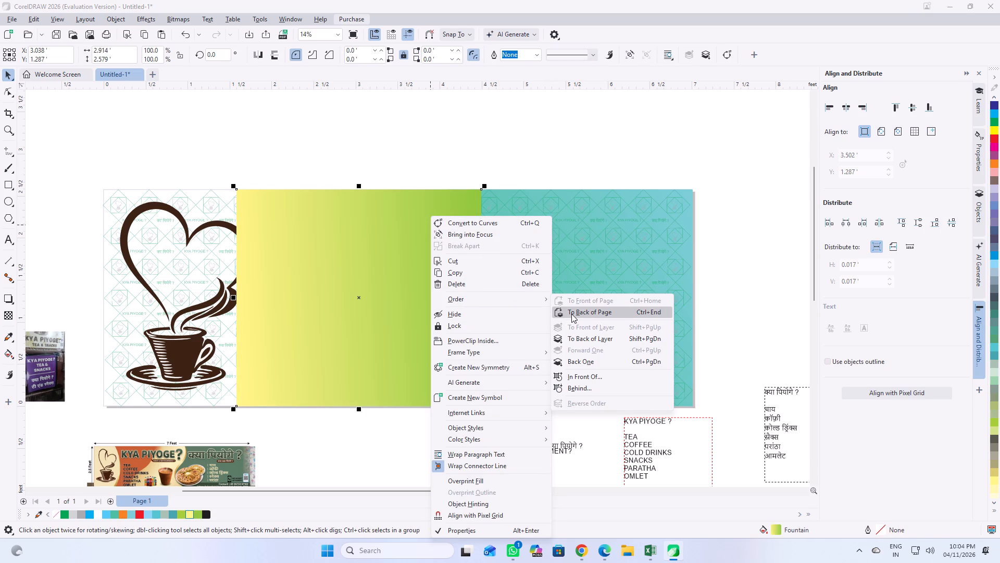
left_click(571, 314)
left_click(358, 126)
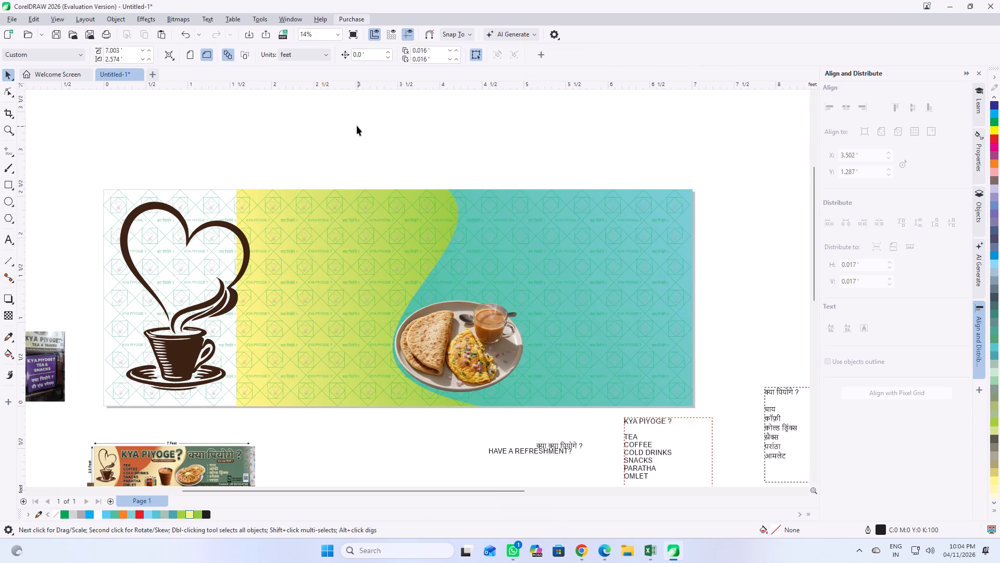
Undo the last ordering change and stretch the yellow-to-green rectangle to the banner's left edge, about 4.504' wide.
scroll(258, 229, "up", 4)
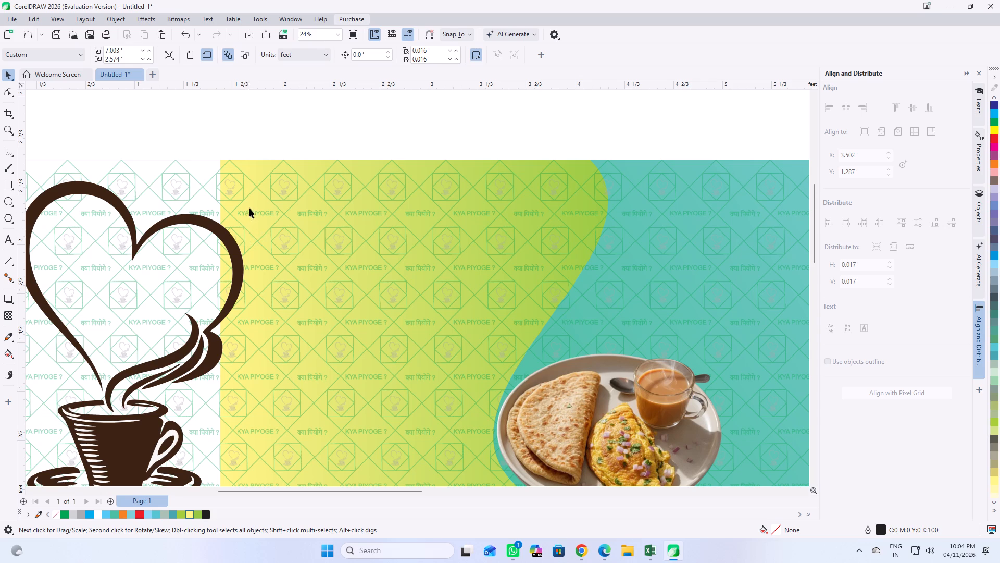
scroll(335, 194, "down", 5)
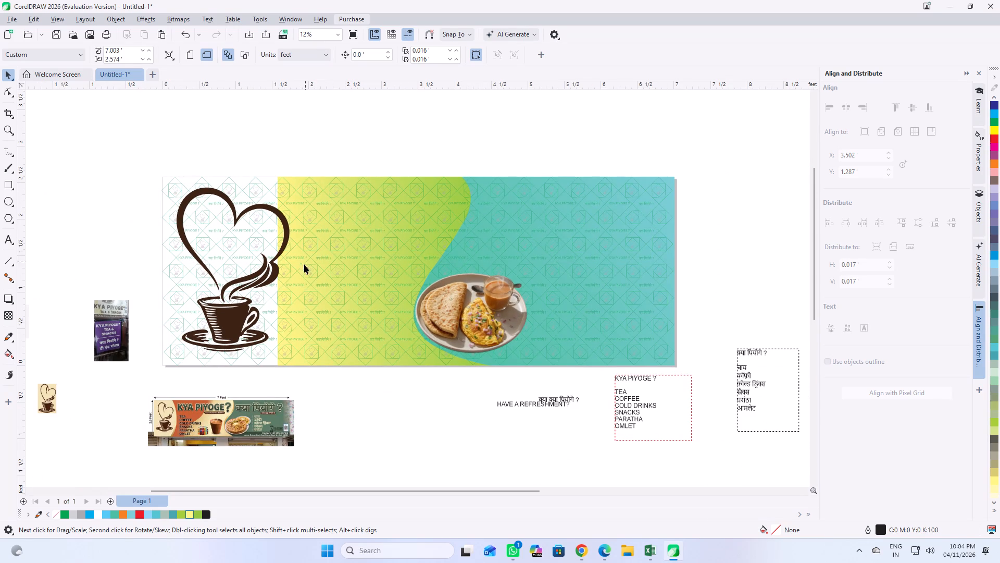
scroll(295, 231, "up", 2)
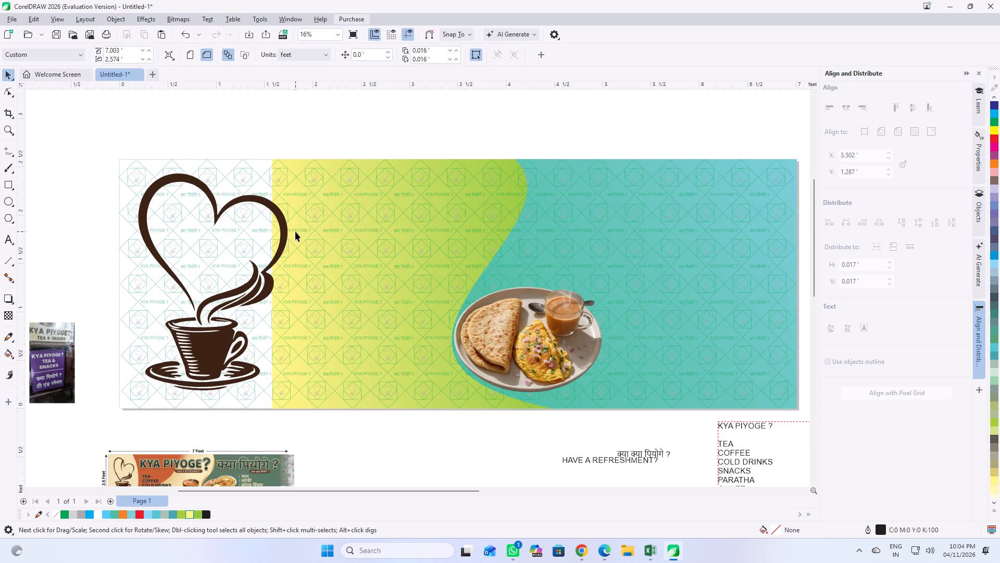
left_click(298, 272)
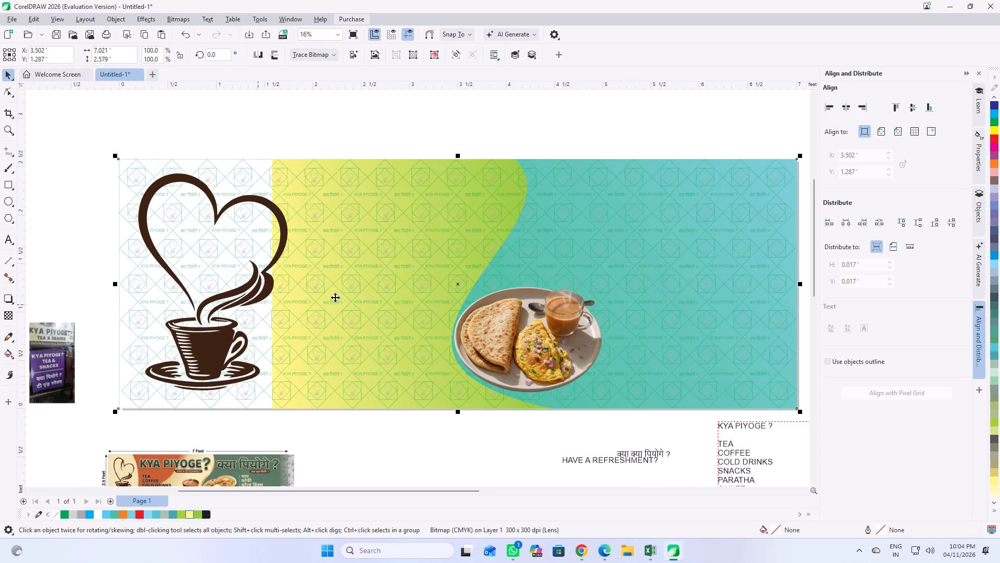
left_click(327, 129)
left_click(293, 163)
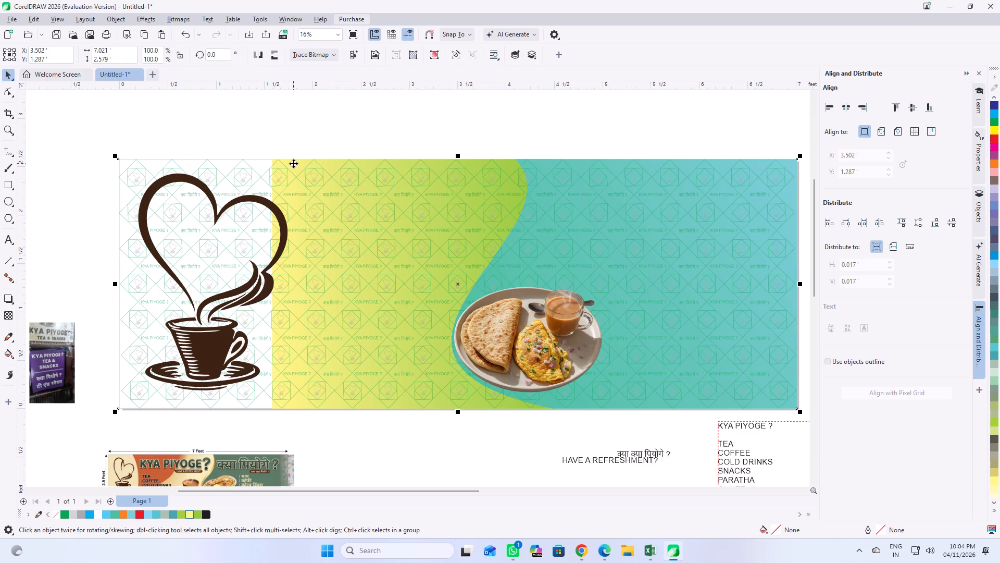
key("ctrl+z")
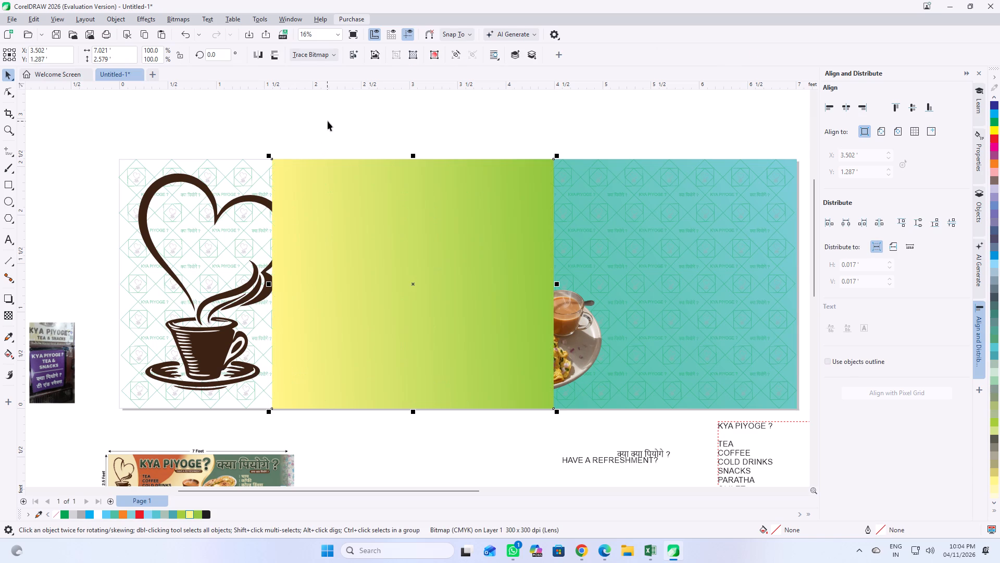
left_click_drag(268, 285, 133, 279)
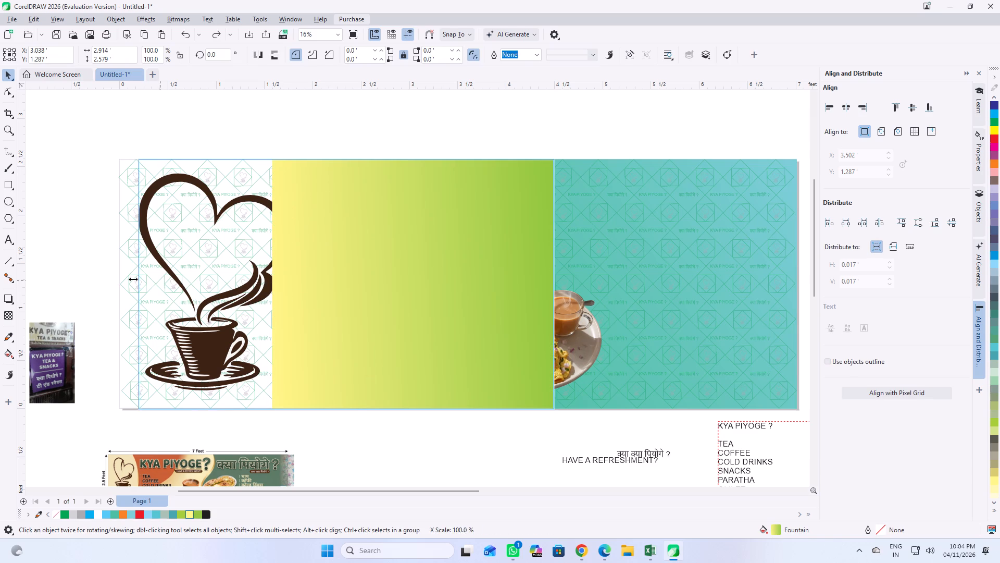
left_click_drag(133, 279, 117, 279)
Send the widened yellow-to-green rectangle to the back of the page, behind the cup, pattern, teal panel and plate photo.
right_click(333, 273)
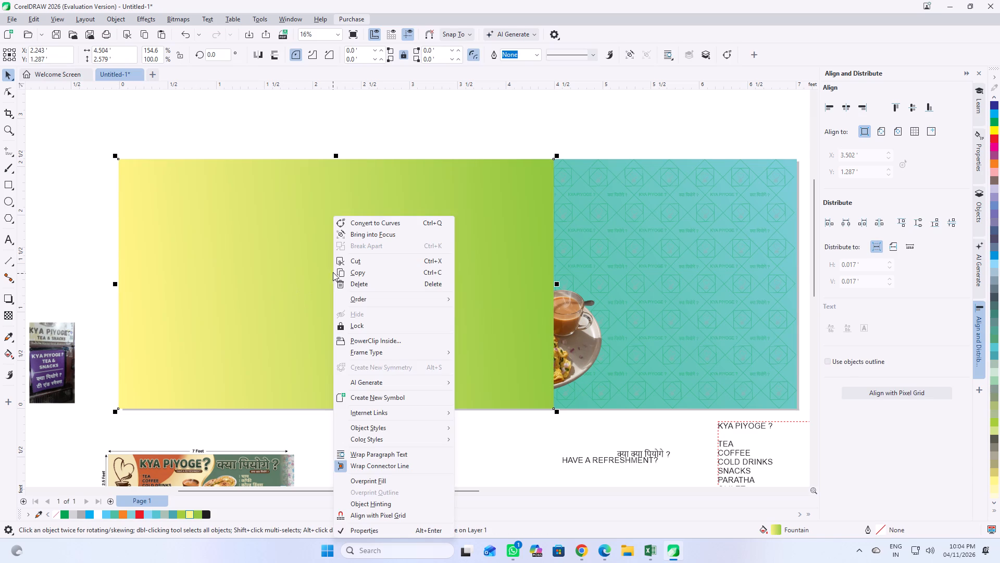
left_click(376, 301)
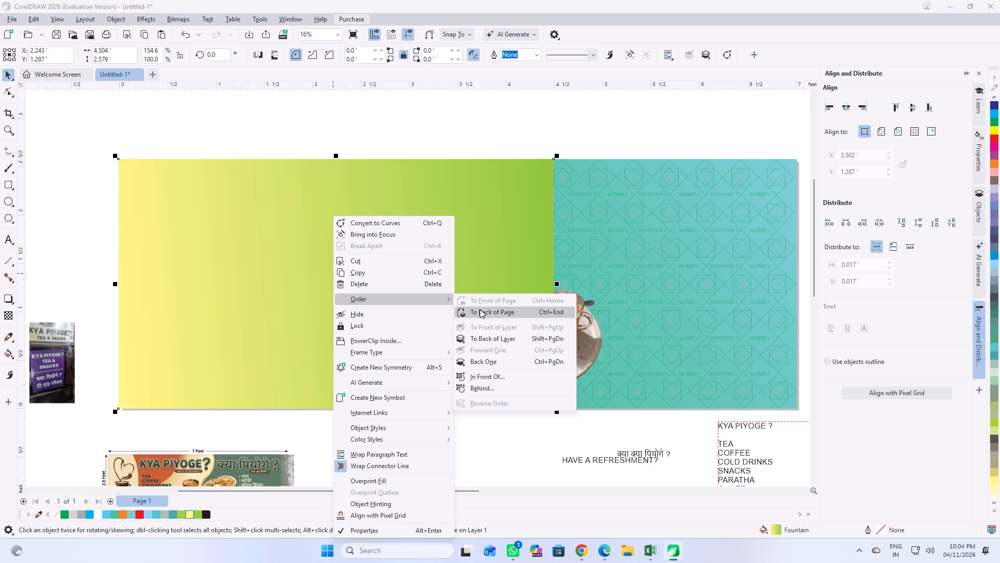
left_click(480, 309)
left_click(431, 127)
Examine the banner's full background layout alongside the reference mock-ups and text blocks around the page.
scroll(369, 190, "down", 3)
scroll(400, 229, "down", 3)
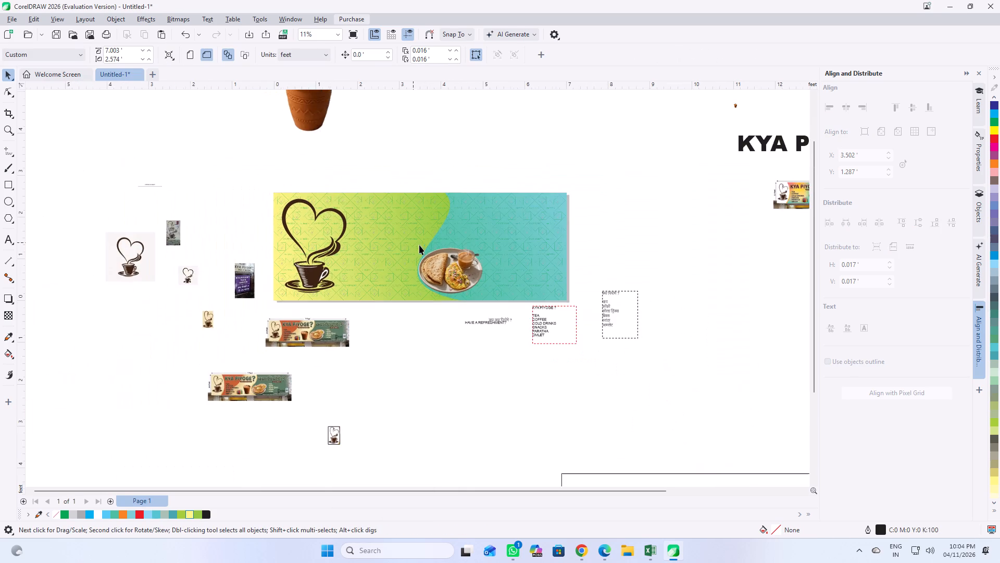
scroll(456, 245, "up", 3)
scroll(340, 219, "up", 3)
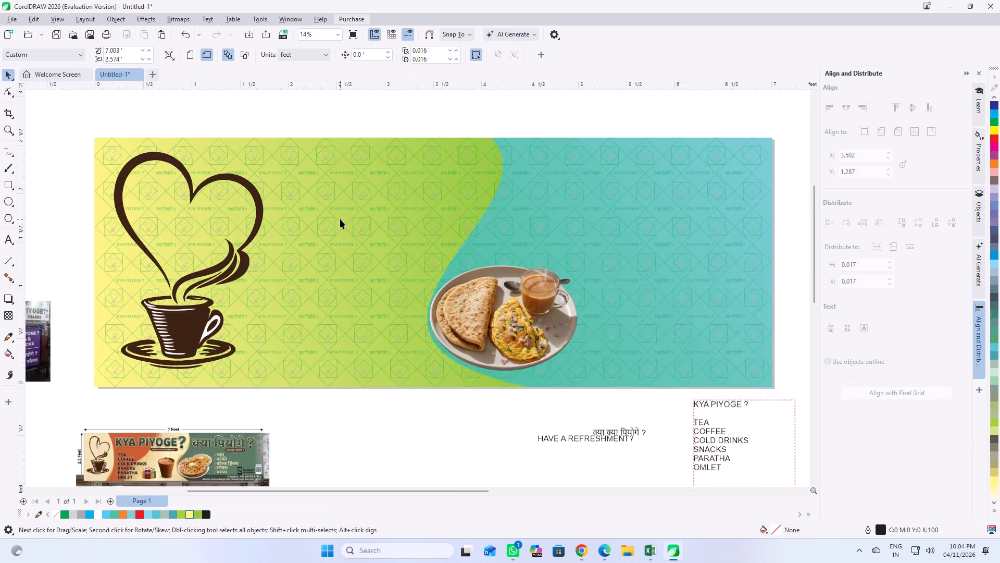
scroll(340, 219, "up", 1)
scroll(342, 219, "down", 5)
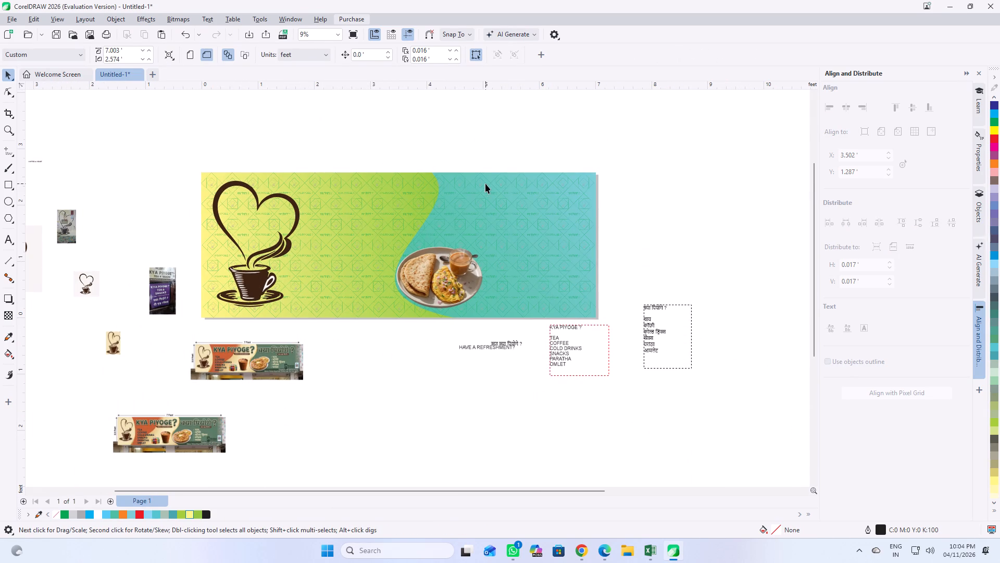
scroll(417, 370, "up", 2)
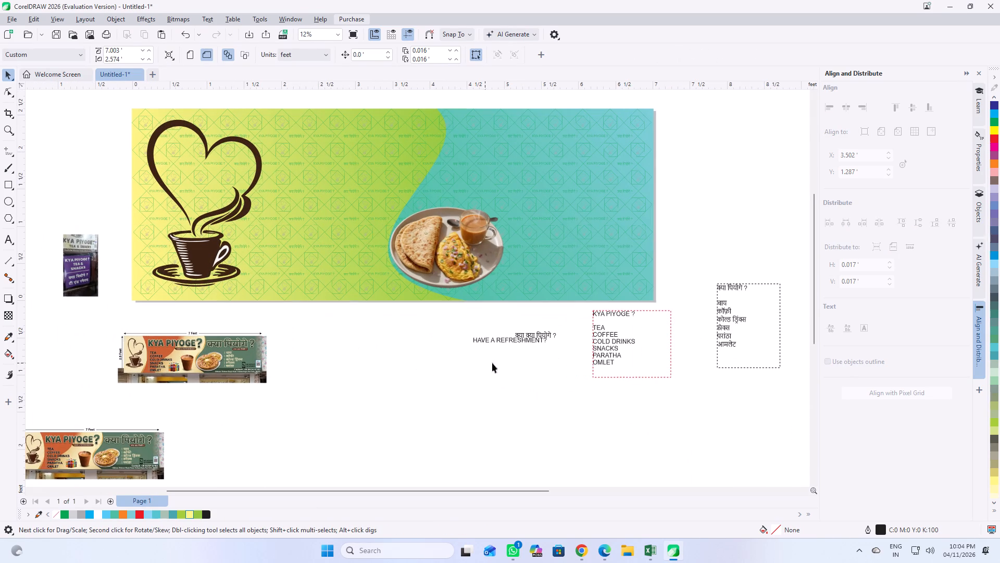
scroll(395, 226, "up", 2)
scroll(435, 273, "down", 4)
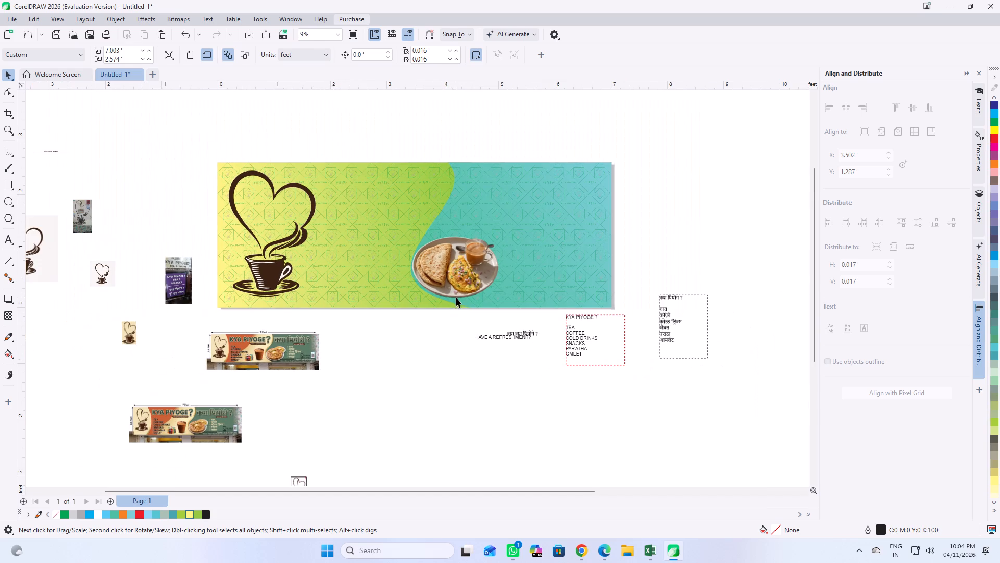
scroll(297, 177, "up", 2)
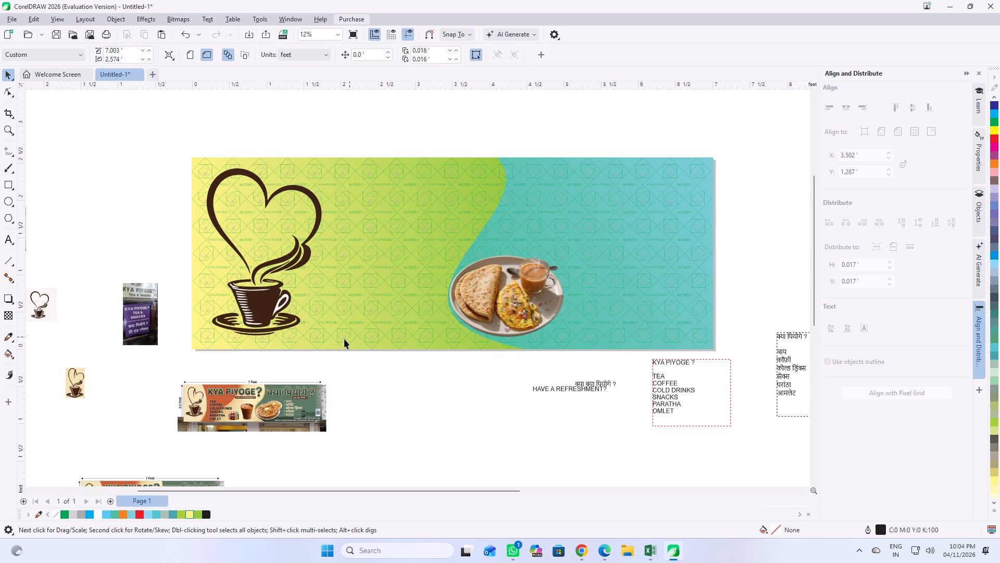
scroll(196, 331, "down", 2)
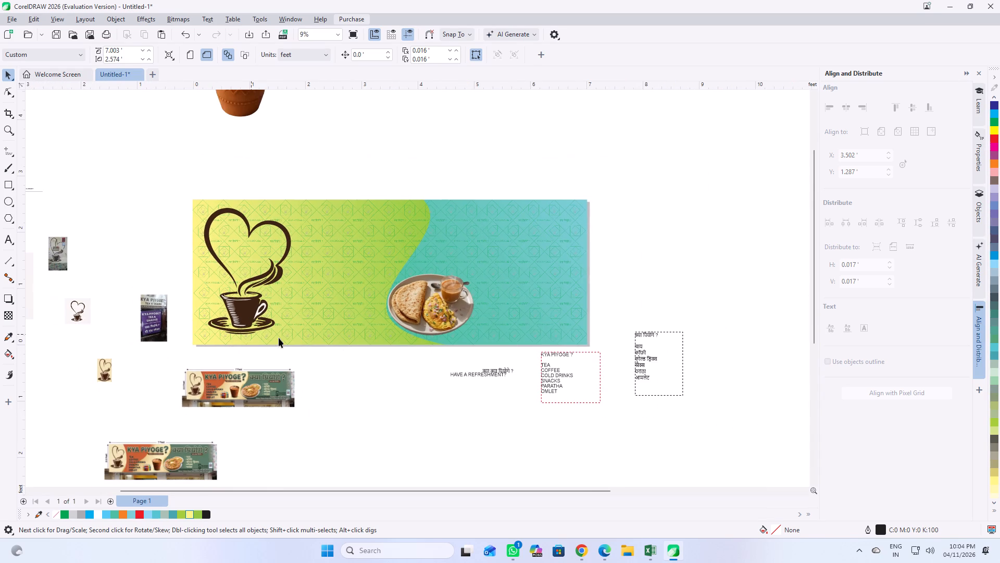
Place the "KYA PIYOGE?" heading at the top of the yellow-green panel and shrink it to about 232 pt, centred near X 2.936', Y 2.207'.
scroll(534, 396, "down", 3)
scroll(634, 326, "up", 2)
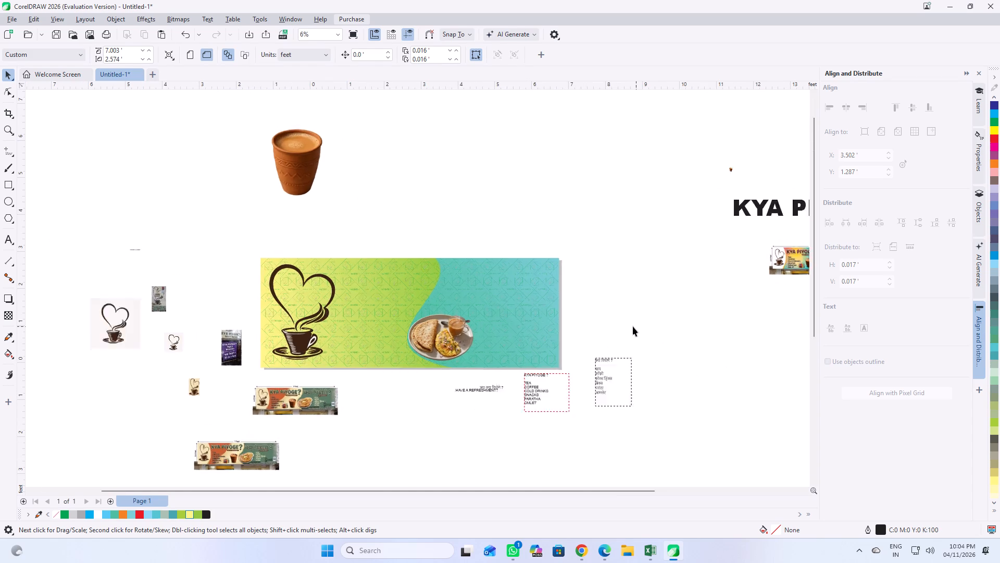
scroll(633, 326, "up", 1)
scroll(439, 304, "down", 5)
left_click(666, 238)
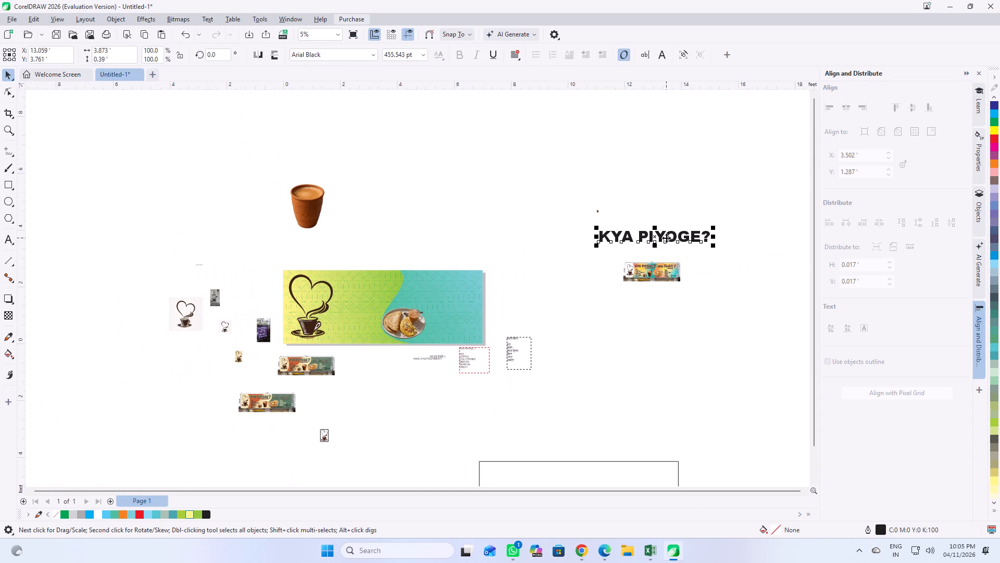
left_click_drag(672, 239, 414, 286)
left_click_drag(454, 295, 398, 302)
scroll(358, 276, "up", 10)
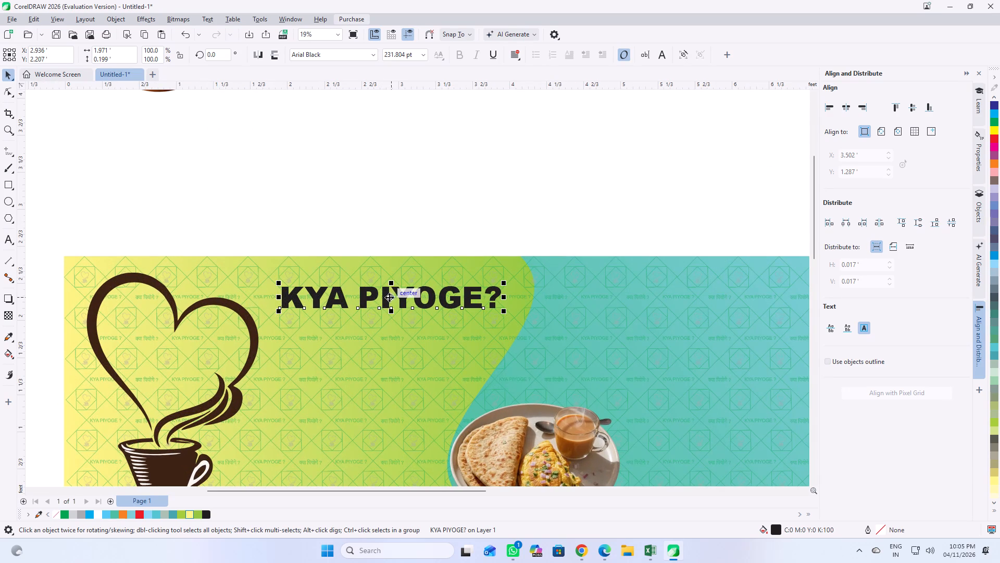
Copy the line "क्या पियोगे ?" from the Hindi menu block and paste it as separate text beside the banner.
scroll(368, 263, "down", 7)
scroll(512, 384, "up", 5)
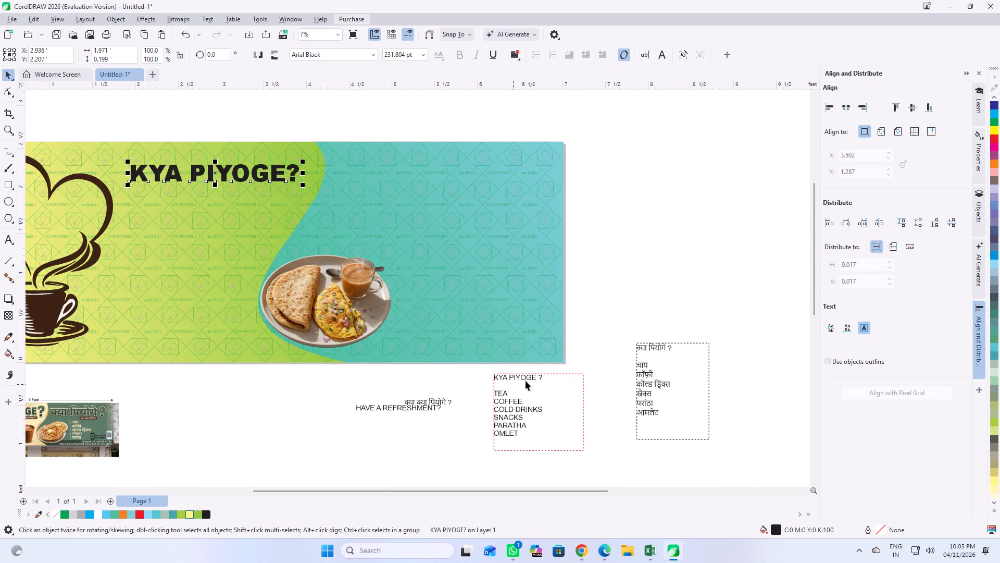
double_click(667, 349)
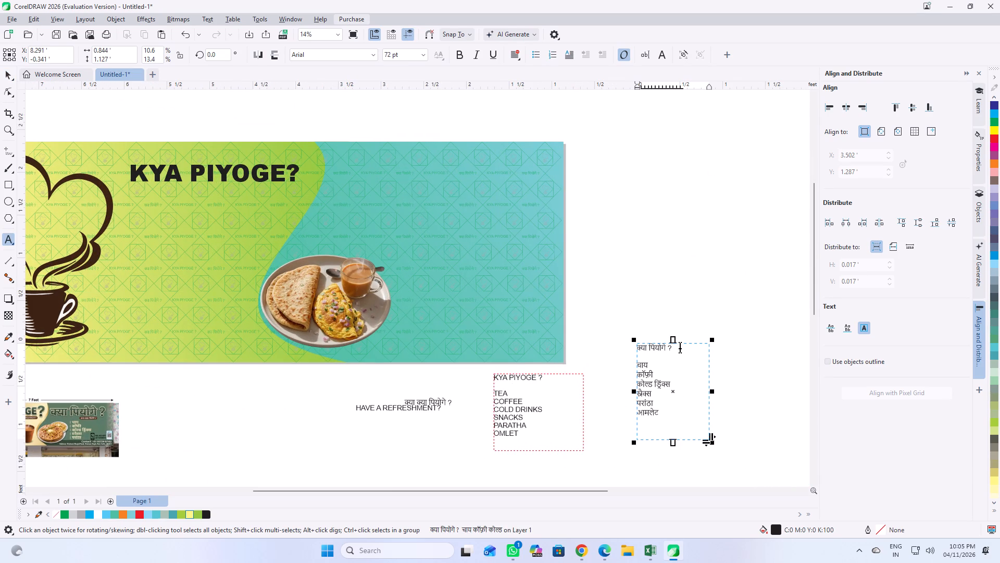
left_click_drag(680, 346, 620, 345)
key("ctrl+c")
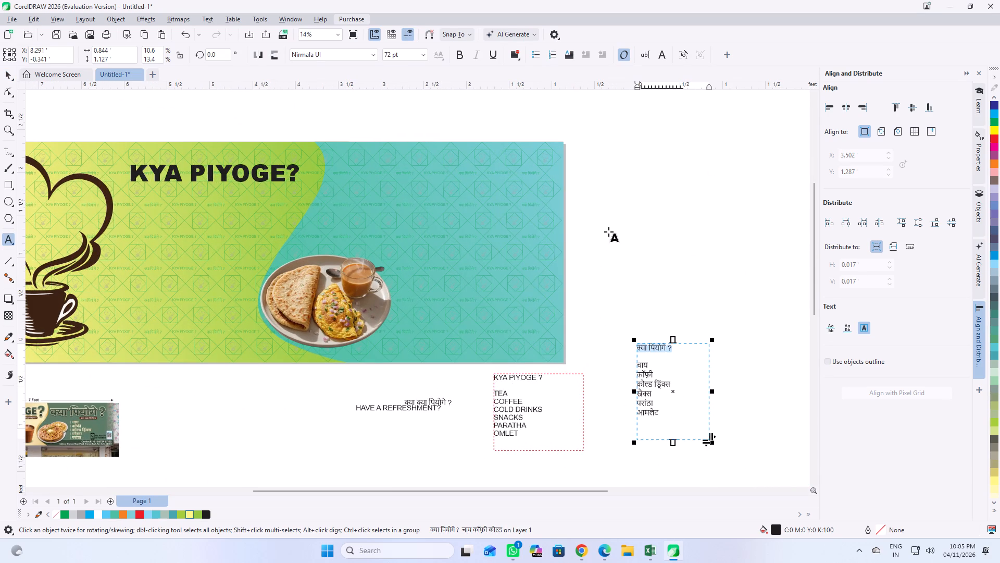
left_click(627, 226)
key("ctrl+v")
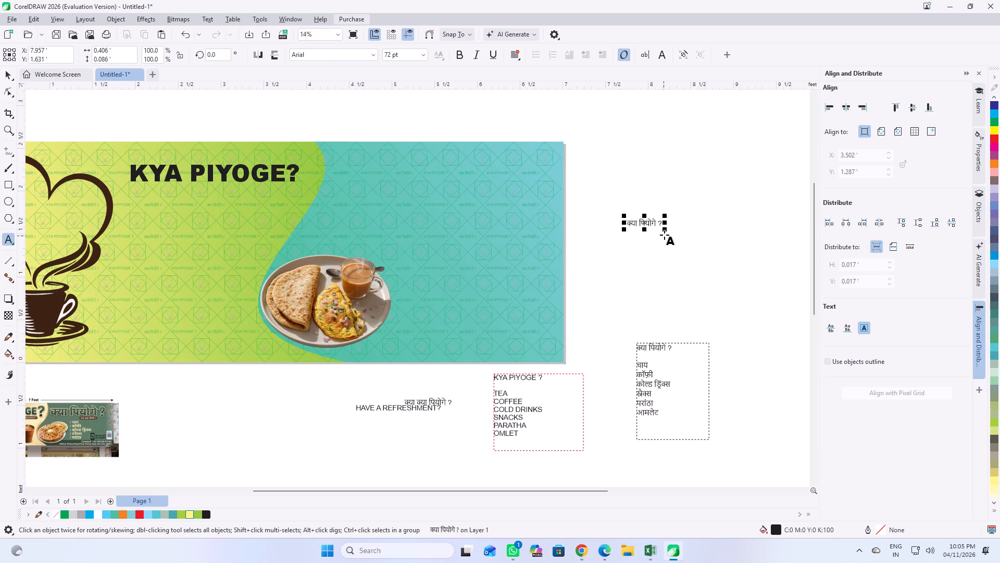
Scale the pasted "क्या पियोगे ?" text up to about 327 pt and make it bold.
left_click_drag(666, 233, 806, 291)
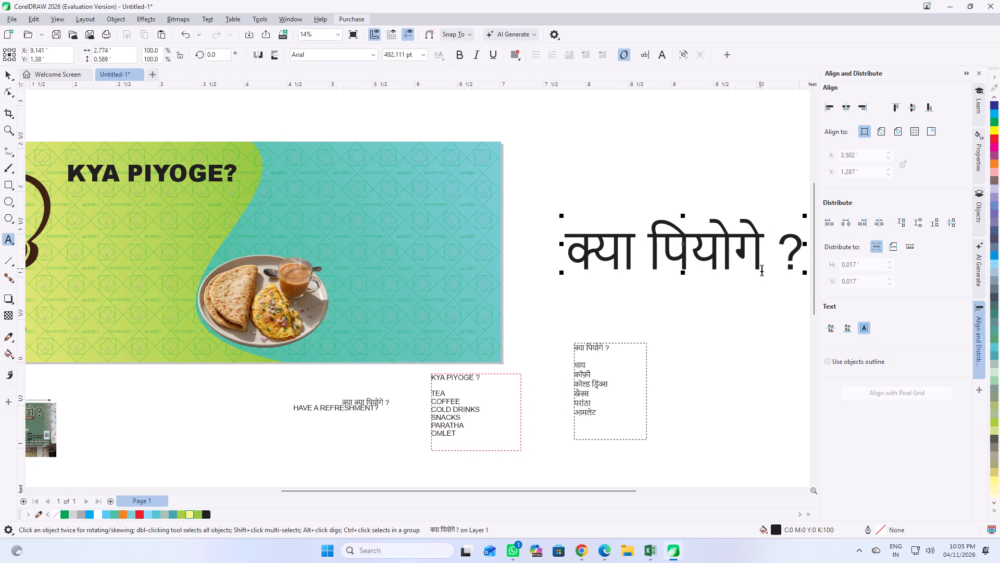
scroll(644, 240, "down", 3)
left_click_drag(753, 263, 734, 260)
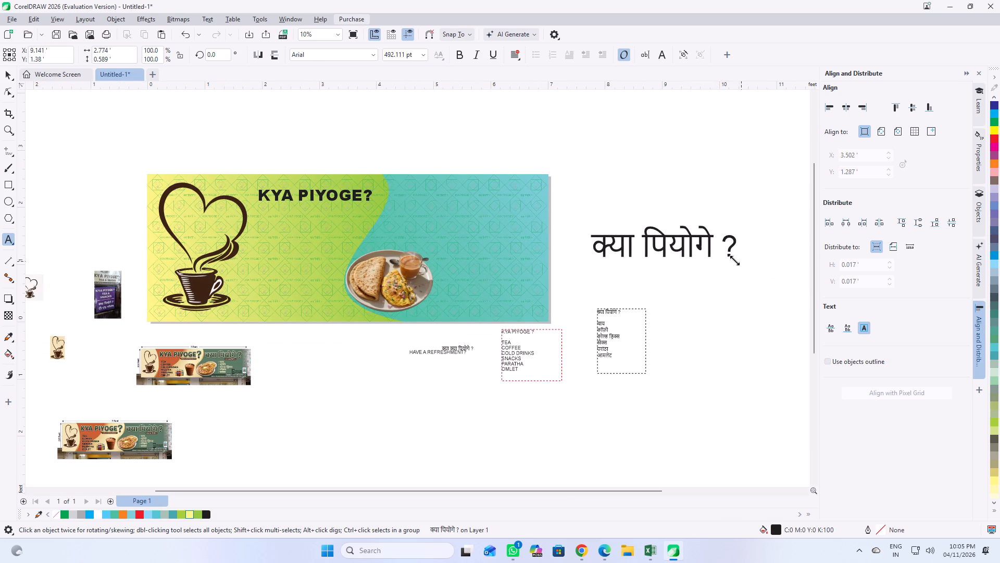
left_click_drag(734, 260, 699, 256)
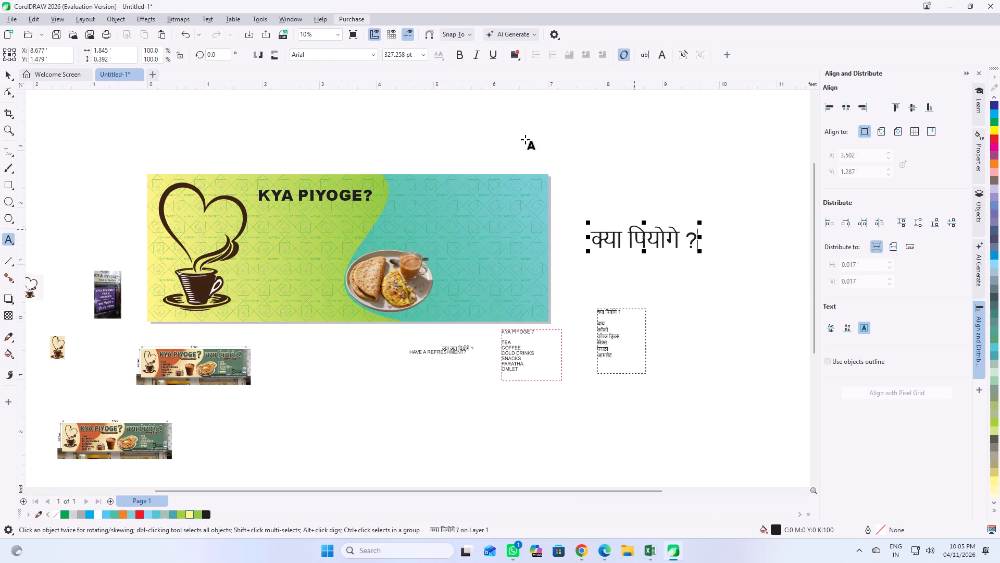
left_click(5, 76)
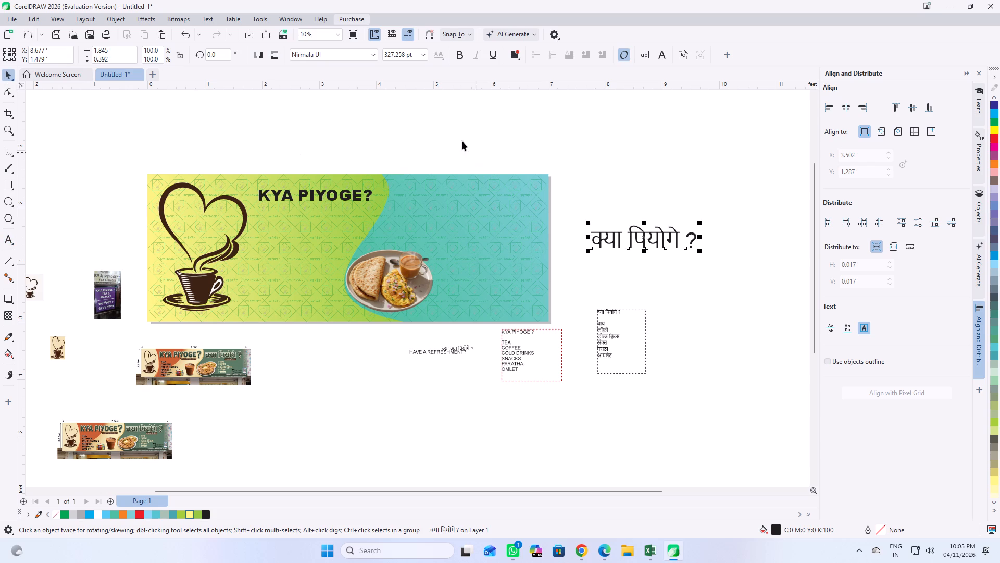
left_click(459, 53)
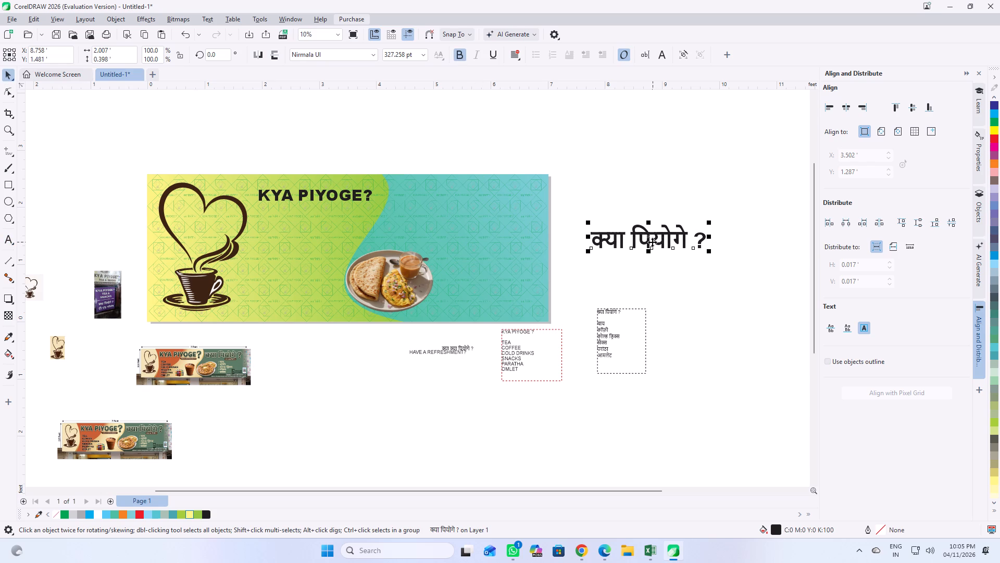
Move the Hindi heading onto the upper part of the teal panel, centred at about X 5.636', Y 2.213'.
left_click_drag(649, 242, 472, 199)
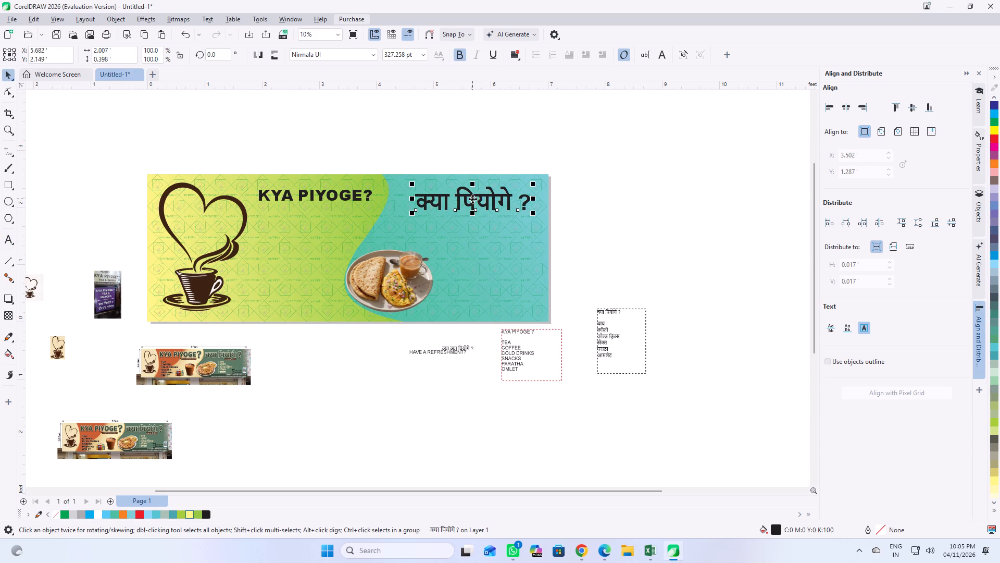
left_click(422, 53)
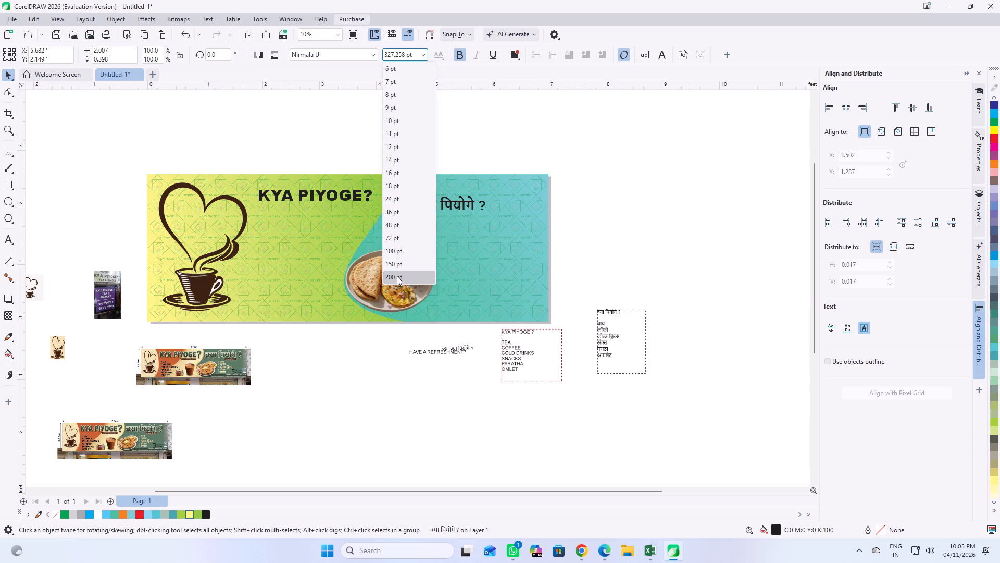
left_click(603, 241)
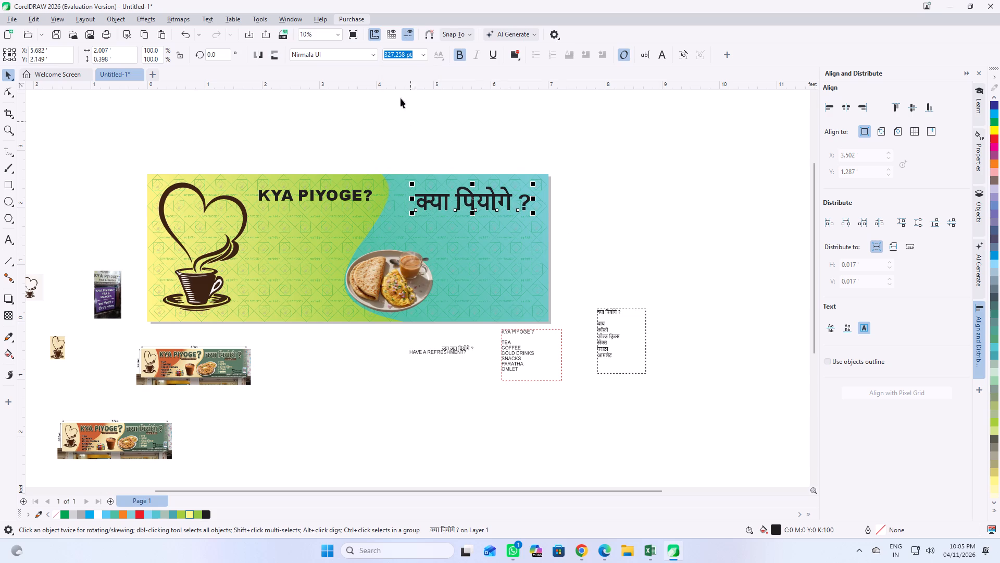
left_click(488, 203)
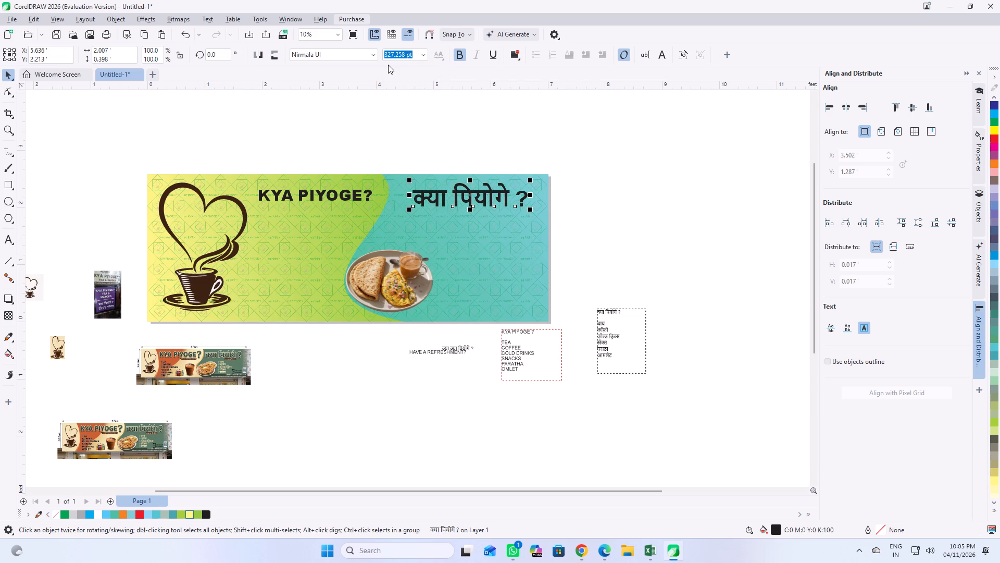
Set the Hindi heading's font size to 300 pt.
left_click_drag(414, 54, 427, 56)
type("300")
key("Return")
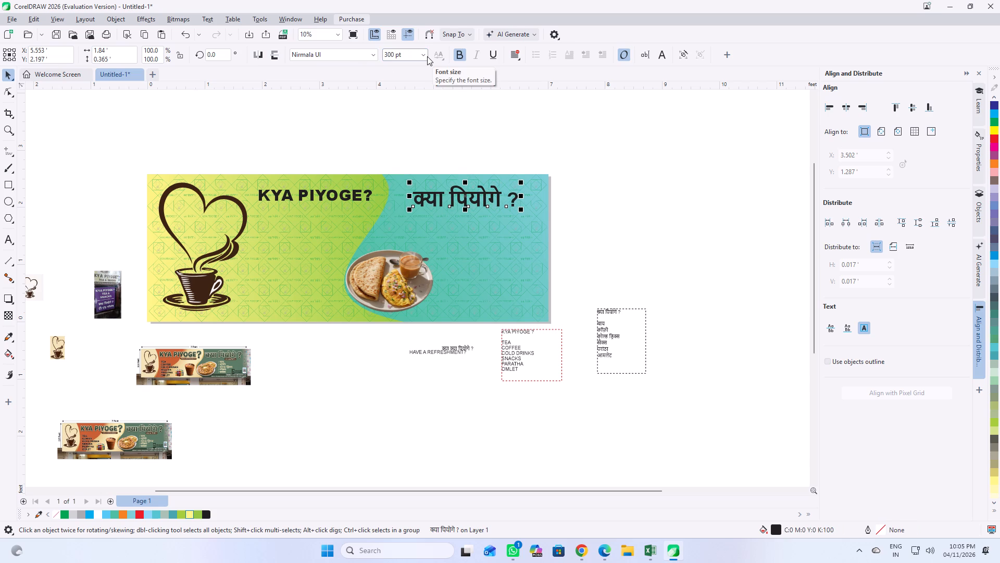
left_click(622, 222)
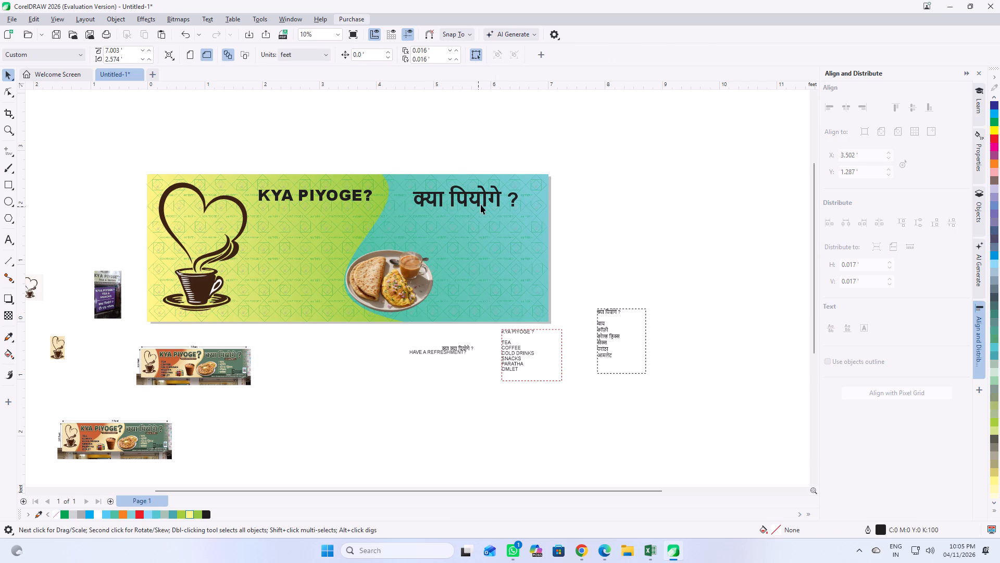
Reposition the Hindi heading slightly up and to the right on the teal panel, centred at about X 5.617', Y 2.242'.
left_click(493, 199)
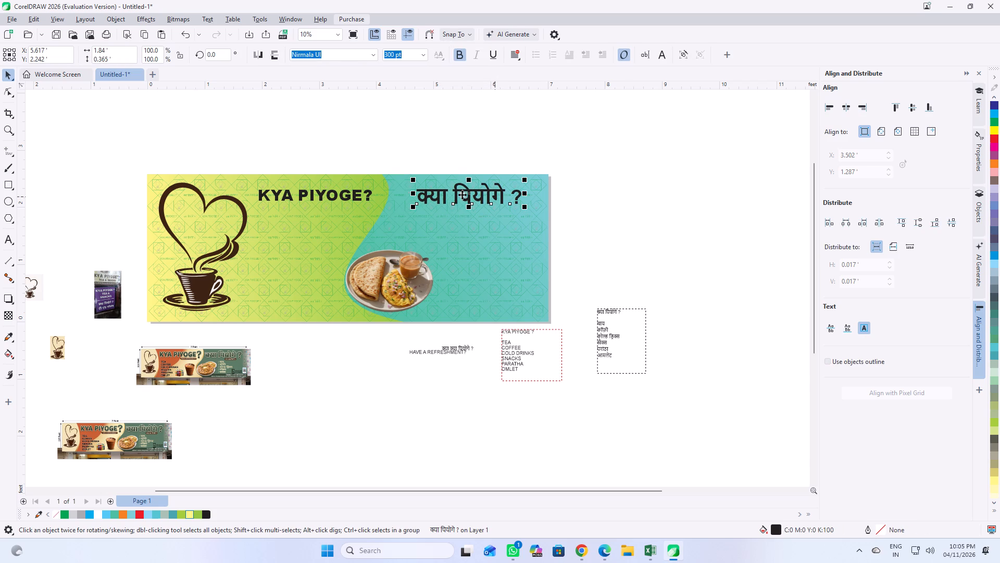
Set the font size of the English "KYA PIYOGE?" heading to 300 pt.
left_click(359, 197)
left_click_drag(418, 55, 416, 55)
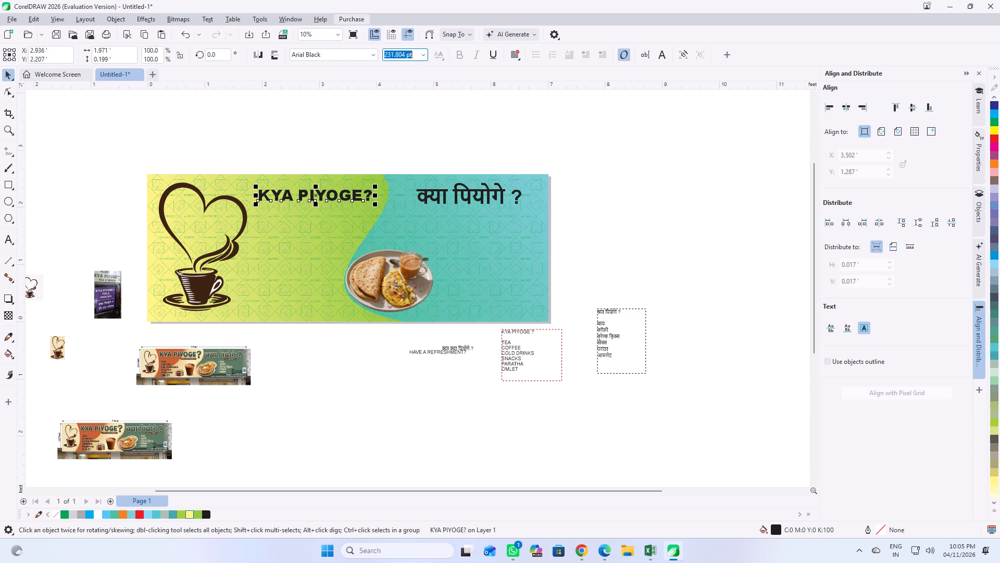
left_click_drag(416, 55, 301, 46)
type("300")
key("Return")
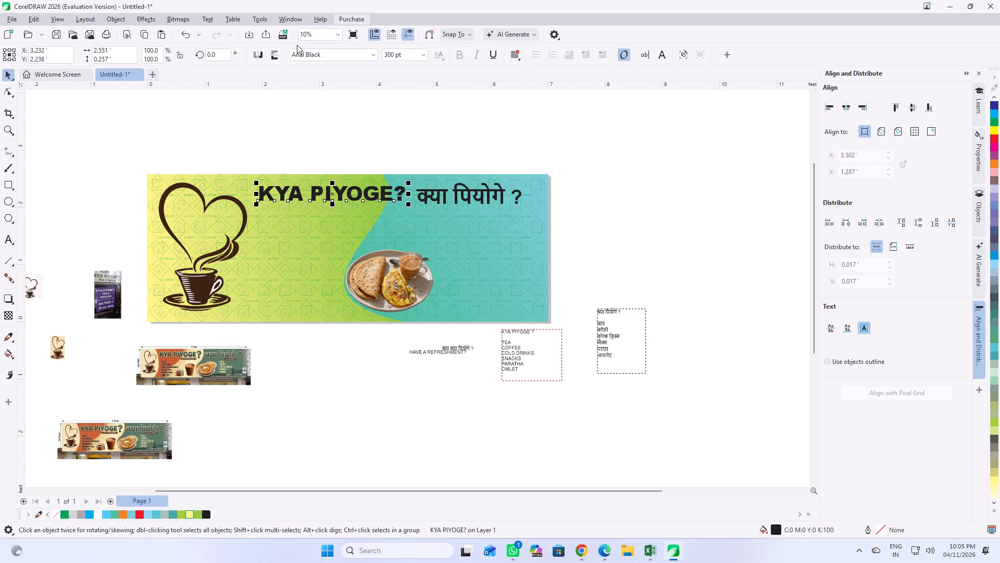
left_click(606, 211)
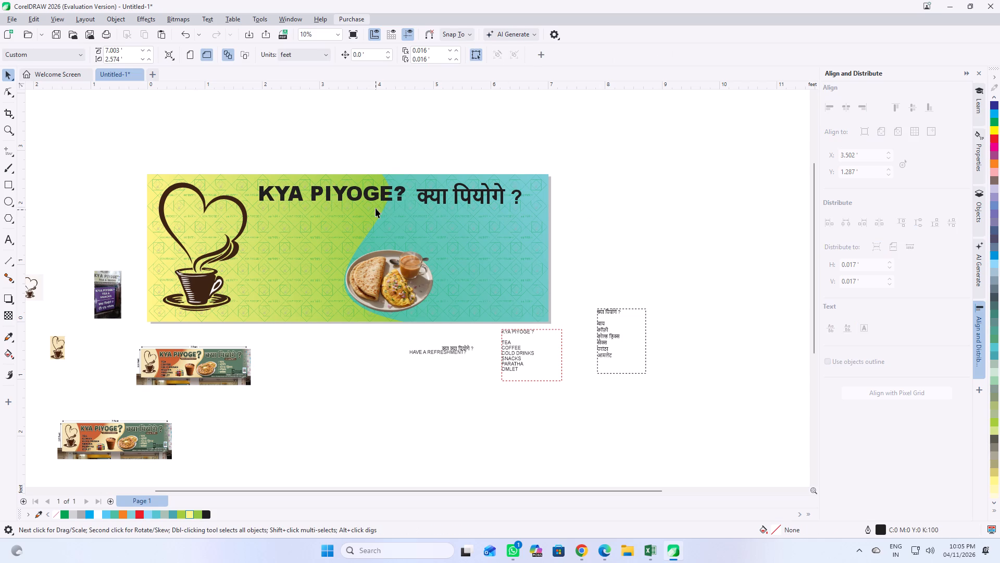
Shift the "KYA PIYOGE?" heading left toward the heart-and-cup logo and set its font size to 280 pt.
left_click_drag(381, 199, 360, 200)
left_click_drag(409, 55, 359, 51)
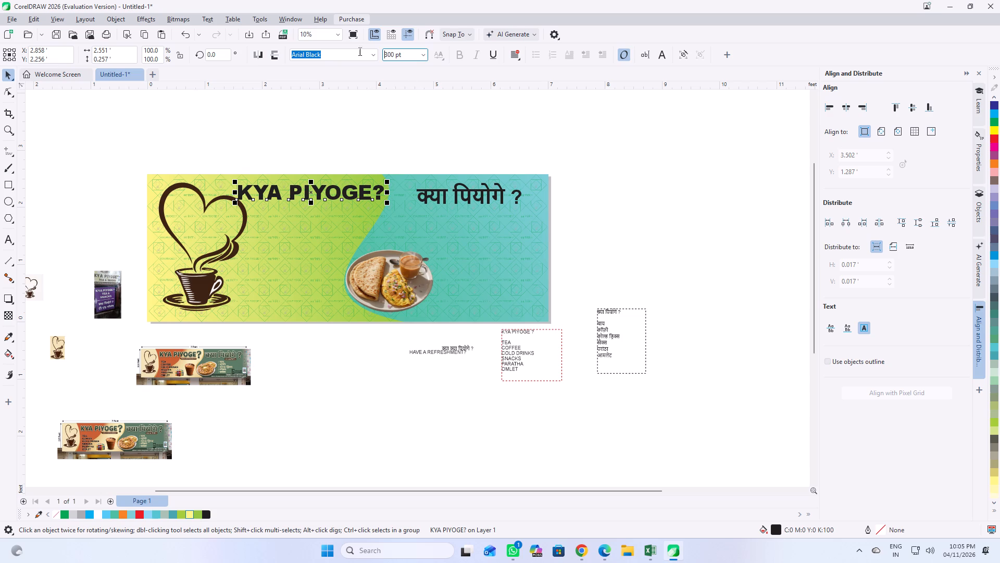
left_click_drag(359, 51, 286, 48)
left_click_drag(403, 54, 376, 55)
left_click_drag(376, 55, 347, 57)
type("280")
key("Return")
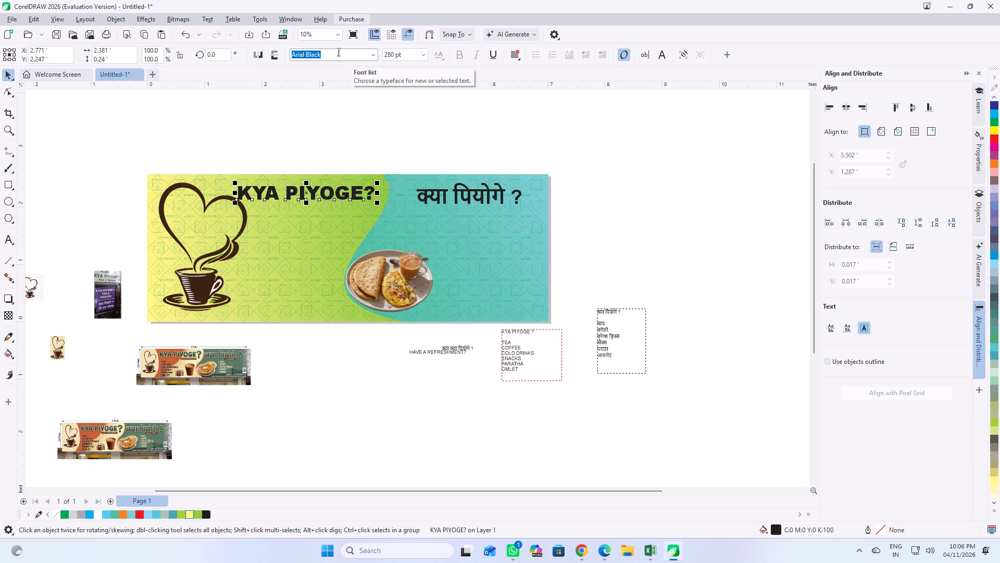
Nudge the English heading right, clear of the heart logo, centred at about X 2.9'.
scroll(662, 201, "up", 3)
scroll(694, 214, "down", 2)
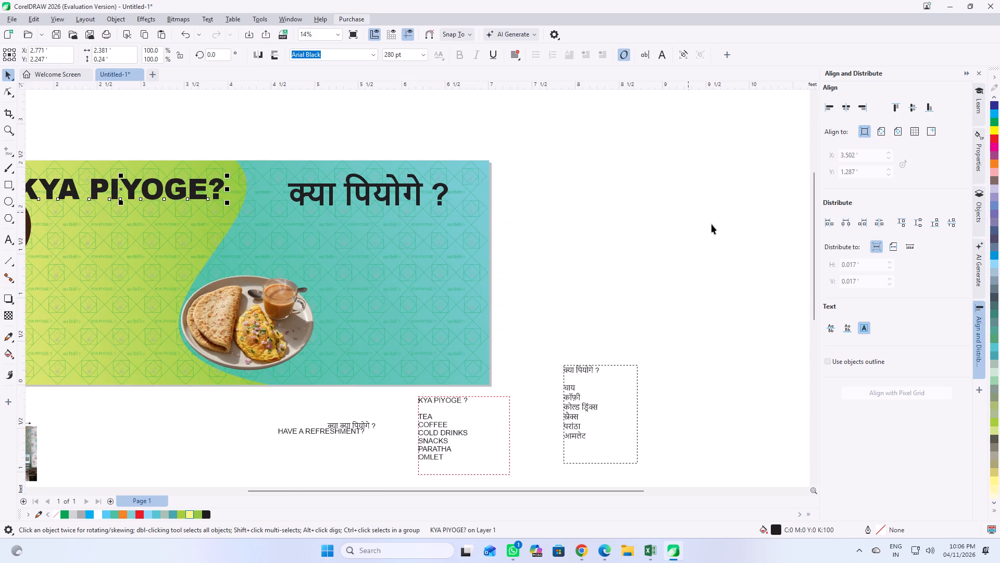
scroll(711, 224, "down", 2)
scroll(358, 213, "up", 3)
left_click_drag(353, 204, 364, 203)
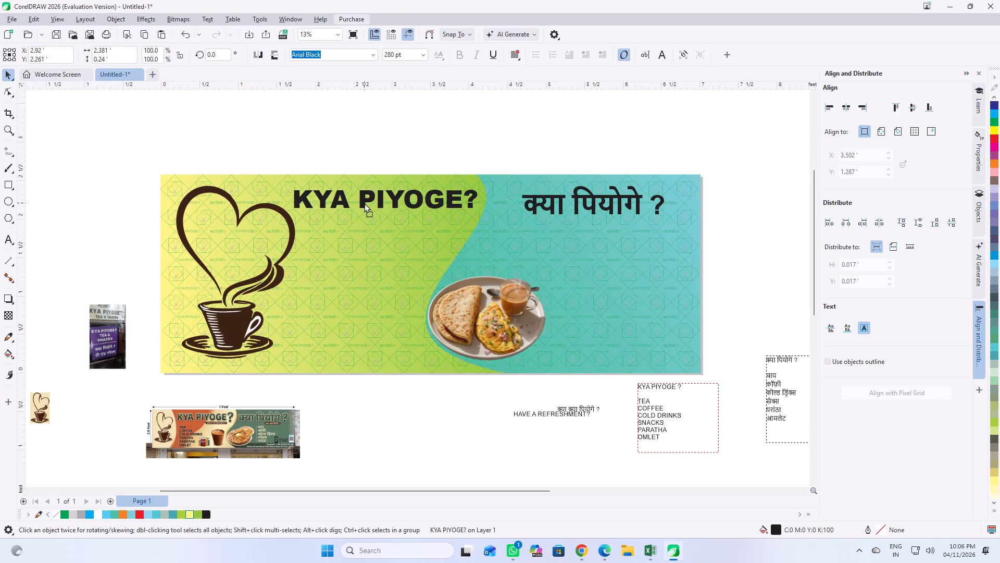
left_click_drag(364, 203, 363, 205)
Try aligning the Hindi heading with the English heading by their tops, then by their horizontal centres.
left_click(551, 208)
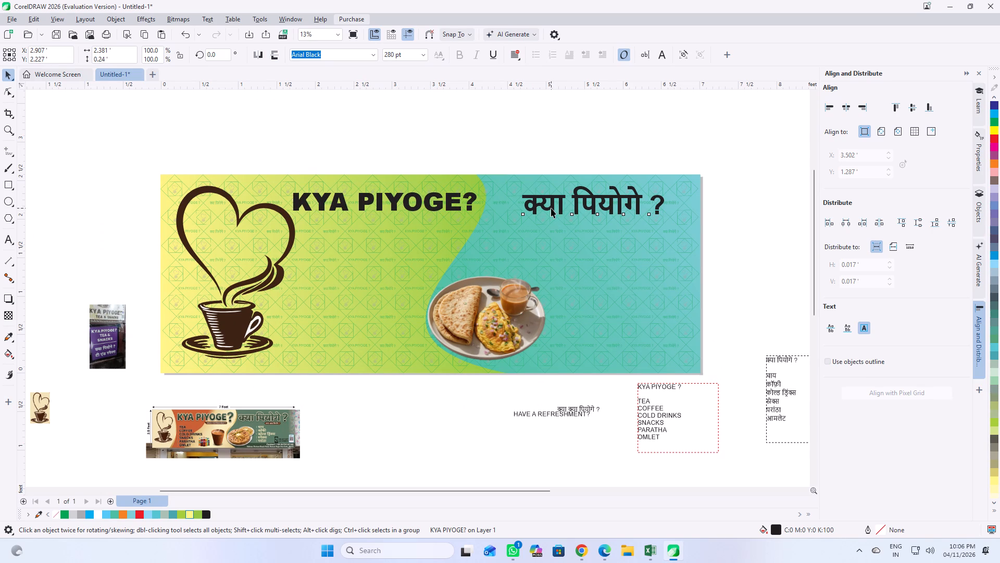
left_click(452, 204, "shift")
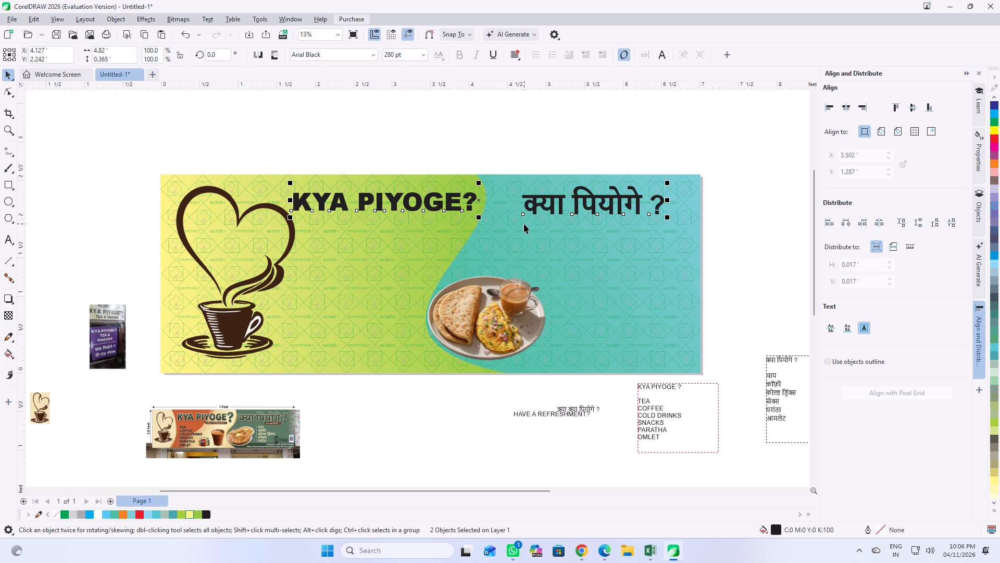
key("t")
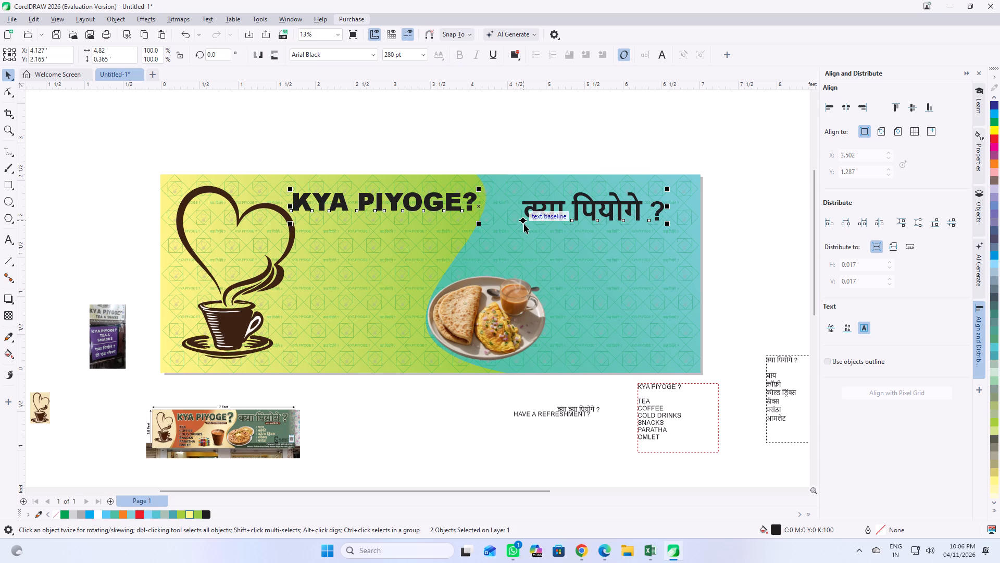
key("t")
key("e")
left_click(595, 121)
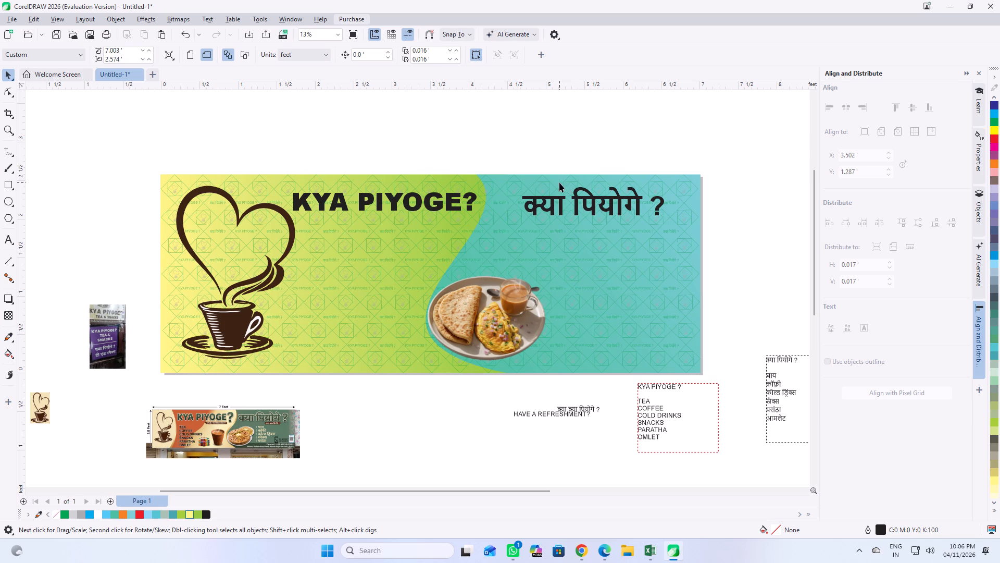
Set the Hindi heading's font size to 280 pt.
left_click(591, 210)
left_click_drag(405, 56, 353, 51)
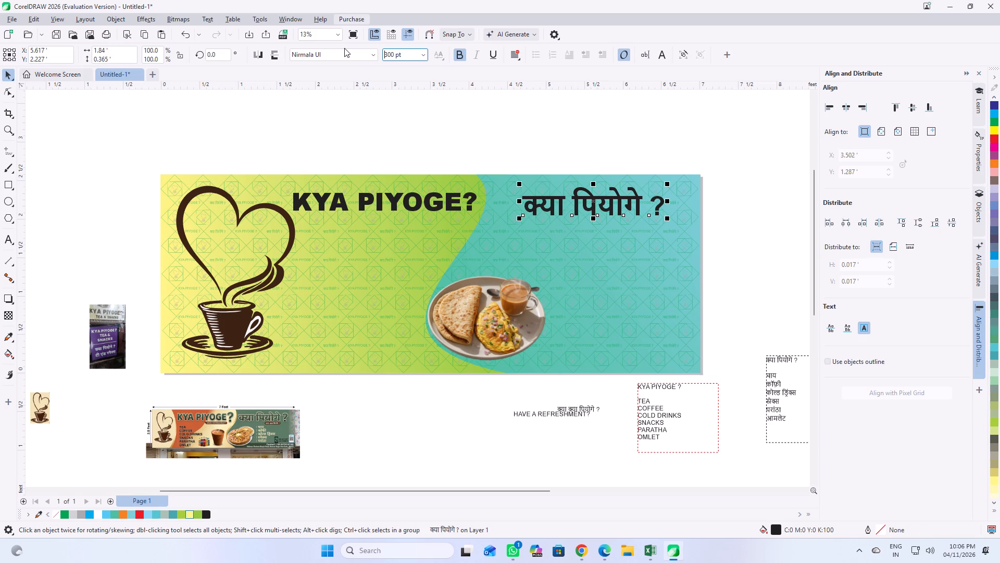
left_click_drag(403, 52, 359, 49)
type("25")
key("BackSpace")
key("BackSpace")
key("BackSpace")
type("280")
key("Return")
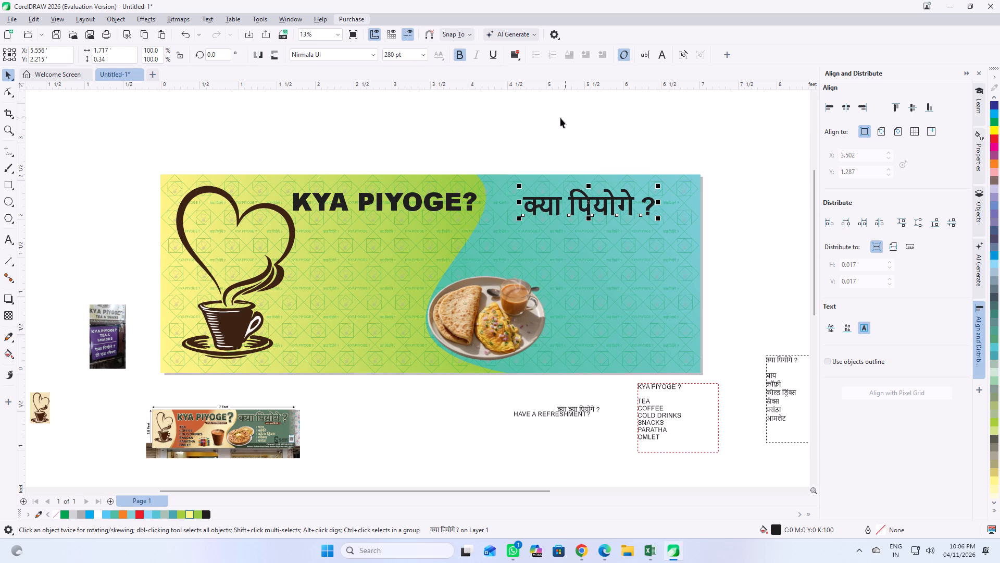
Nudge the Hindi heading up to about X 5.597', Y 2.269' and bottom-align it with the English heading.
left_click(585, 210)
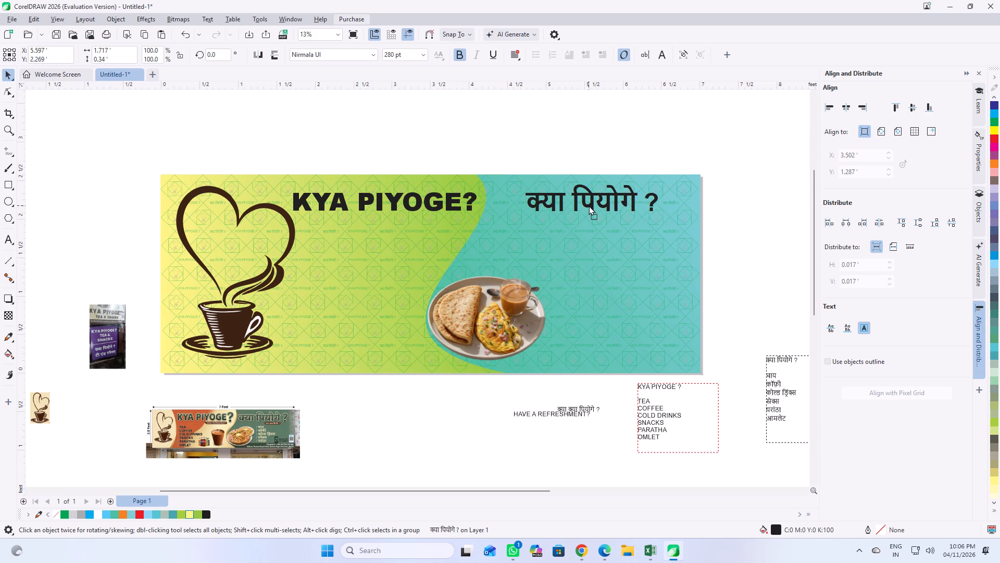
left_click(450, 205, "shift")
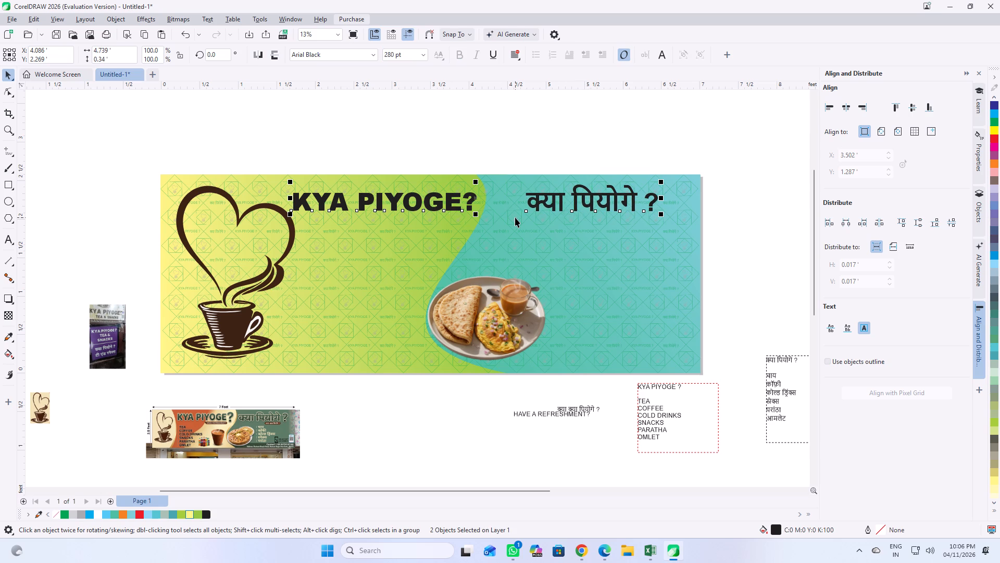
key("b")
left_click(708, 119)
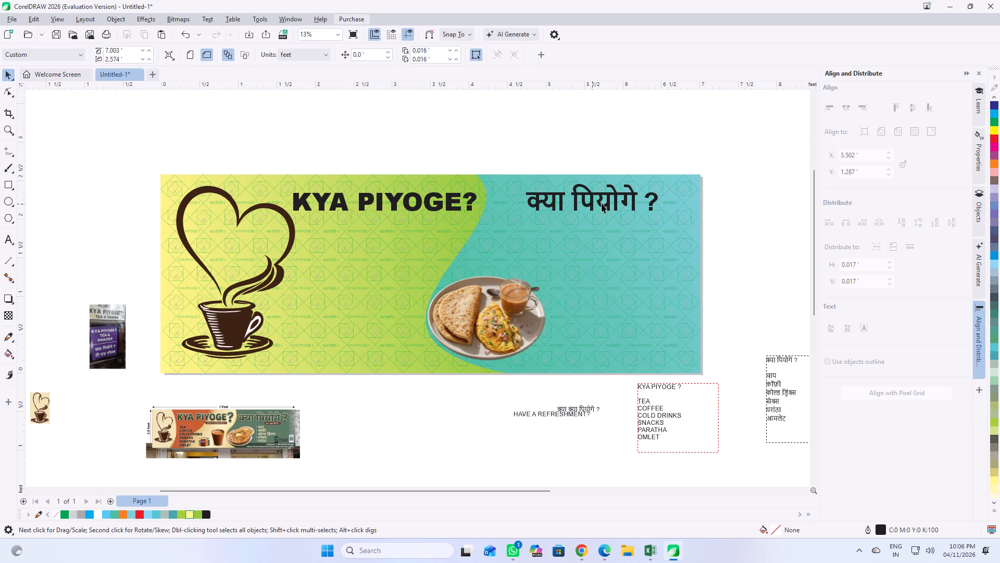
Move the Hindi heading toward the right end of the teal panel, centred at about X 6.023', Y 2.264'.
left_click_drag(615, 203, 640, 203)
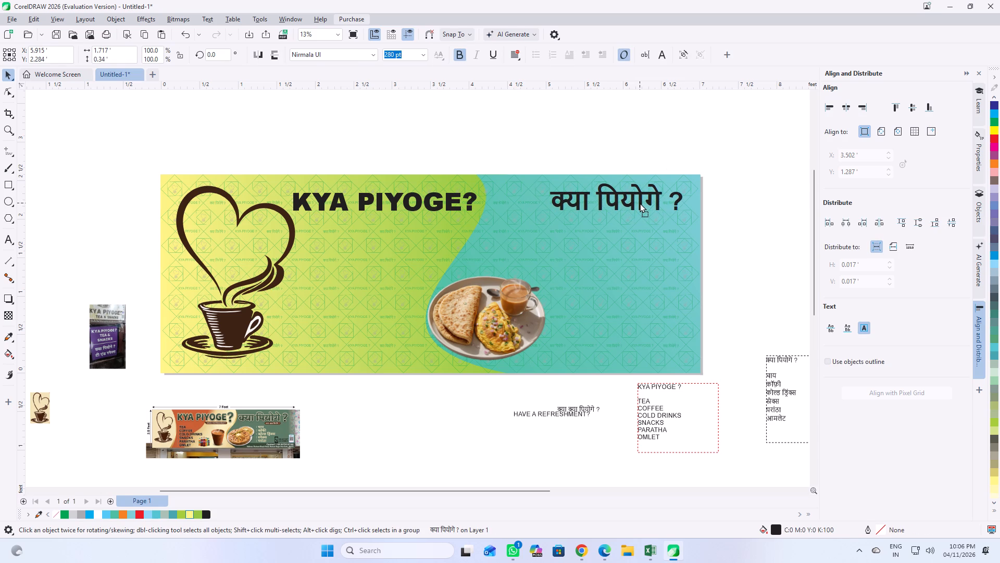
left_click_drag(640, 203, 639, 204)
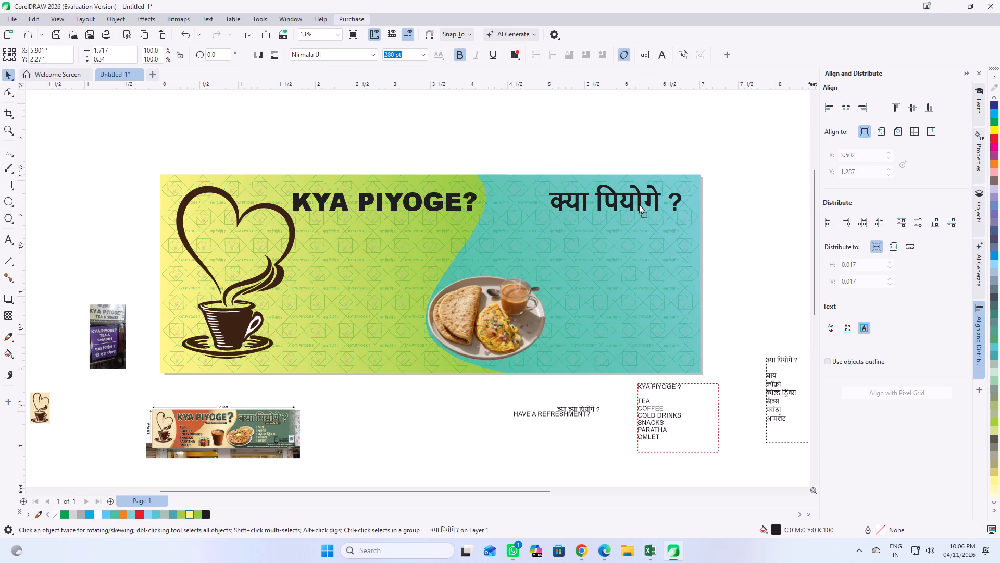
left_click_drag(639, 204, 648, 204)
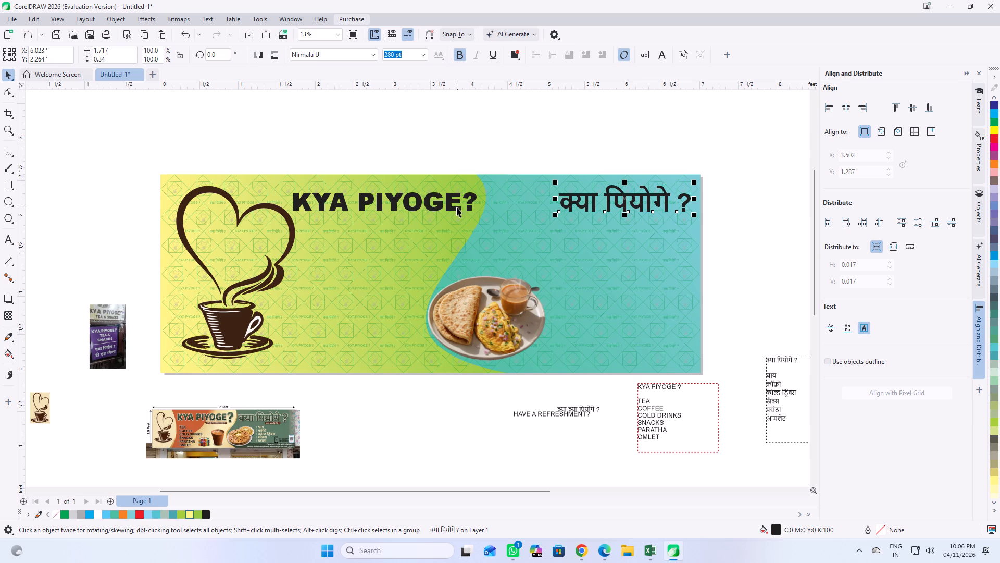
Align the bottom edge of the Hindi heading with that of the English heading.
left_click(454, 208, "shift")
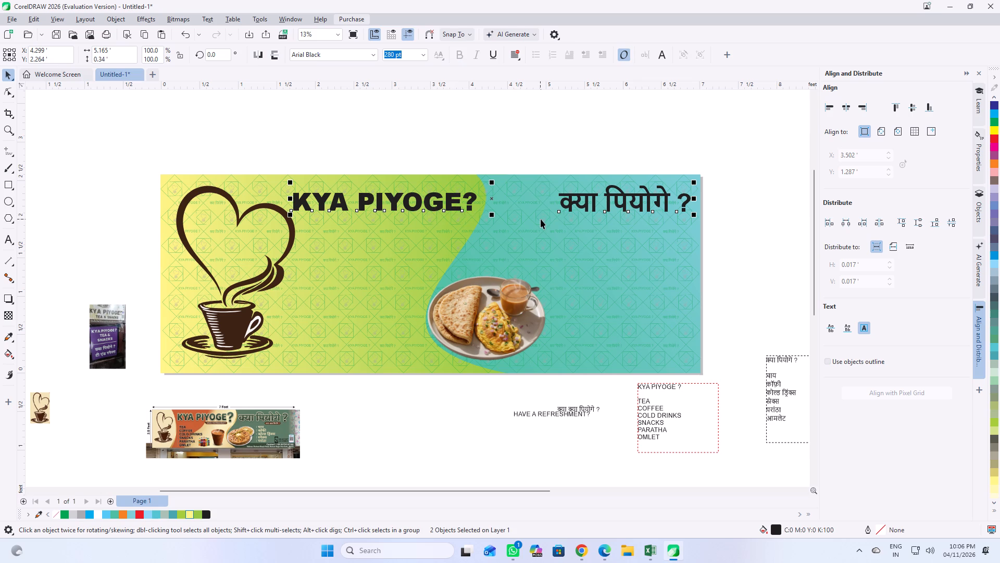
key("b")
left_click(645, 128)
Delete the "KYA PIYOGE ?" line and the empty line below it from the English menu text, so it starts with TEA.
scroll(678, 165, "down", 2)
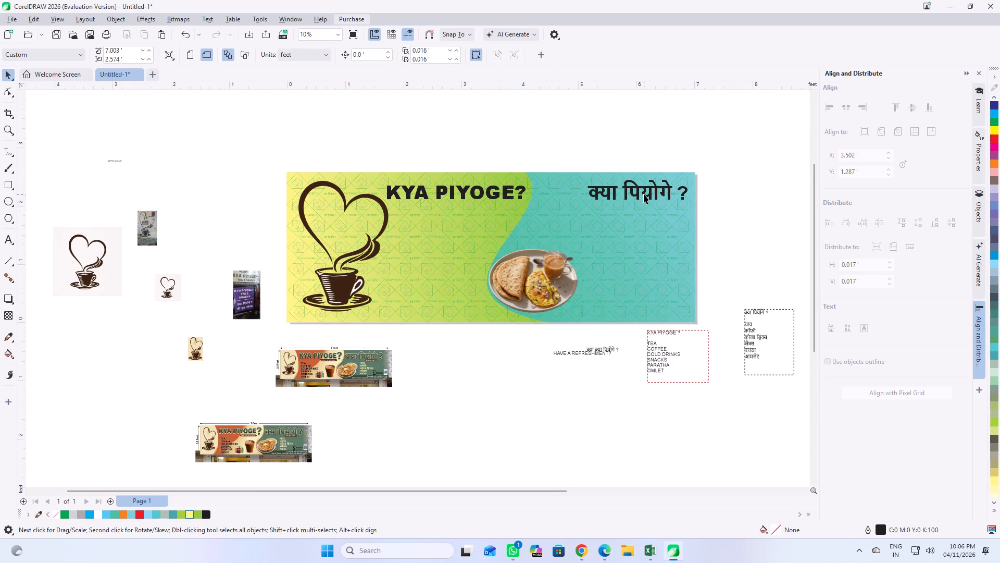
left_click(644, 194)
scroll(445, 151, "down", 4)
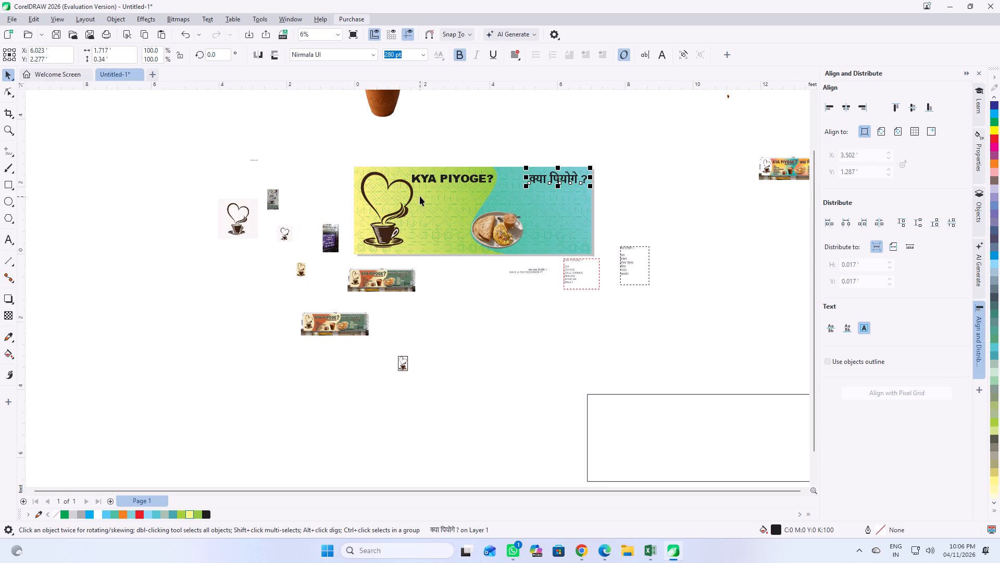
scroll(420, 194, "up", 3)
scroll(553, 249, "down", 3)
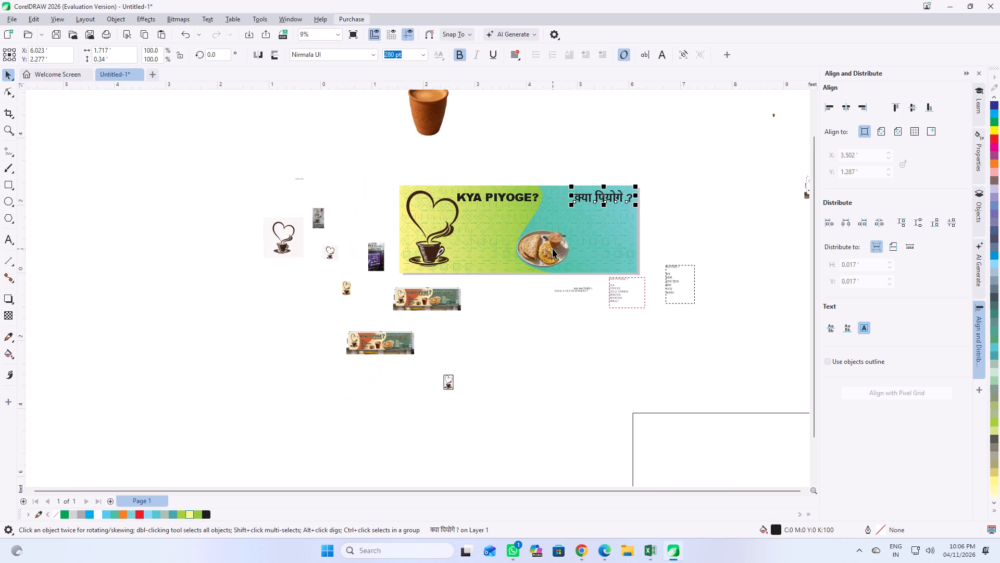
scroll(536, 252, "up", 4)
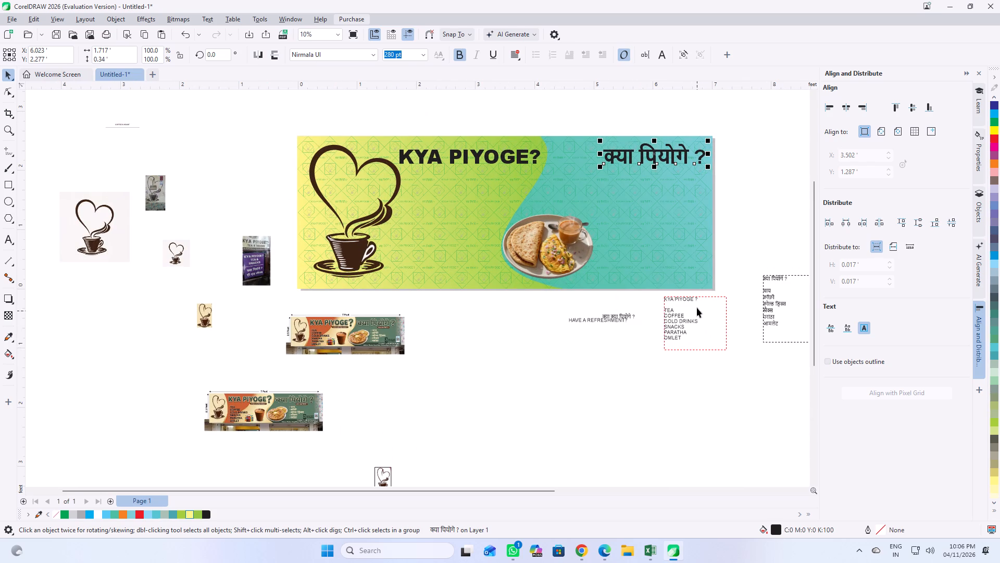
scroll(689, 300, "up", 7)
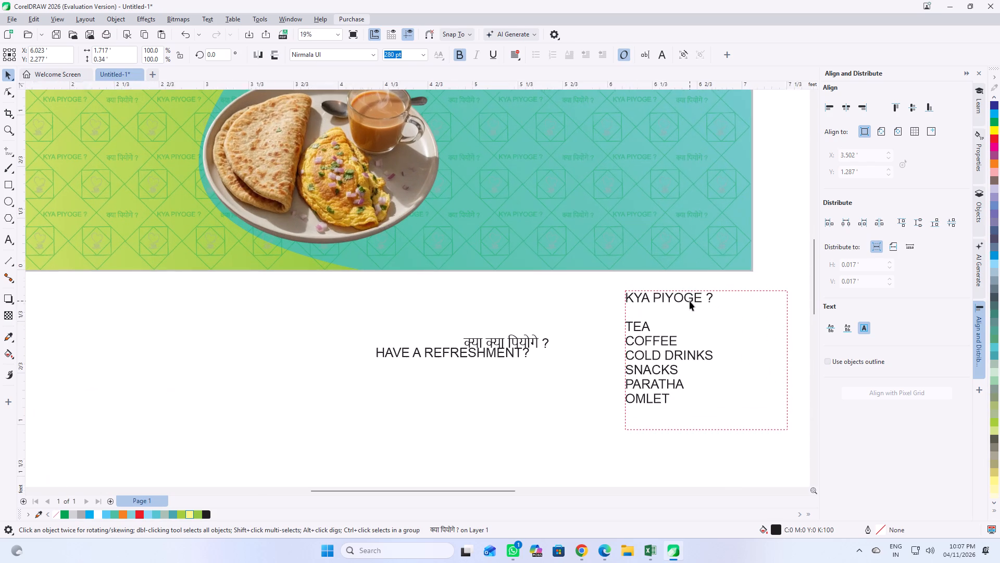
scroll(617, 334, "down", 3)
double_click(676, 310)
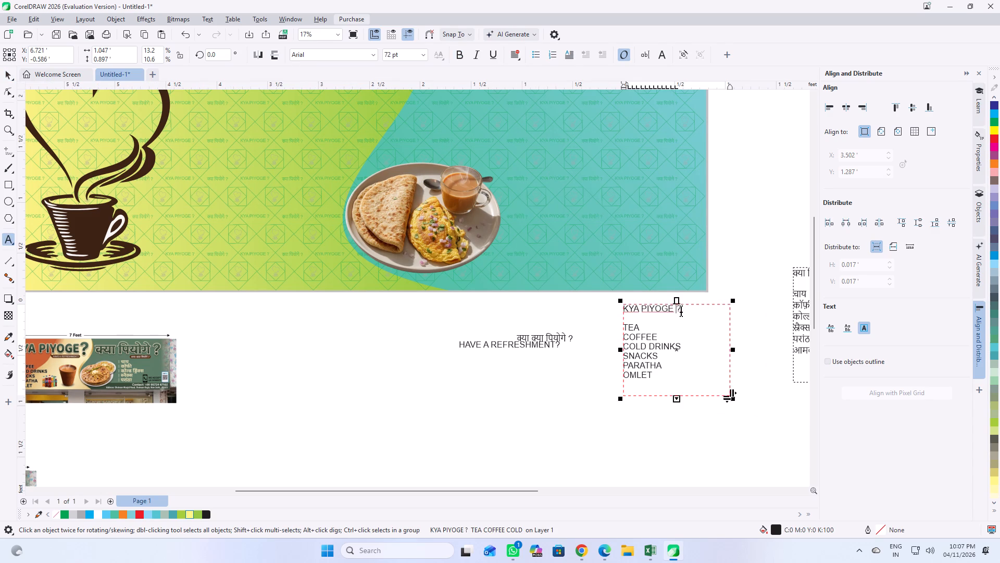
left_click_drag(681, 310, 612, 307)
key("BackSpace")
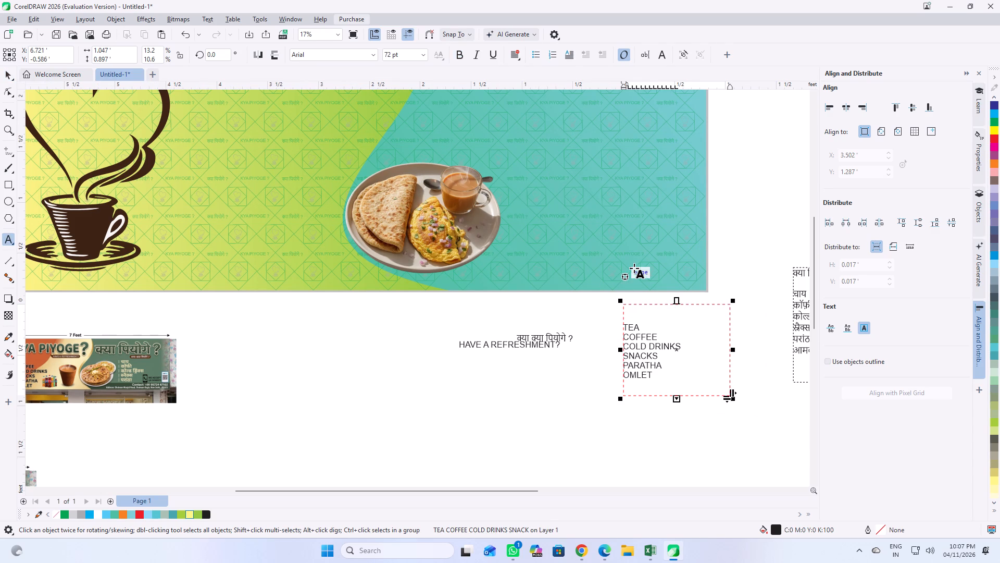
key("Delete")
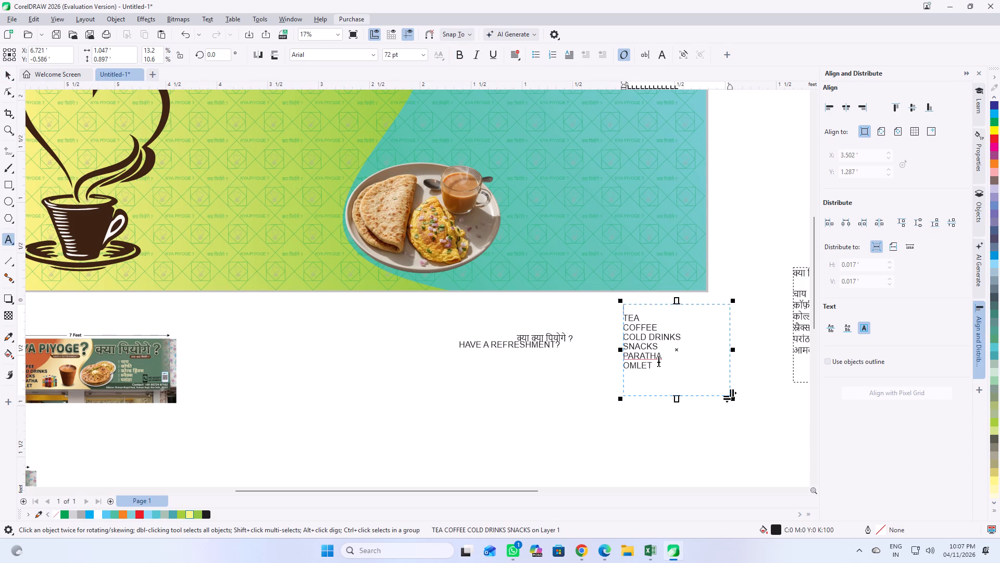
key("Delete")
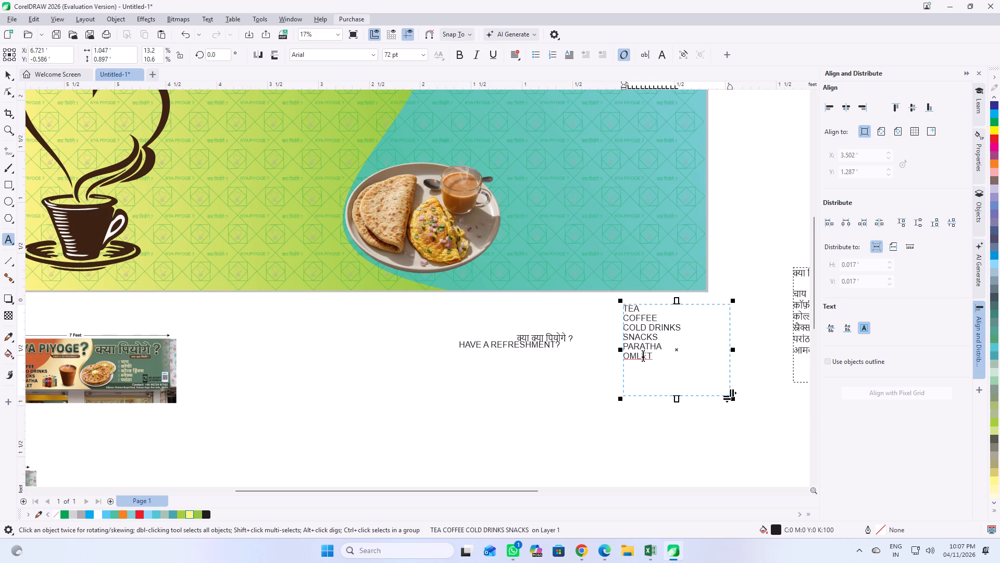
left_click(643, 354)
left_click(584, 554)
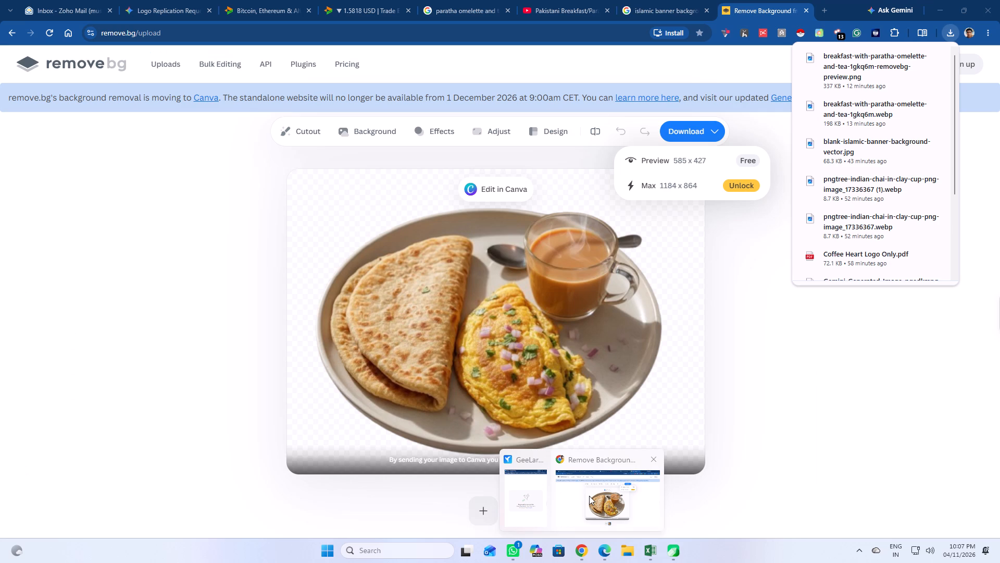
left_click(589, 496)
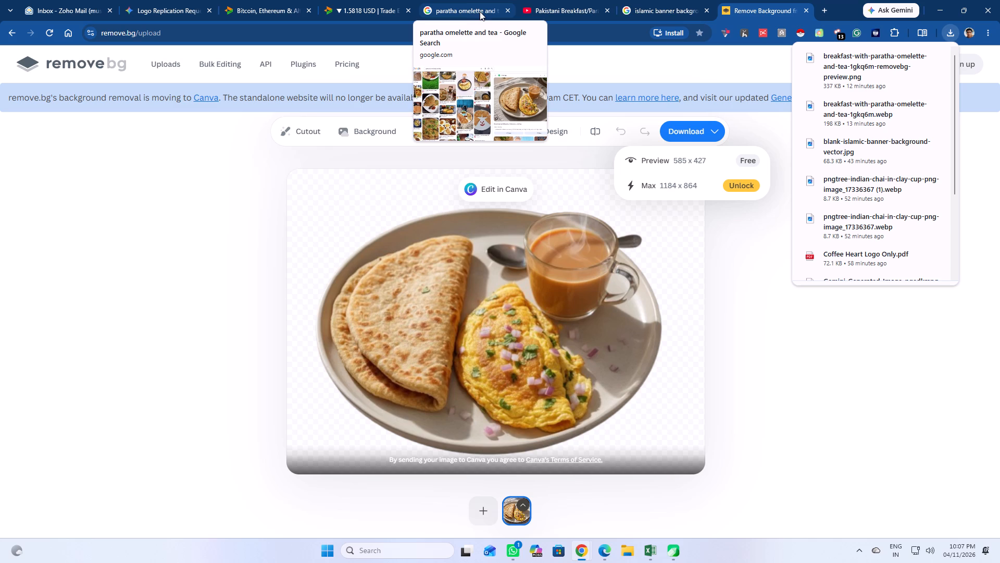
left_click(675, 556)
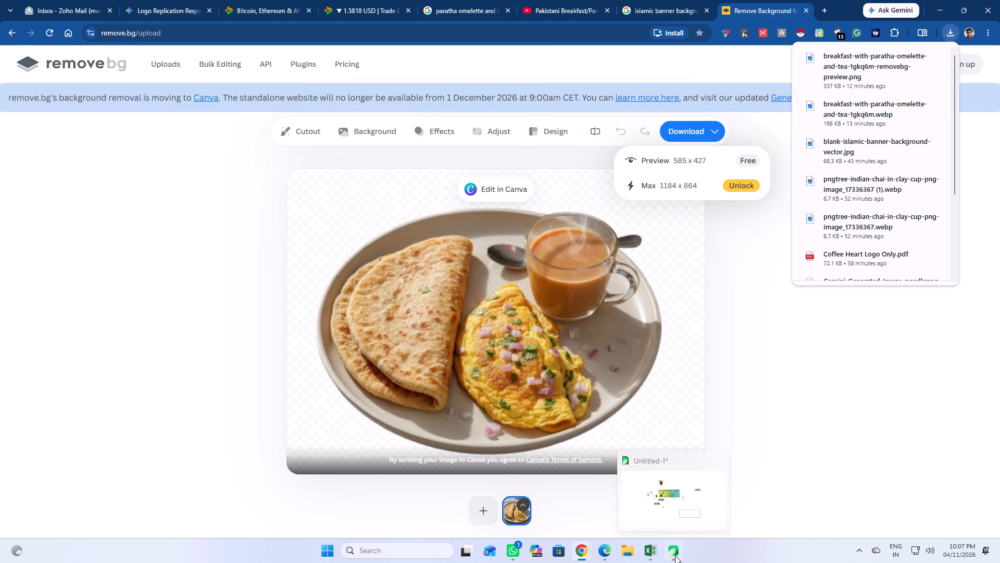
Correct the last item of the English menu text from OMLET to OMELETTE.
left_click(653, 358)
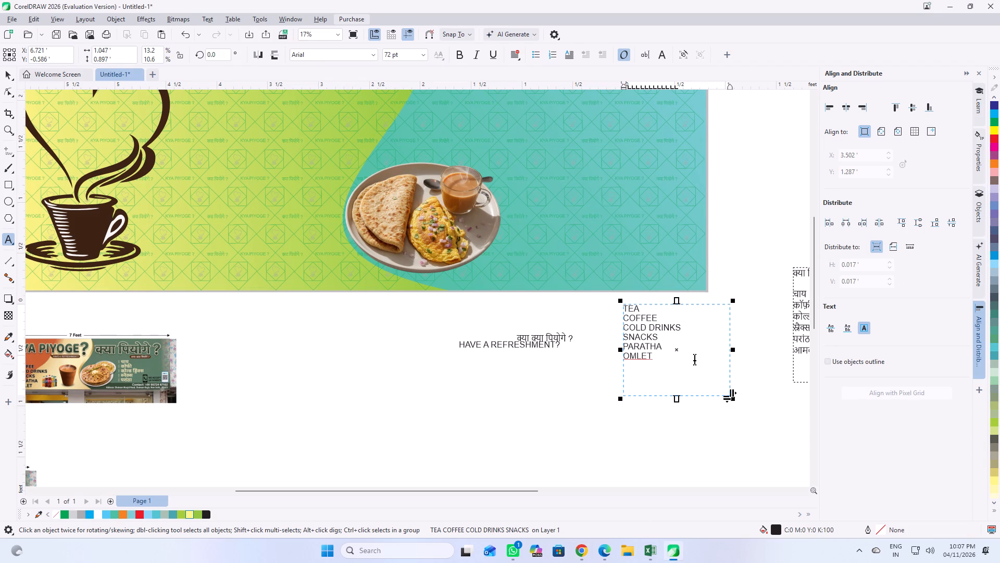
key("BackSpace")
key("BackSpace")
key("BackSpace")
type("elette")
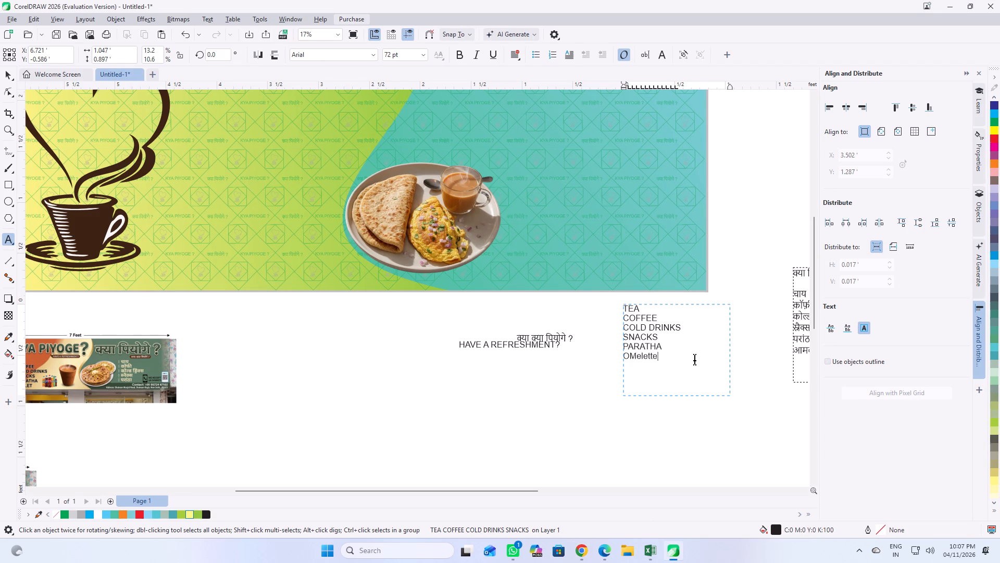
key("BackSpace")
key("BackSpace")
key("BackSpace")
key("BackSpace")
key("BackSpace")
key("e")
type("LETTE")
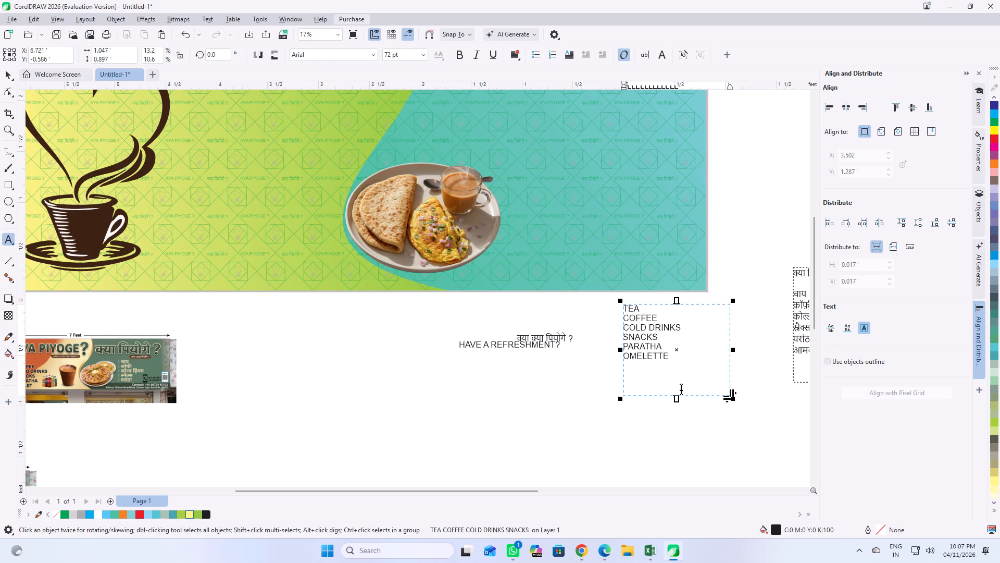
Shrink the English menu's text frame to about 0.705' by 0.566' and place it on the green area below the English heading.
left_click_drag(677, 399, 678, 365)
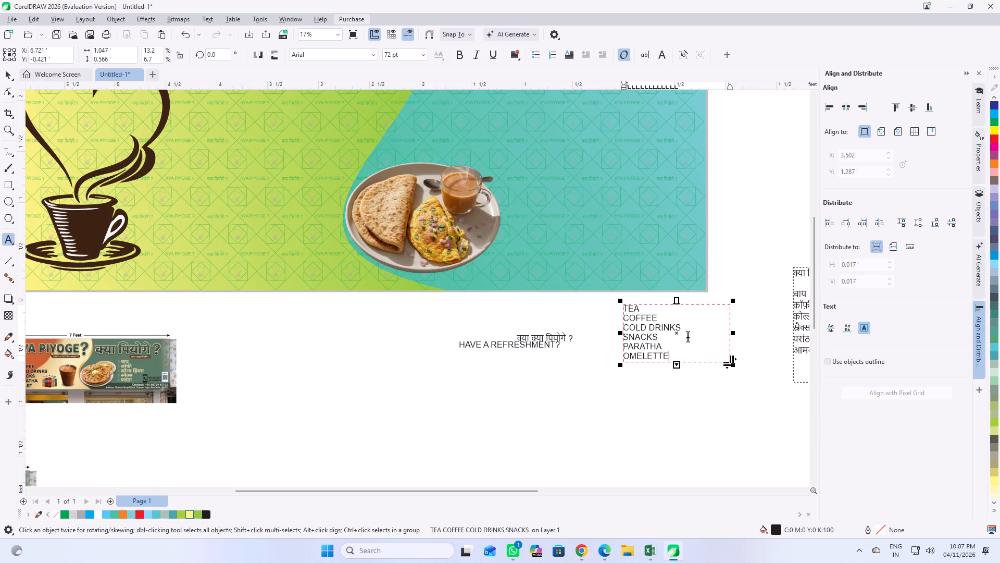
left_click_drag(679, 333, 274, 162)
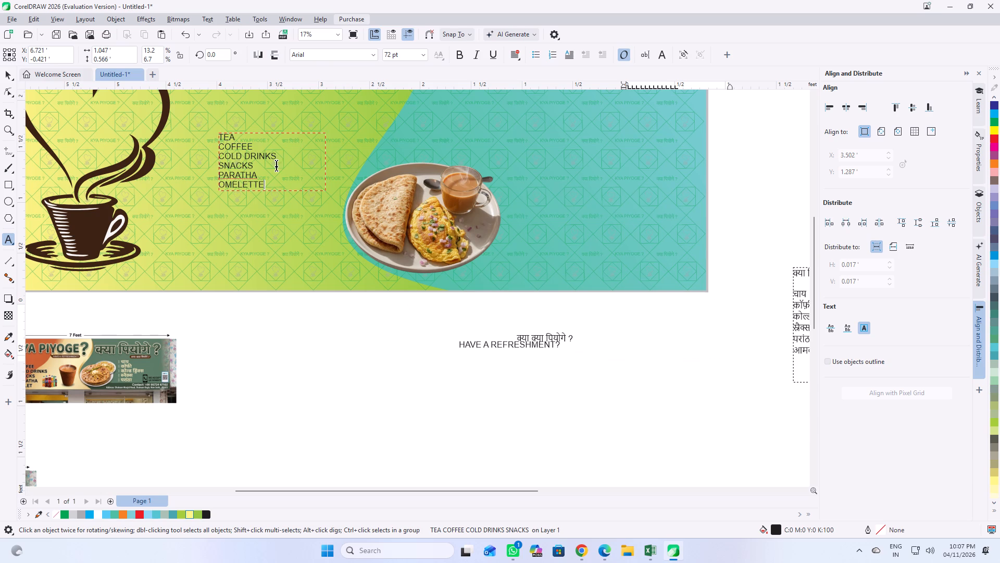
scroll(154, 78, "up", 5)
scroll(385, 244, "down", 4)
scroll(524, 325, "down", 4)
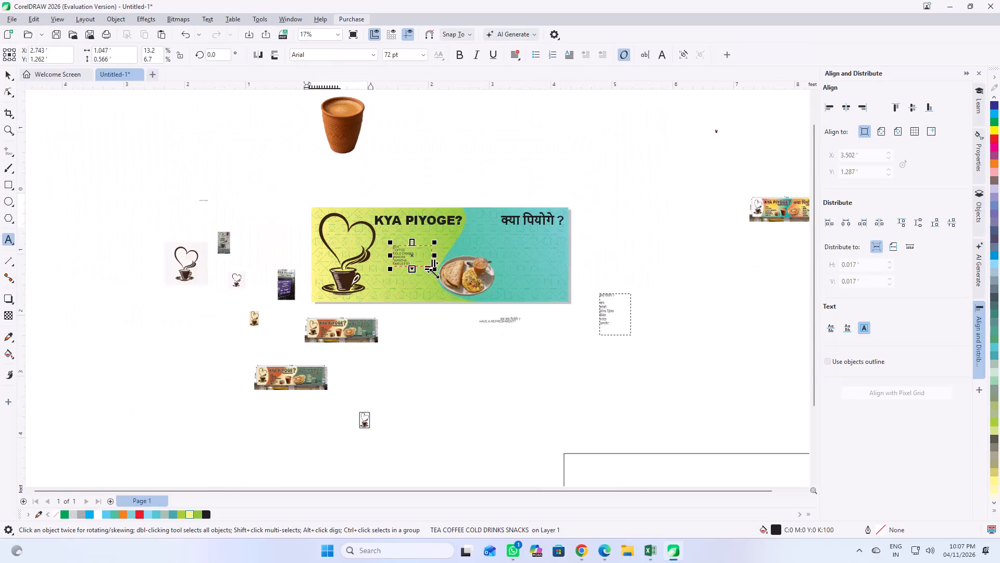
scroll(376, 240, "up", 5)
left_click_drag(487, 270, 463, 268)
scroll(416, 268, "up", 4)
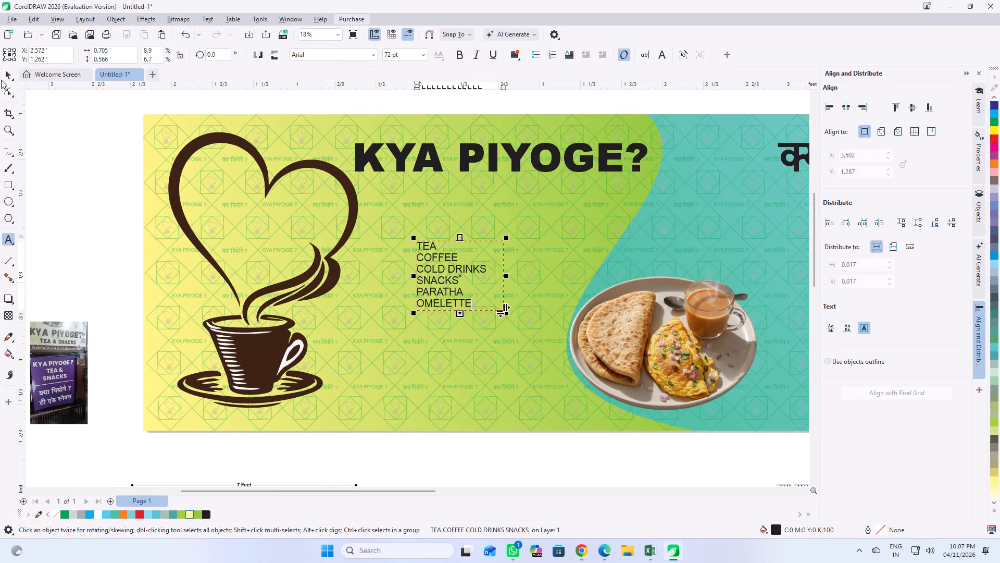
Make the English menu list bold.
left_click(5, 71)
left_click(442, 273)
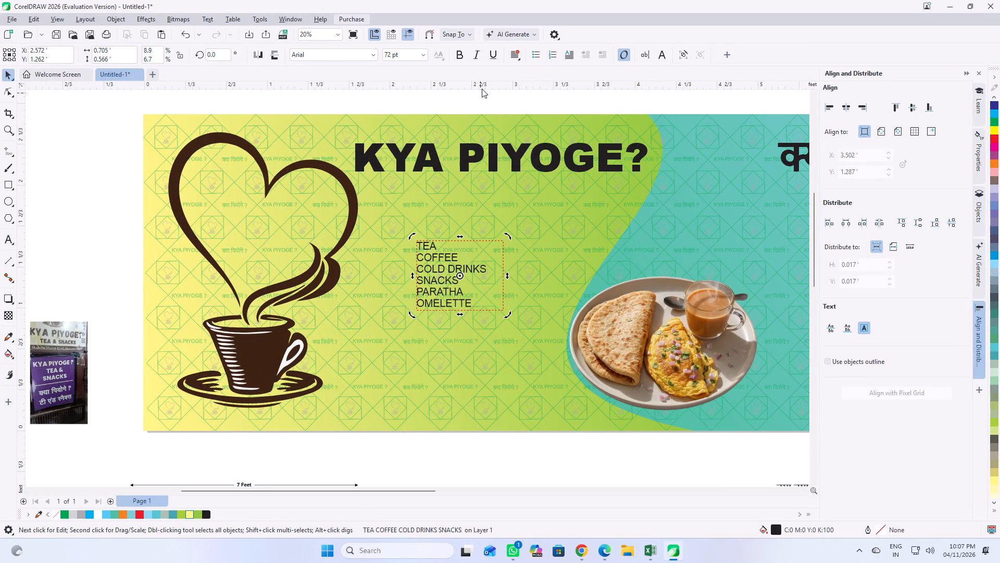
left_click(458, 55)
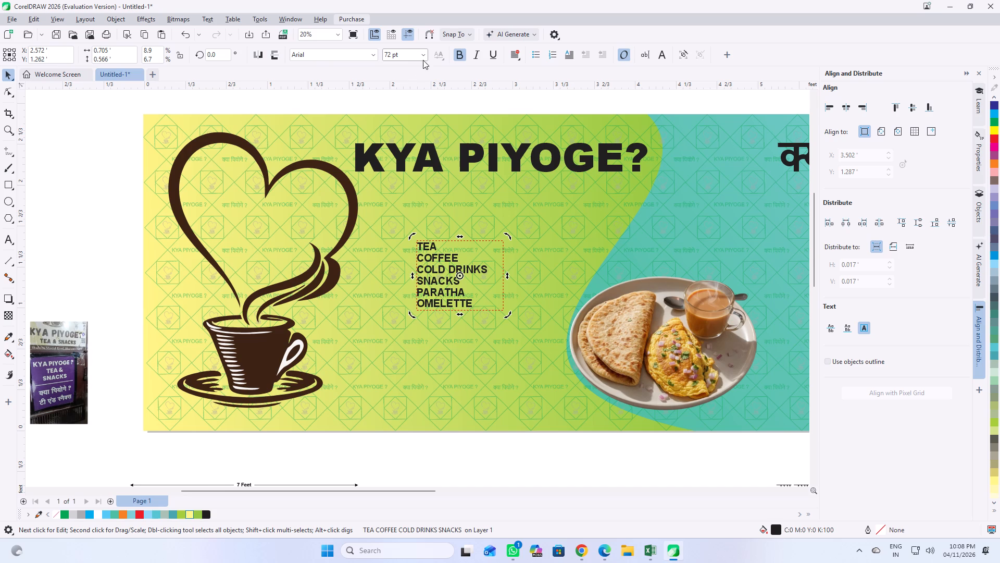
left_click(423, 55)
left_click(463, 301)
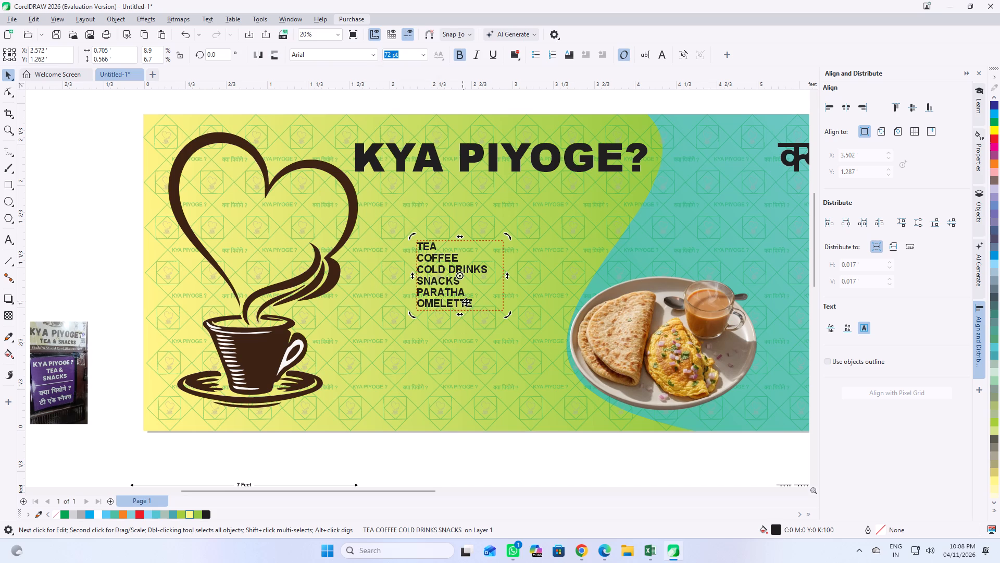
Copy the English menu items into a new unframed text object just below, and delete the original framed text.
double_click(469, 303)
left_click_drag(477, 302, 411, 249)
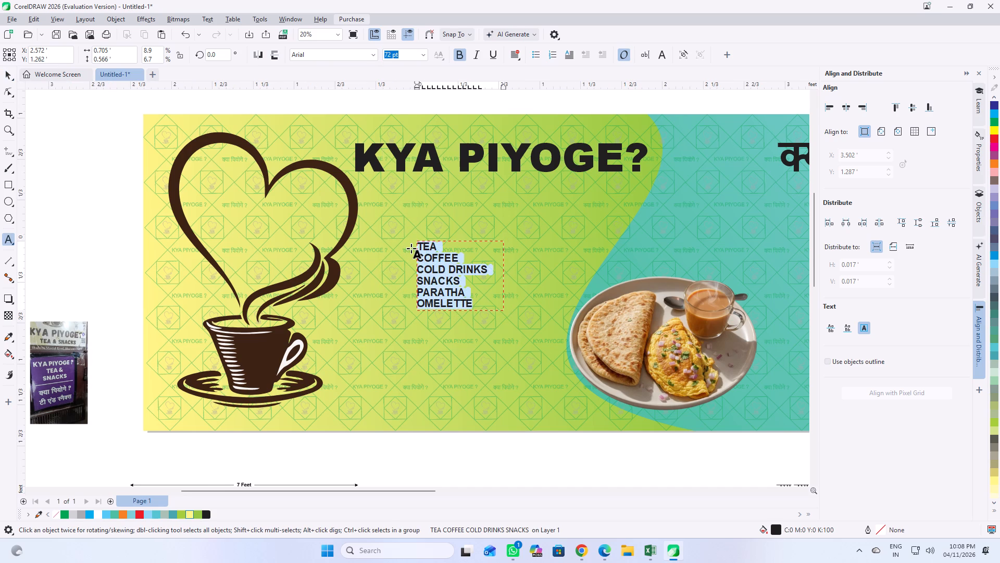
key("ctrl+c")
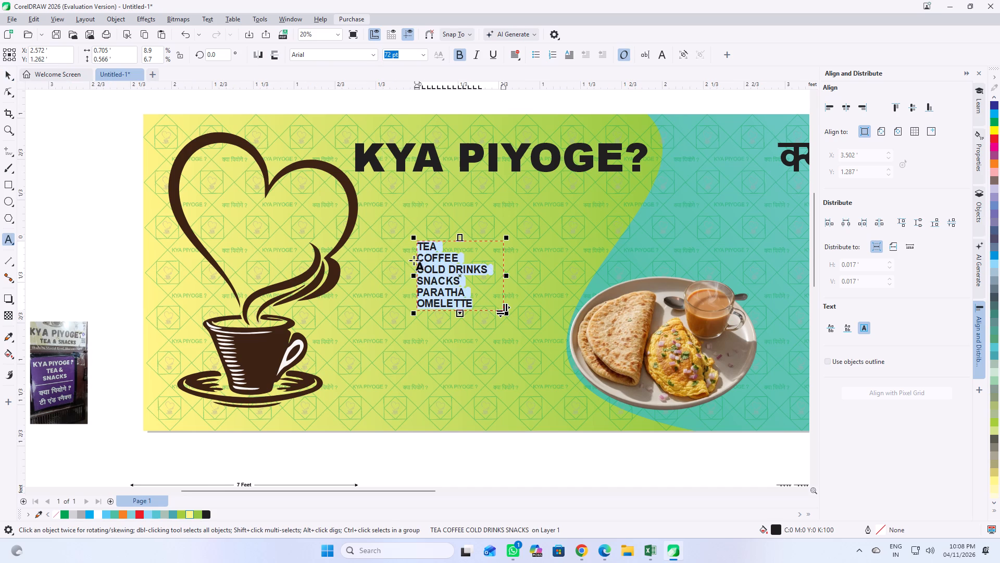
left_click(454, 344)
key("ctrl+v")
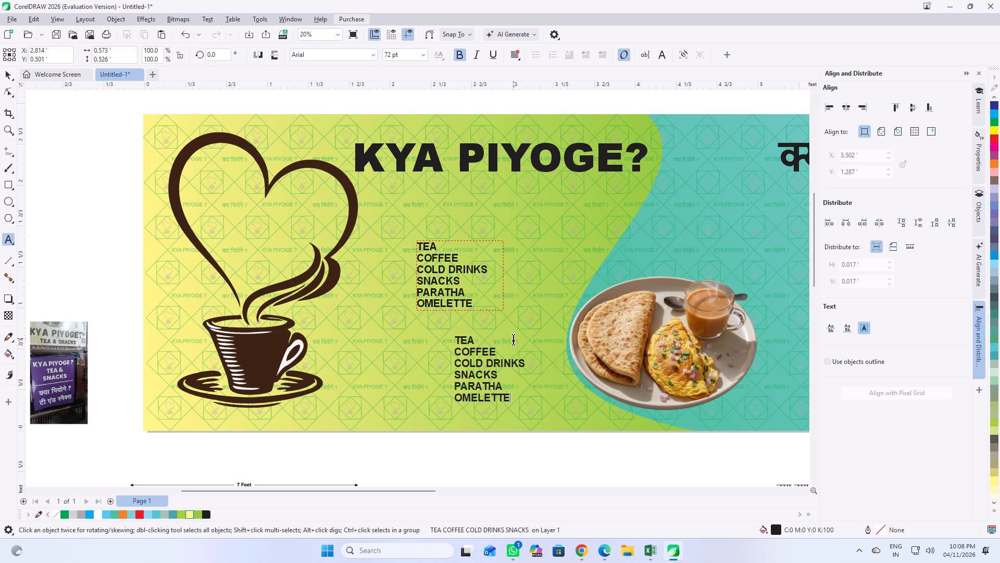
left_click(9, 74)
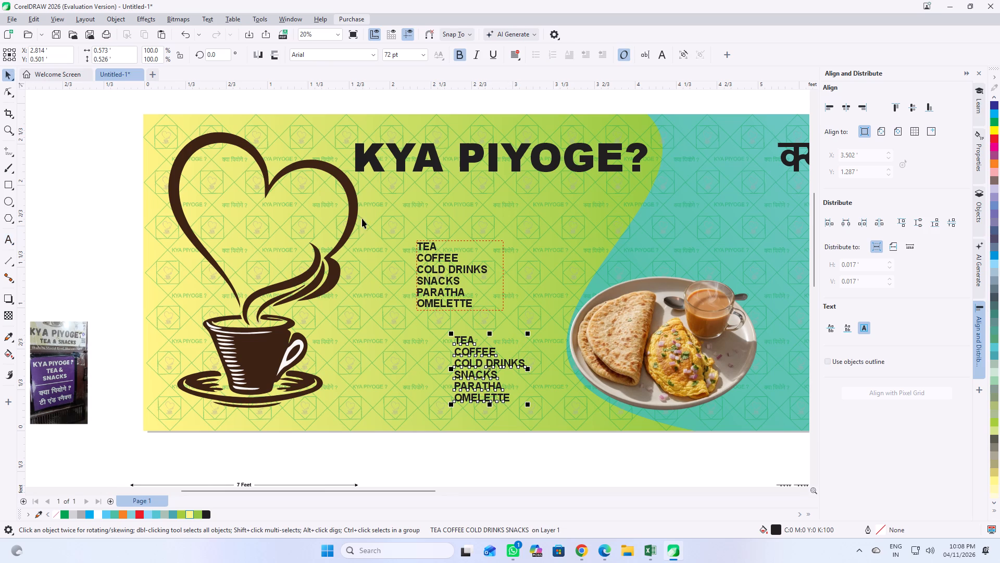
left_click(441, 272)
key("Delete")
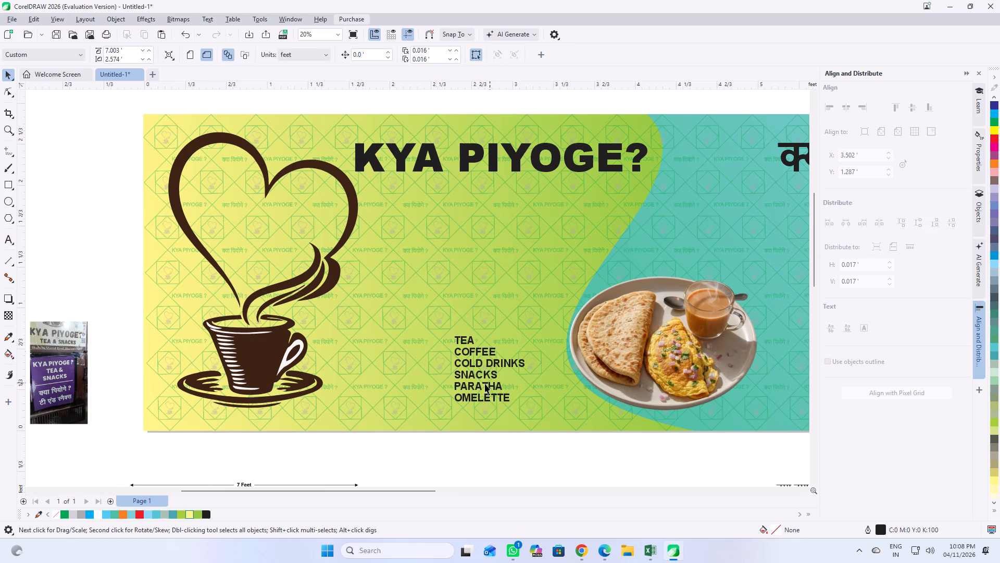
Move the English menu list up below the English heading and enlarge it to about 1.445' by 1.328'.
scroll(478, 378, "up", 2)
left_click(493, 359)
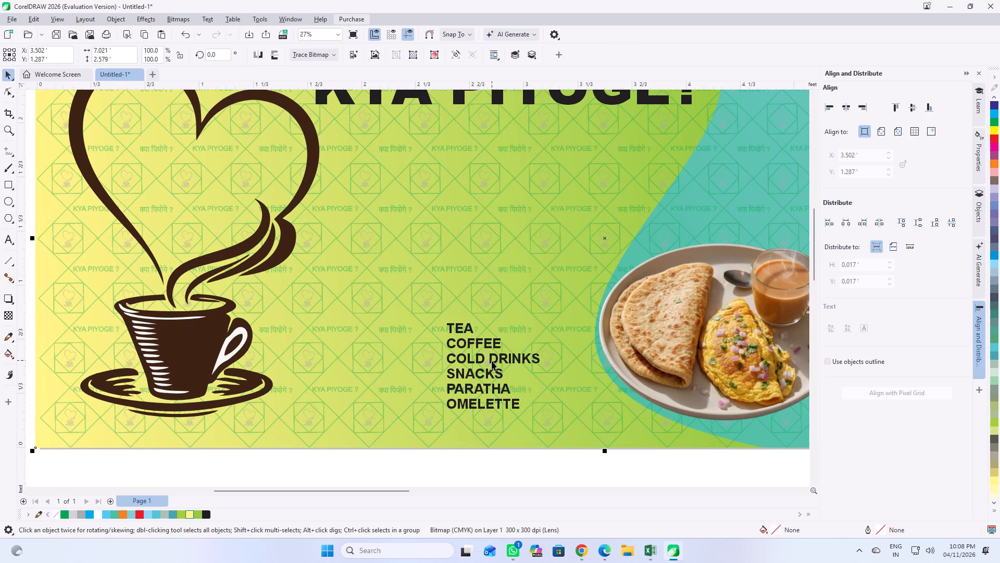
left_click(492, 361)
left_click_drag(492, 361, 436, 230)
left_click_drag(488, 281, 578, 449)
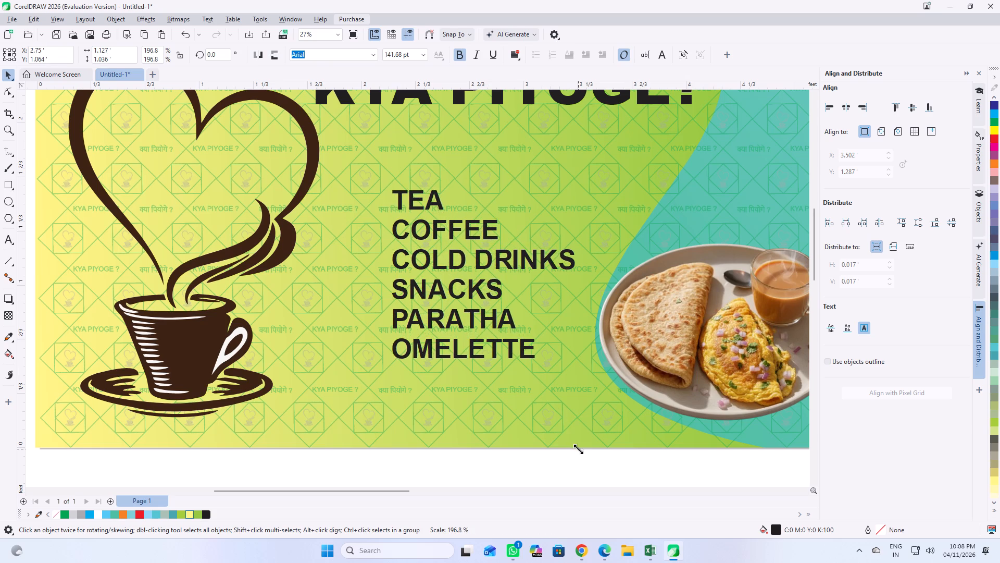
left_click_drag(578, 449, 579, 453)
left_click_drag(384, 362, 344, 382)
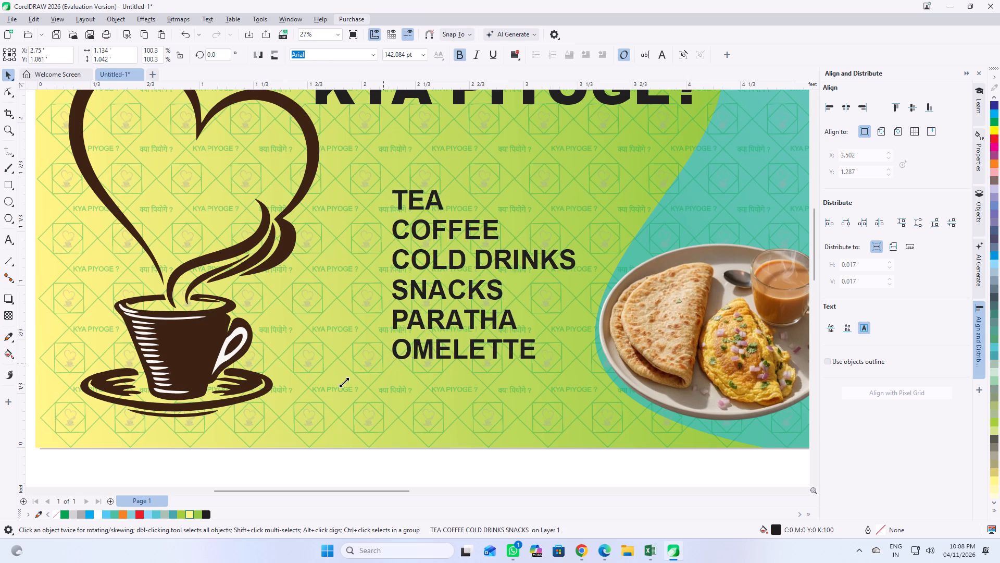
left_click_drag(344, 382, 323, 409)
scroll(499, 277, "down", 7)
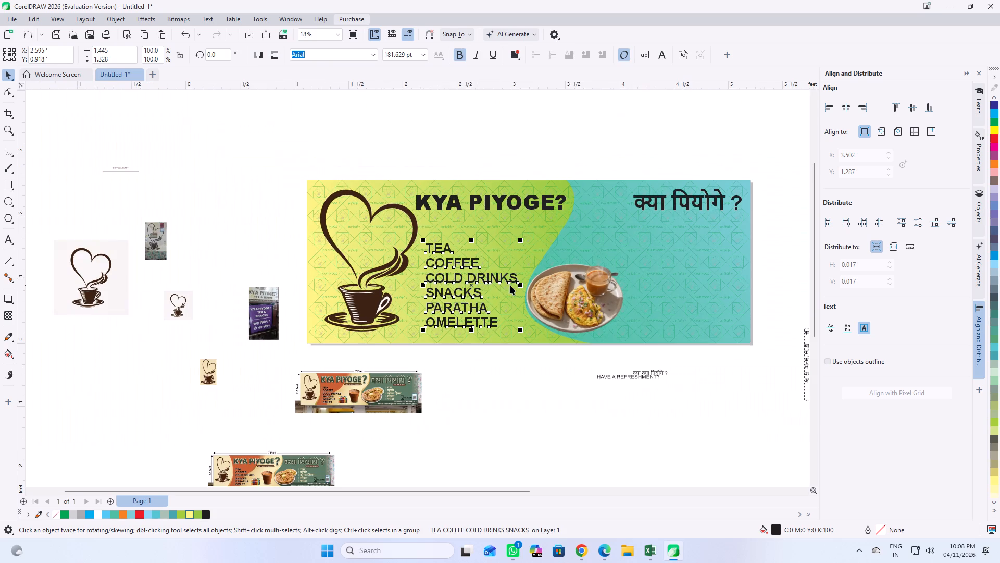
Centre the lines of the English menu list and set its font to Berlin Sans FB Bold.
left_click(517, 58)
left_click(532, 93)
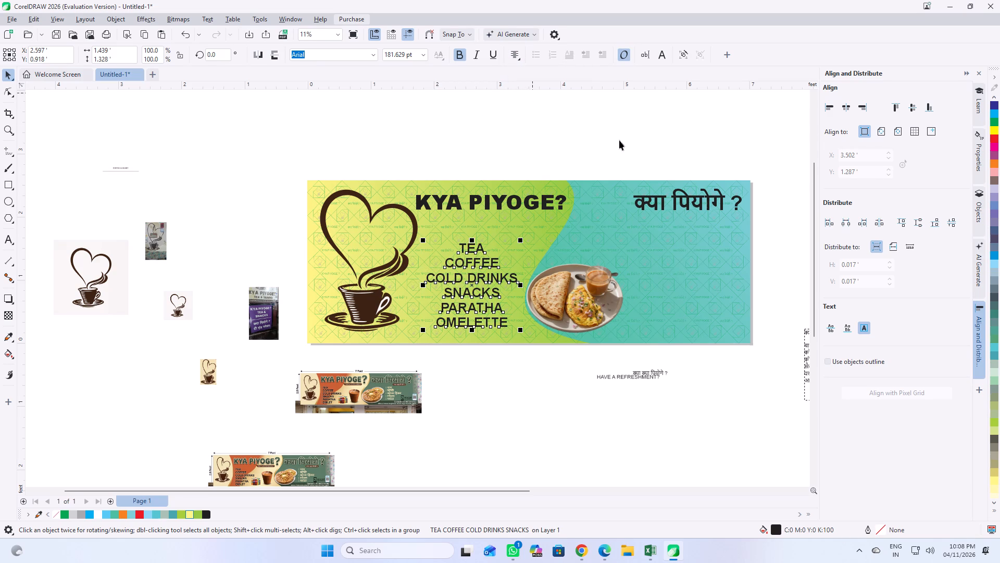
left_click(373, 54)
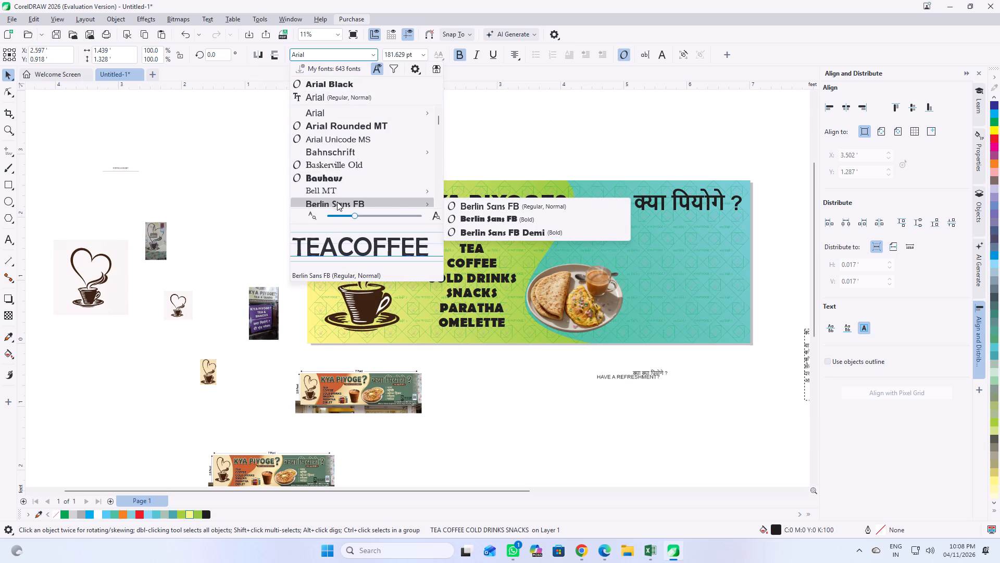
left_click(504, 221)
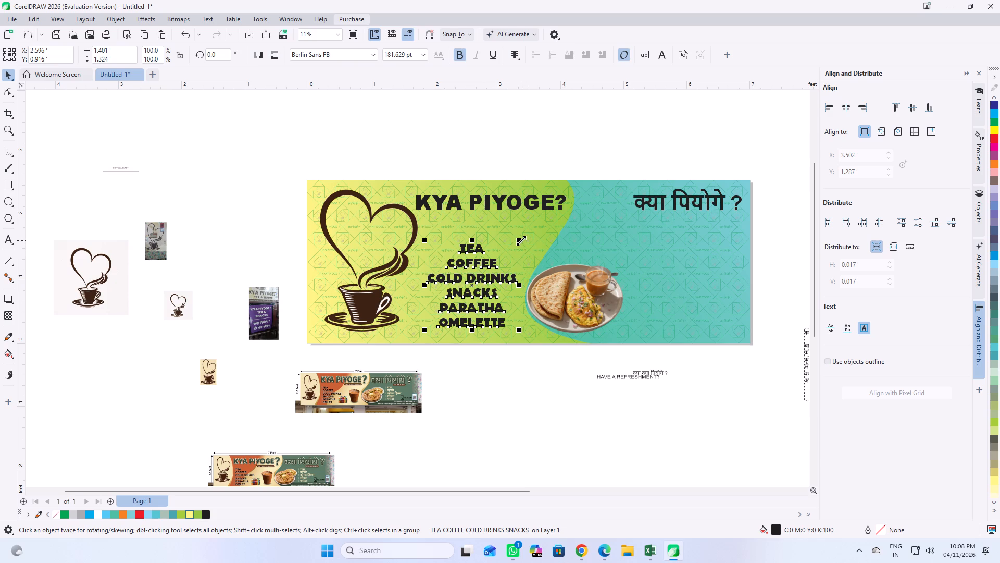
Enlarge the English menu list slightly to fill the space between the cup logo and the food plate.
left_click_drag(424, 240, 424, 239)
left_click_drag(424, 239, 420, 234)
left_click_drag(517, 237, 526, 230)
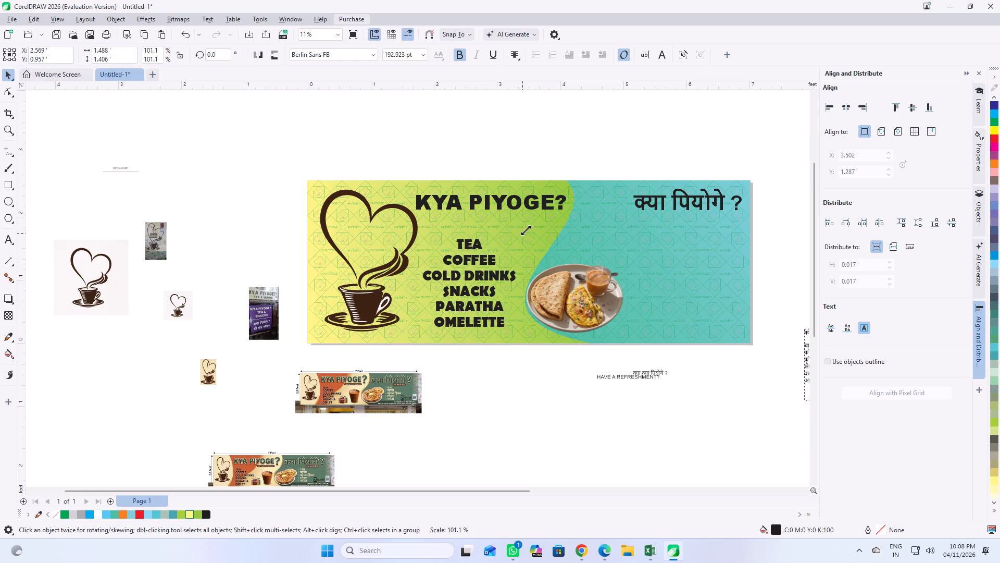
left_click_drag(526, 230, 526, 229)
left_click_drag(419, 331, 416, 335)
left_click(493, 377)
Copy the six Hindi menu items, without the heading, from the framed text into a new unframed text object on the banner's teal side.
scroll(476, 237, "down", 2)
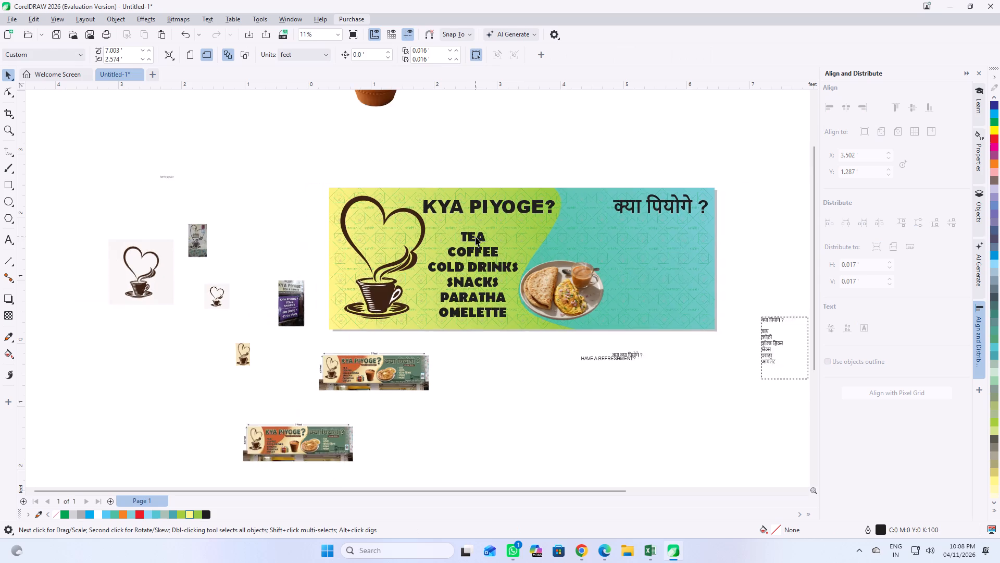
scroll(476, 237, "down", 1)
scroll(620, 270, "up", 3)
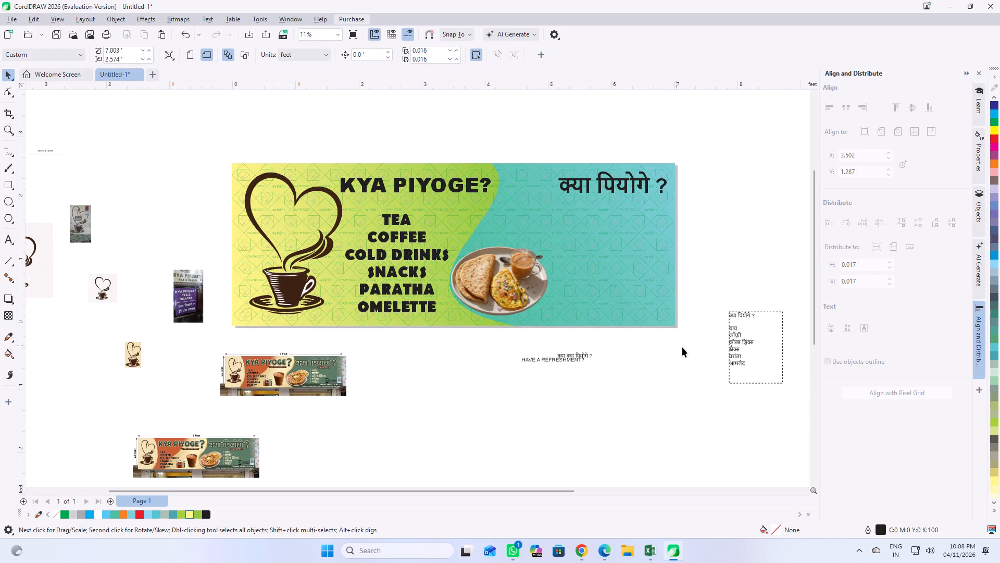
left_click(748, 365)
double_click(748, 363)
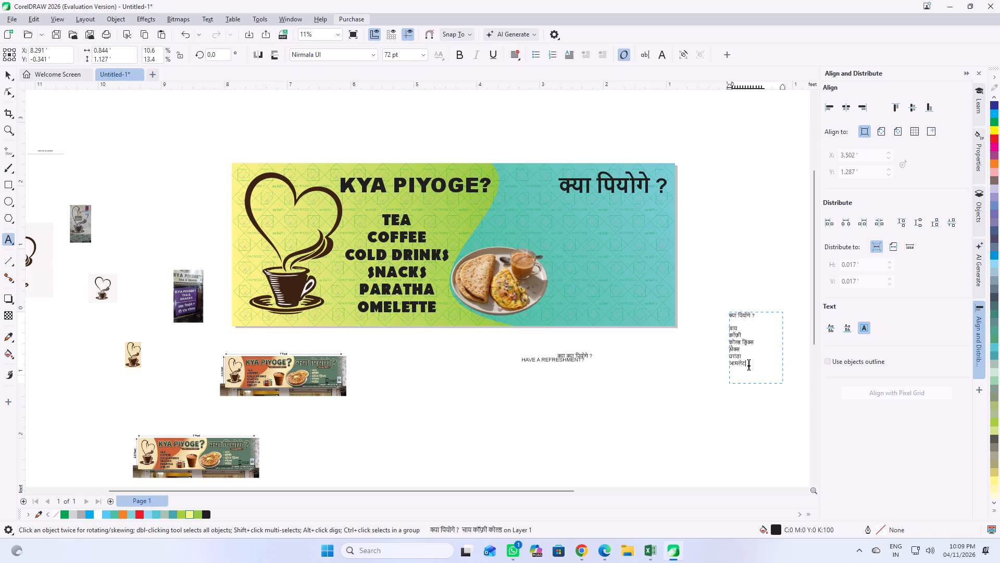
left_click_drag(751, 363, 727, 330)
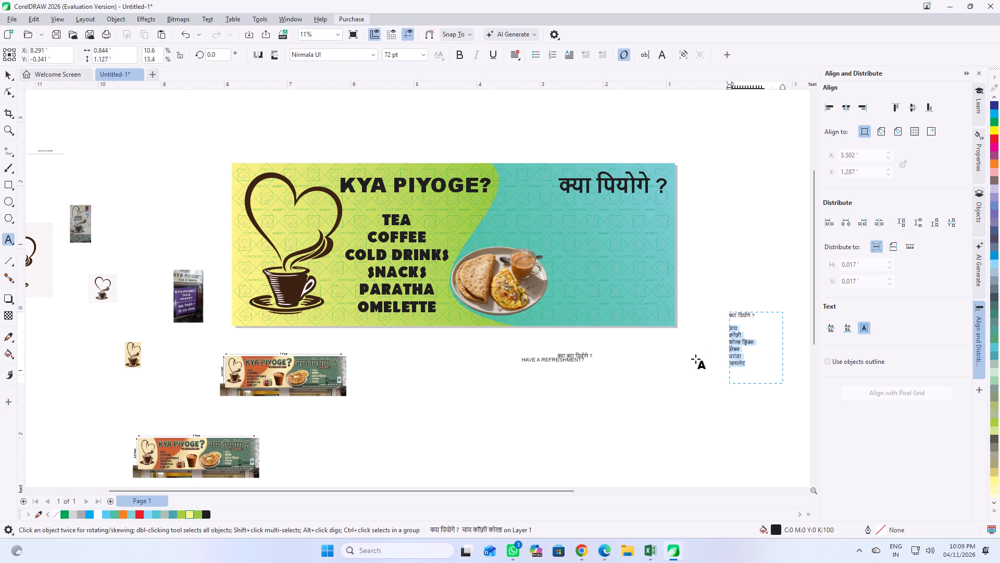
scroll(758, 380, "up", 1)
key("ctrl+c")
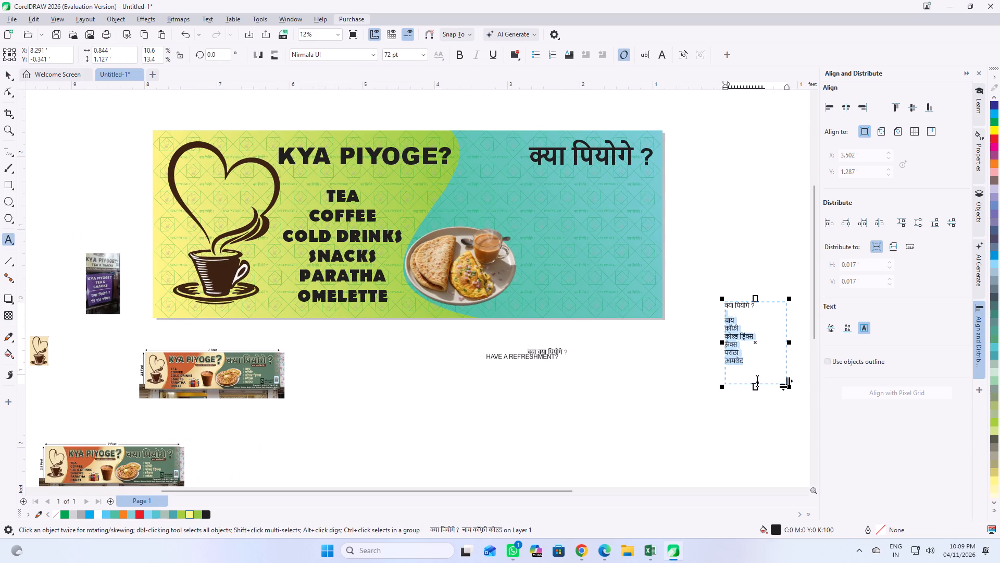
left_click(571, 222)
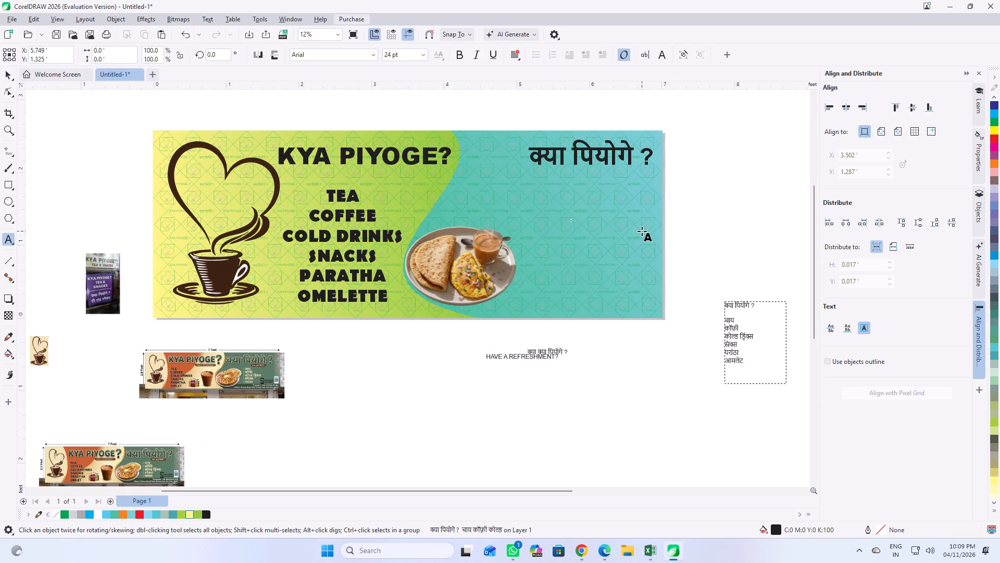
key("ctrl+v")
Make all lines of the new Hindi menu list bold and centre-aligned.
scroll(592, 255, "up", 5)
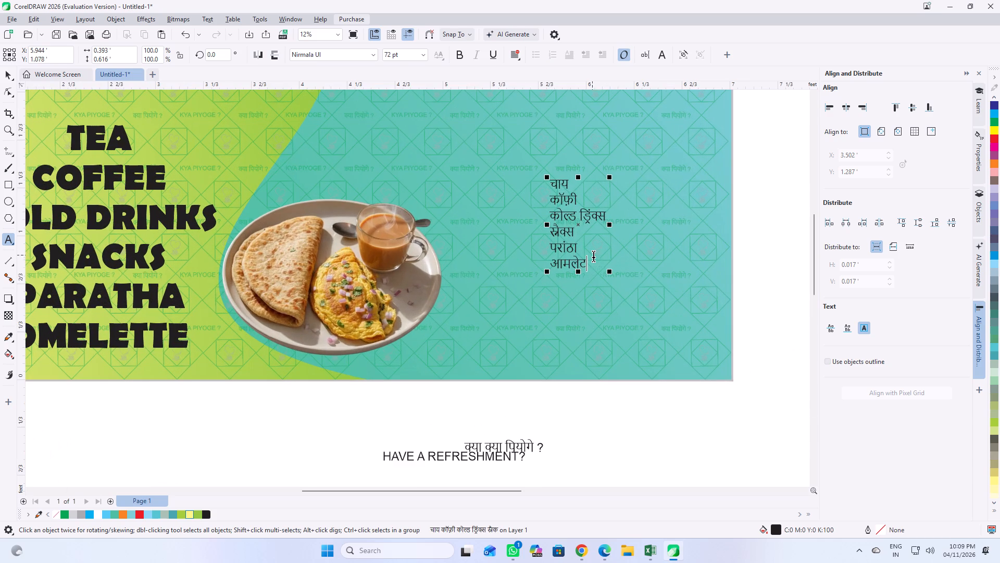
left_click_drag(596, 262, 545, 188)
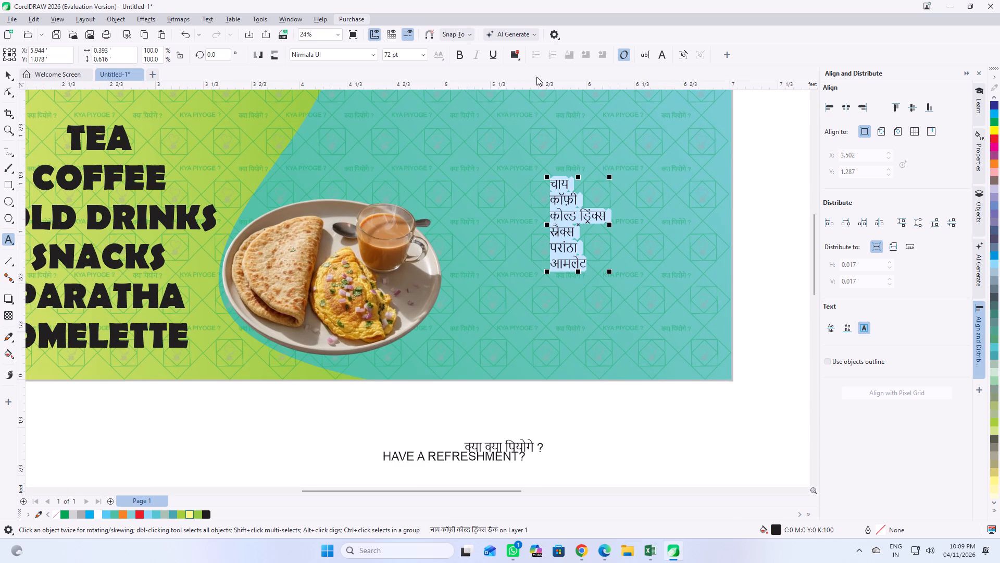
left_click(459, 57)
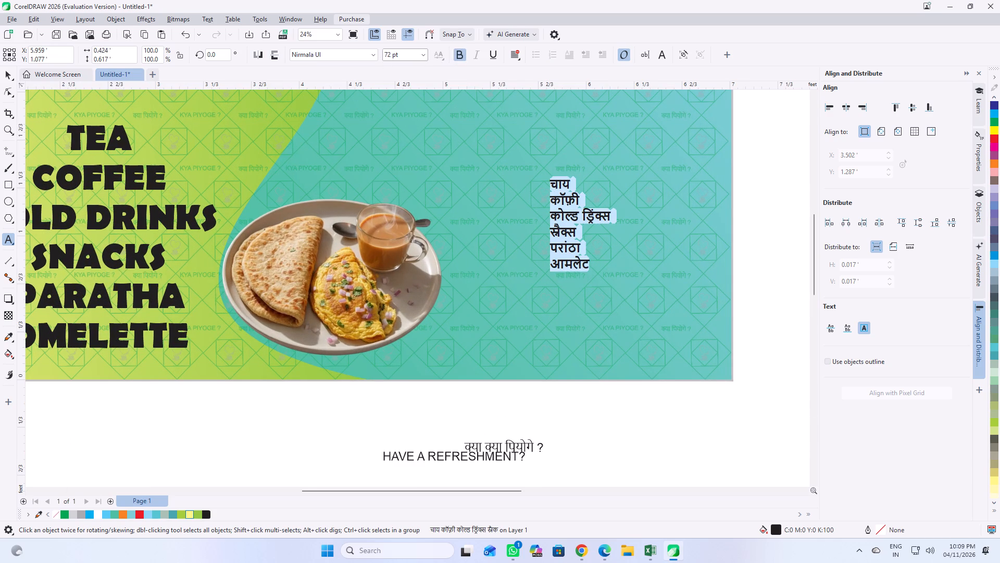
left_click(518, 60)
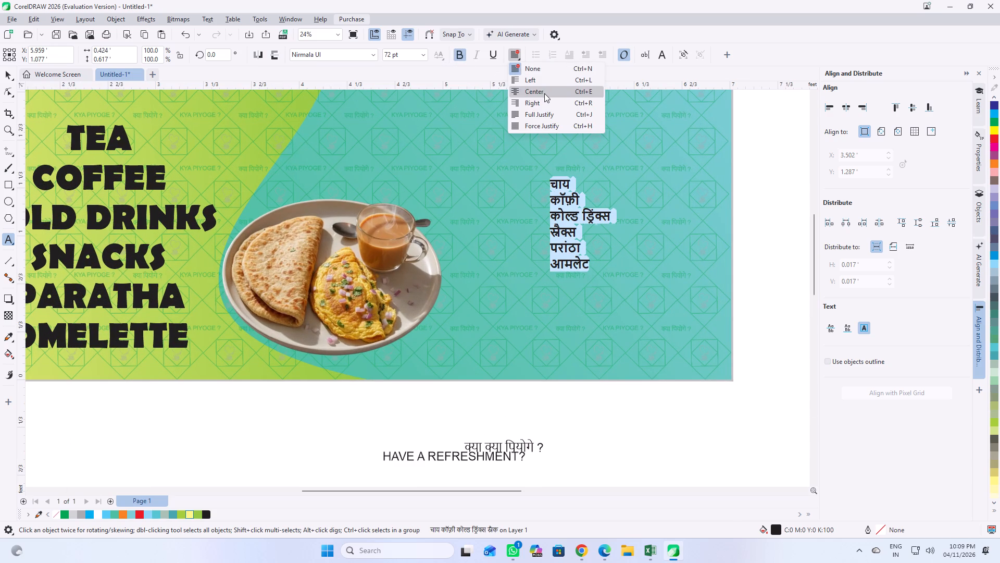
left_click(544, 93)
Enlarge the Hindi menu list to about 1.001' by 1.458' and position it beneath the Hindi heading.
left_click_drag(614, 273, 642, 297)
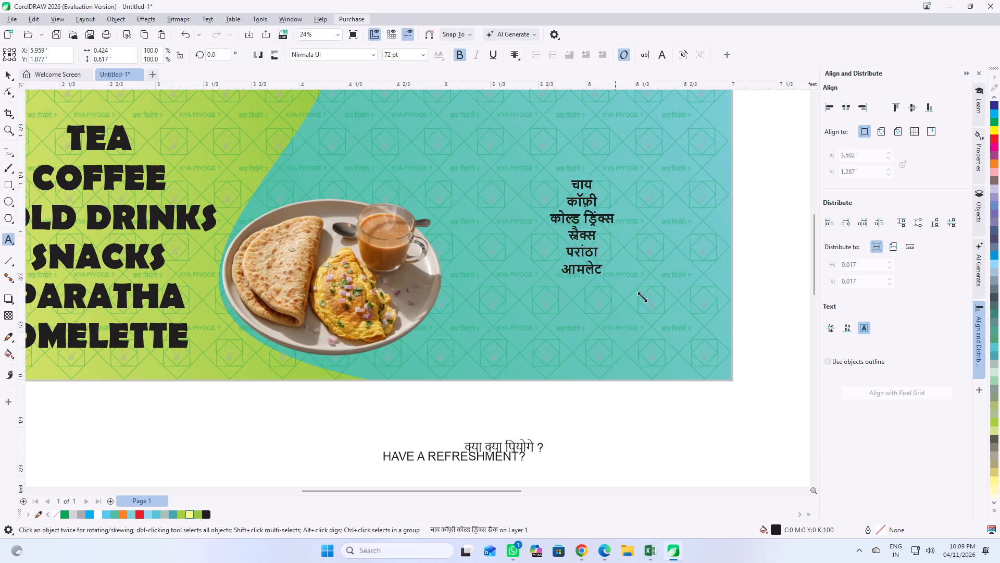
left_click_drag(642, 297, 721, 358)
scroll(629, 233, "down", 4)
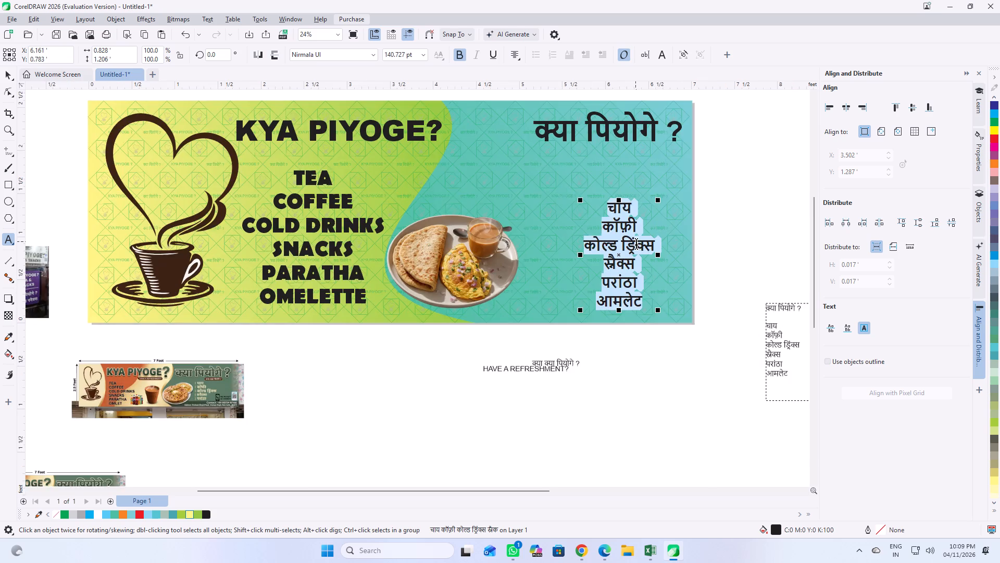
scroll(636, 242, "down", 2)
left_click_drag(590, 210, 547, 189)
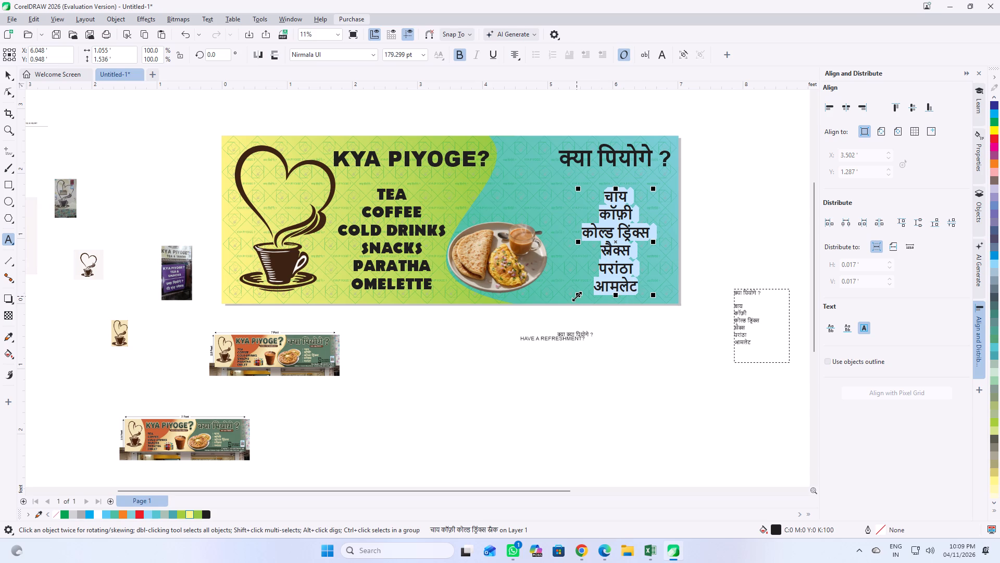
left_click_drag(577, 296, 580, 291)
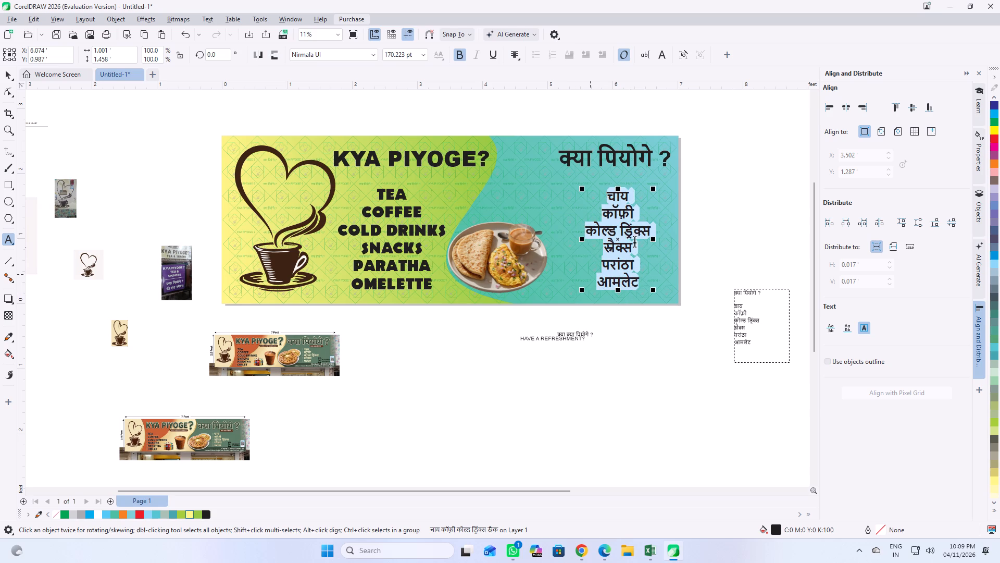
left_click_drag(618, 238, 610, 237)
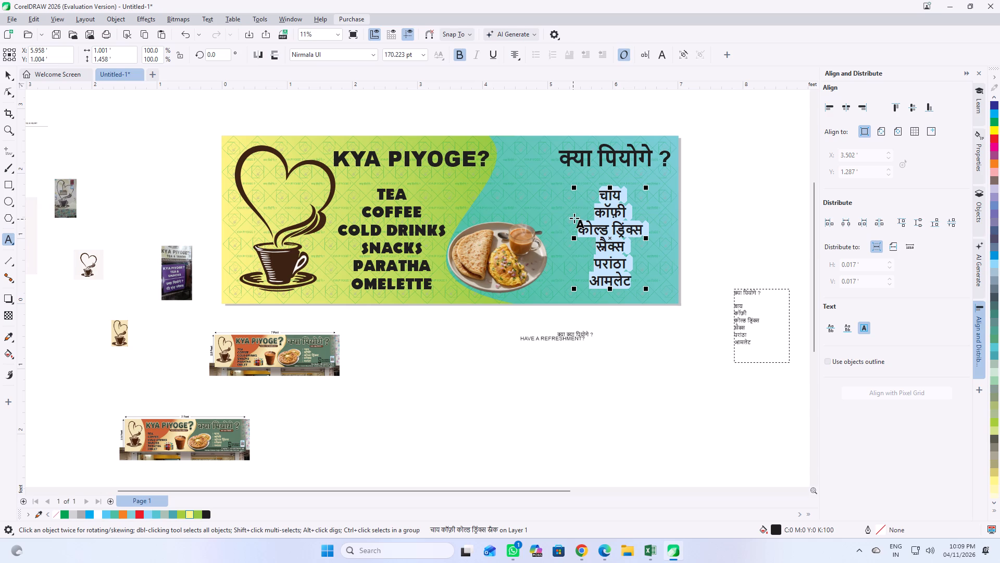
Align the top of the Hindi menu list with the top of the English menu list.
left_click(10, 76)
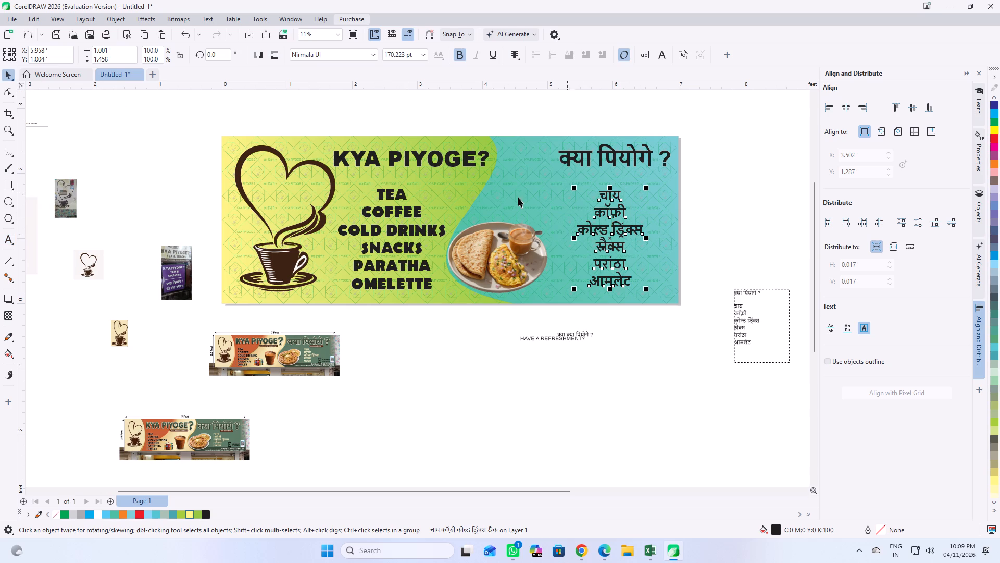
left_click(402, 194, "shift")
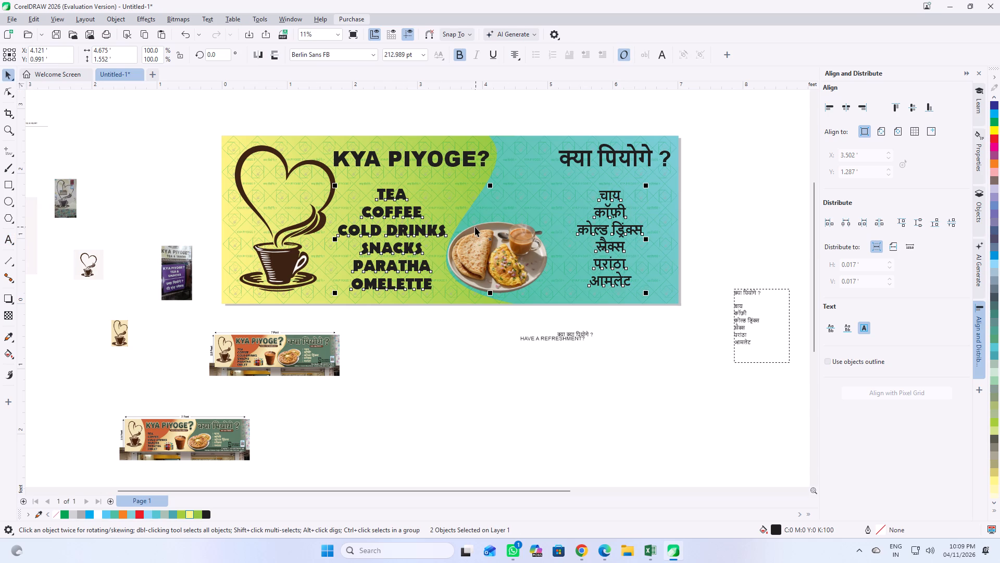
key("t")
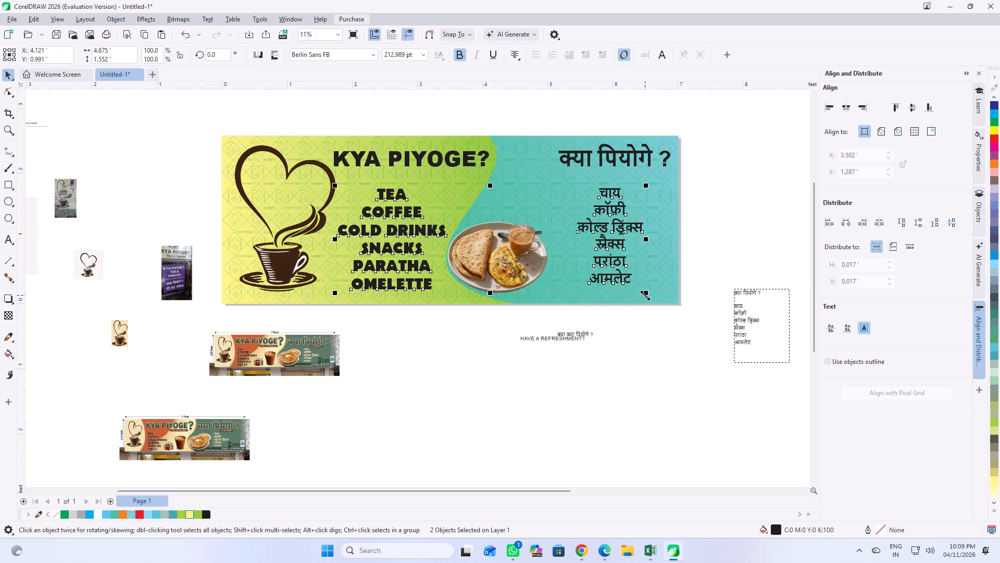
Copy the English menu list's height and apply it, 1.552', to the Hindi menu list with proportions locked.
left_click(393, 231)
left_click(397, 329)
left_click(403, 234)
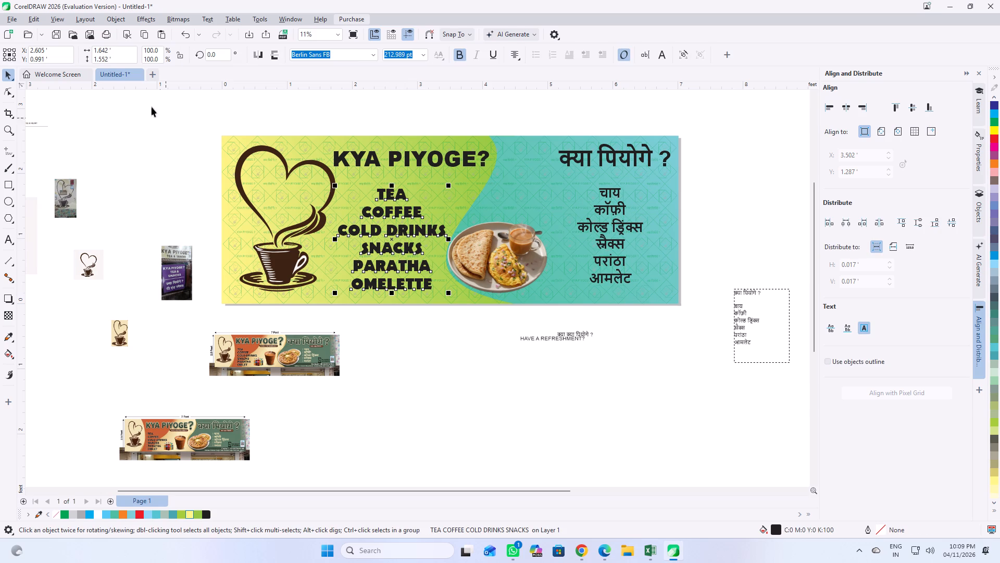
left_click_drag(116, 60, 60, 60)
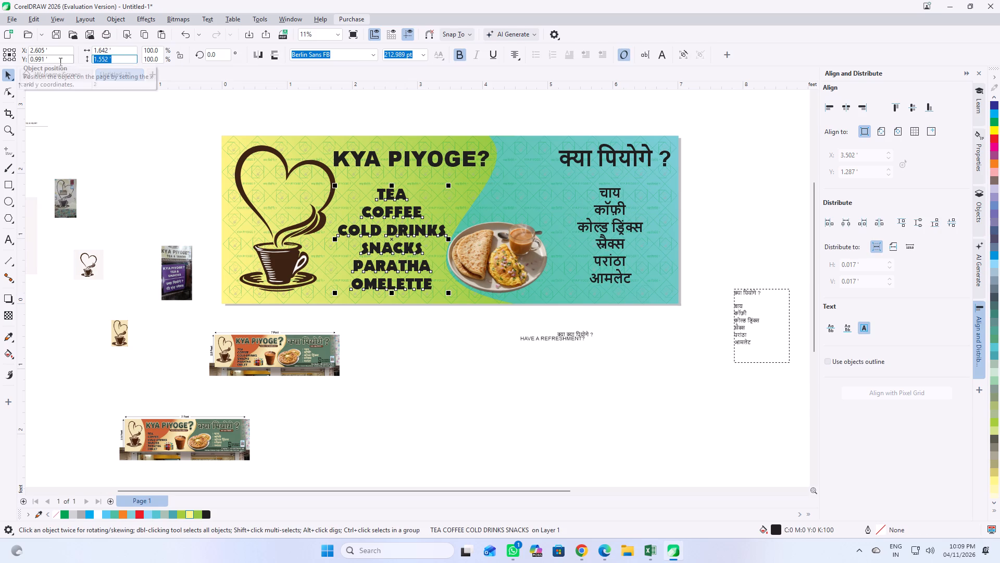
key("ctrl+c")
left_click(621, 246)
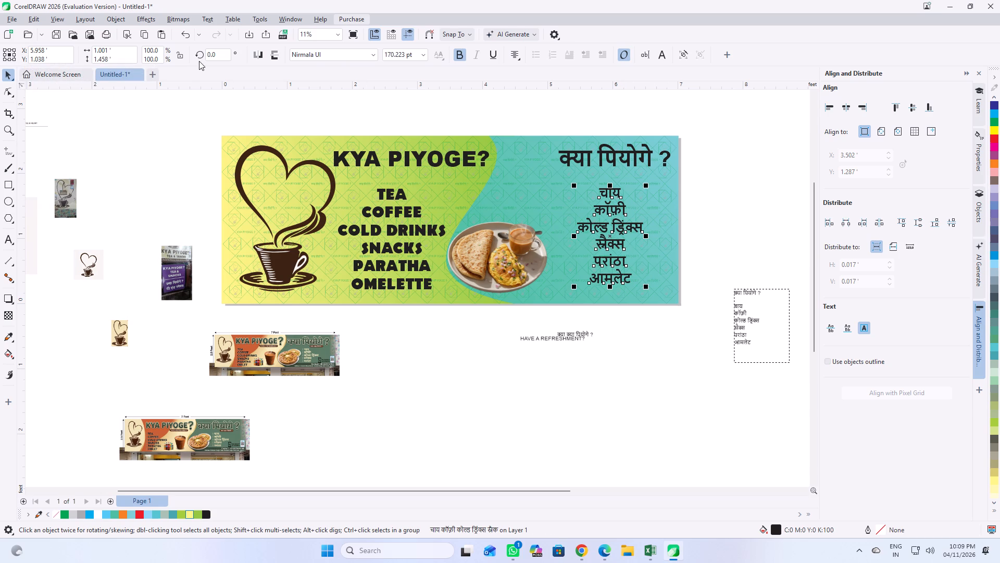
left_click(180, 56)
left_click_drag(117, 60, 22, 57)
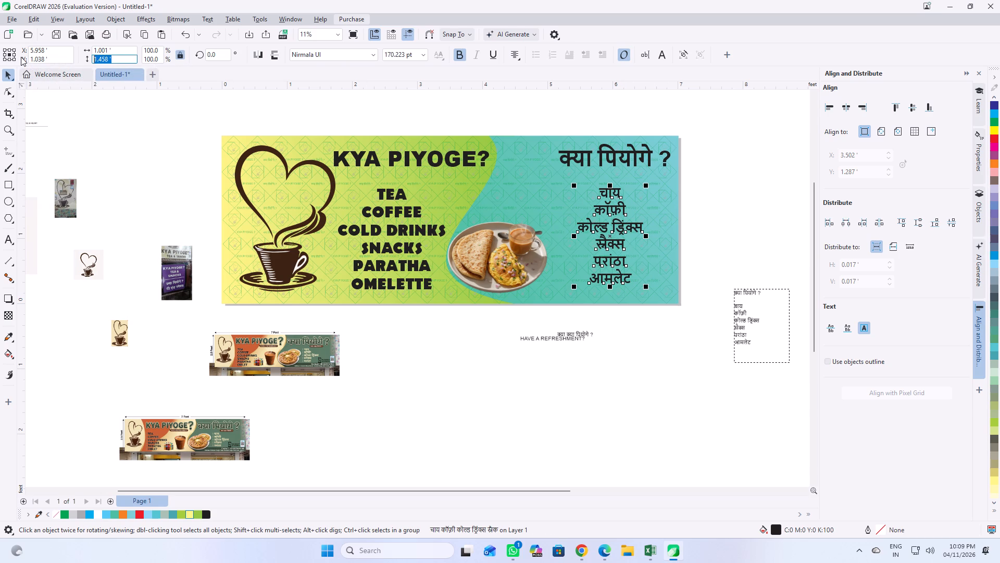
key("ctrl+v")
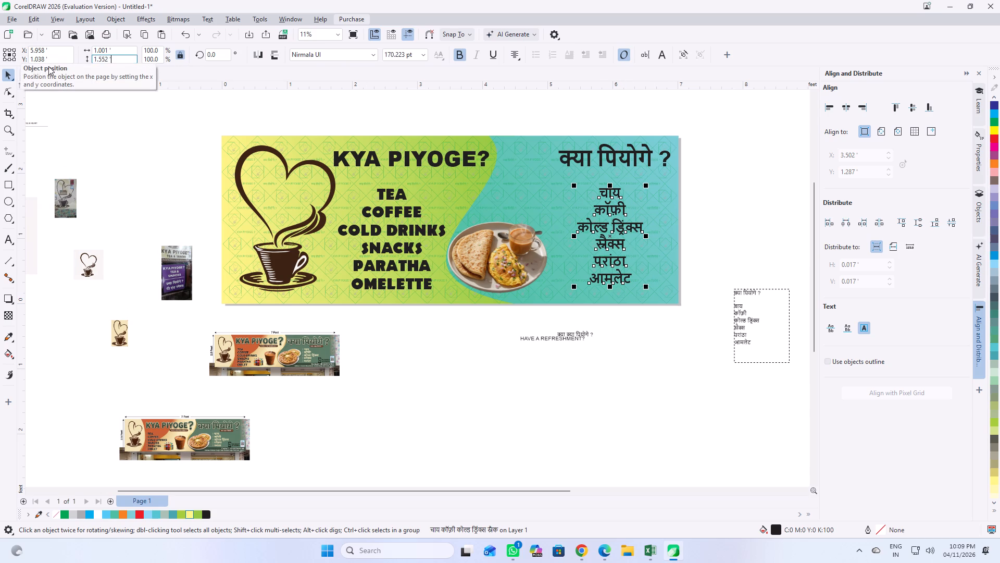
key("Return")
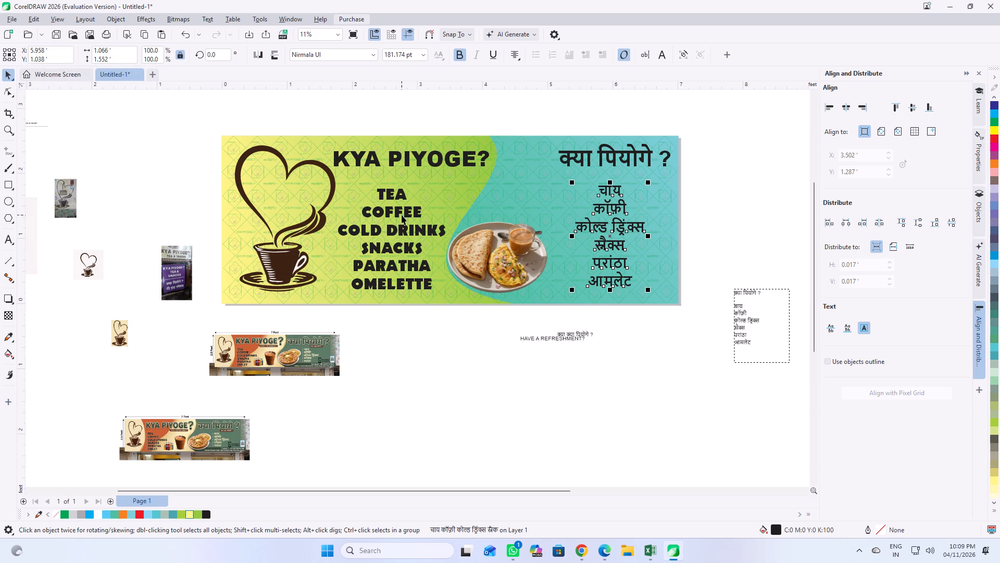
Align the top of the resized Hindi menu list with the top of the English menu list.
left_click(402, 215, "shift")
key("t")
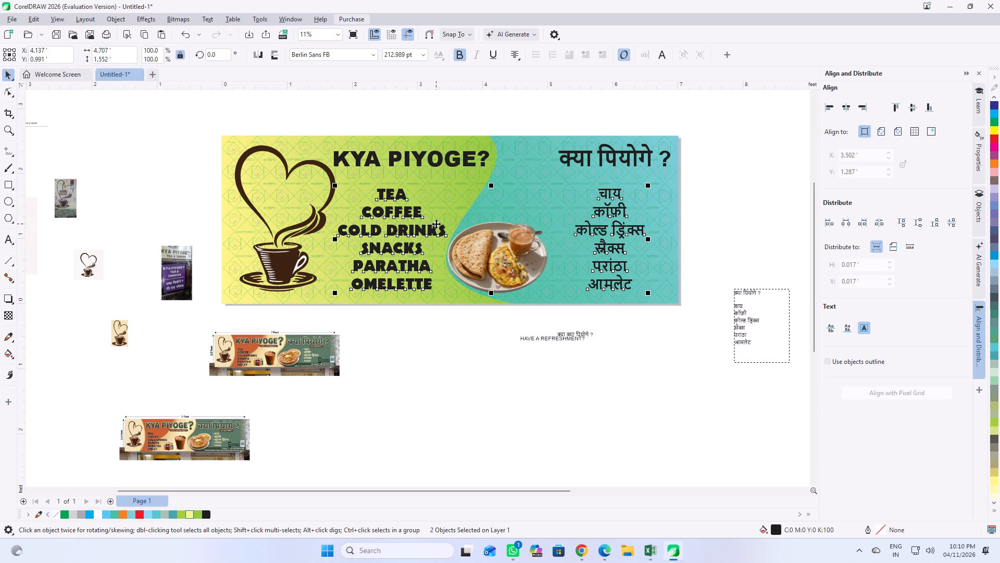
left_click(709, 232)
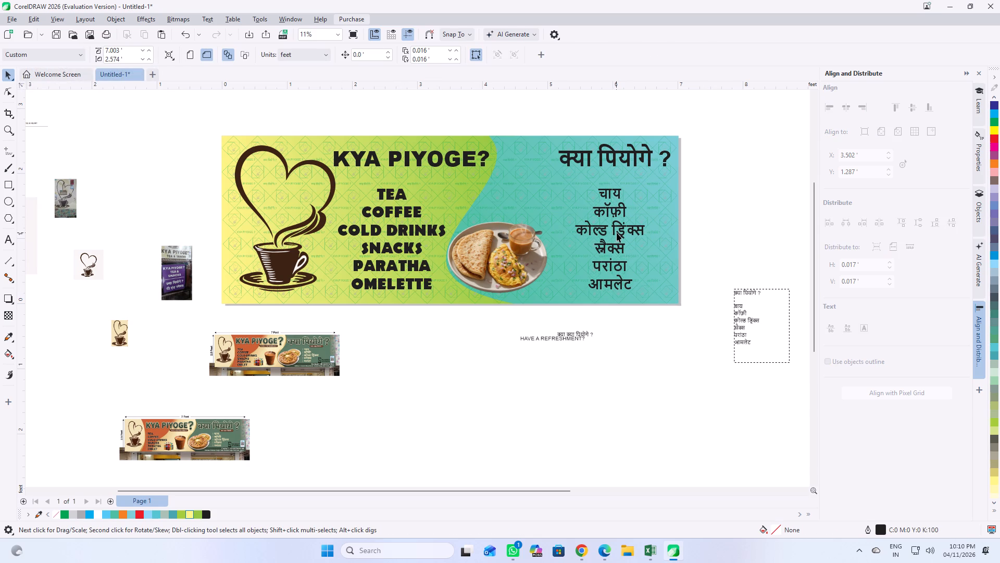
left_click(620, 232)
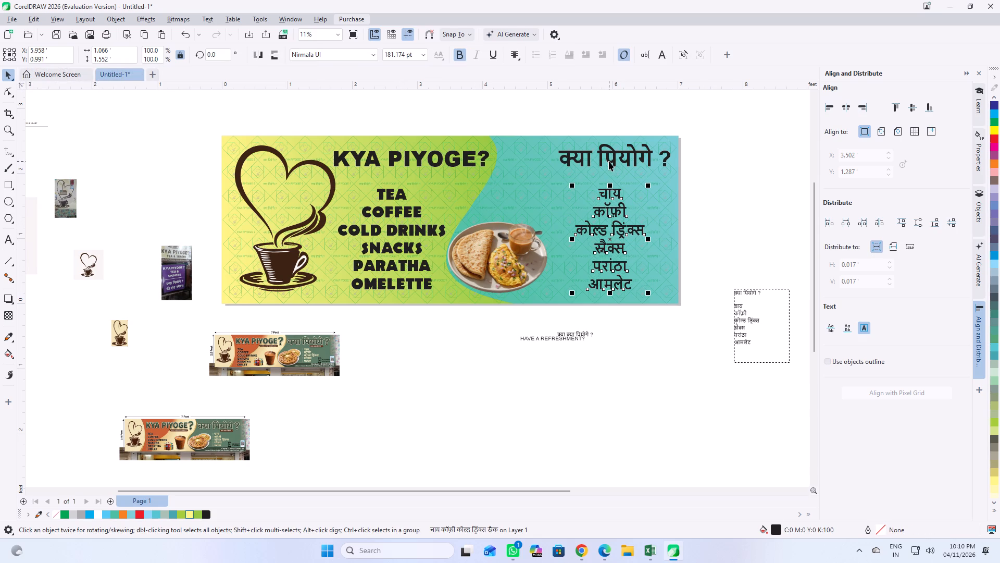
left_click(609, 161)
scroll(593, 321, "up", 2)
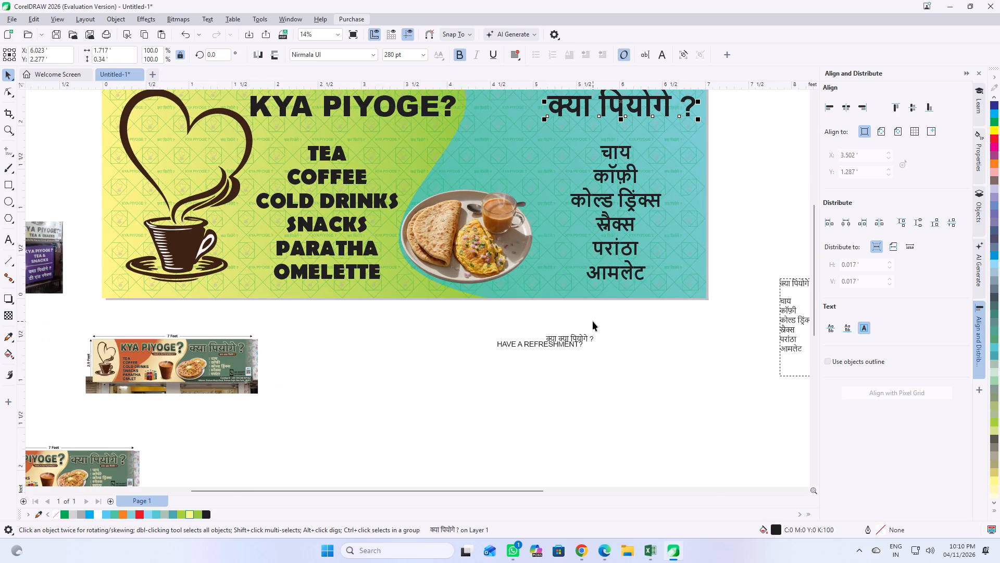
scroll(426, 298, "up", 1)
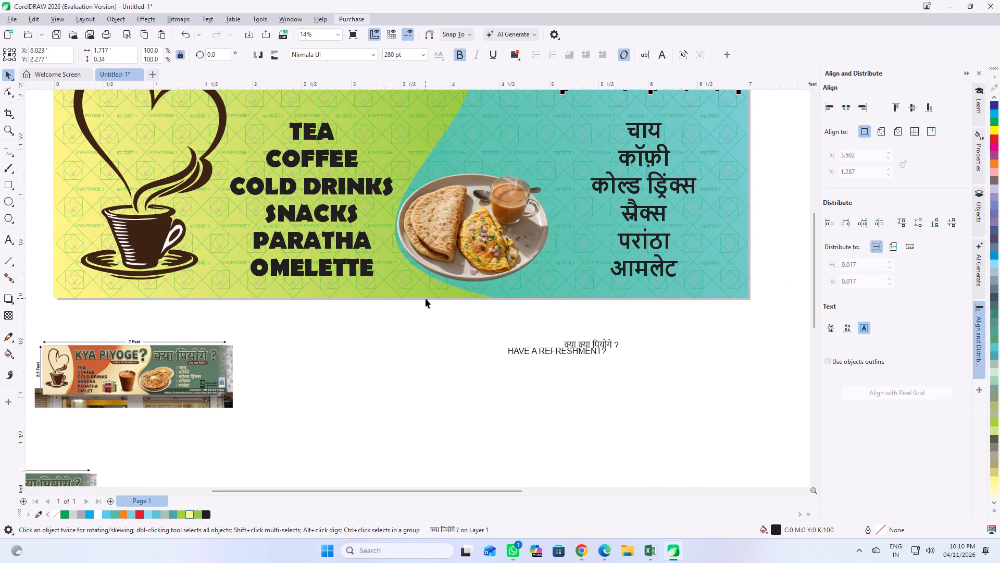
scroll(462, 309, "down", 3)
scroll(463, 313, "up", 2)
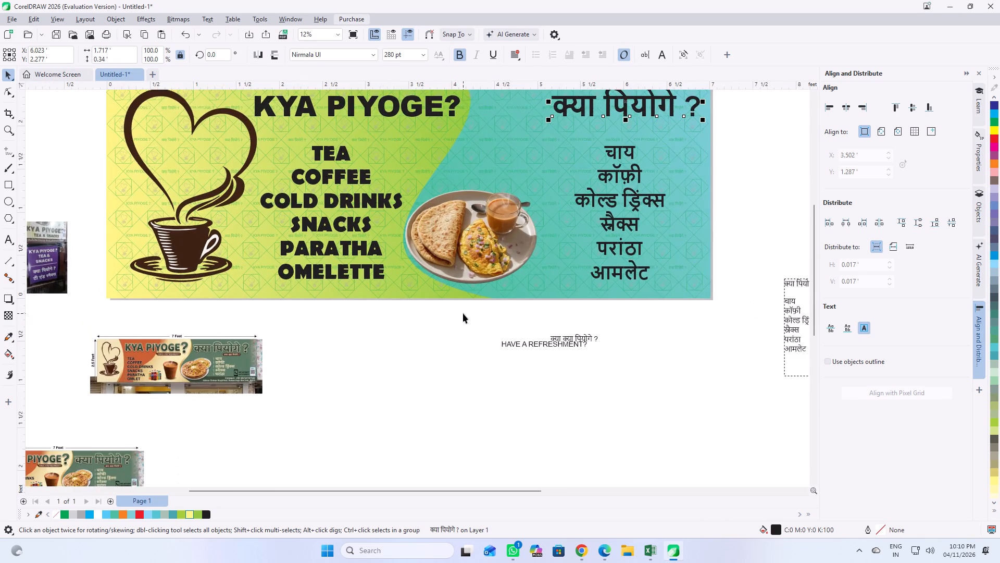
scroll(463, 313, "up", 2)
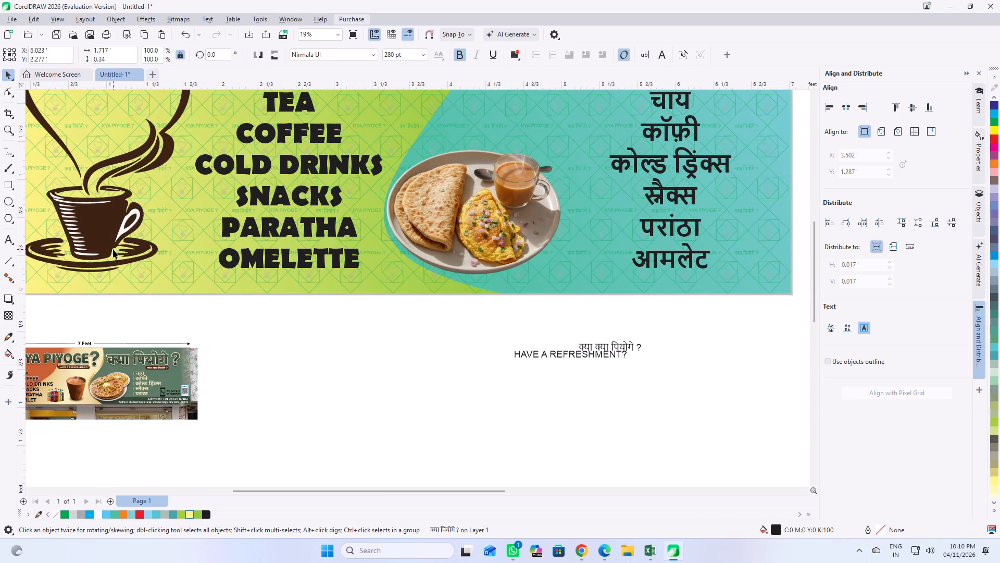
Draw a thin rectangle about 7.021' by 0.171' along the bottom edge of the banner, spanning its full width.
left_click(7, 182)
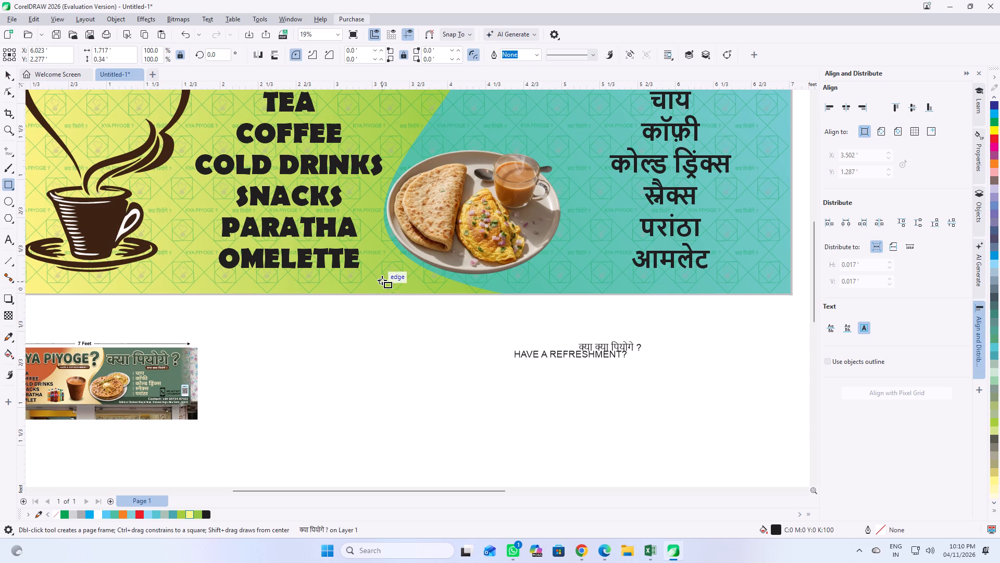
scroll(473, 307, "down", 3)
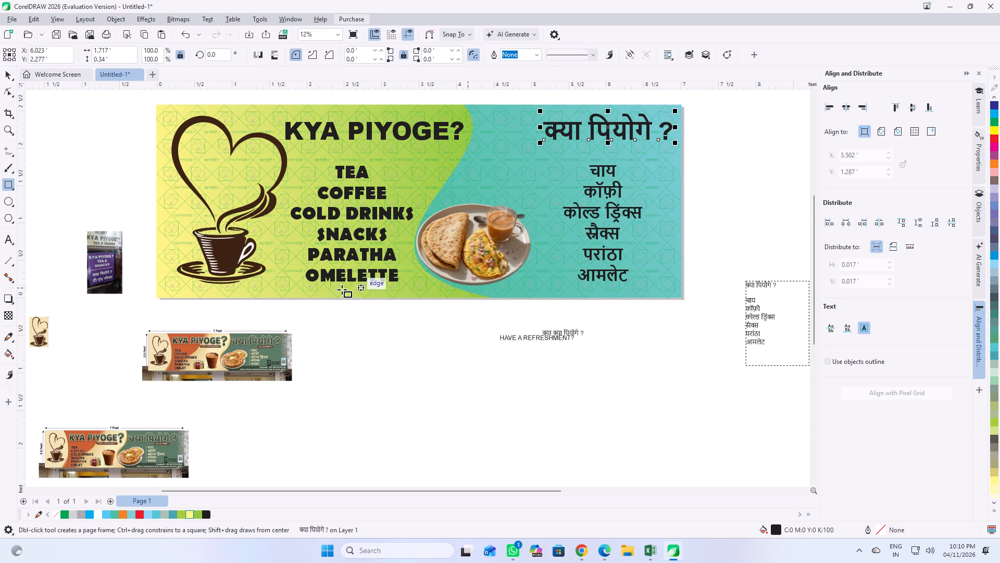
left_click_drag(156, 285, 311, 301)
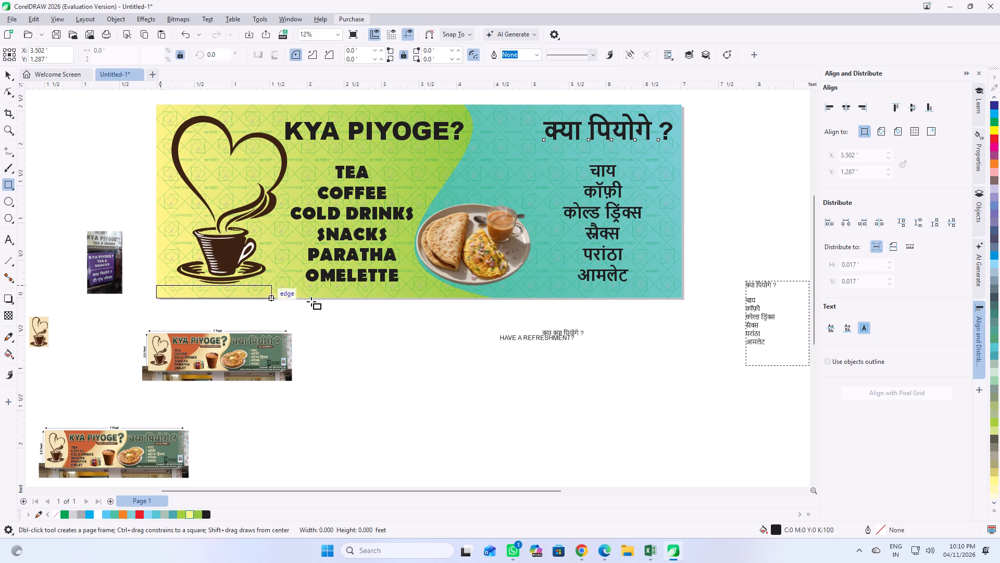
left_click_drag(311, 301, 686, 297)
scroll(438, 280, "up", 4)
scroll(504, 313, "down", 3)
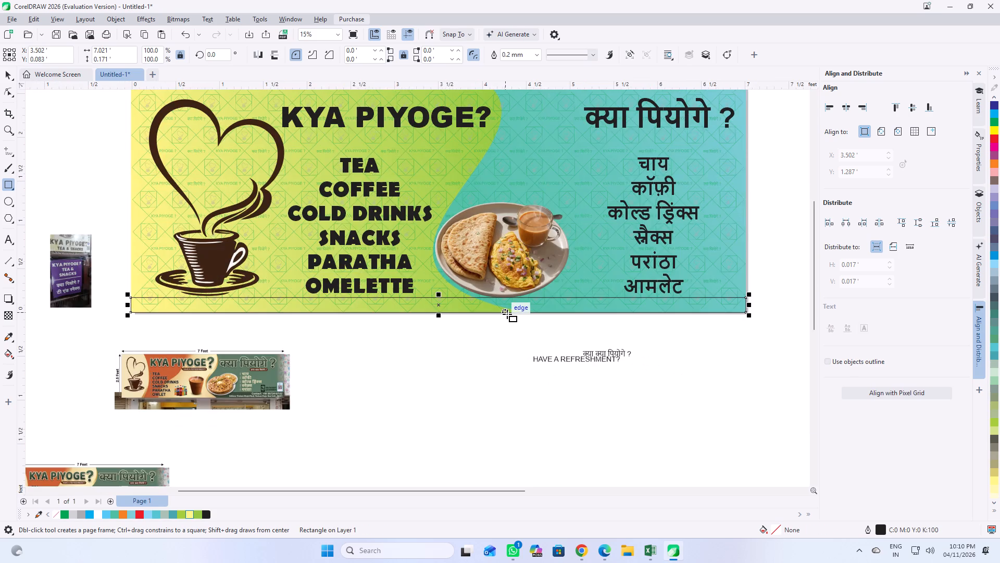
Fill the thin rectangle along the banner's bottom edge with purple C:20 M:80 Y:0 K:20 and remove its outline.
scroll(507, 314, "down", 2)
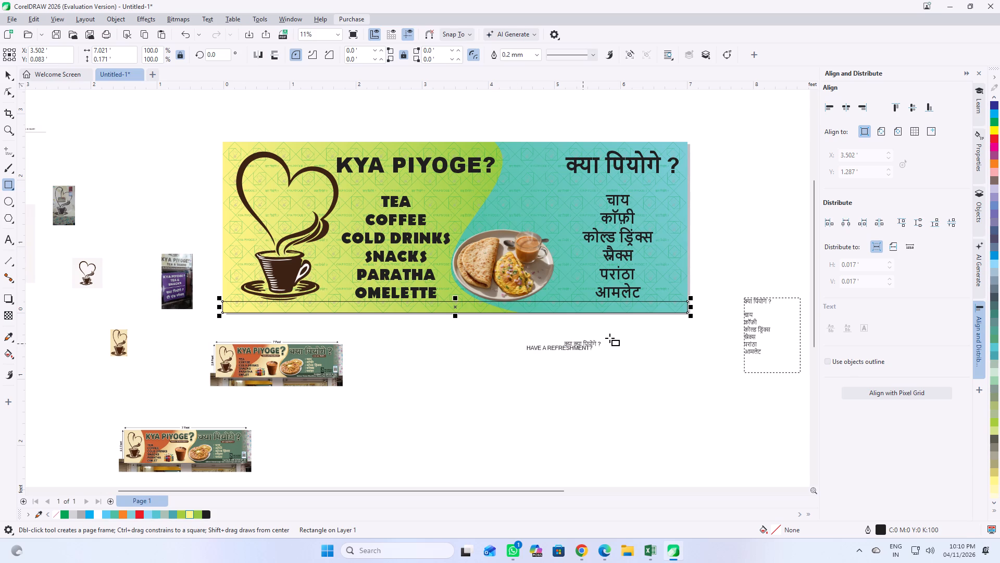
left_click(994, 255)
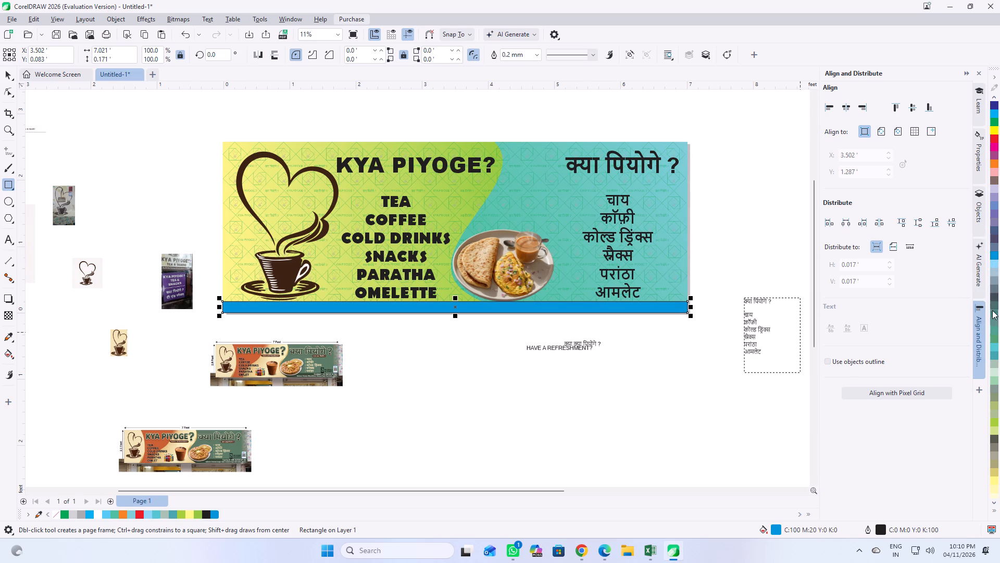
left_click(994, 155)
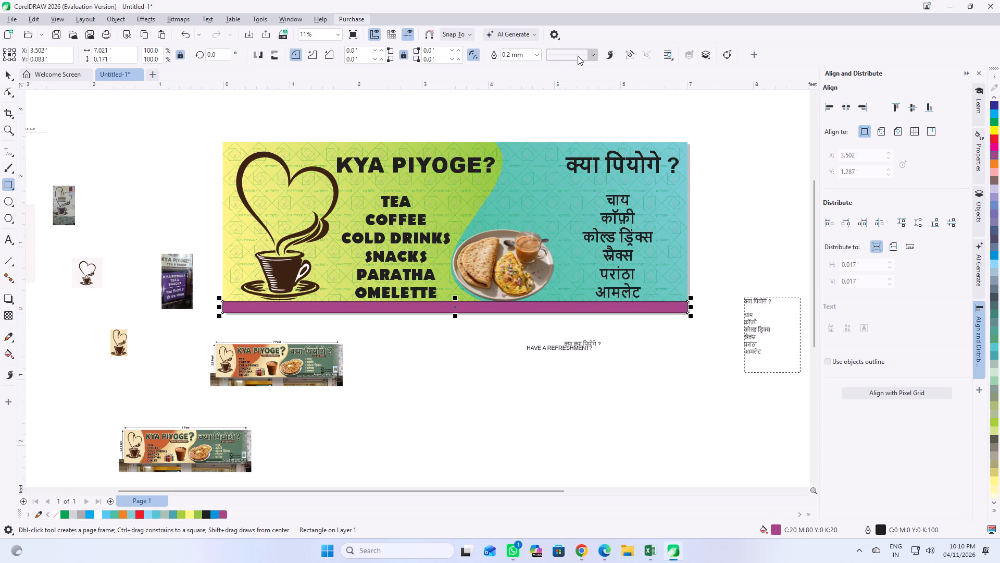
left_click(539, 55)
left_click(520, 67)
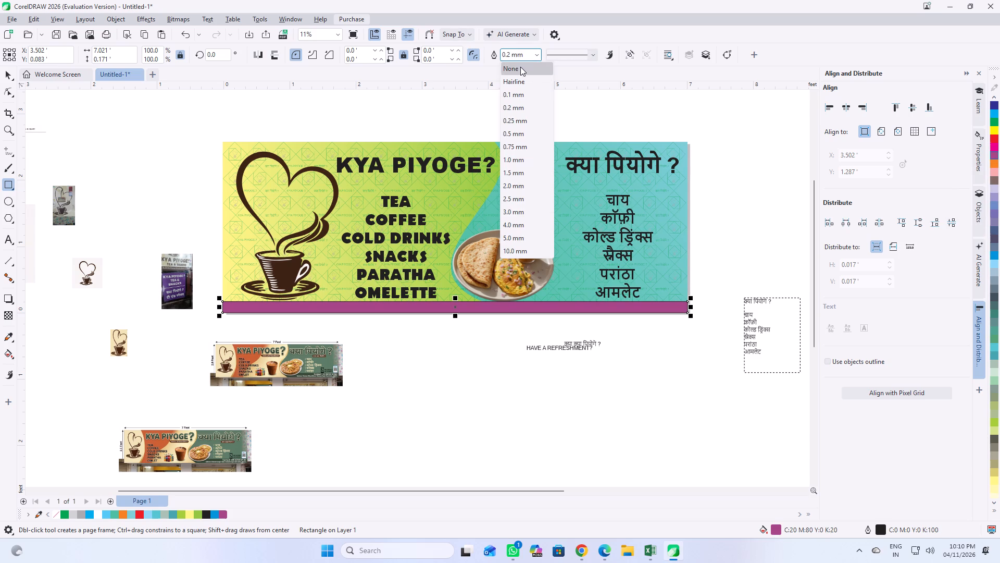
Add the shop's full address with its postal code in capitals as a single line of text on the purple bottom strip.
scroll(422, 342, "up", 4)
scroll(503, 334, "down", 3)
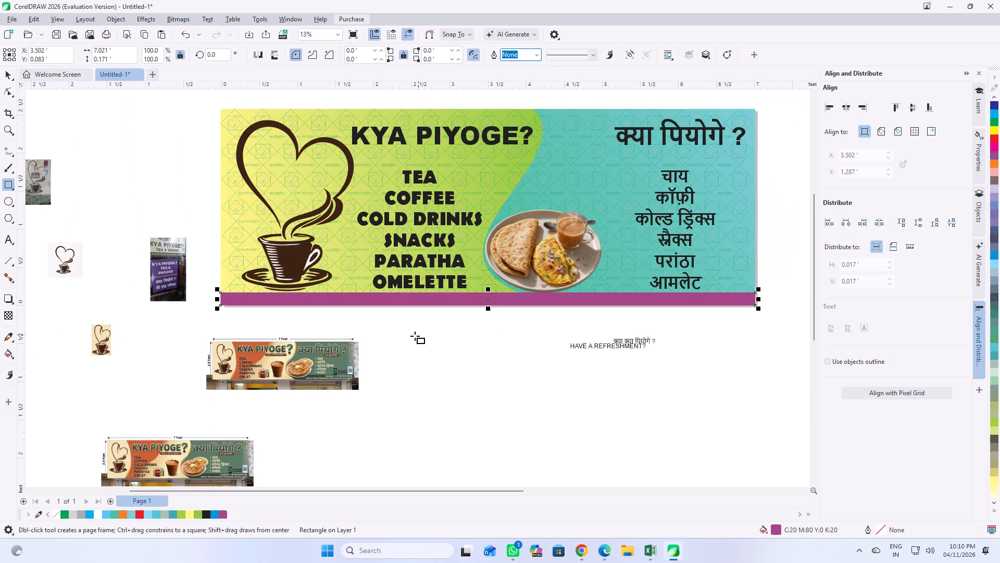
left_click(12, 240)
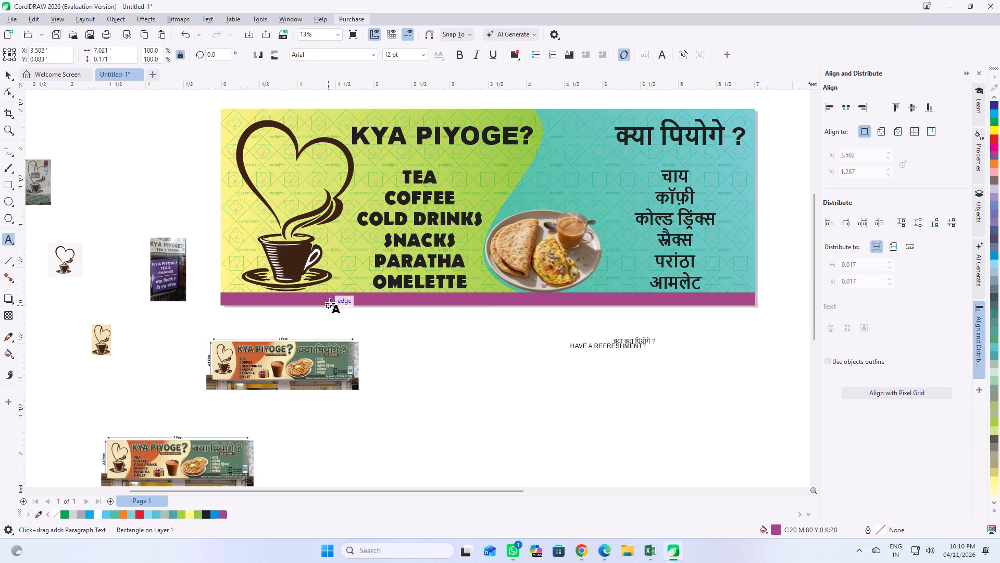
left_click(325, 300)
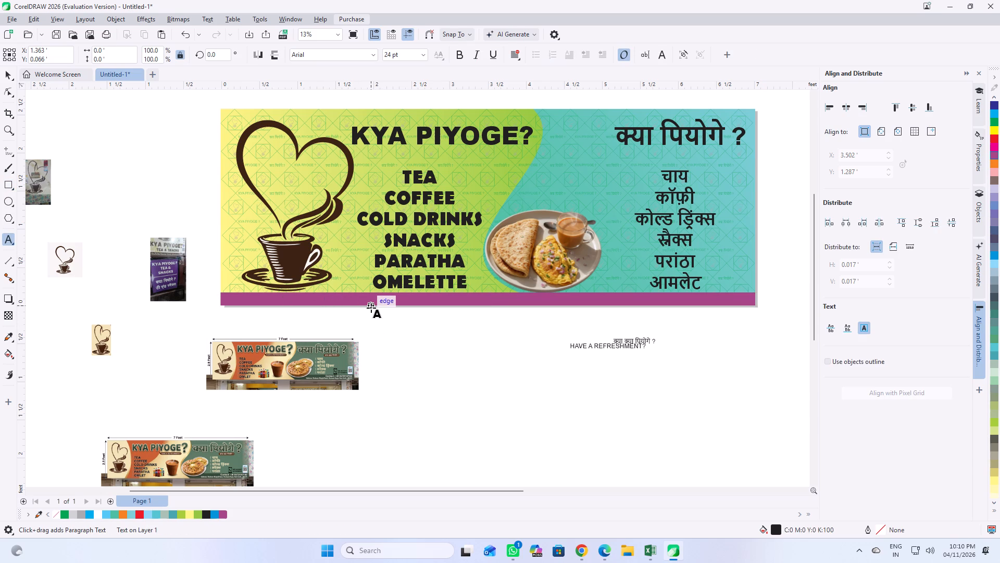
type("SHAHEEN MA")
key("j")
scroll(334, 319, "up", 13)
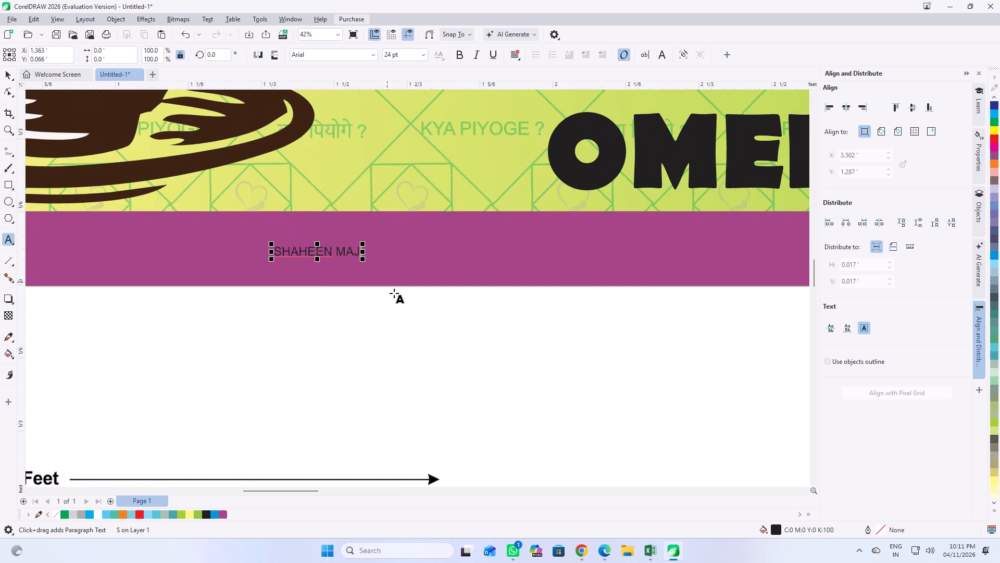
key("BackSpace")
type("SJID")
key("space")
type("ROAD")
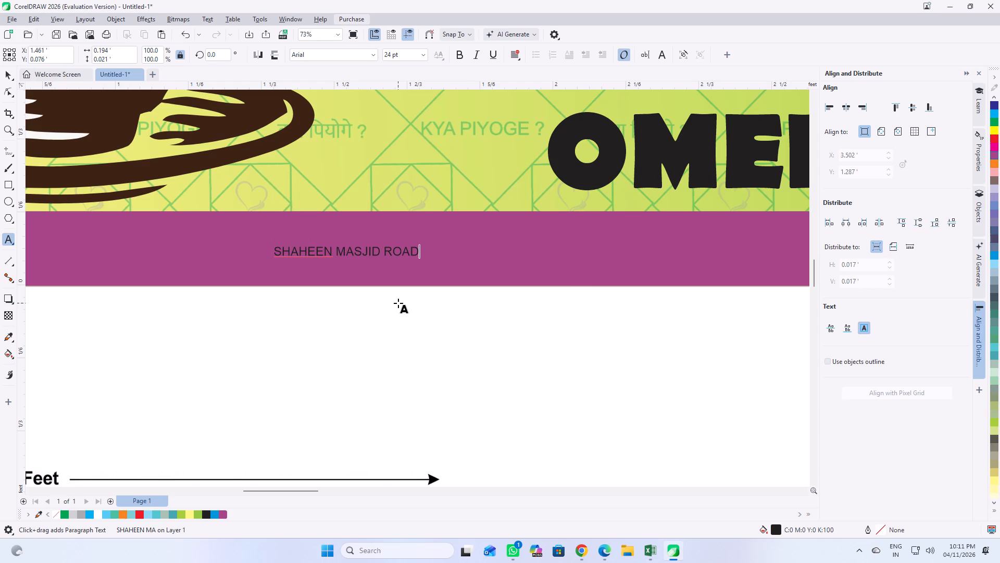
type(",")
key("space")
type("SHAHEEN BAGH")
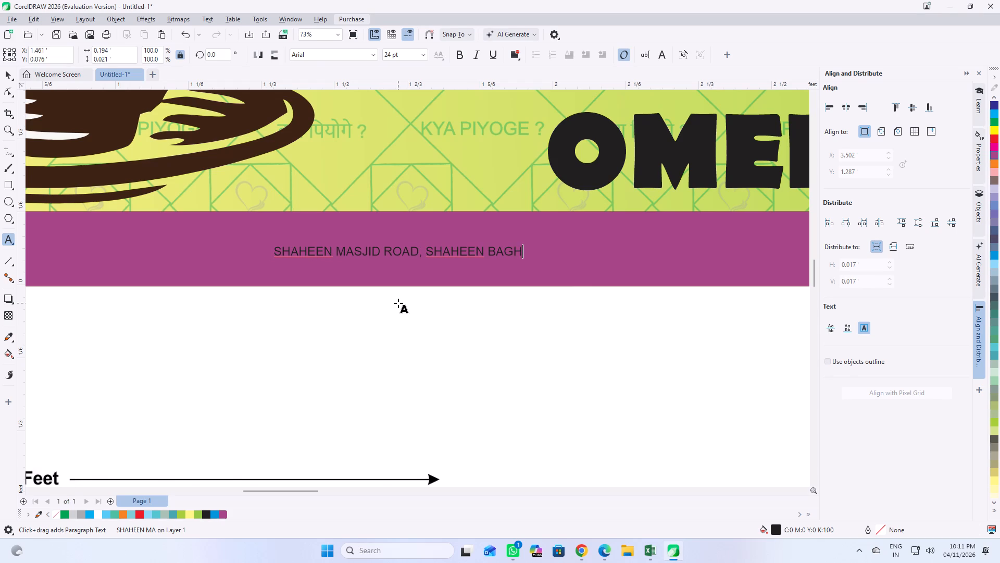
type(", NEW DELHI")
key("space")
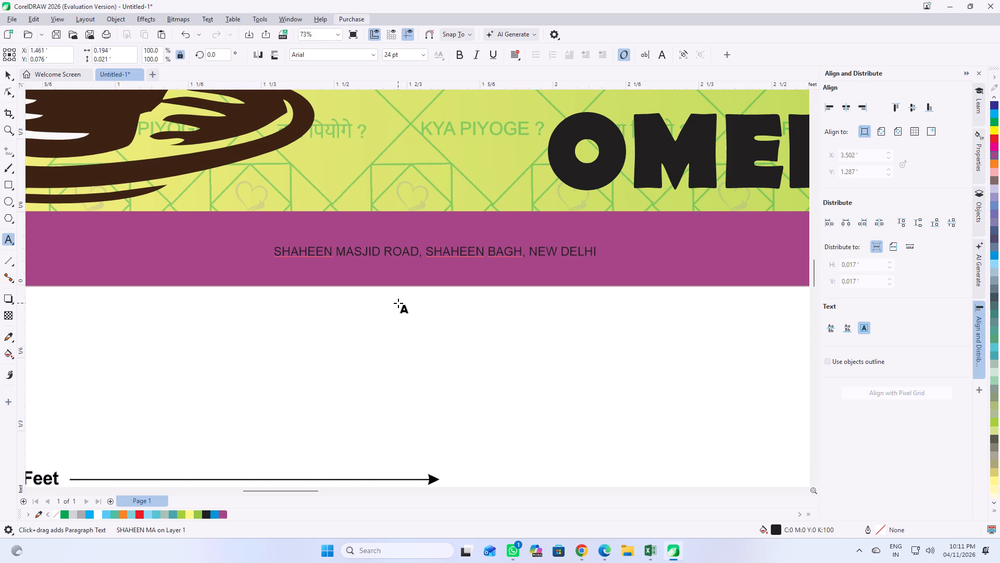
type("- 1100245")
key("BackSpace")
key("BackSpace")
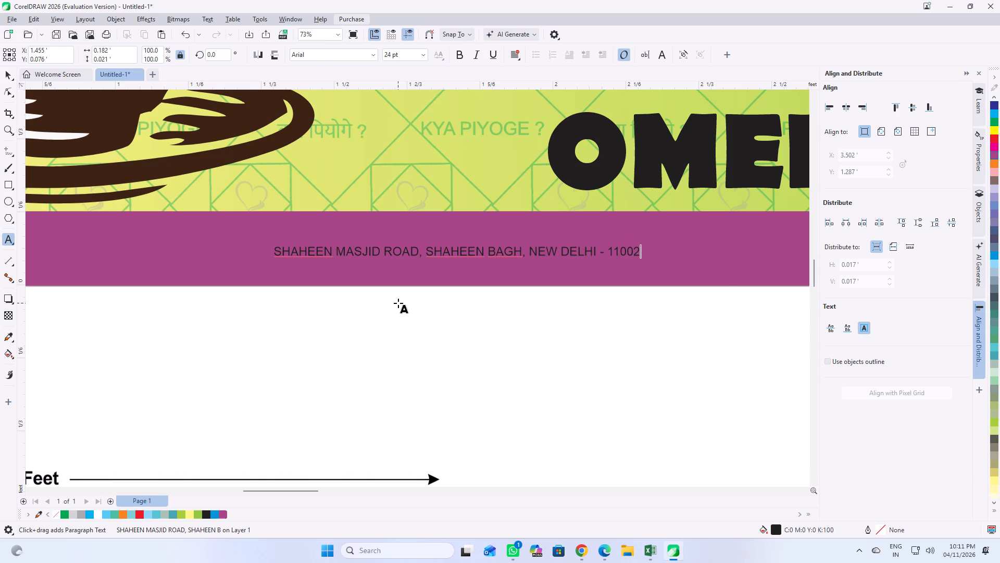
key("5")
Enlarge the address text proportionally to about 3.371' wide and 0.096' high, spanning the first half of the purple strip.
scroll(433, 239, "down", 7)
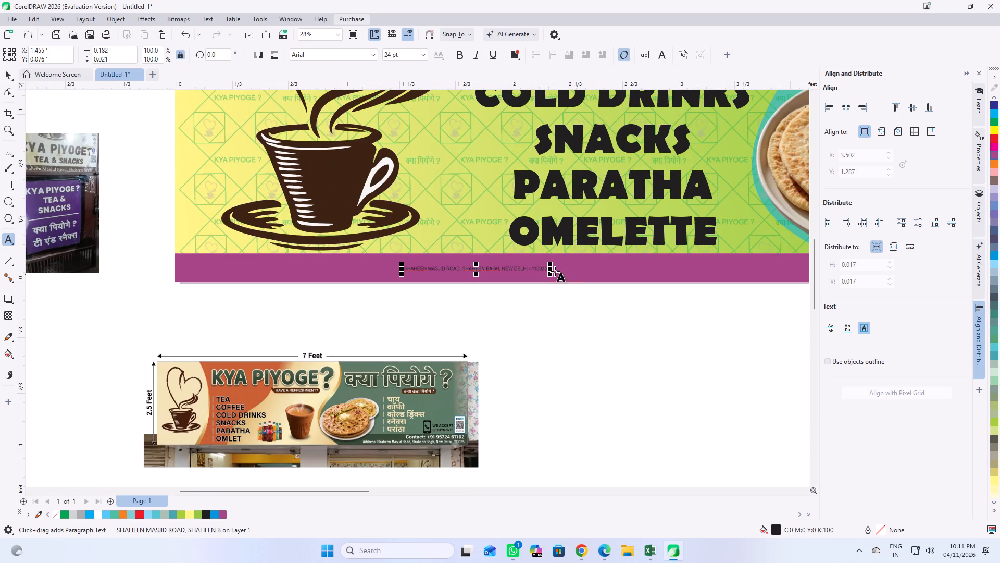
left_click_drag(554, 263, 791, 222)
left_click_drag(399, 276, 233, 301)
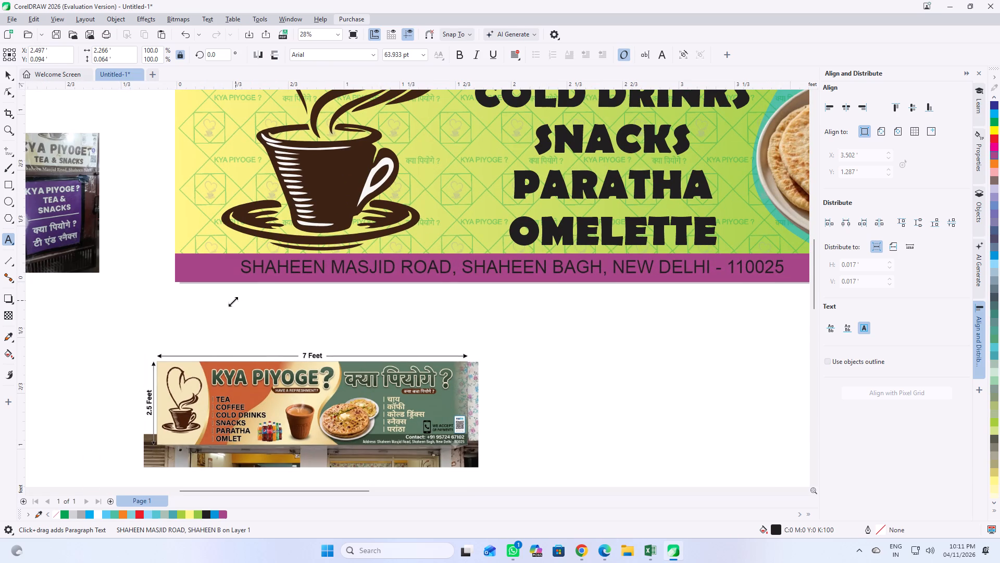
left_click_drag(233, 301, 214, 302)
scroll(460, 277, "down", 8)
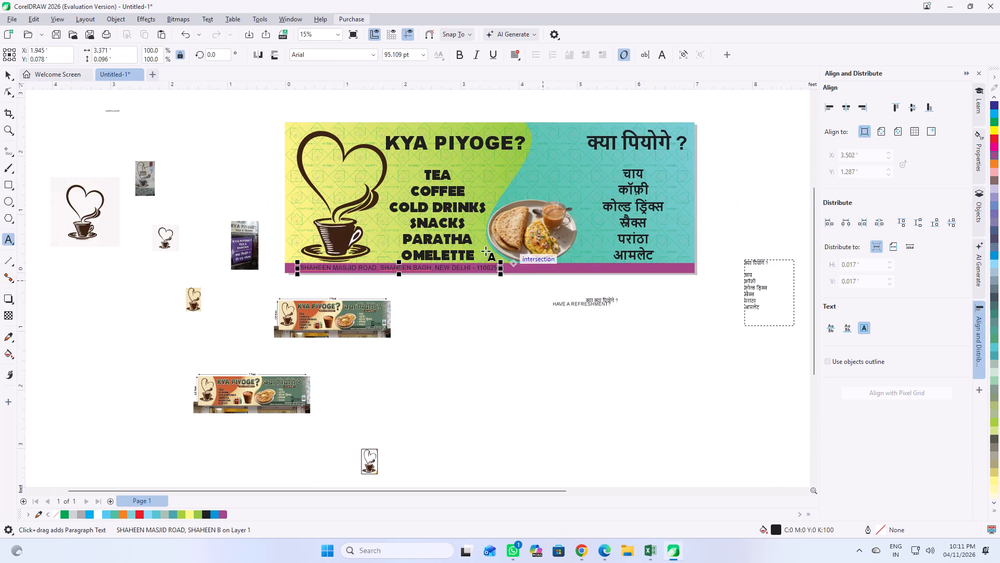
scroll(465, 247, "up", 6)
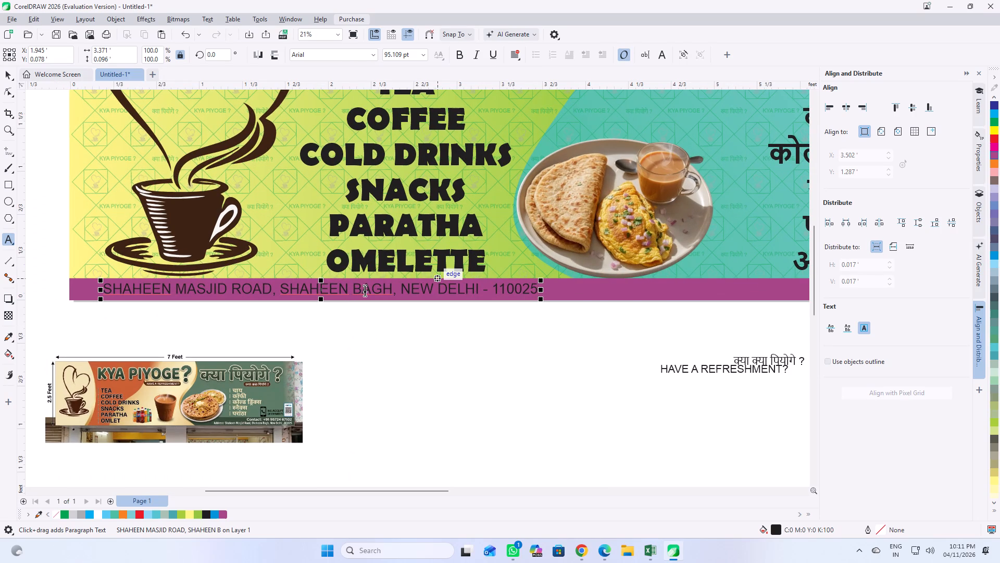
Color the address text light yellow-green C:20 M:0 Y:60 K:0 and make it bold.
left_click(8, 70)
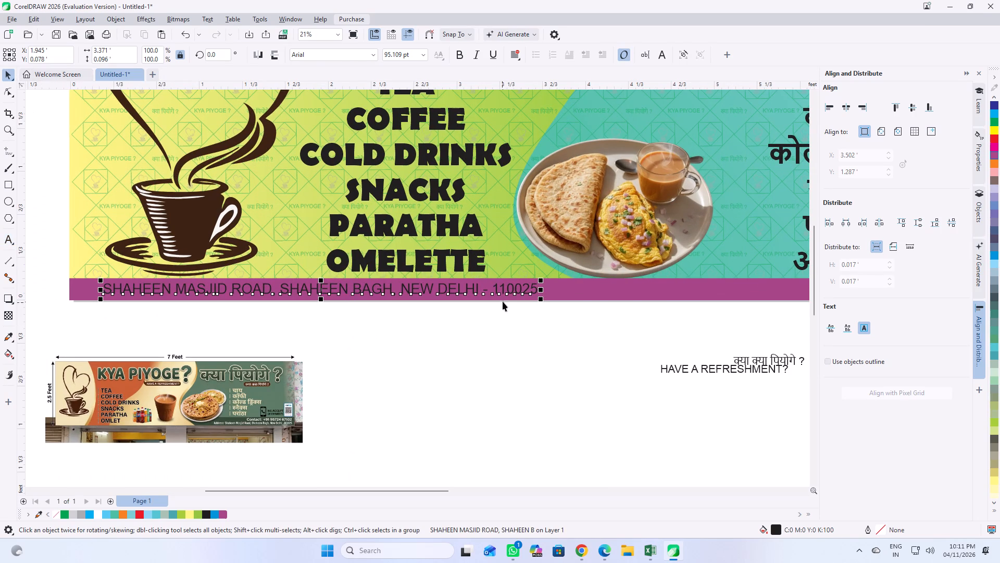
left_click(995, 431)
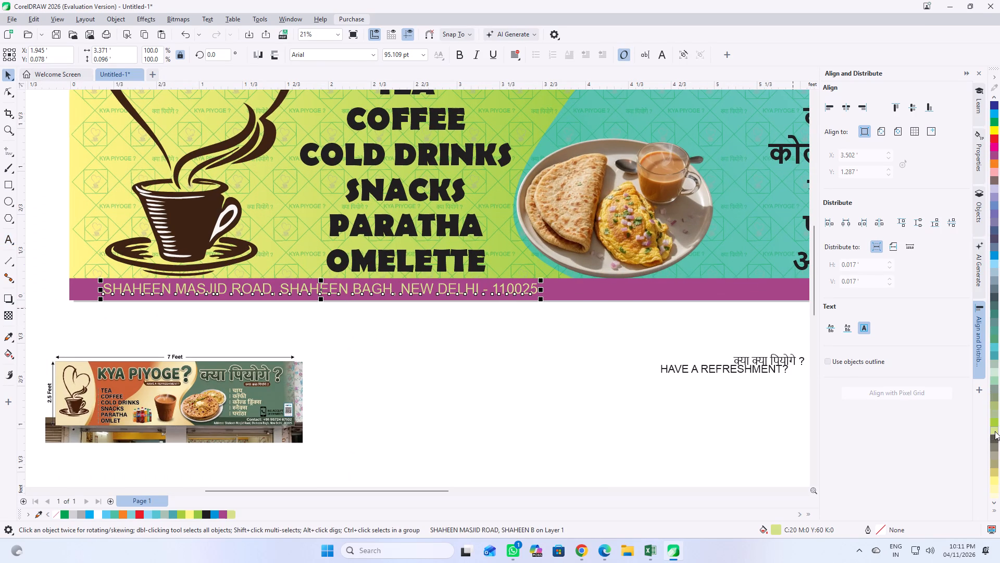
left_click(457, 54)
Move the address text toward the start of the purple strip, centred at about X 1.857' and Y 0.085'.
left_click(515, 359)
scroll(275, 306, "up", 1)
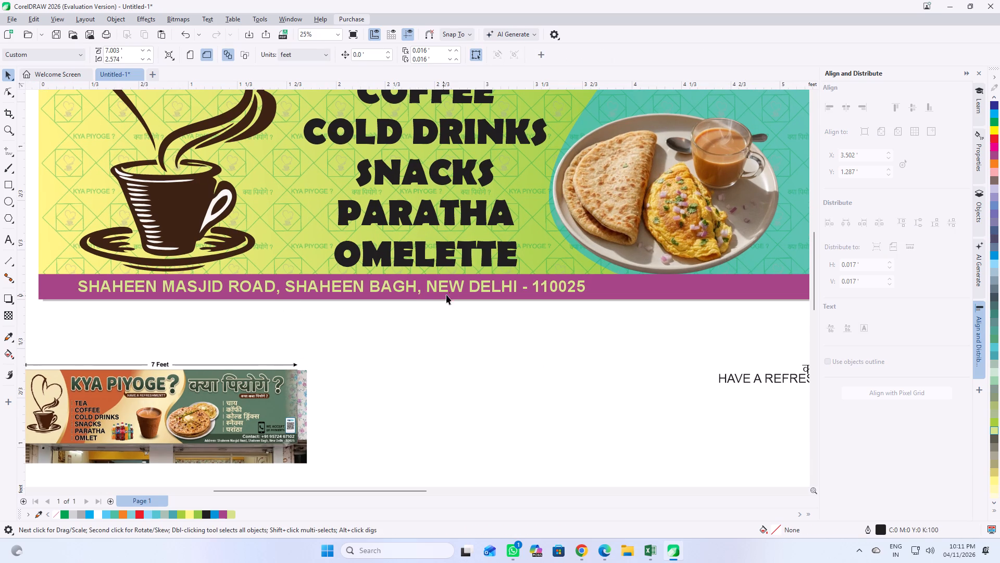
left_click_drag(453, 288, 431, 289)
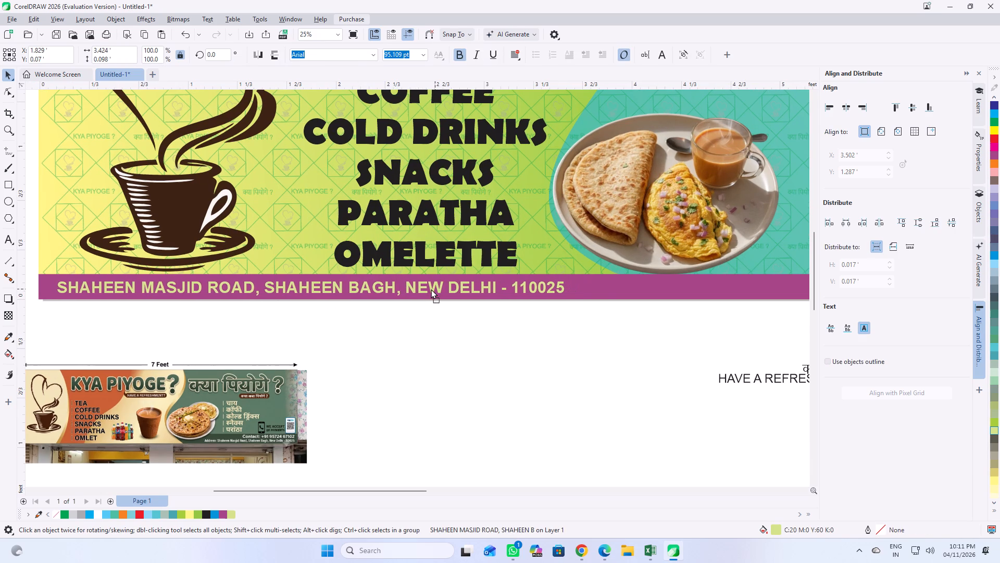
left_click_drag(431, 289, 437, 289)
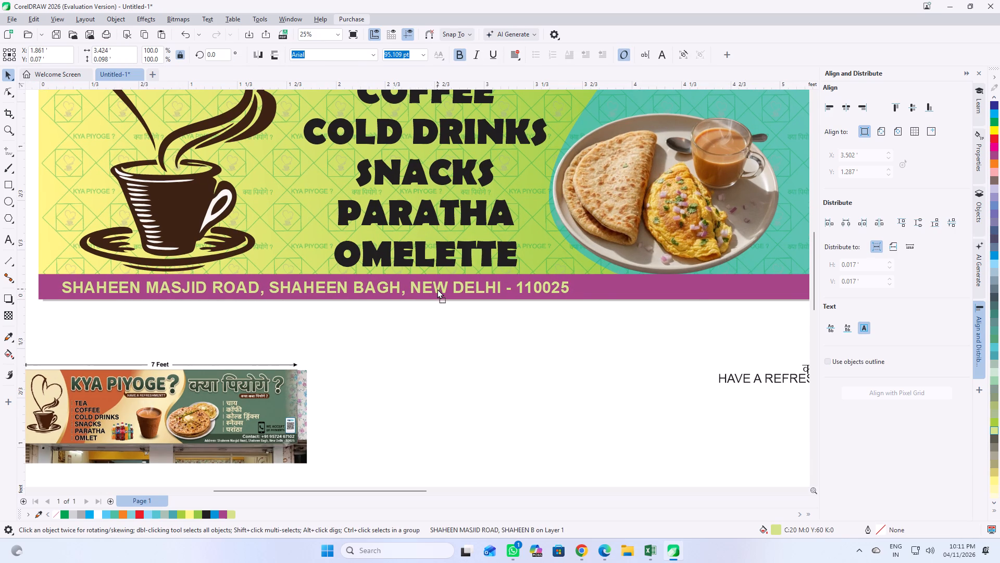
left_click_drag(437, 289, 436, 287)
left_click(522, 317)
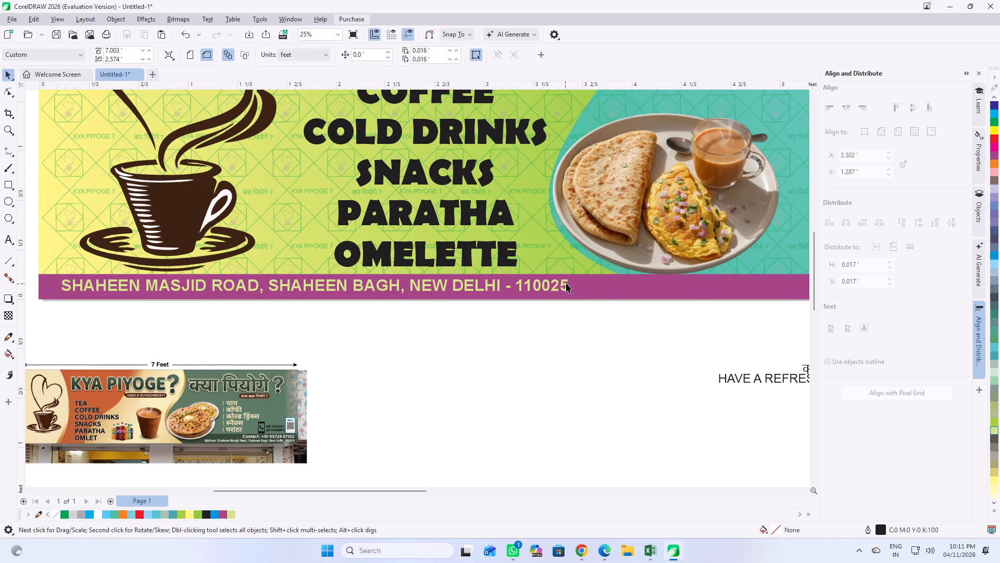
Append a vertical bar separator and the label "Contact No:" after the postal code in the address line.
double_click(568, 285)
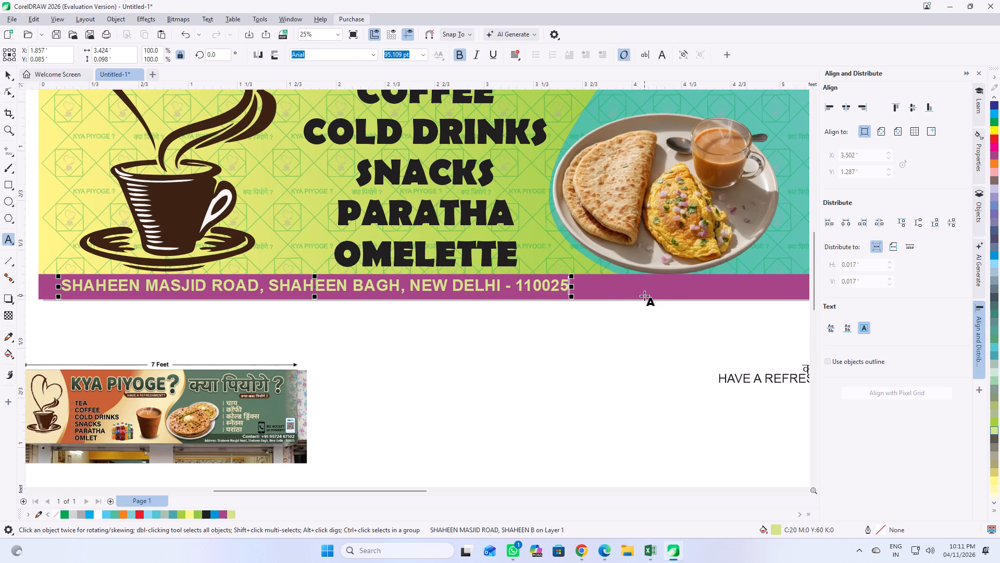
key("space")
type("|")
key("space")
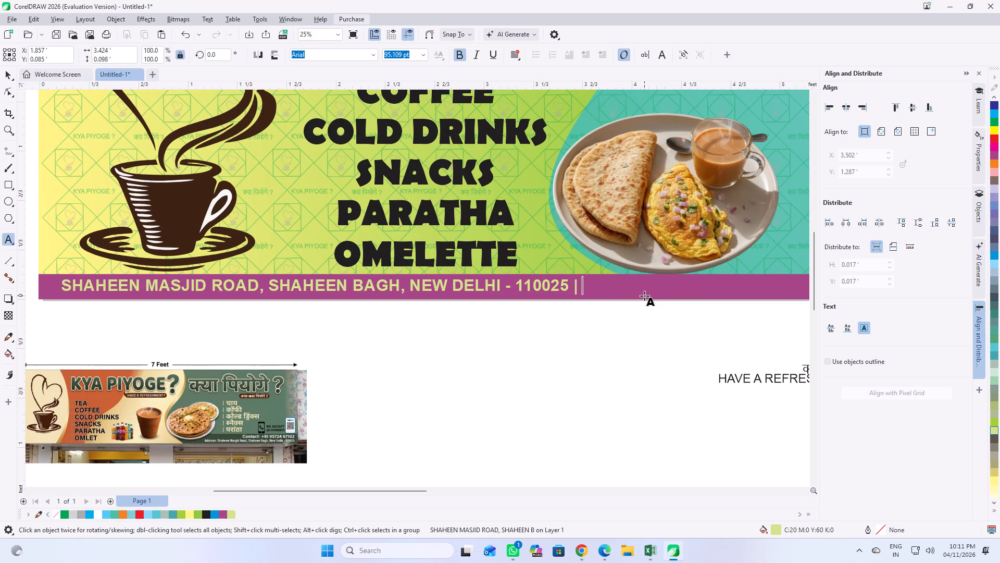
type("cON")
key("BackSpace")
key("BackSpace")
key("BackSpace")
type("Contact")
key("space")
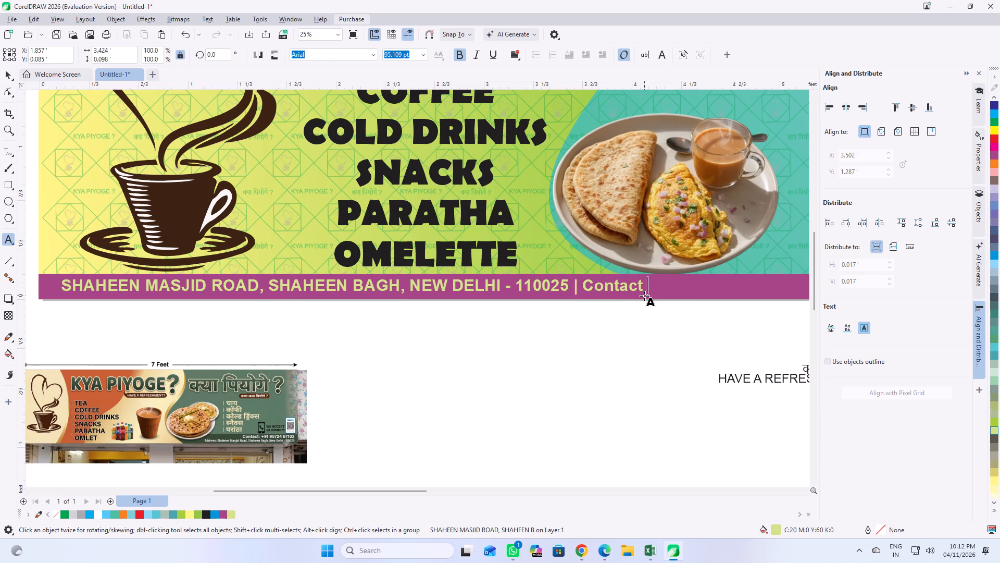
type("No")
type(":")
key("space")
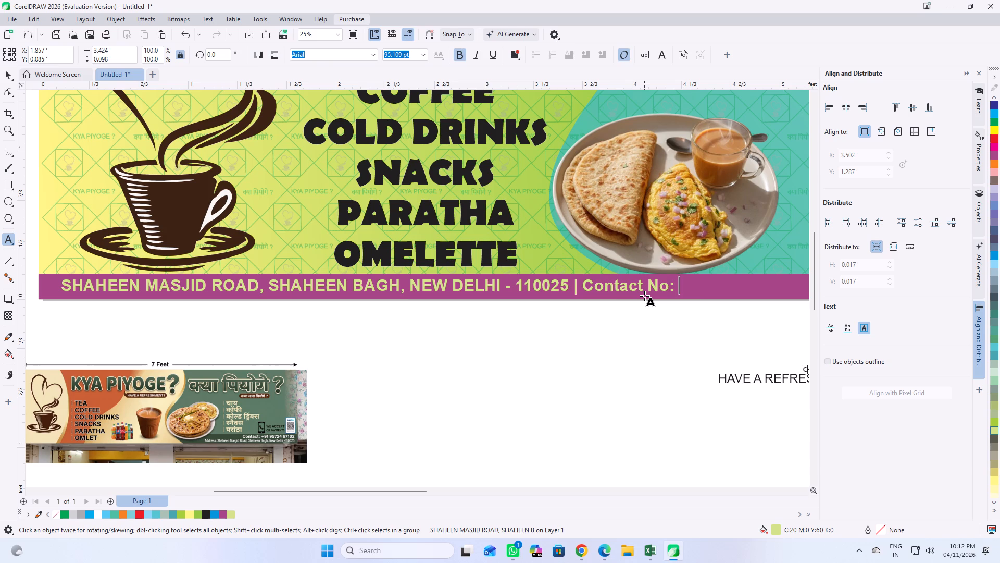
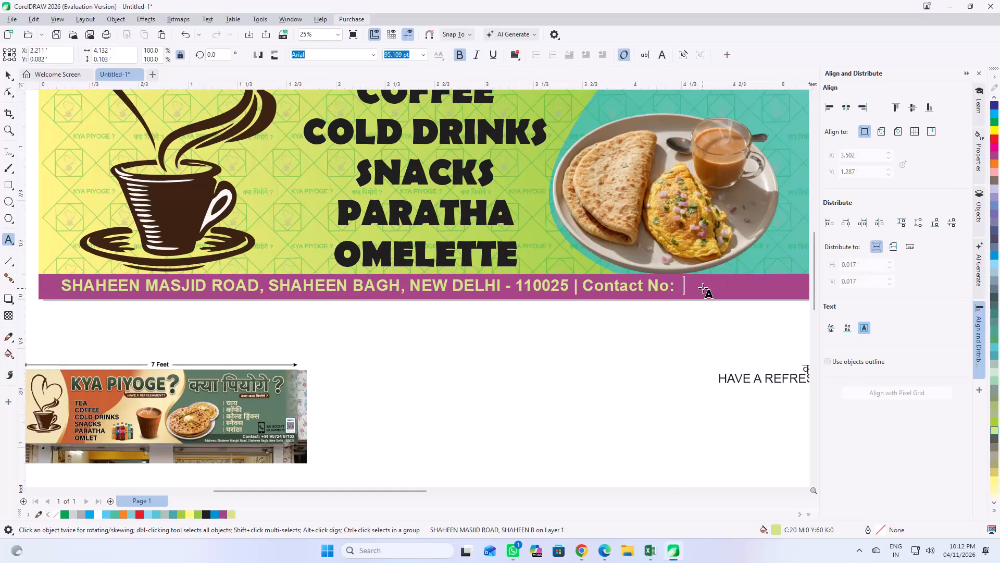
Insert the copied contact number after "Contact No:" in the address line on the purple strip.
key("ctrl+v")
scroll(545, 280, "down", 6)
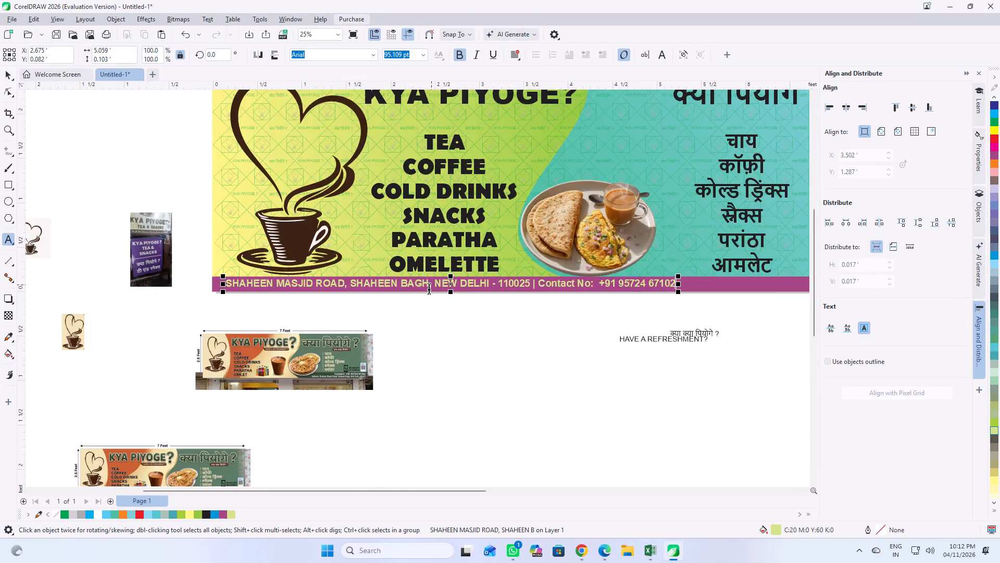
scroll(429, 287, "down", 1)
scroll(499, 289, "up", 7)
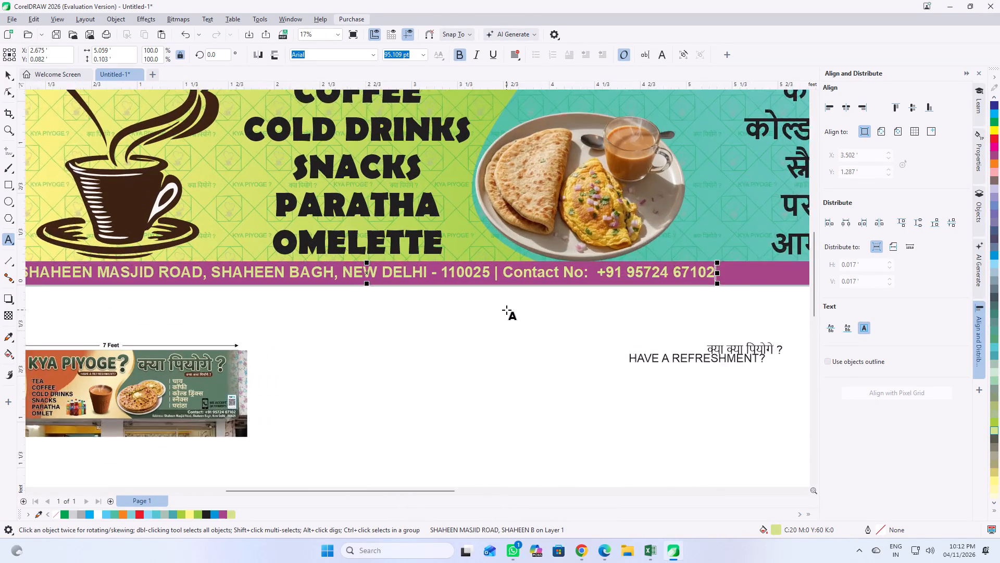
scroll(495, 303, "down", 5)
scroll(483, 300, "up", 1)
Center the address and contact text horizontally and vertically on the purple bottom strip.
left_click(6, 75)
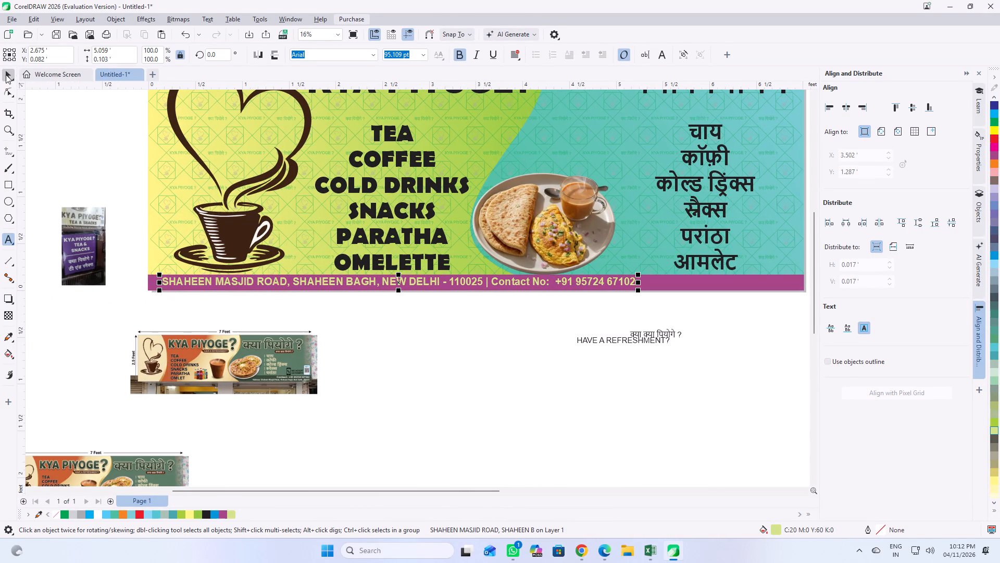
left_click(683, 286, "shift")
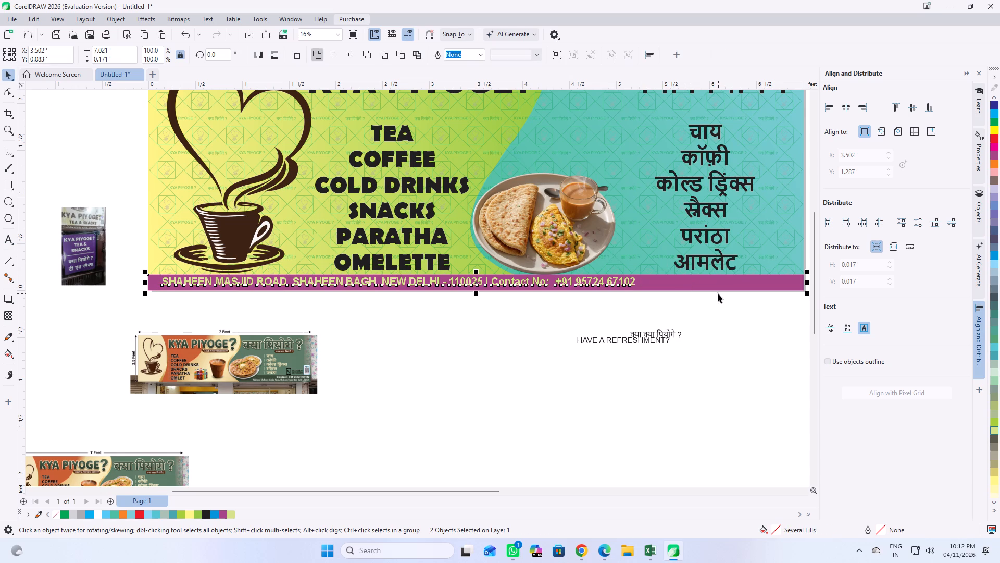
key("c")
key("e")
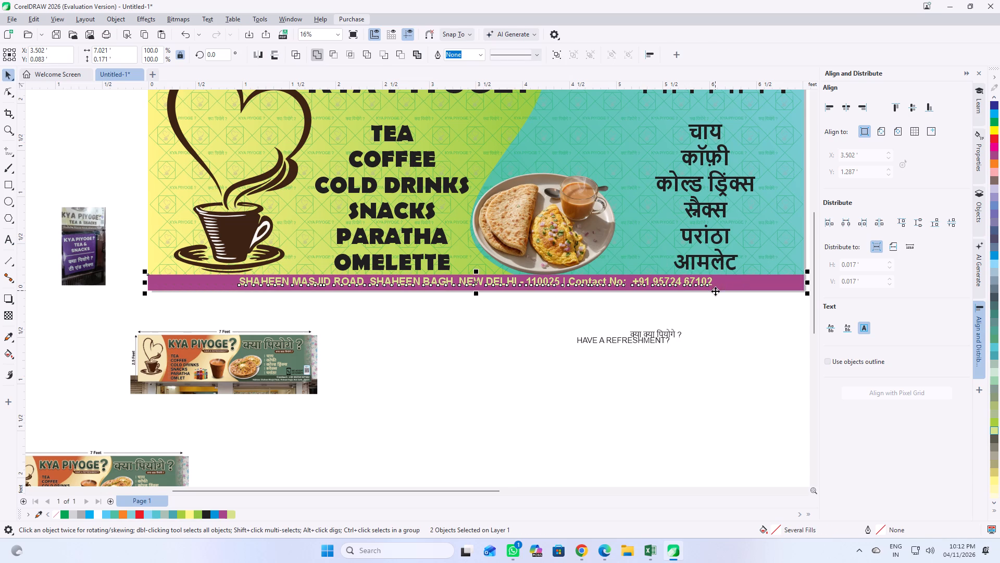
left_click(681, 315)
Enlarge the address and contact line proportionally to about 5.776' wide and 0.118' high, extending it toward the strip's end.
scroll(410, 266, "up", 3)
scroll(495, 283, "down", 4)
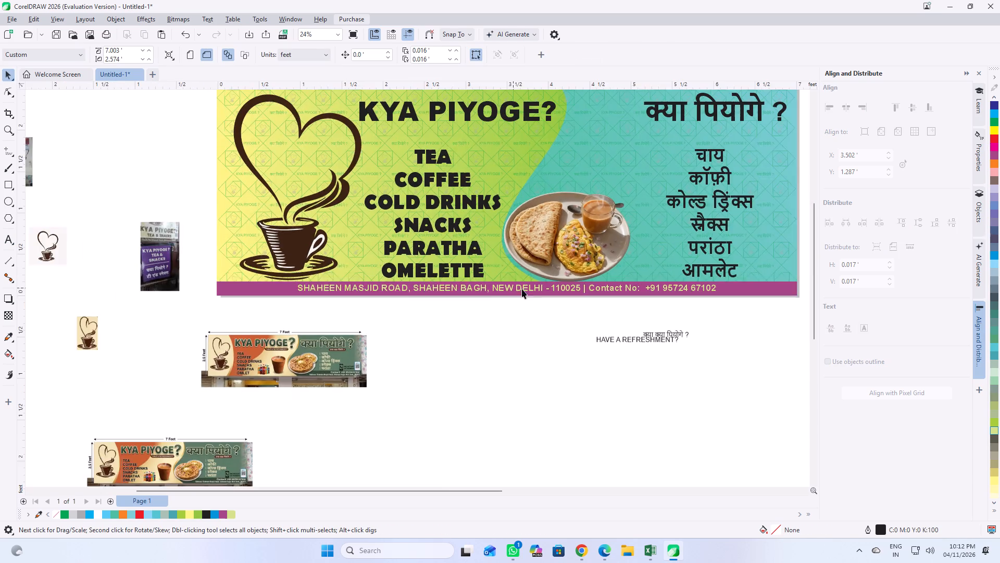
scroll(536, 296, "down", 2)
scroll(641, 298, "up", 4)
left_click(685, 286)
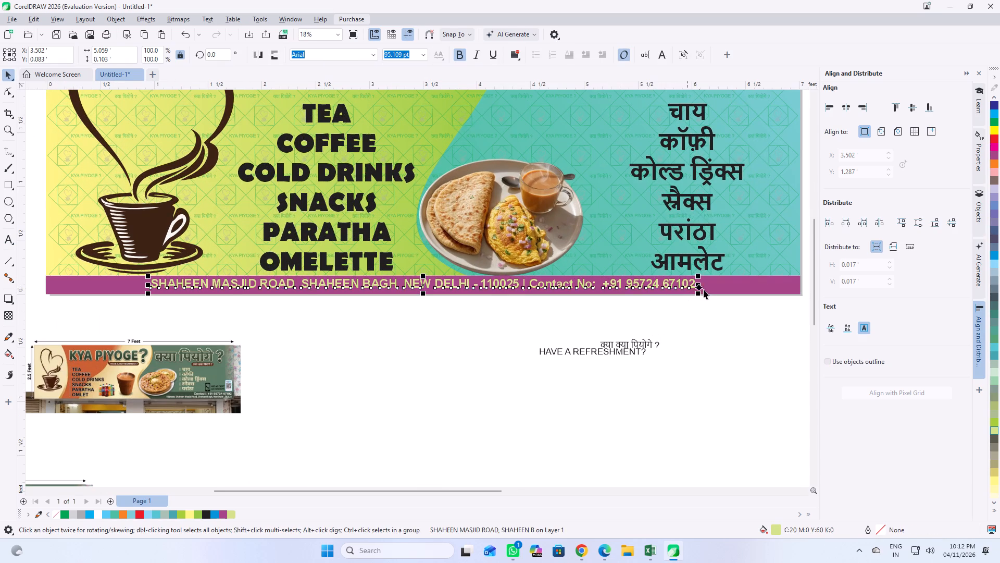
left_click_drag(701, 295, 778, 307)
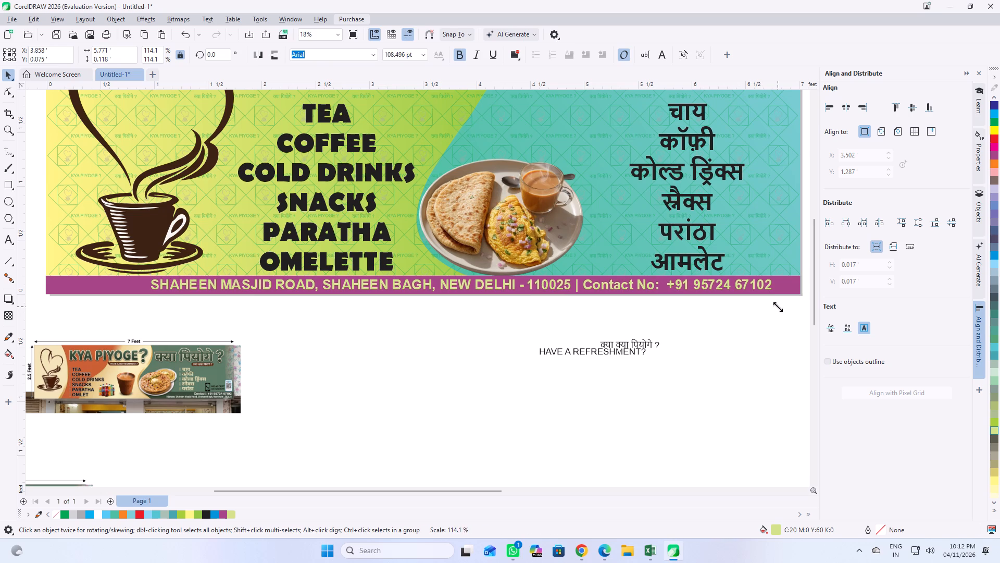
left_click_drag(778, 307, 778, 307)
scroll(590, 322, "down", 4)
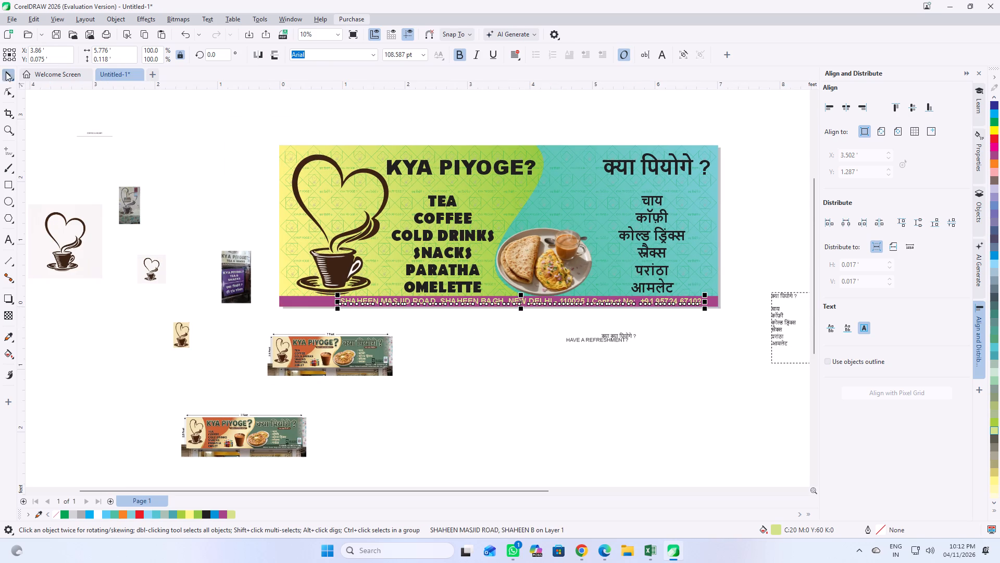
Widen the address text's letter spacing until the line is about 6.25' wide and center the text on the purple strip.
left_click(6, 92)
scroll(701, 311, "up", 5)
left_click_drag(707, 305, 786, 300)
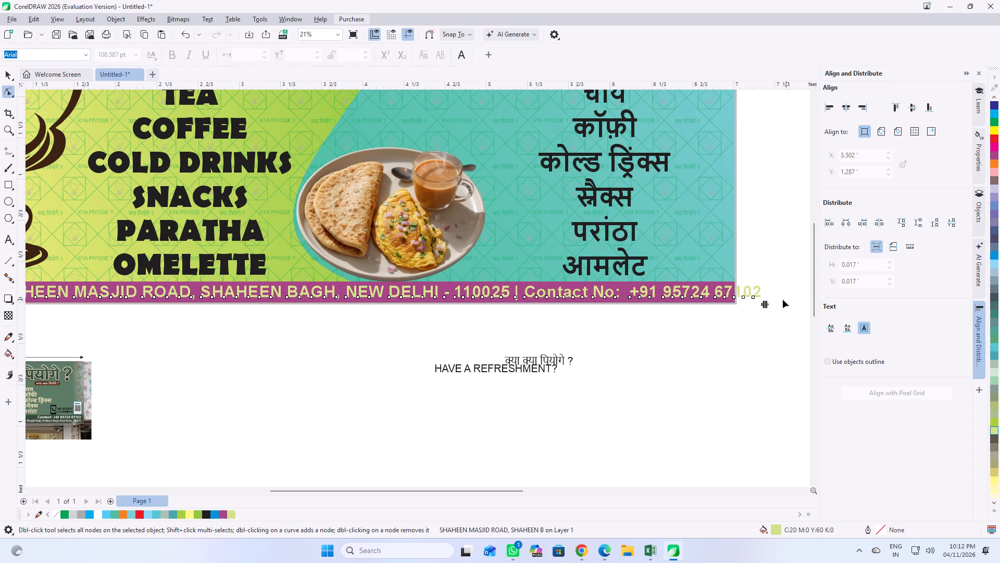
scroll(647, 353, "down", 5)
scroll(705, 339, "down", 1)
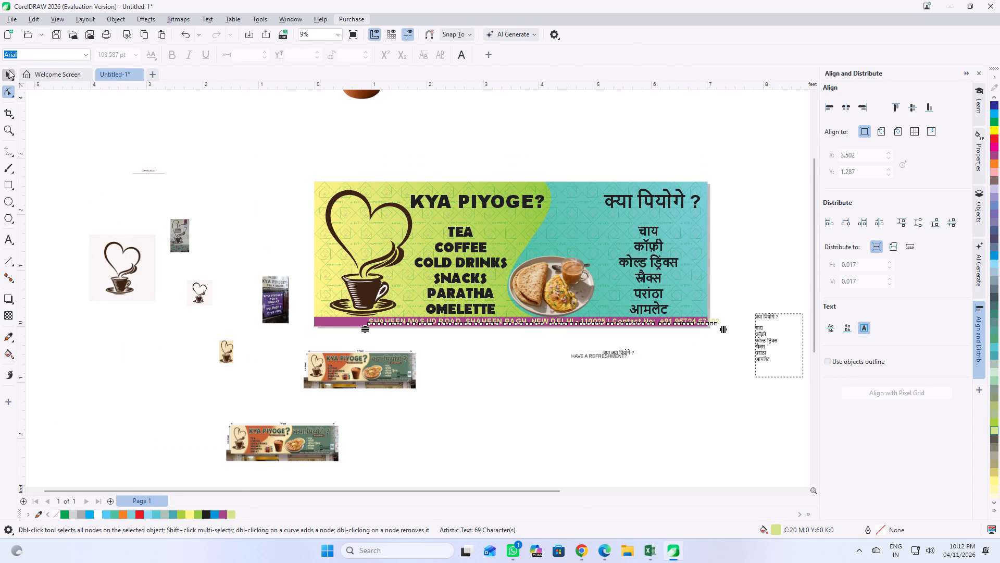
left_click(9, 70)
left_click(326, 323, "shift")
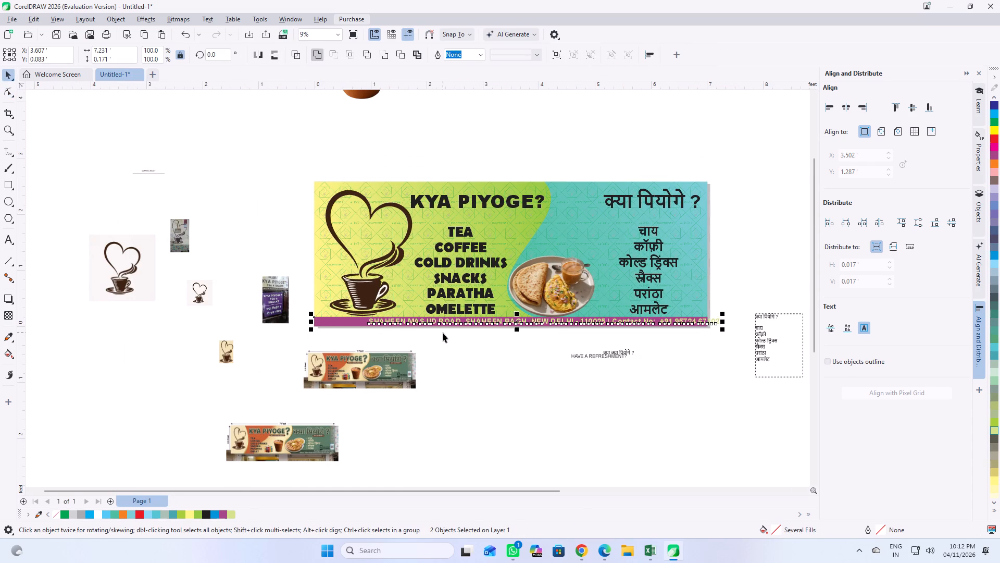
key("c")
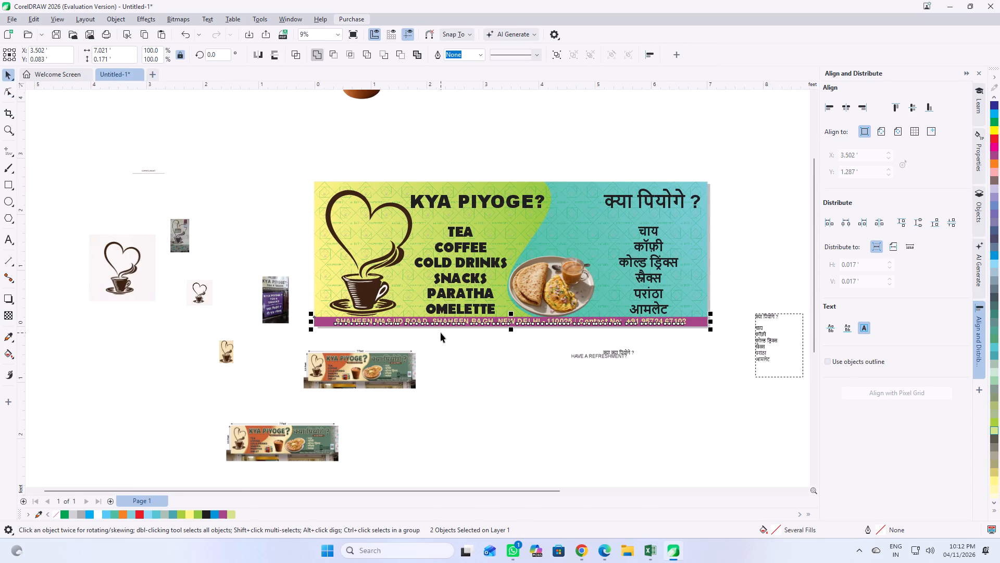
key("e")
left_click(605, 336)
Widen the address text's letter spacing further so the line ends near the purple strip's right end.
scroll(633, 323, "up", 4)
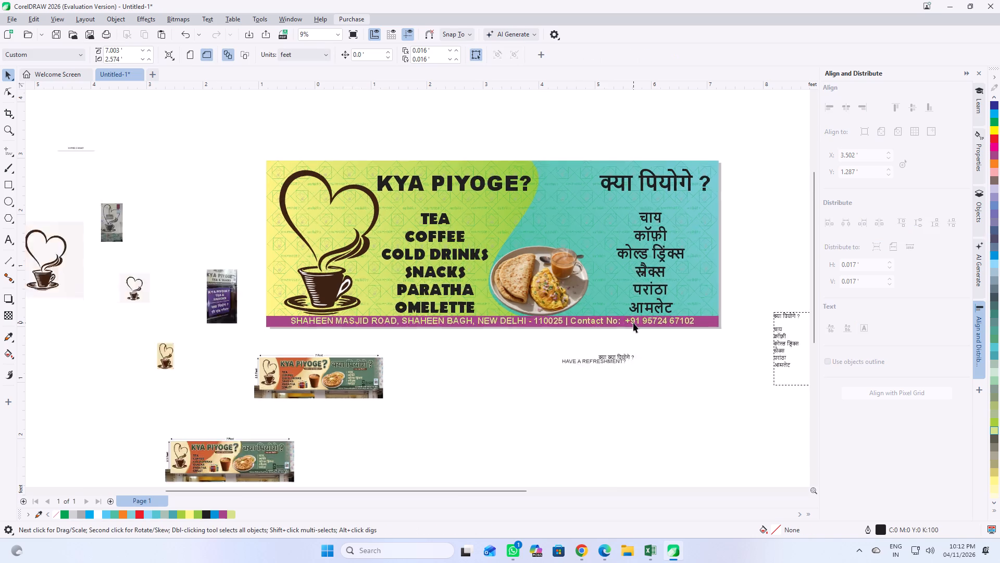
scroll(633, 323, "up", 1)
left_click(657, 322)
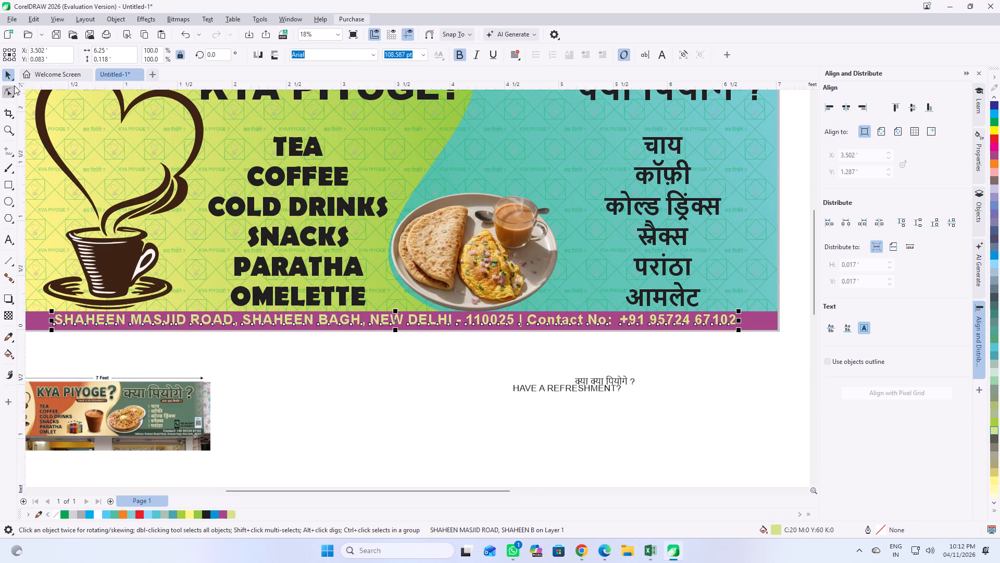
left_click(9, 90)
left_click_drag(741, 332, 790, 333)
scroll(412, 333, "down", 4)
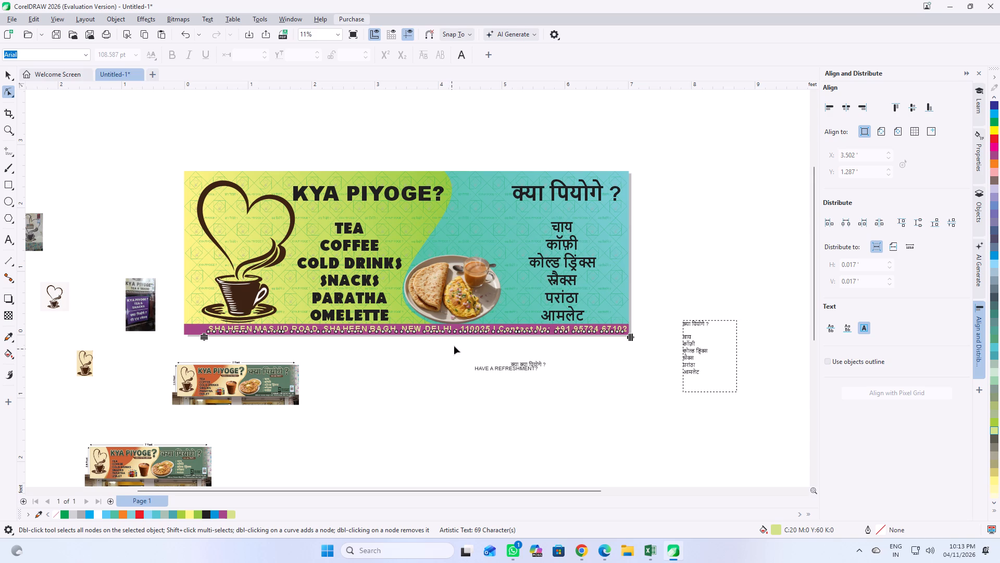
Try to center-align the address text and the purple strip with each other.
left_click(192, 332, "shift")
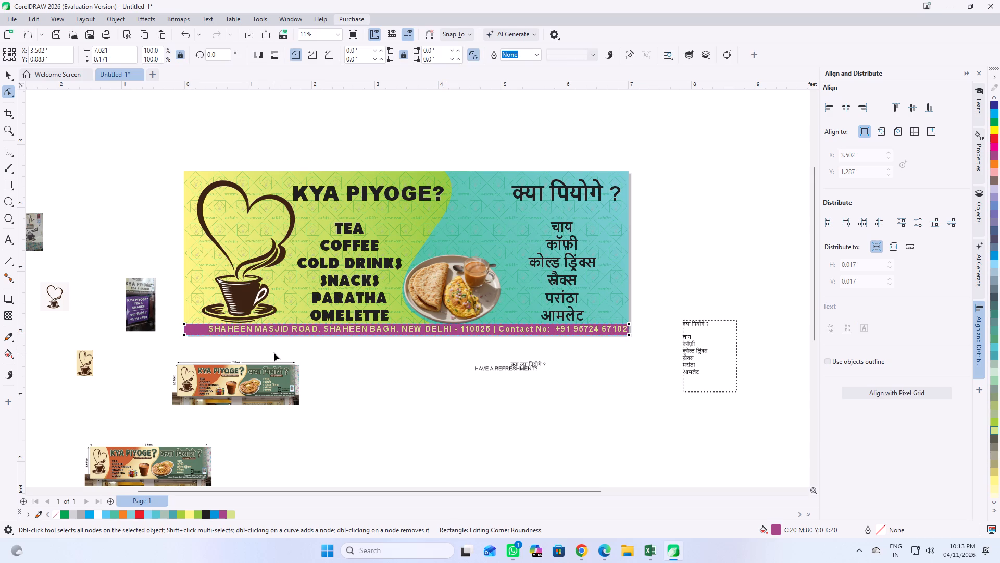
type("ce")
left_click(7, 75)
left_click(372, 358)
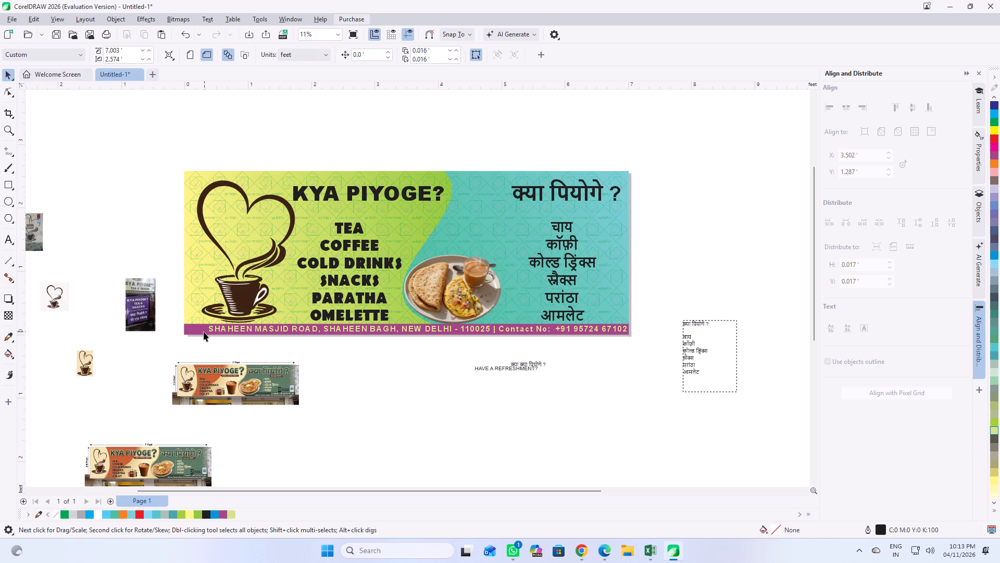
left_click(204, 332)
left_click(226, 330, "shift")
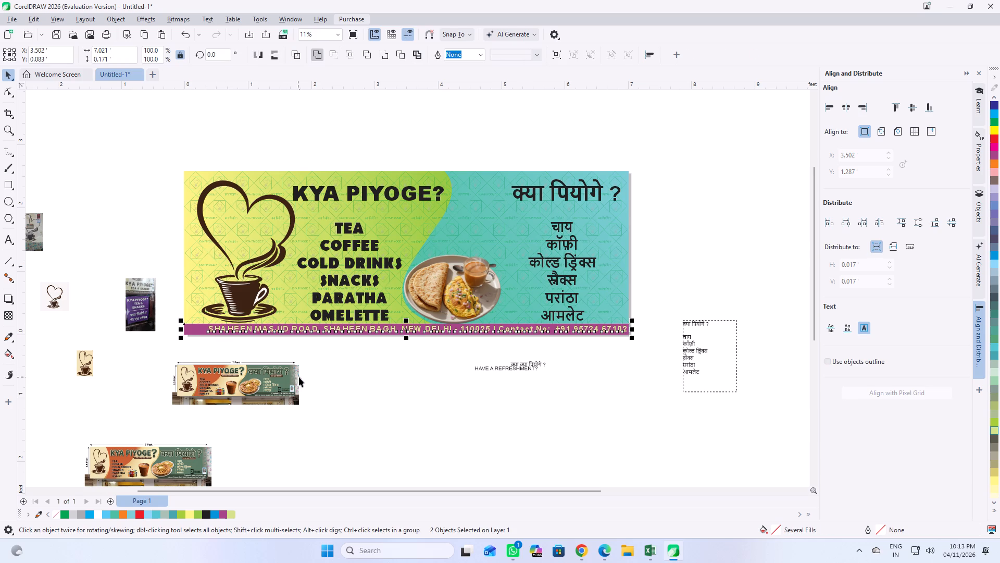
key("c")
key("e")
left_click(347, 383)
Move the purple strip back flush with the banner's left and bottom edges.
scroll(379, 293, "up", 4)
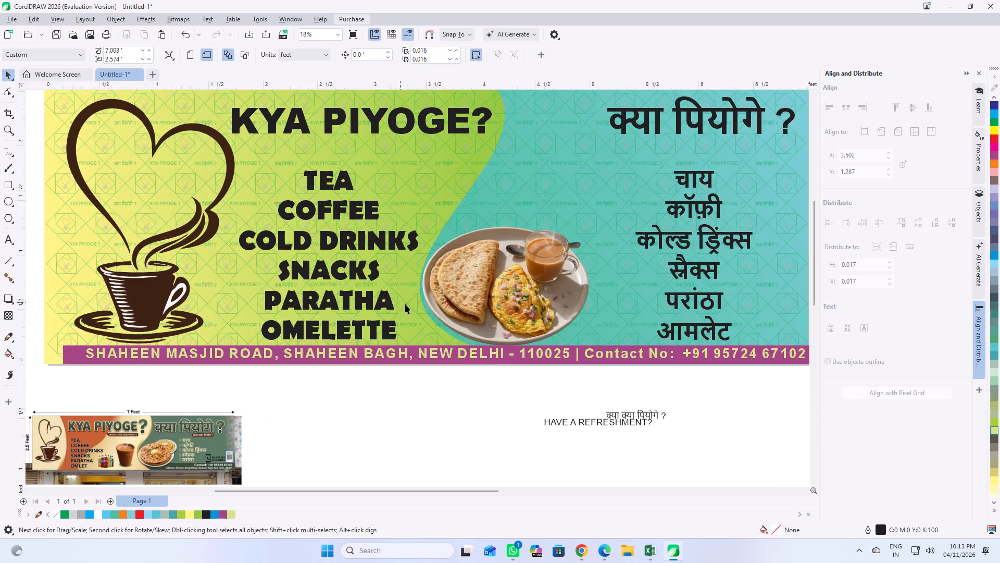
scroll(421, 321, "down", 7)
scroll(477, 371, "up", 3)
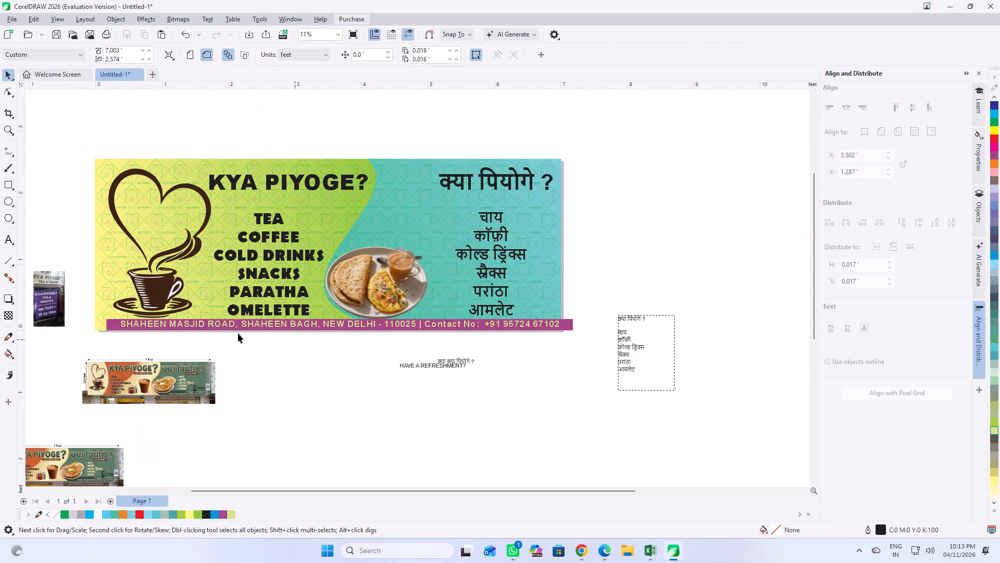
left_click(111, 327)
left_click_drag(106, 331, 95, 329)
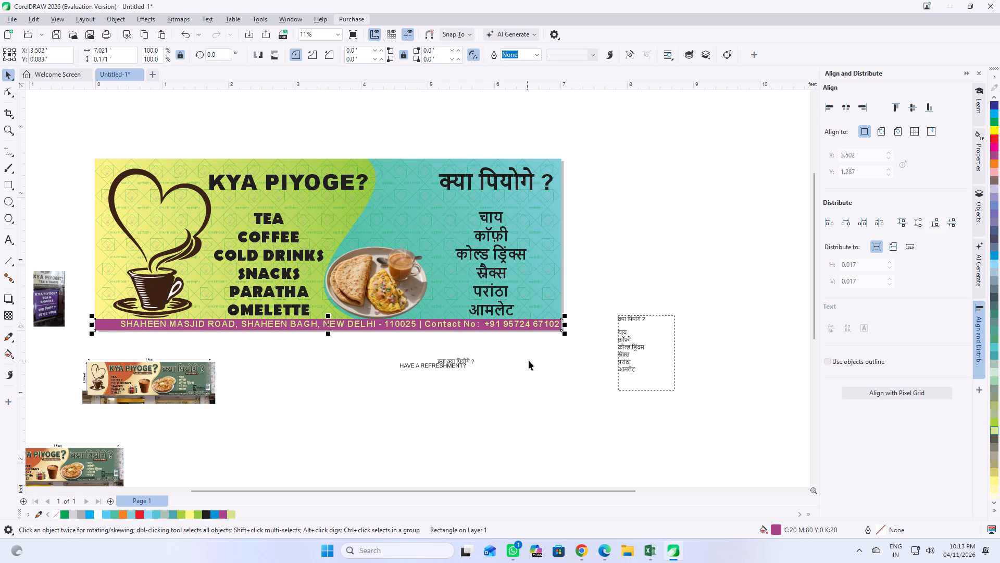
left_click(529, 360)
Center the address text horizontally and vertically on the purple strip.
scroll(527, 324, "up", 6)
left_click(529, 328)
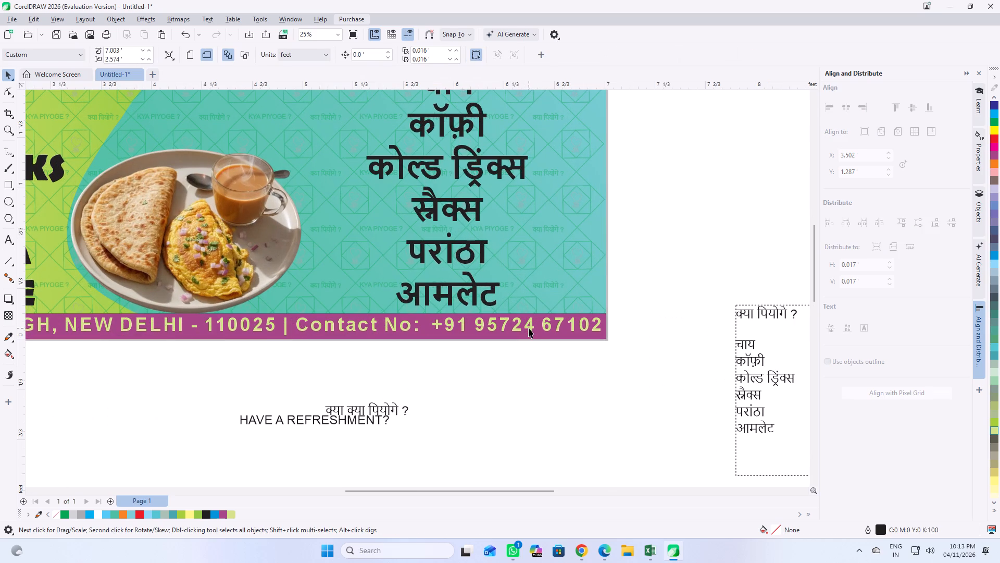
left_click(208, 337, "shift")
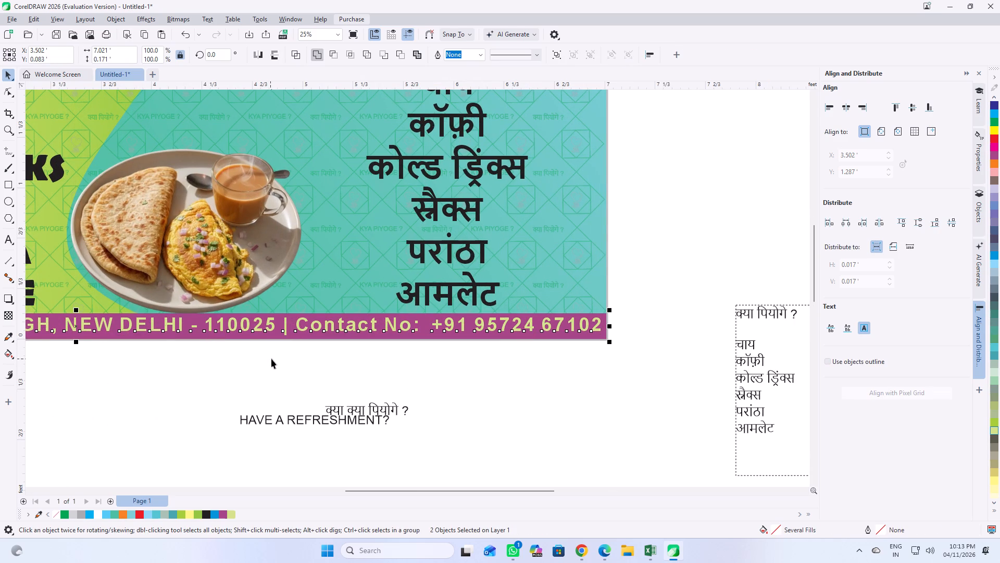
type("ce")
left_click(467, 370)
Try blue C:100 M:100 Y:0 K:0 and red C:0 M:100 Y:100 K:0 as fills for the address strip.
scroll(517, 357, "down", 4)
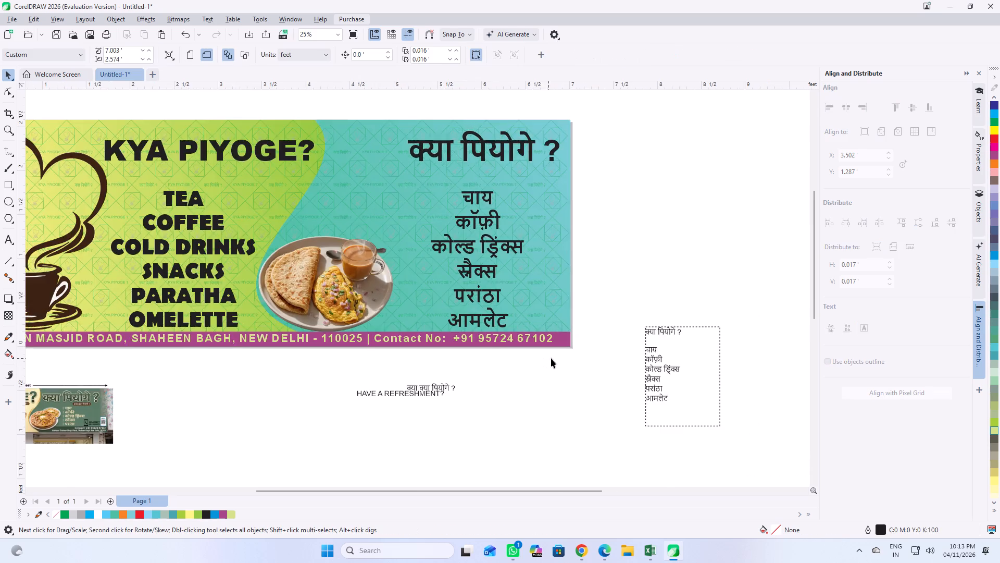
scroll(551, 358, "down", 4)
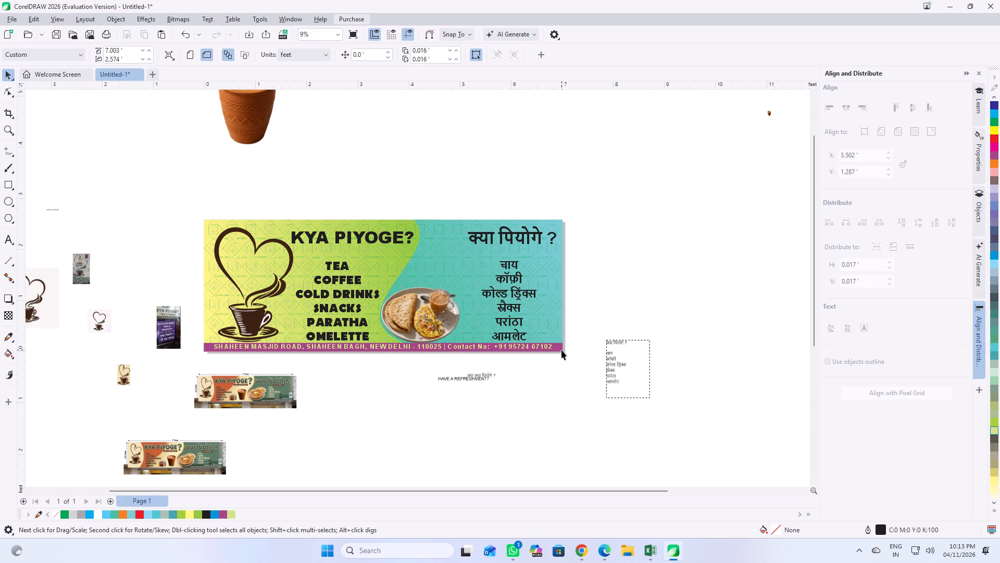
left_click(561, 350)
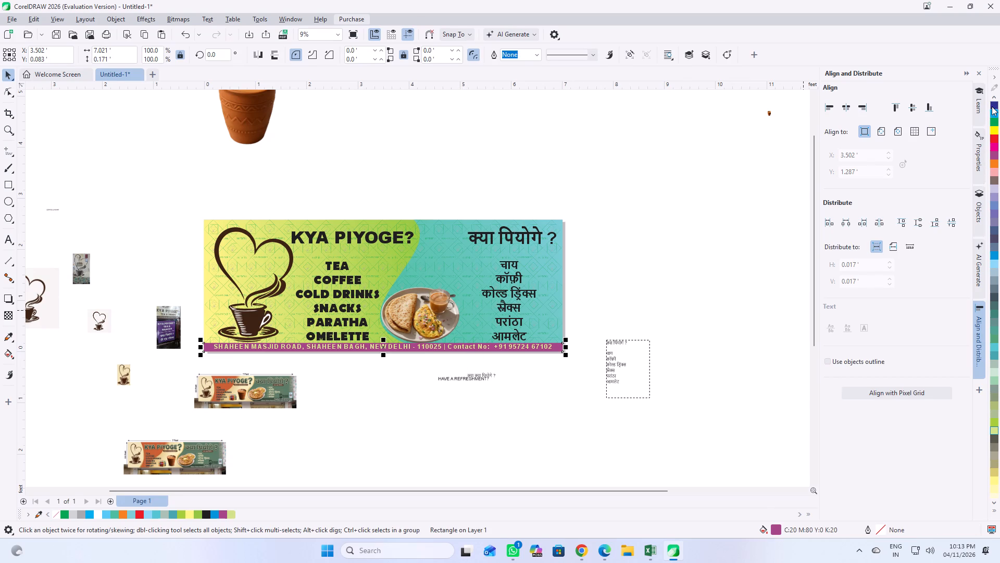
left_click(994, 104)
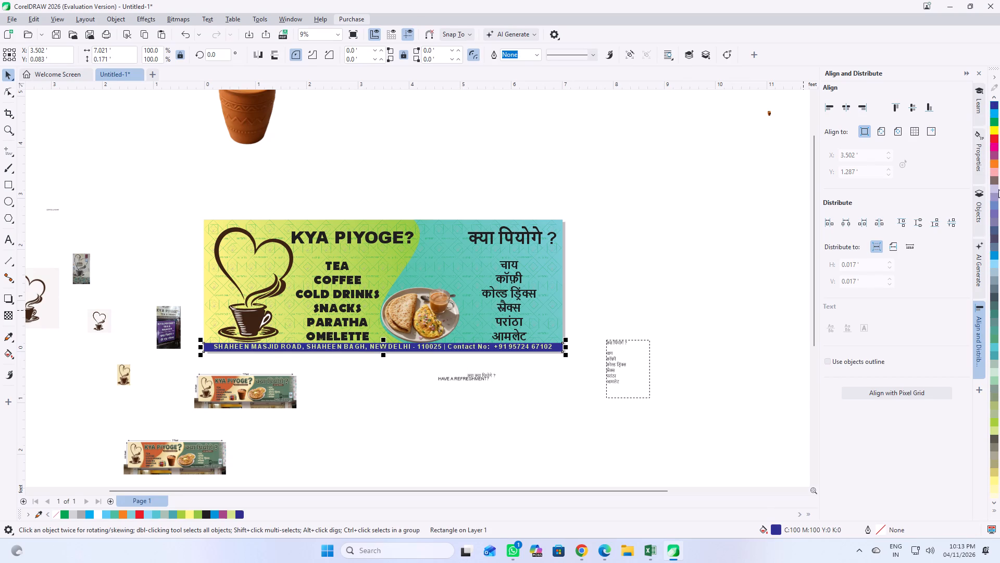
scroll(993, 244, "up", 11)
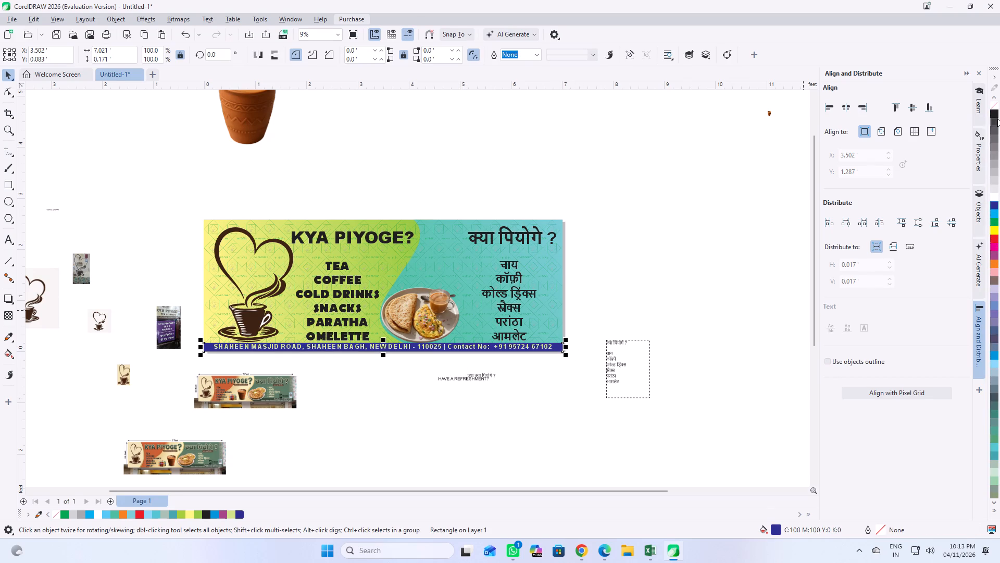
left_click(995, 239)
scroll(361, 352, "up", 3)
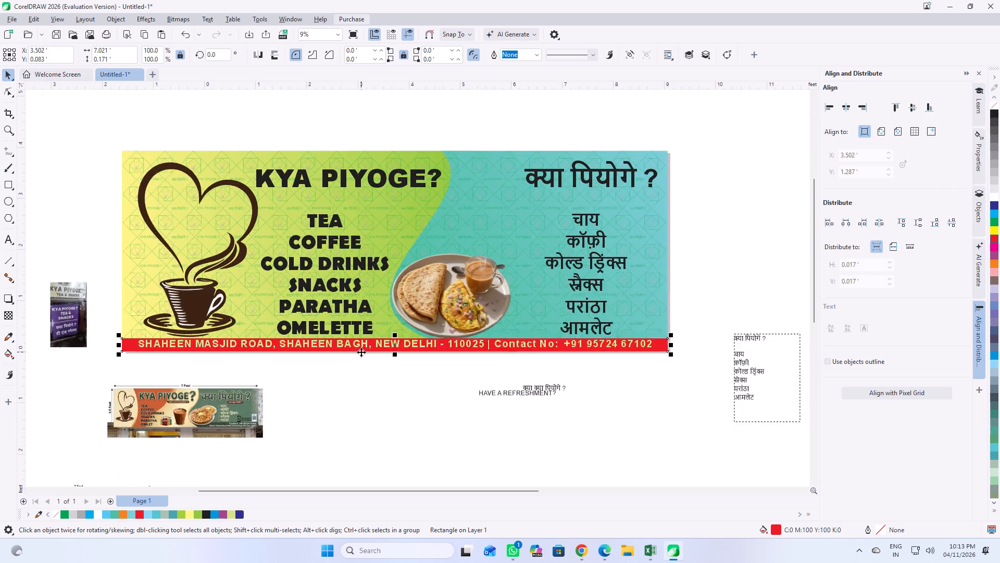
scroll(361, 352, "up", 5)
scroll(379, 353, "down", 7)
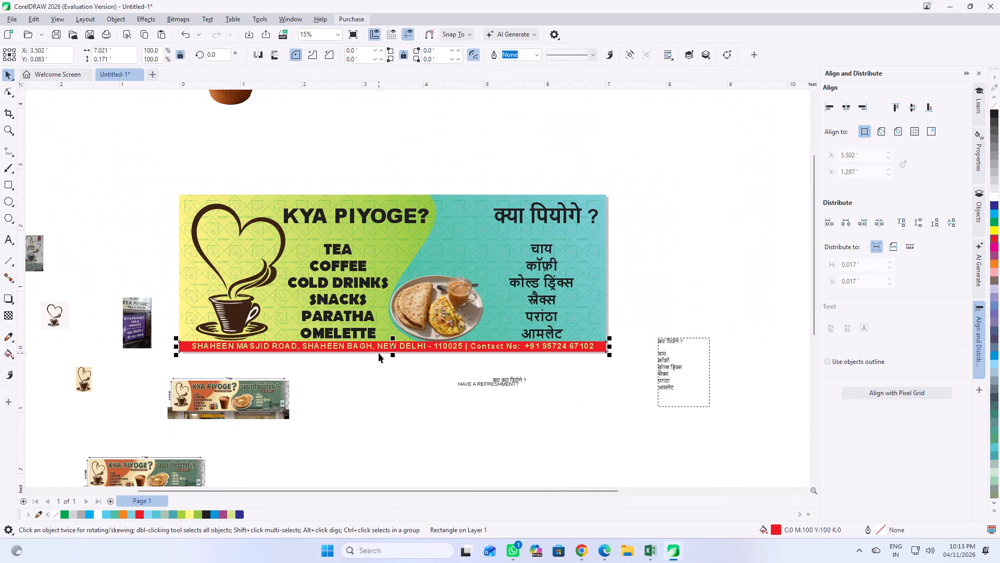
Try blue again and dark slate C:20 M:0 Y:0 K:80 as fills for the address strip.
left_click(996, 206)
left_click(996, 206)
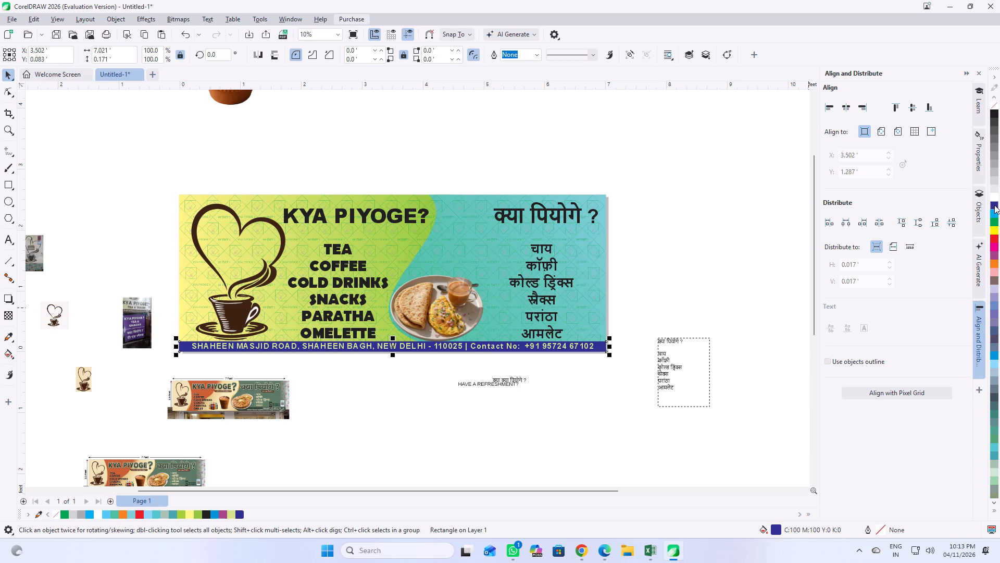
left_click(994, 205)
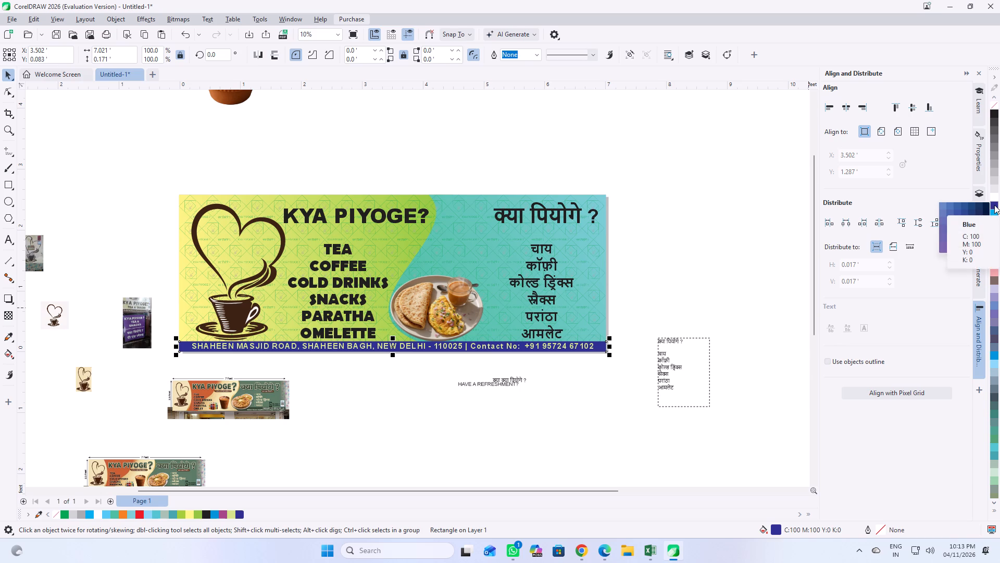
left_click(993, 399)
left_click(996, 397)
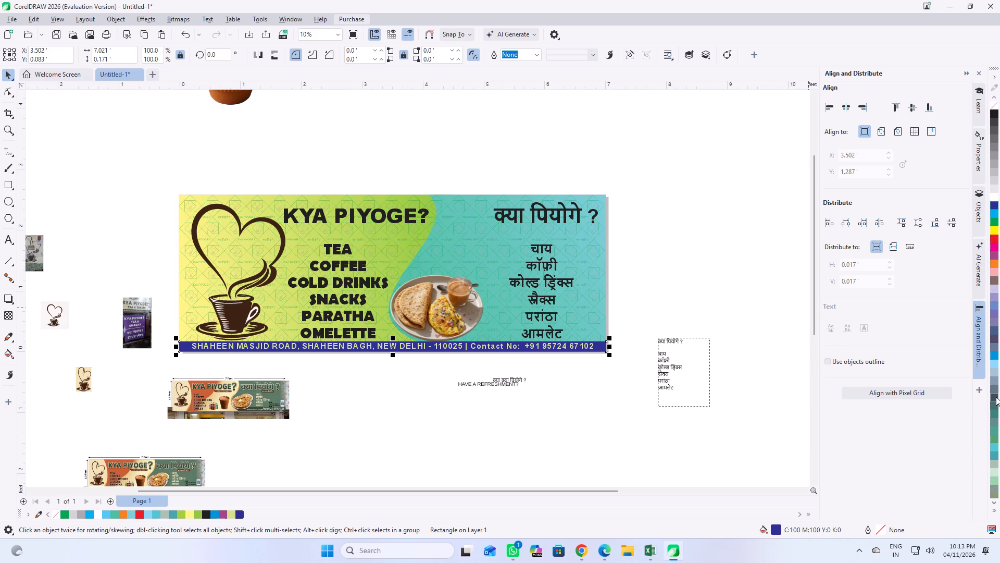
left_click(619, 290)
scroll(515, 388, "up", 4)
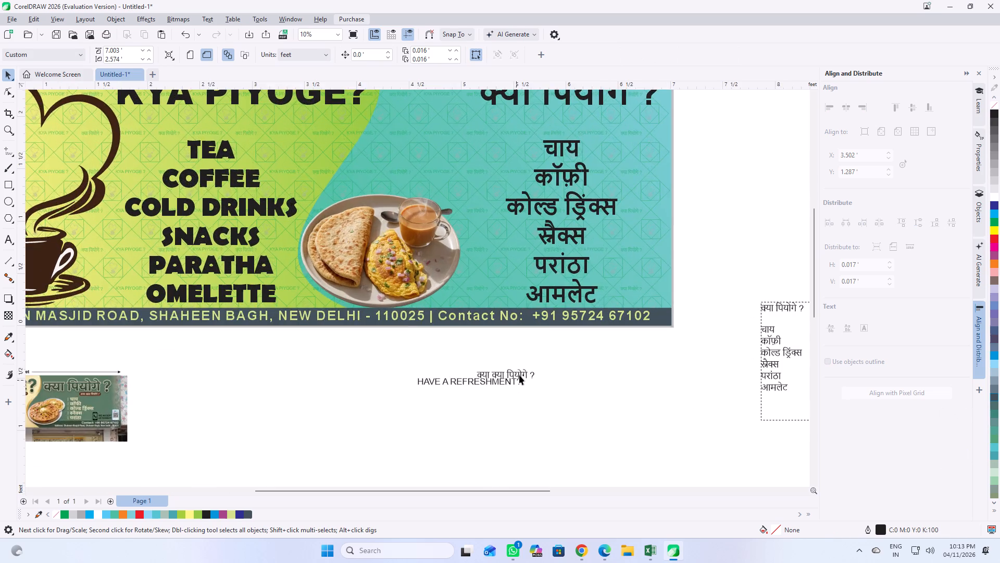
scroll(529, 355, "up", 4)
Fill the address strip with a dark shade of green.
left_click(750, 293)
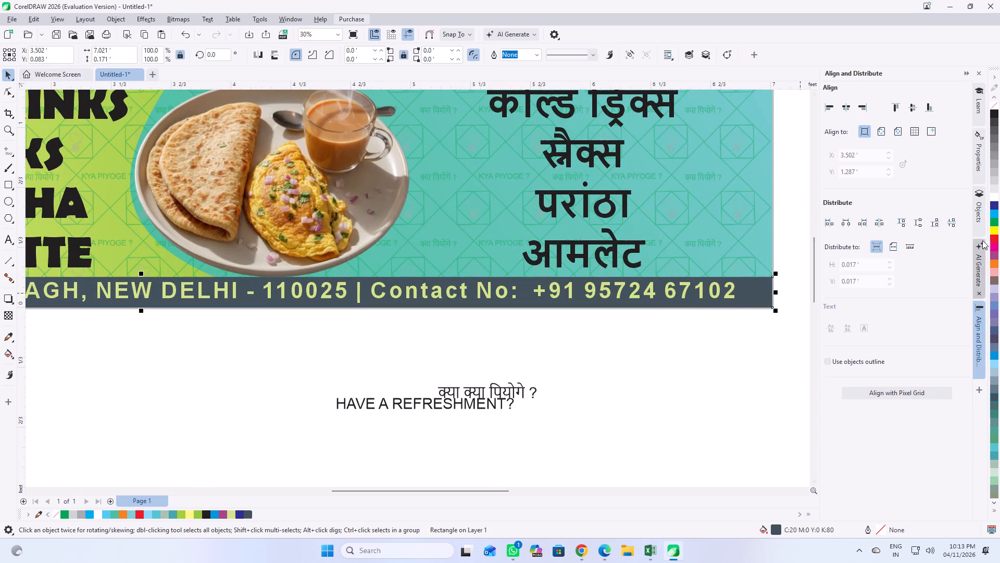
left_click(994, 223)
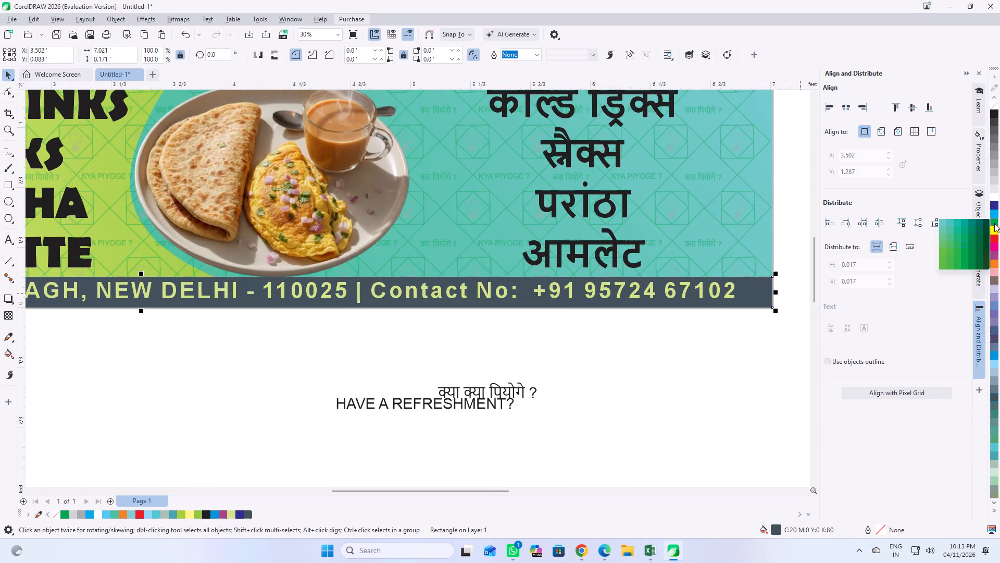
left_click(979, 265)
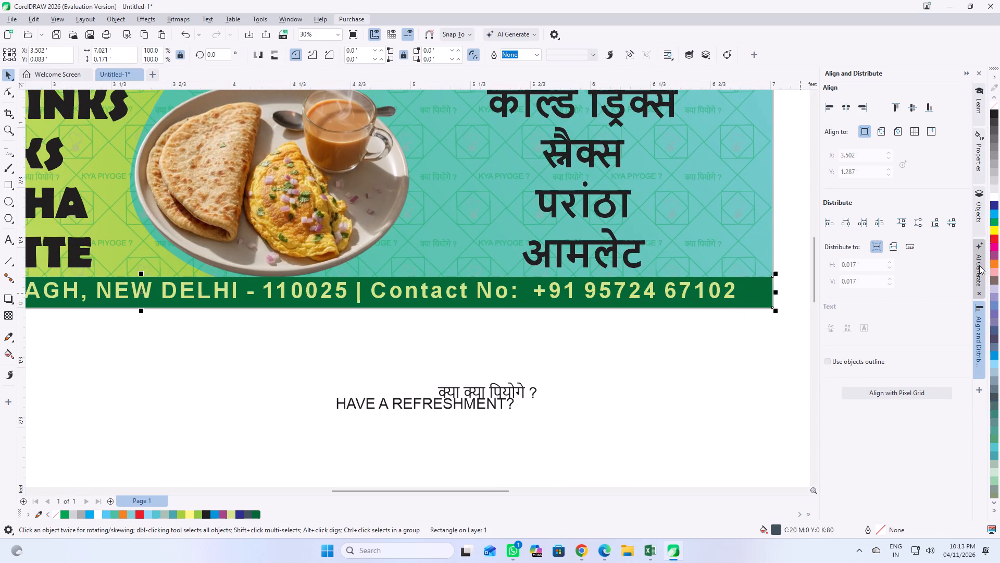
left_click(578, 391)
scroll(578, 403, "down", 8)
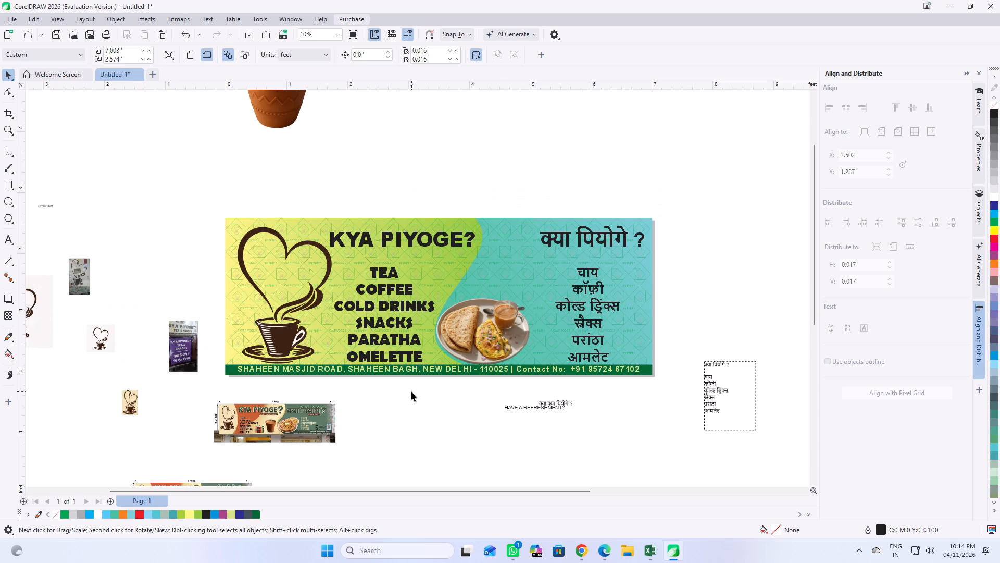
scroll(411, 391, "up", 4)
scroll(390, 382, "down", 5)
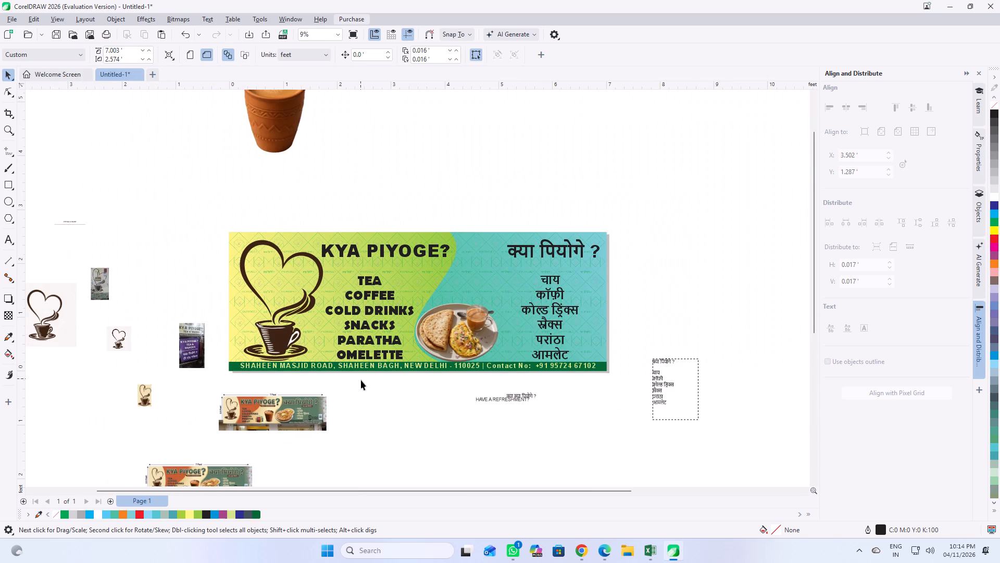
Duplicate Page 1 after the selected page, copying the layers and their contents.
left_click(163, 500)
scroll(163, 500, "down", 1)
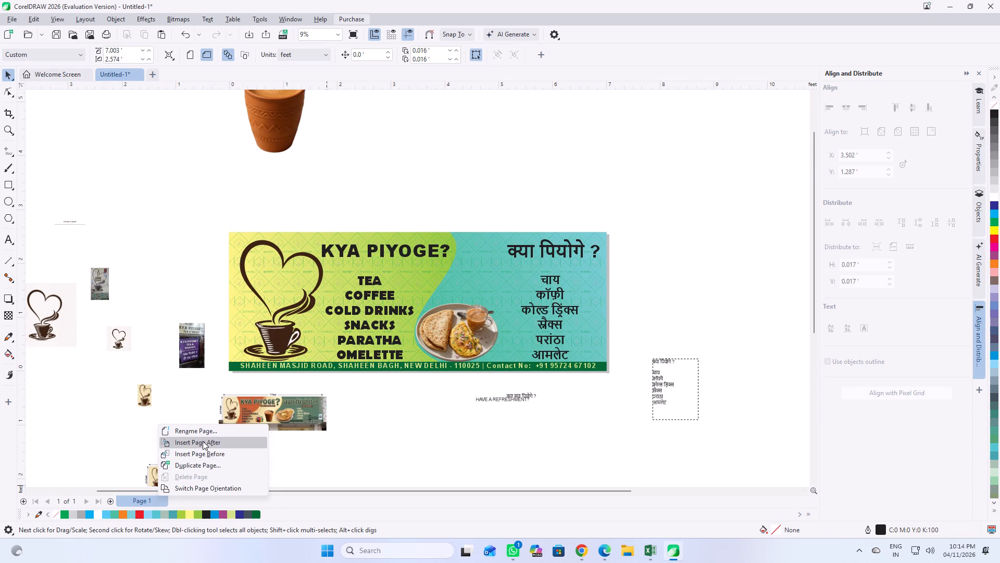
left_click(196, 463)
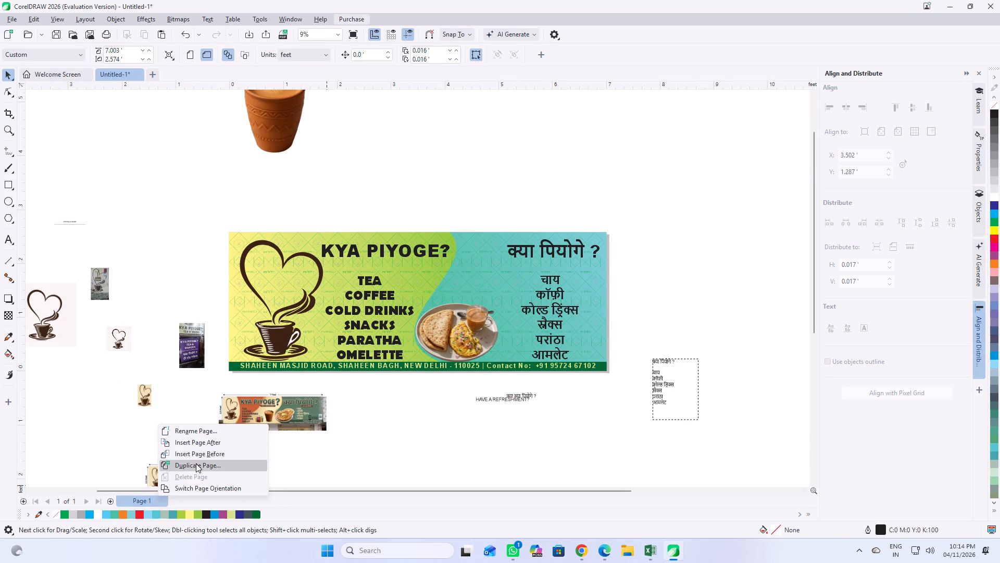
left_click(467, 295)
left_click(488, 308)
left_click(486, 318)
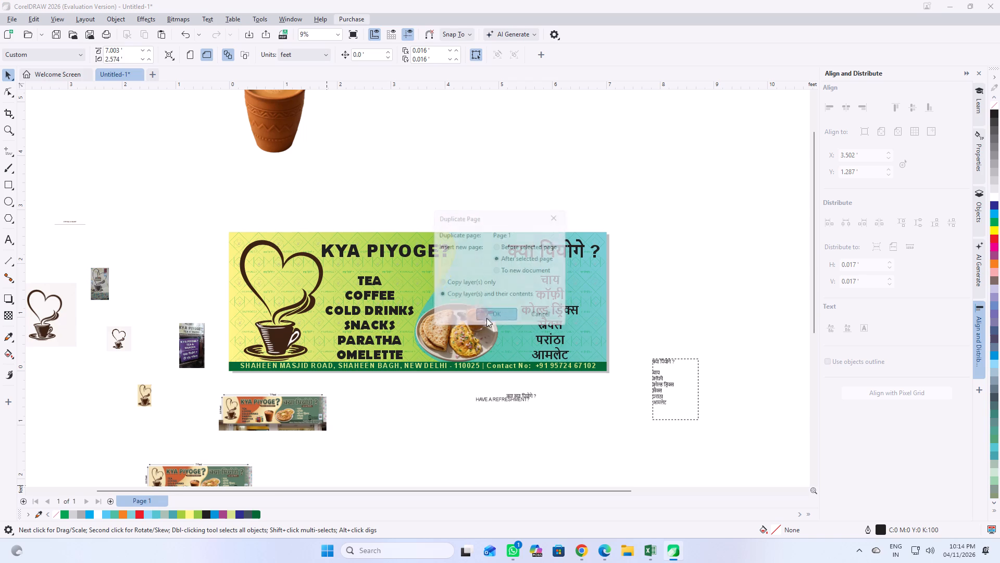
Delete the leftover objects beside the Hindi half of the banner and the spare rectangle below it on Page 2.
scroll(611, 361, "down", 4)
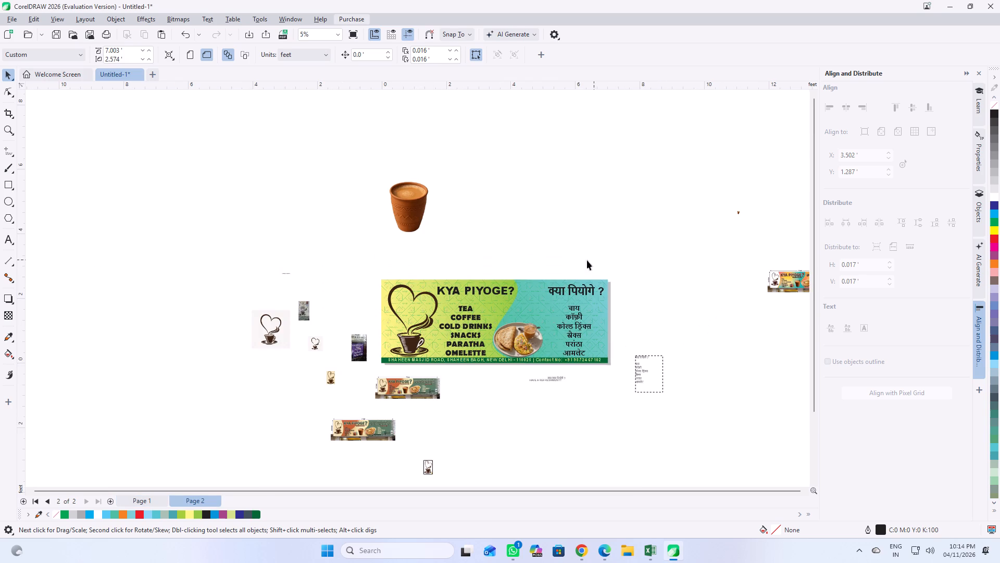
scroll(581, 262, "down", 7)
left_click_drag(704, 222, 572, 361)
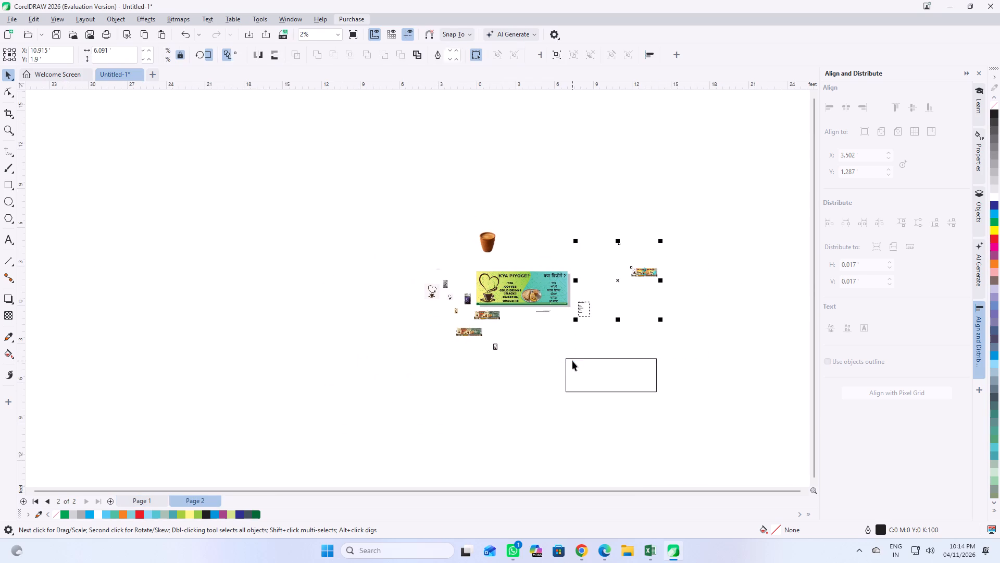
key("Delete")
left_click_drag(695, 333, 498, 422)
key("Delete")
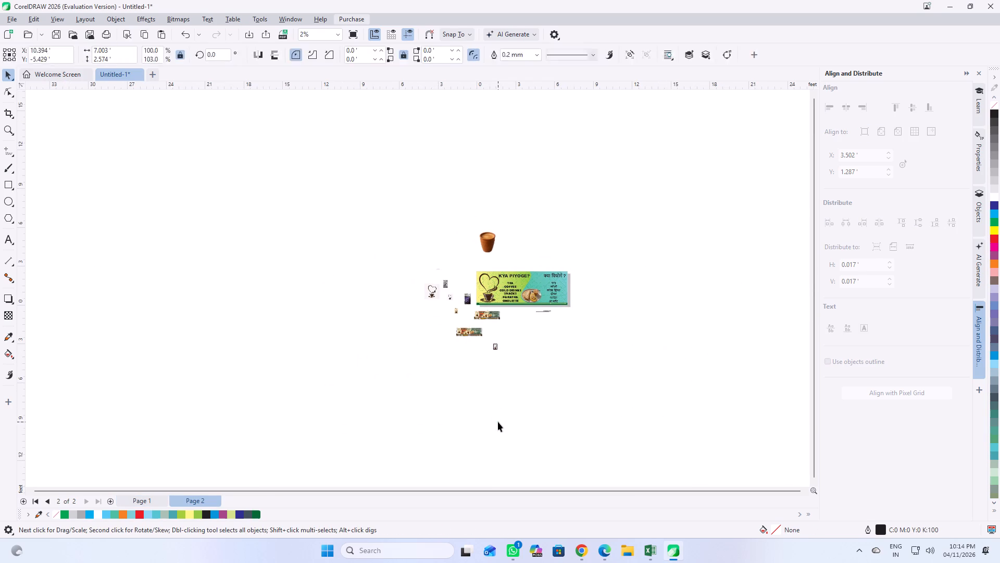
Delete the remaining reference images and text below the banner and beside its heart logo, keeping the address strip and clay cup.
left_click_drag(398, 301, 569, 364)
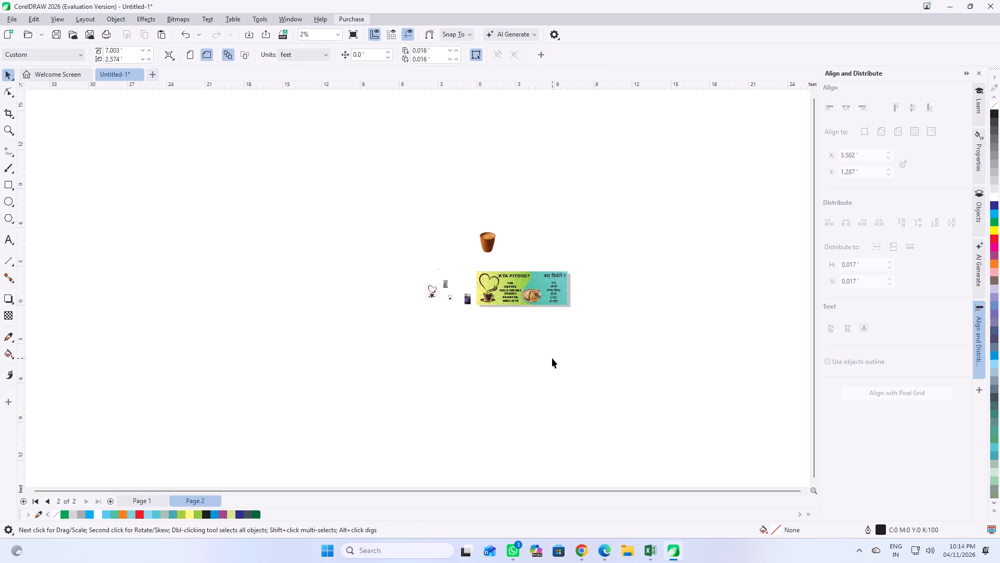
key("ctrl+z")
scroll(526, 371, "up", 4)
left_click(405, 374)
left_click_drag(345, 370, 652, 267)
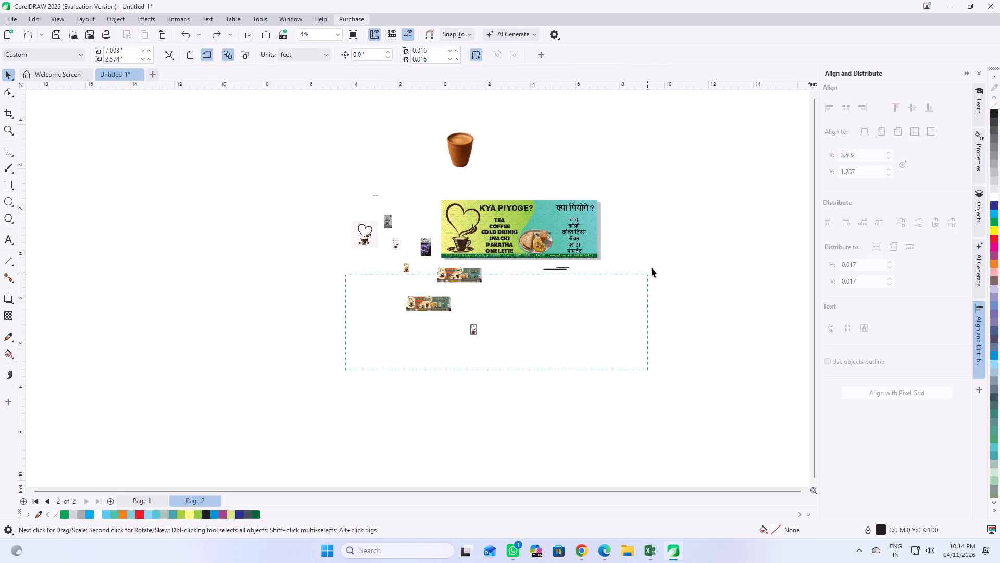
left_click_drag(652, 267, 655, 263)
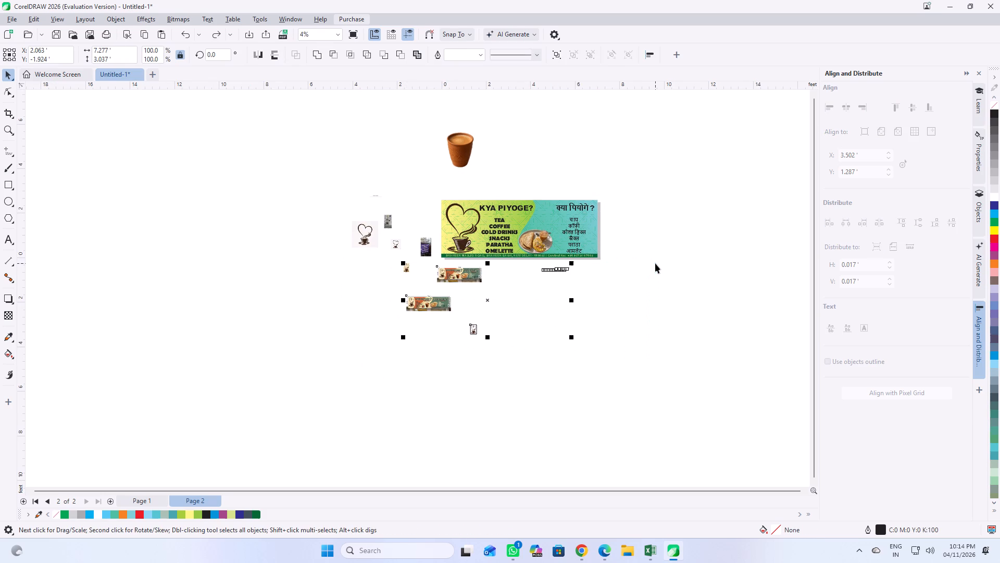
key("Delete")
left_click_drag(440, 182, 319, 345)
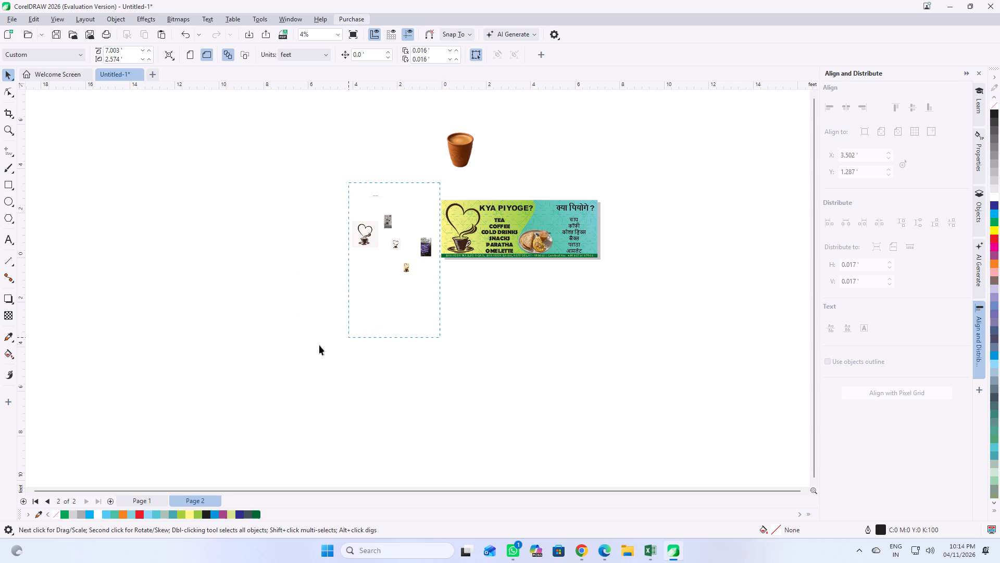
left_click_drag(319, 345, 294, 350)
Place the clay cup on the banner just above the food plate, resized to about 1.03 ft square.
left_click(464, 155)
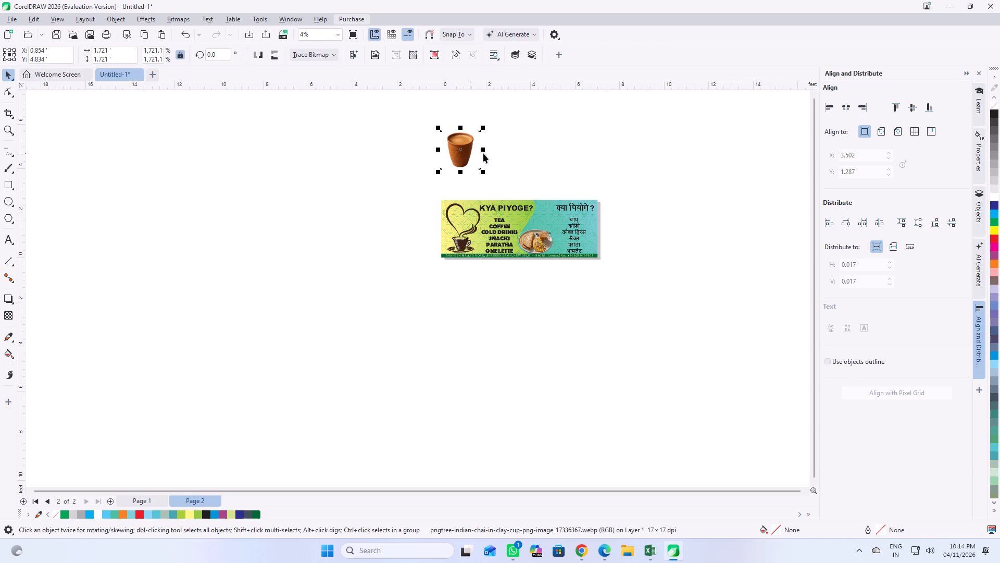
left_click_drag(468, 142, 551, 208)
left_click_drag(567, 193, 555, 210)
scroll(535, 230, "up", 2)
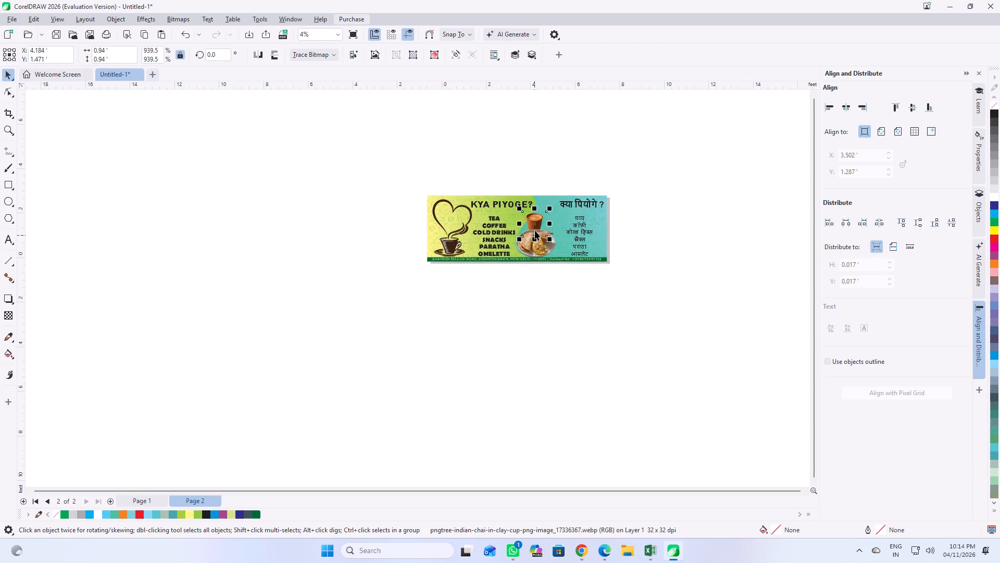
scroll(535, 230, "up", 7)
left_click_drag(539, 209, 522, 207)
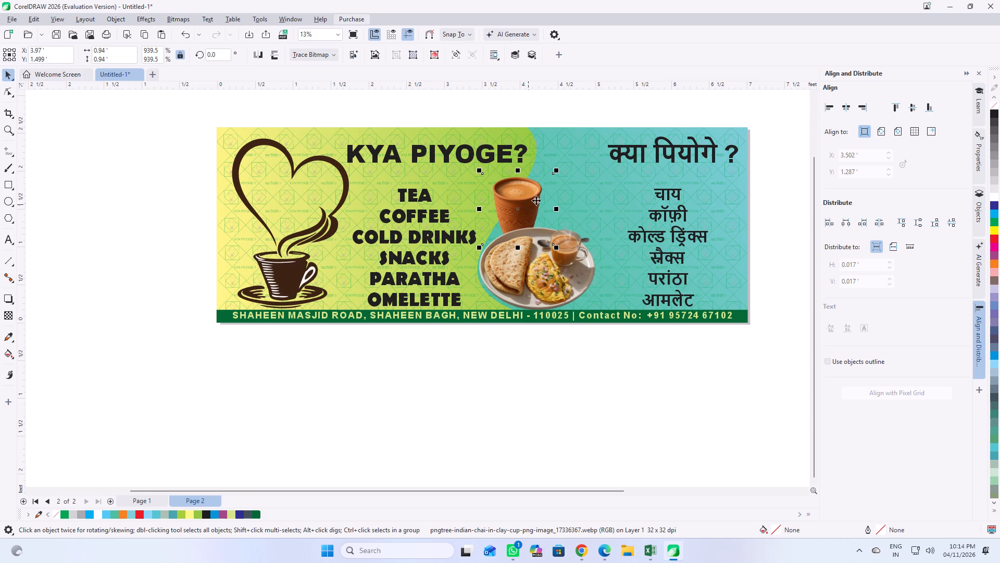
left_click_drag(559, 171, 567, 164)
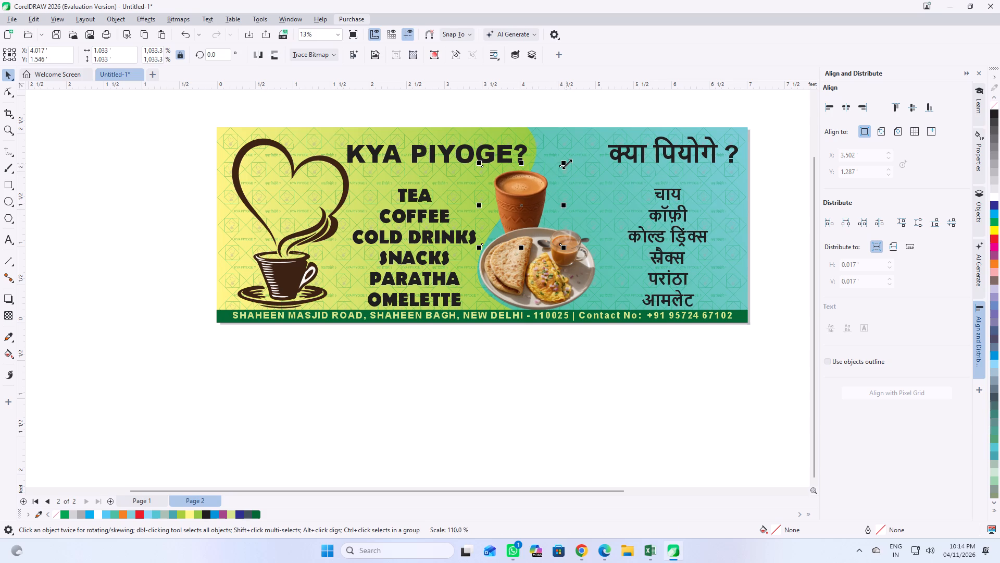
left_click_drag(533, 198, 543, 197)
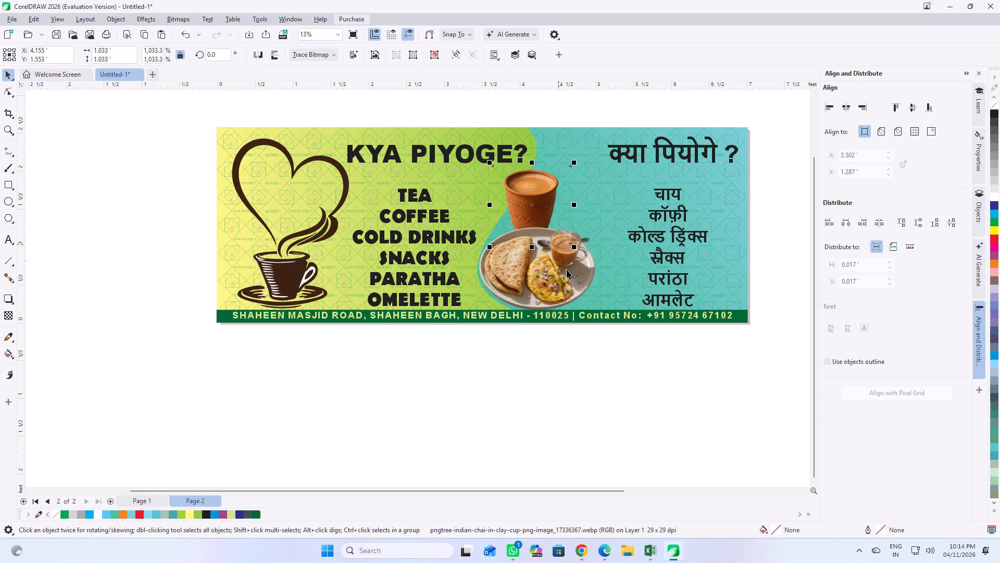
left_click(539, 354)
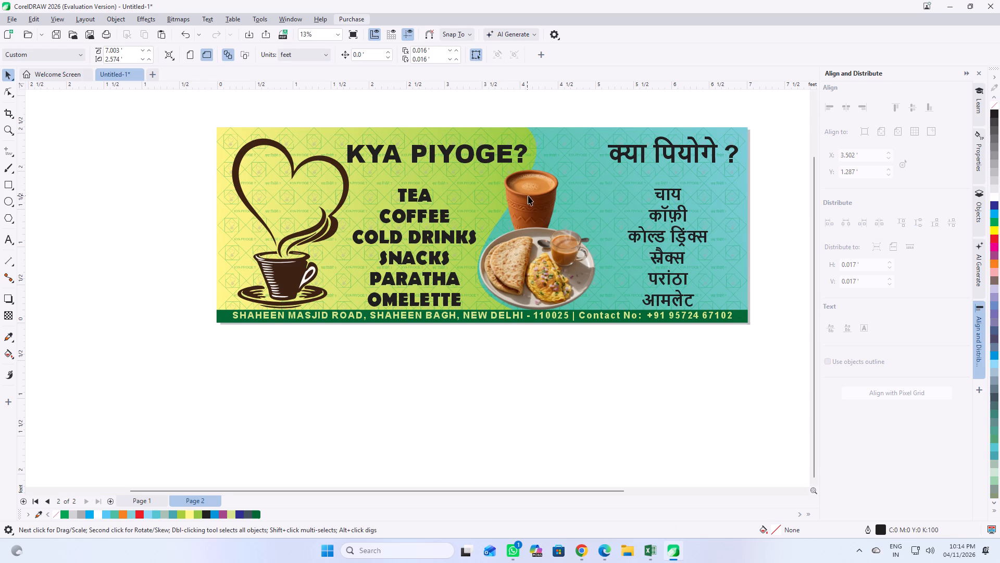
left_click_drag(529, 195, 509, 196)
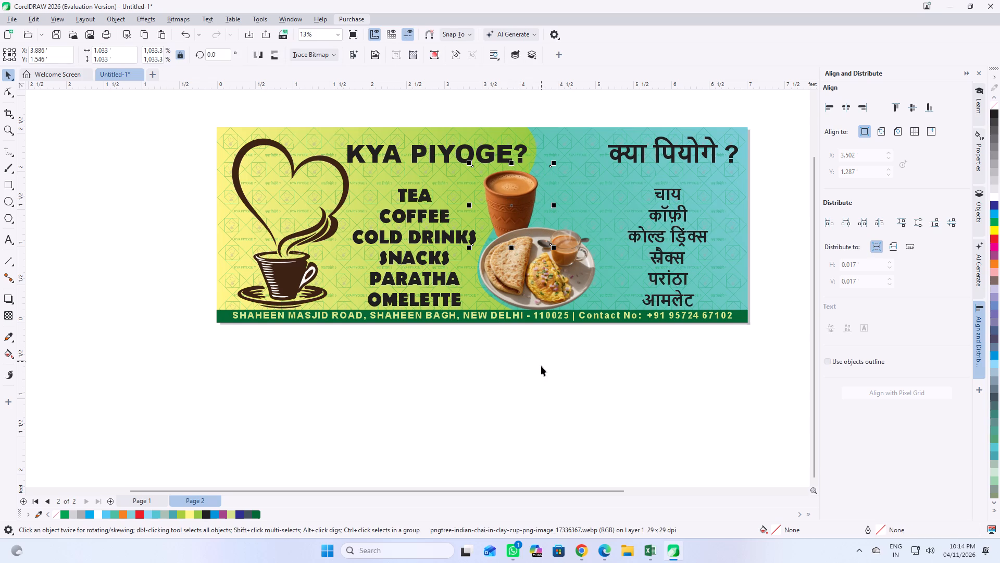
left_click(540, 375)
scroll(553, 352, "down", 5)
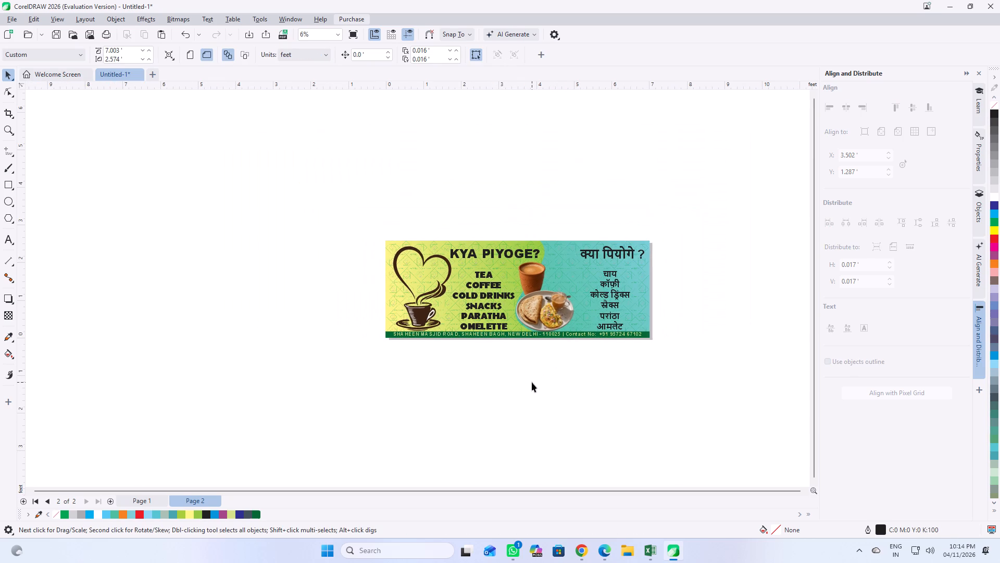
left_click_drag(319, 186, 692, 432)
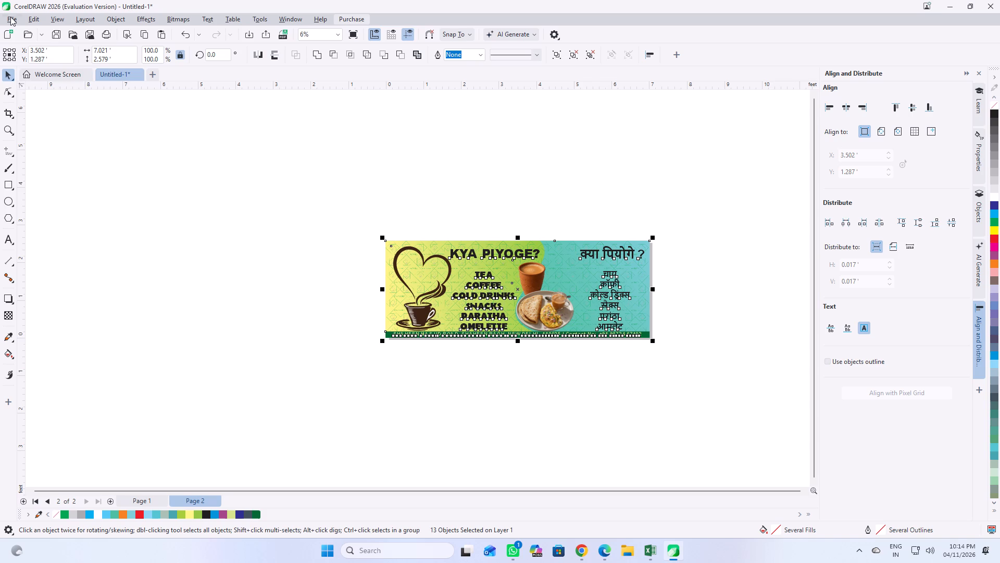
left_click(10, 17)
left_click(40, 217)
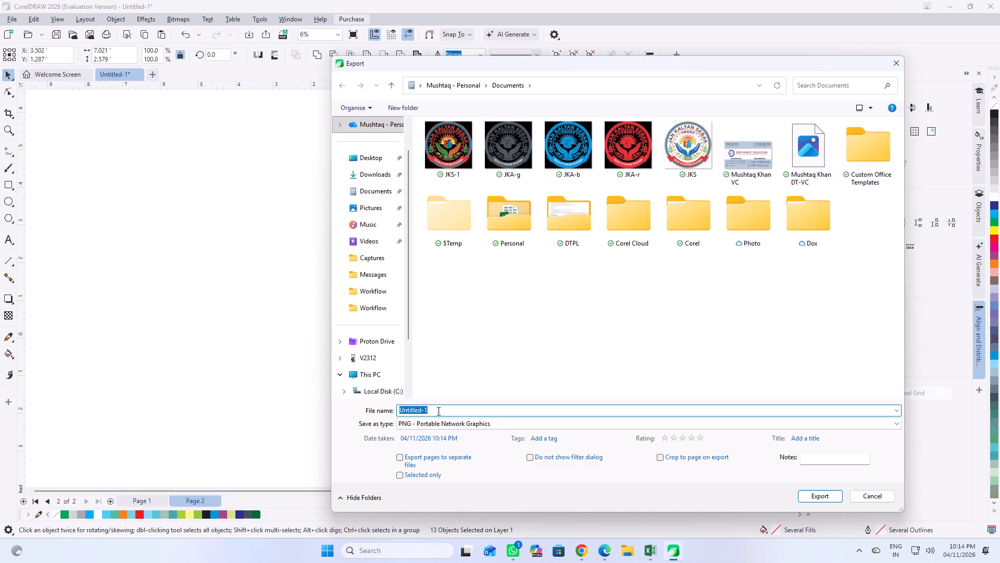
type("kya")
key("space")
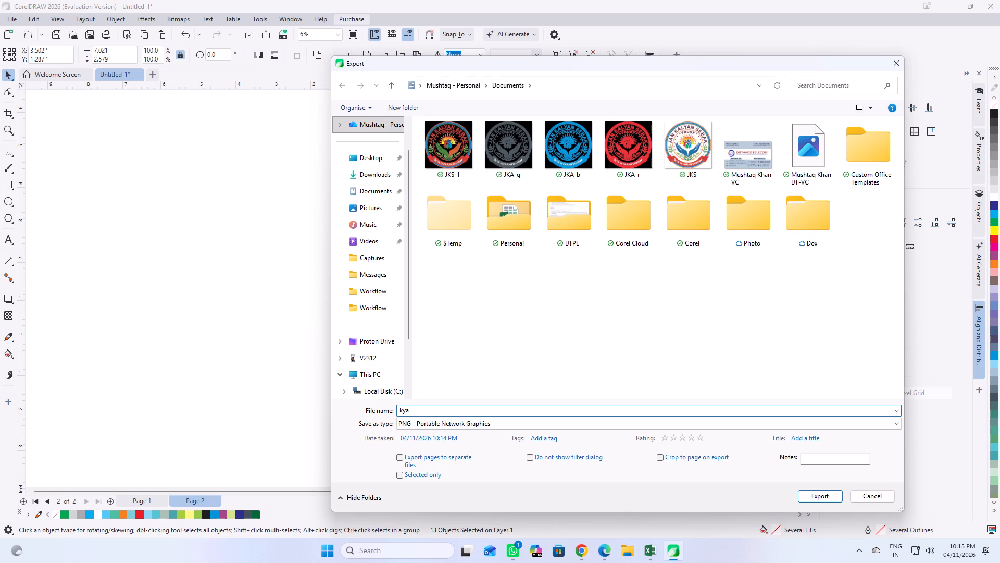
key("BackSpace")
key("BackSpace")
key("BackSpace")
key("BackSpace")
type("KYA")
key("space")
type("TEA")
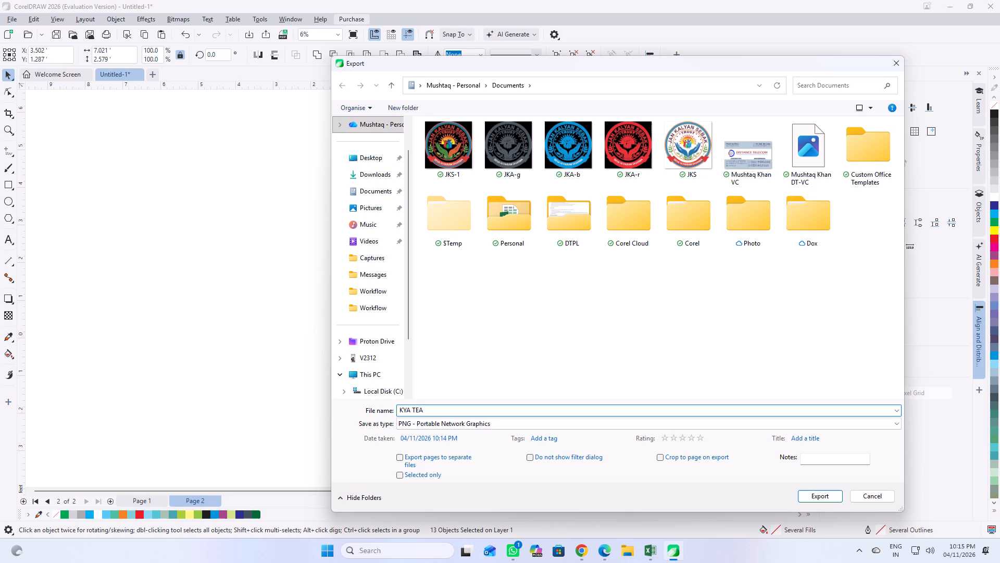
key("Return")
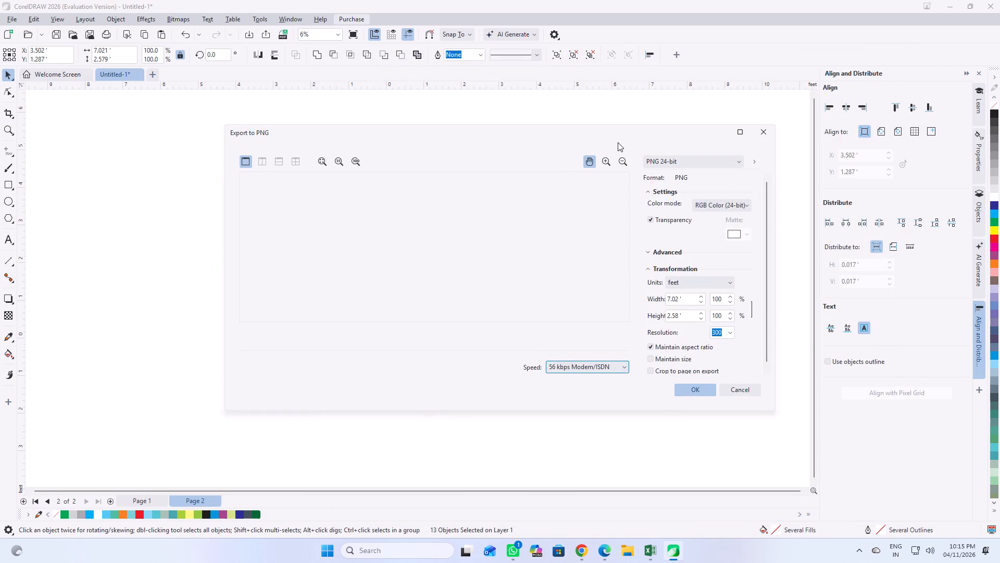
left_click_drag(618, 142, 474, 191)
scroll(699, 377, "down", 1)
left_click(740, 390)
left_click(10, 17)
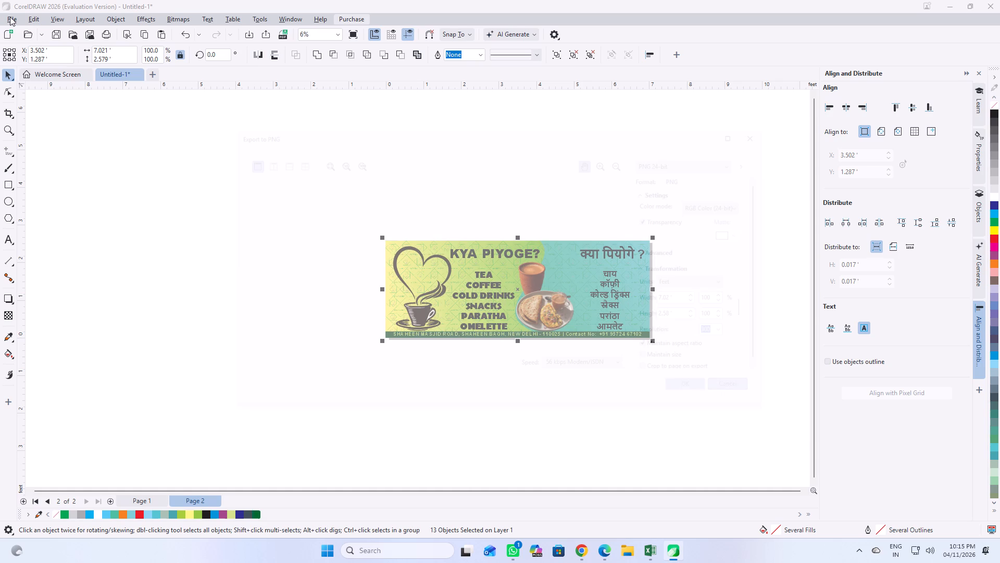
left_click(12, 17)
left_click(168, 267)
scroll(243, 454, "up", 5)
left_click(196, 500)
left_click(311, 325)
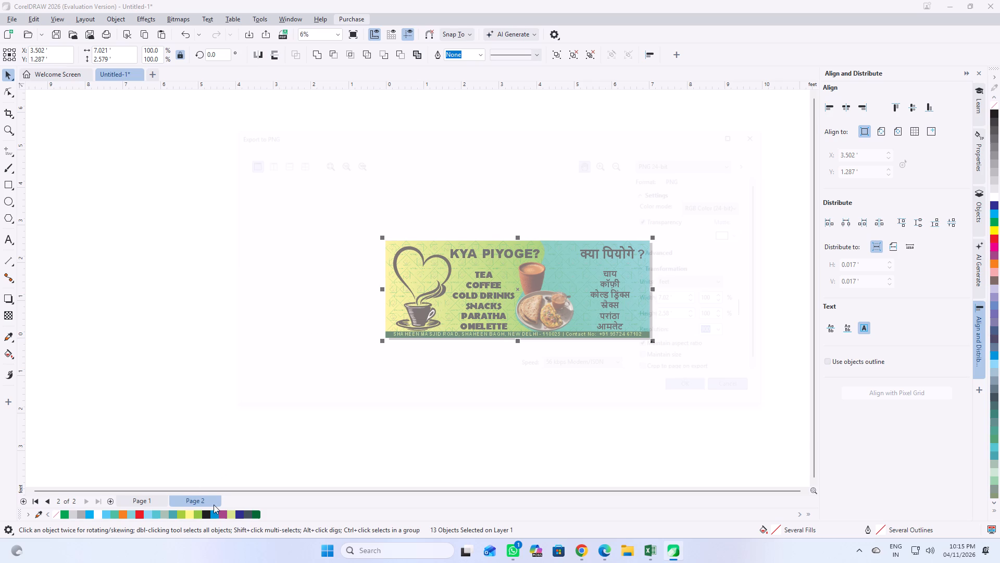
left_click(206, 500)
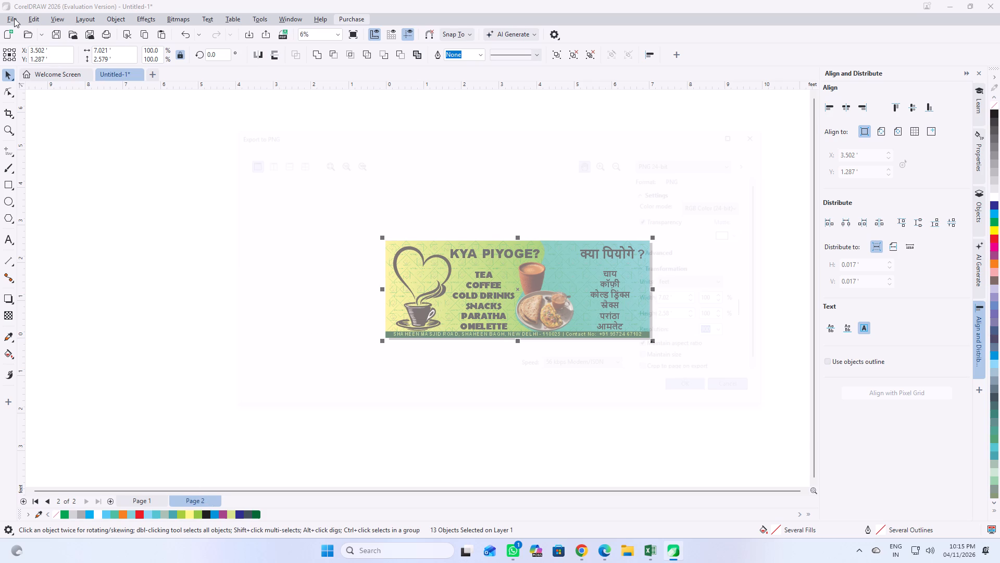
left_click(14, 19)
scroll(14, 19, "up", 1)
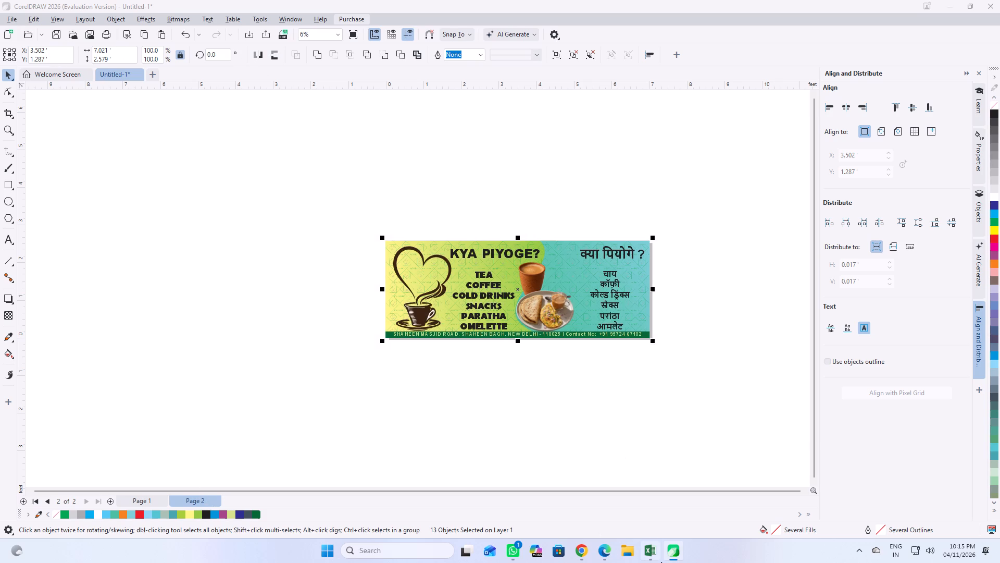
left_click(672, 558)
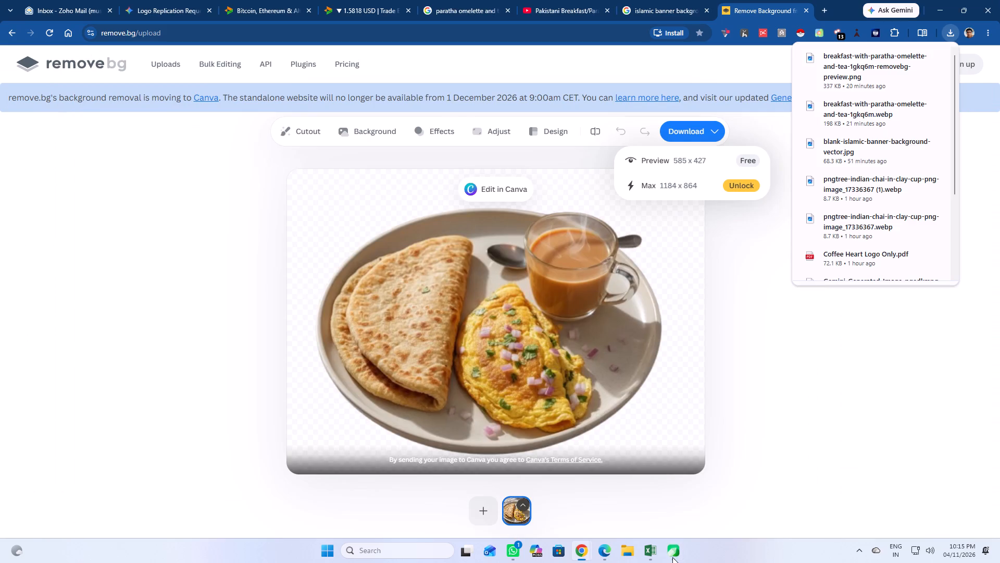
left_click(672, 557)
In CorelDRAW, export the Page 2 banner to the Documents folder as a PNG named KYA TEA, keeping RGB 24-bit colour and resolution 300.
left_click(457, 387)
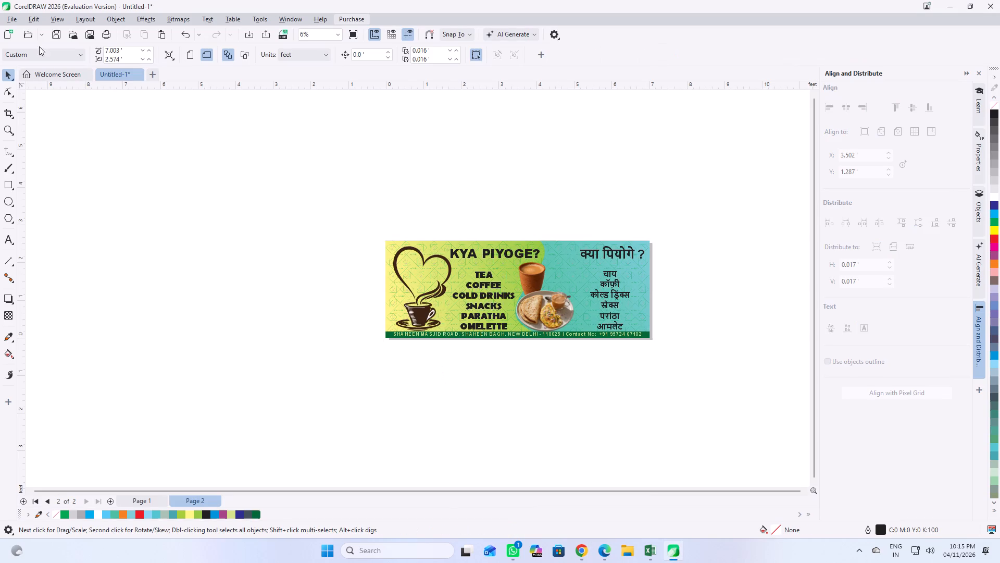
left_click(13, 18)
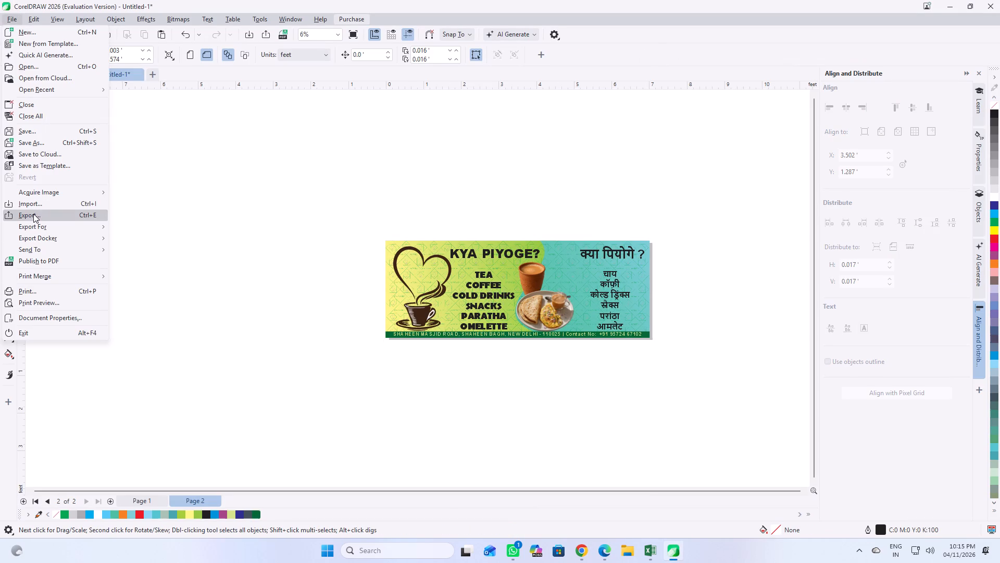
left_click(33, 214)
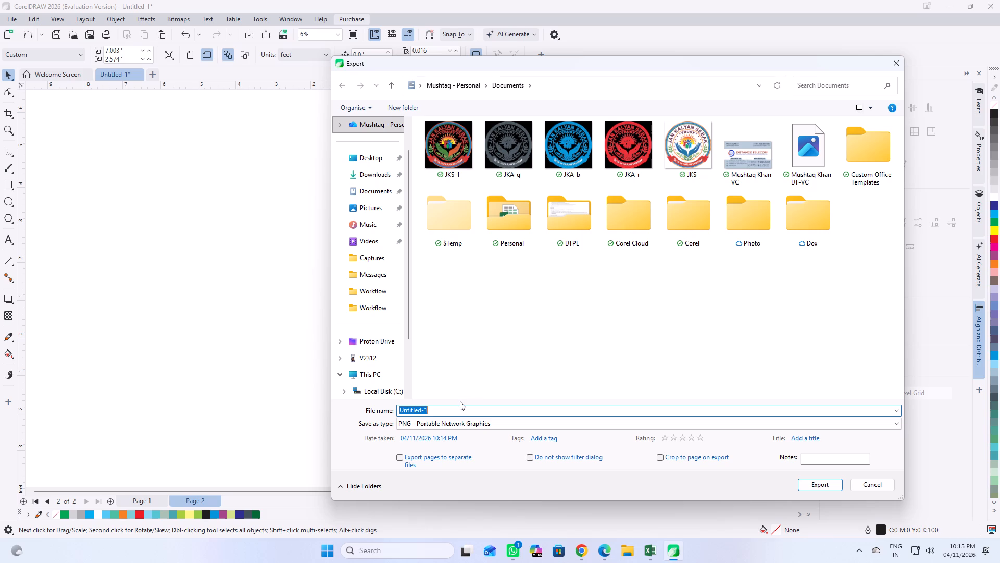
type("KYA")
key("space")
type("TEA")
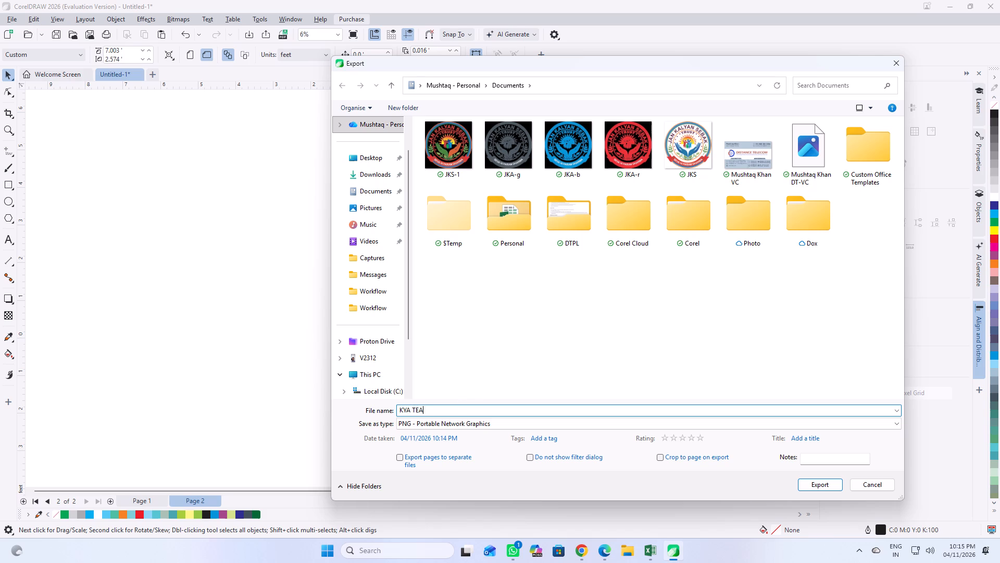
left_click(821, 484)
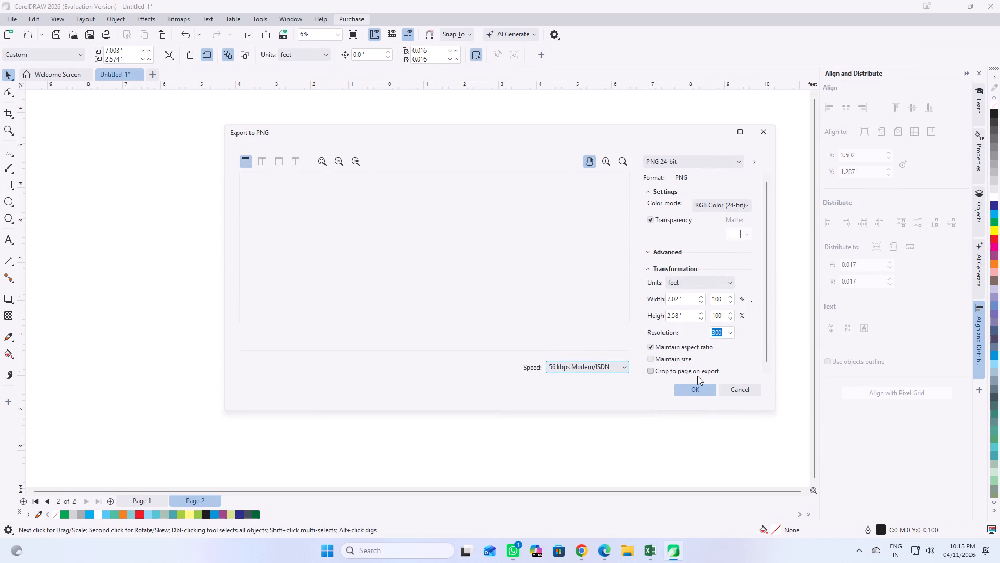
left_click(699, 389)
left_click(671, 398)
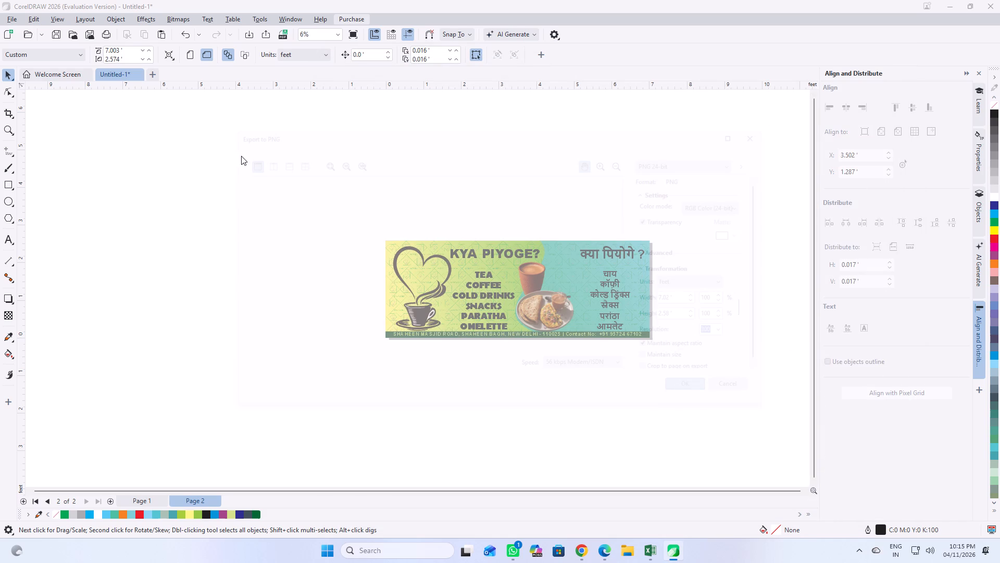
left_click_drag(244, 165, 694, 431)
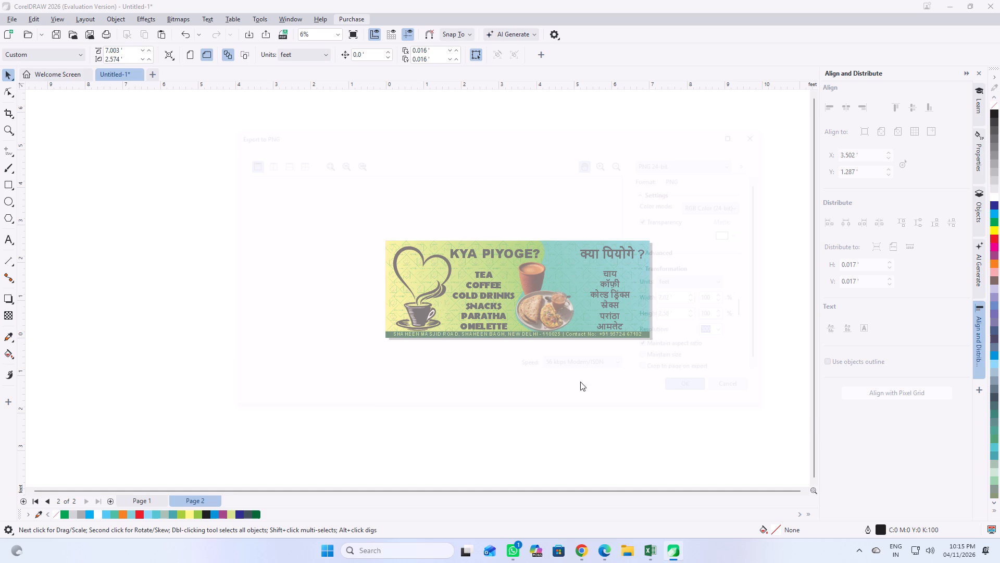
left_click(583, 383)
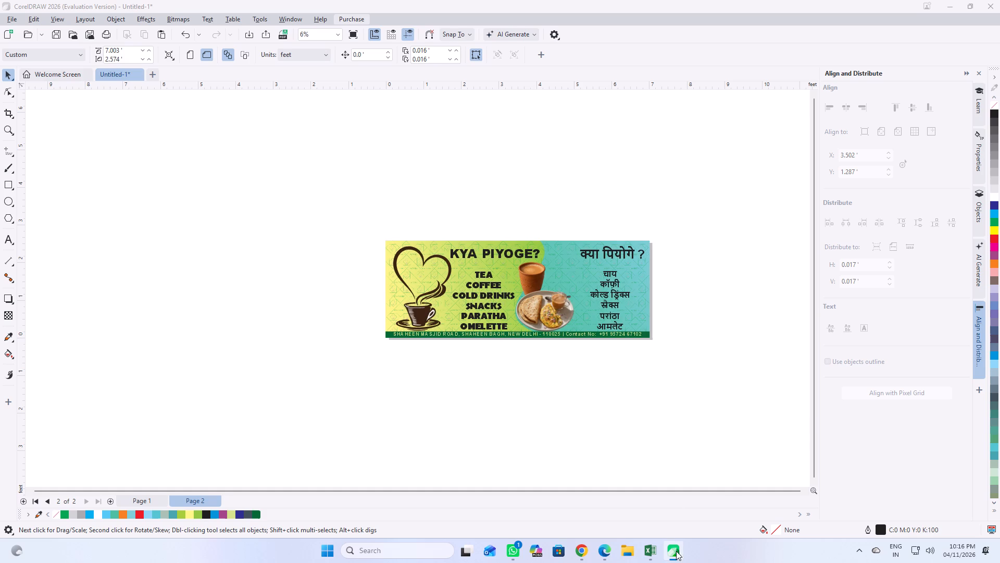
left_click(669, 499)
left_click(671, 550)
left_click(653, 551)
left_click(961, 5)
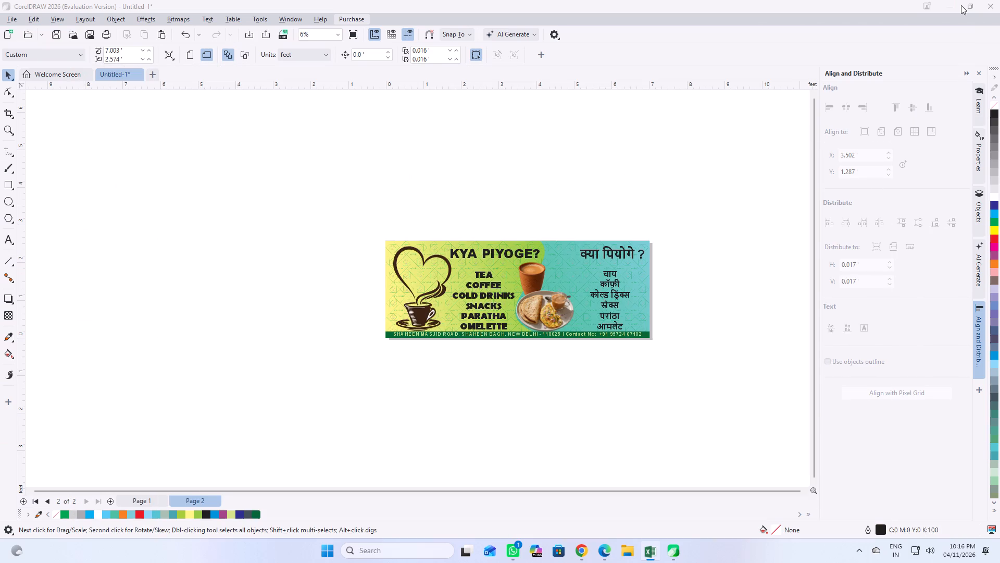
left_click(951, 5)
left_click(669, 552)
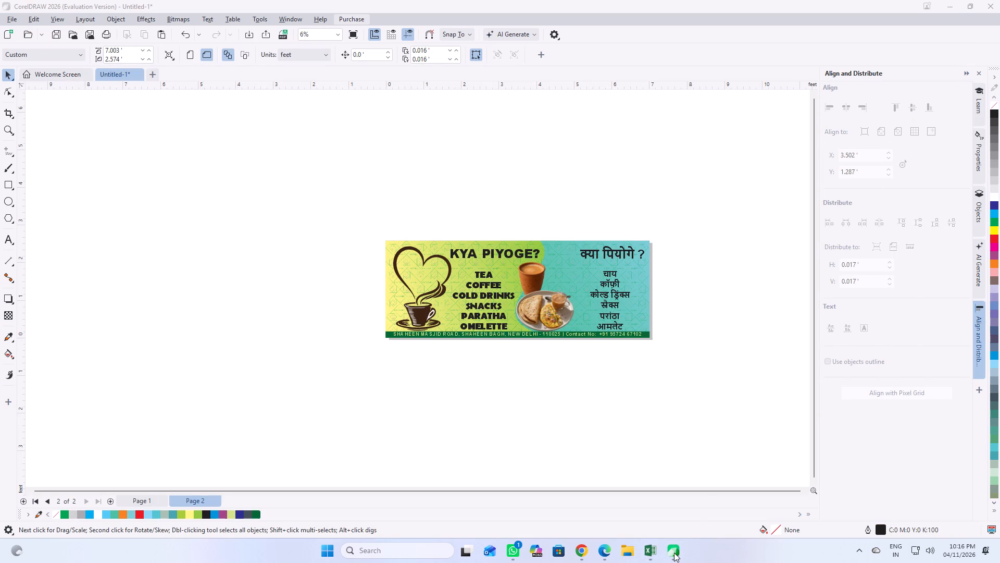
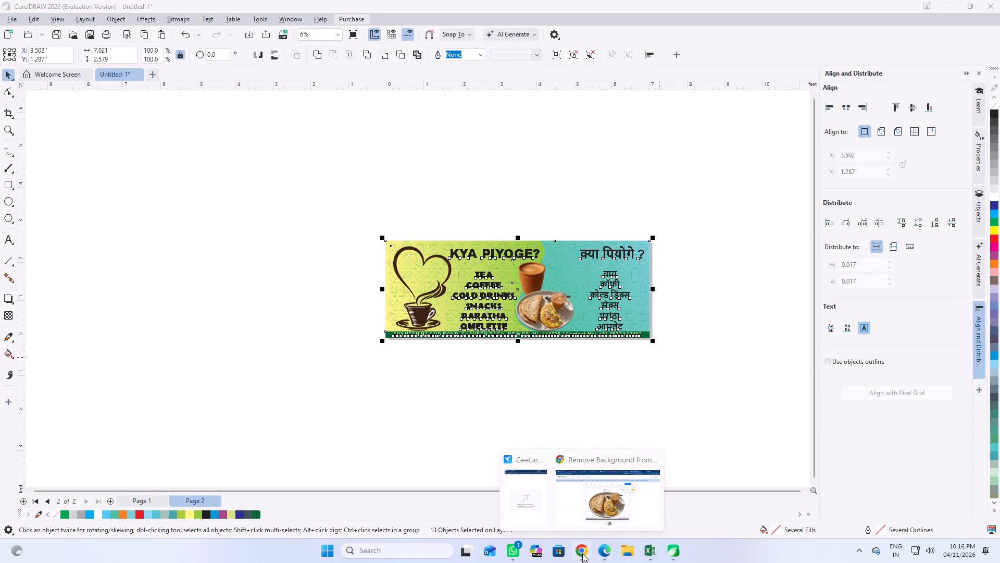
Switch from CorelDRAW to the Microsoft Edge browser with a new tab page.
left_click(582, 554)
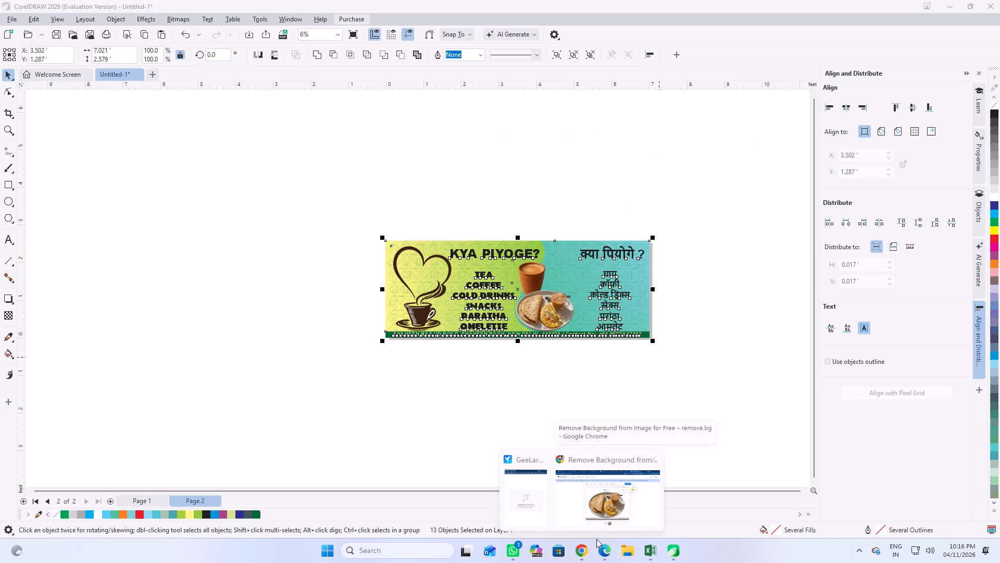
left_click(607, 550)
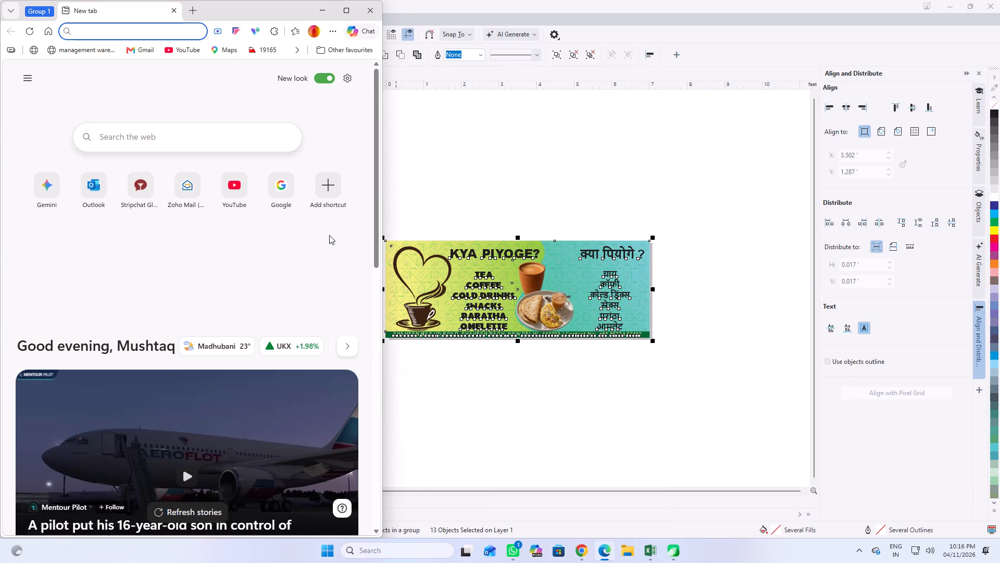
Close the Edge browser window and return to the banner document in CorelDRAW.
left_click(371, 11)
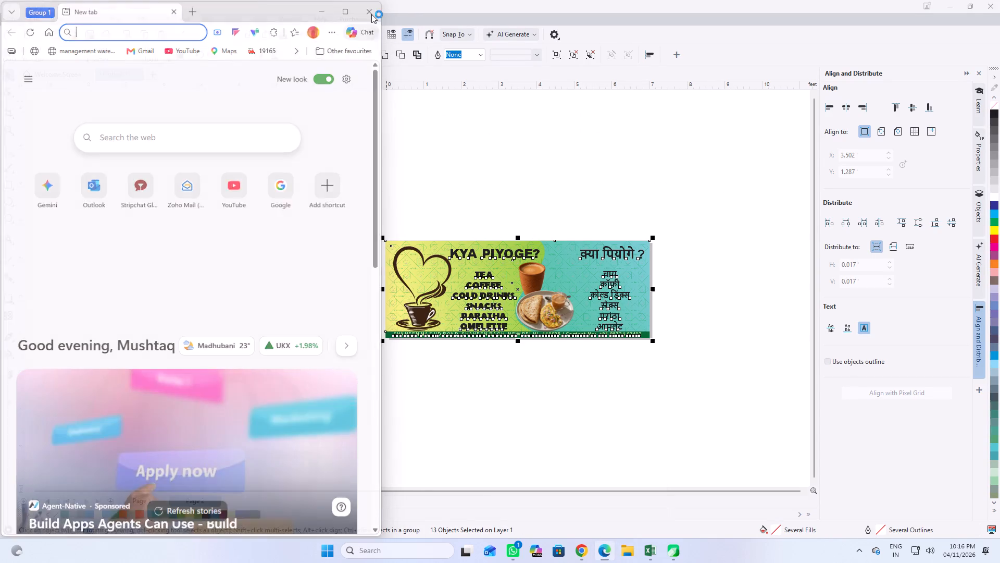
left_click(689, 268)
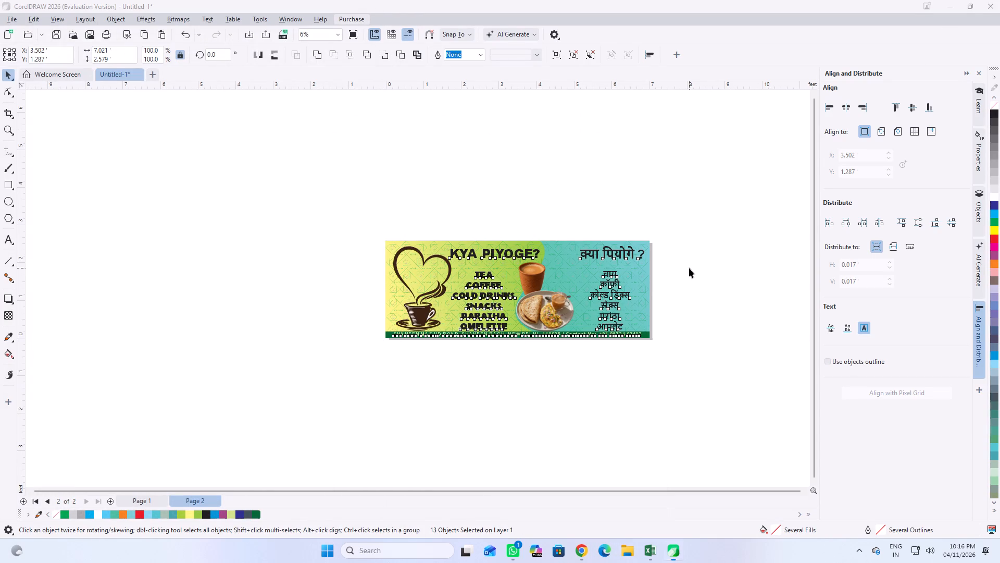
Select all the banner's objects on Page 2 and show their properties.
left_click_drag(677, 201, 299, 362)
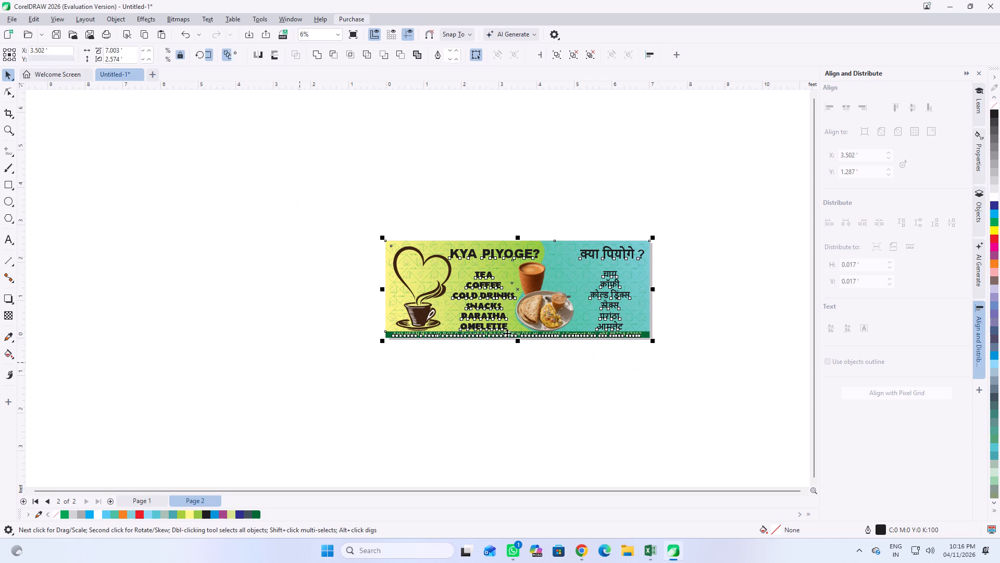
left_click(980, 154)
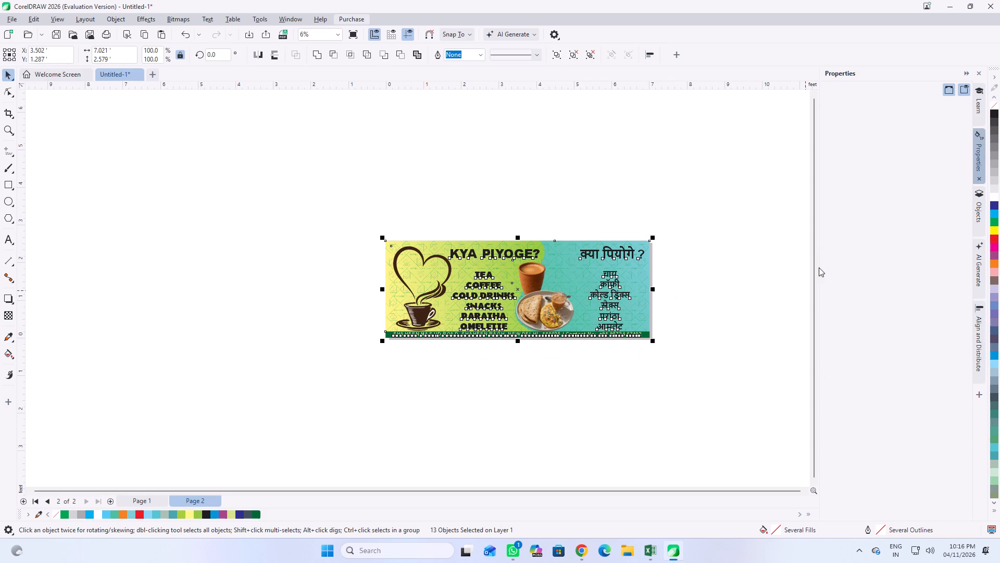
Save the banner document in the Documents folder as a CorelDRAW CDR file named KYA TEA.
left_click(12, 17)
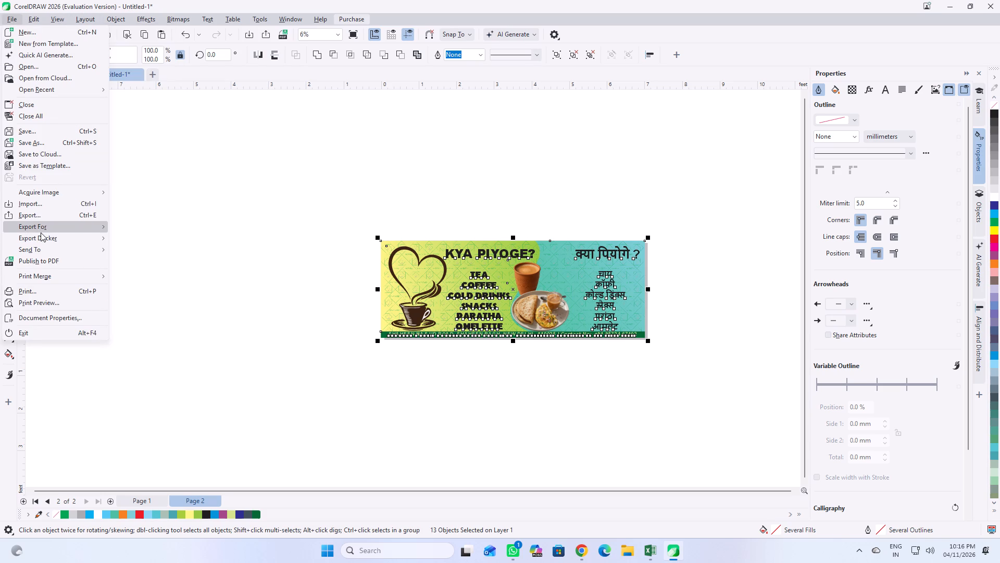
left_click(51, 140)
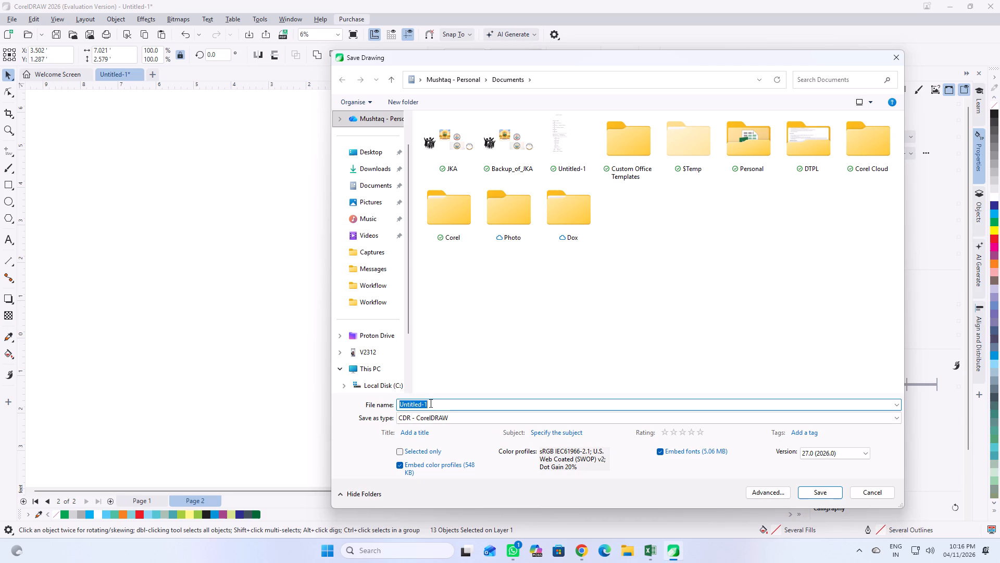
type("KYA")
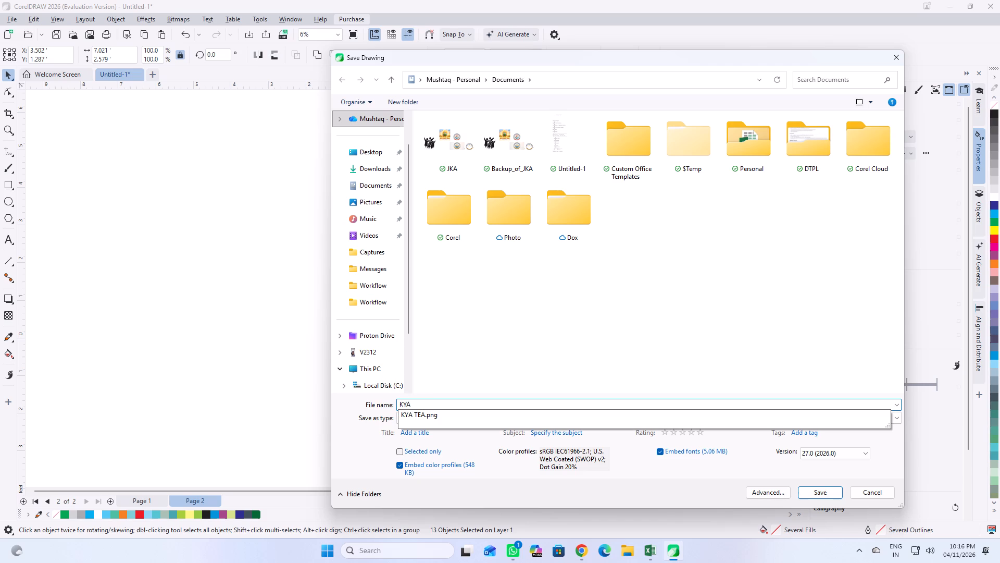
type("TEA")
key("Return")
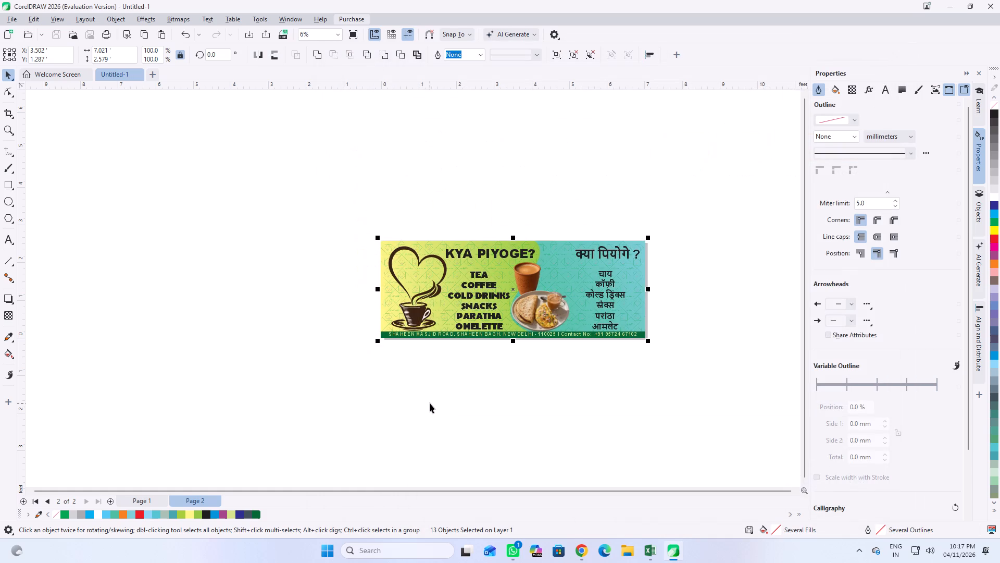